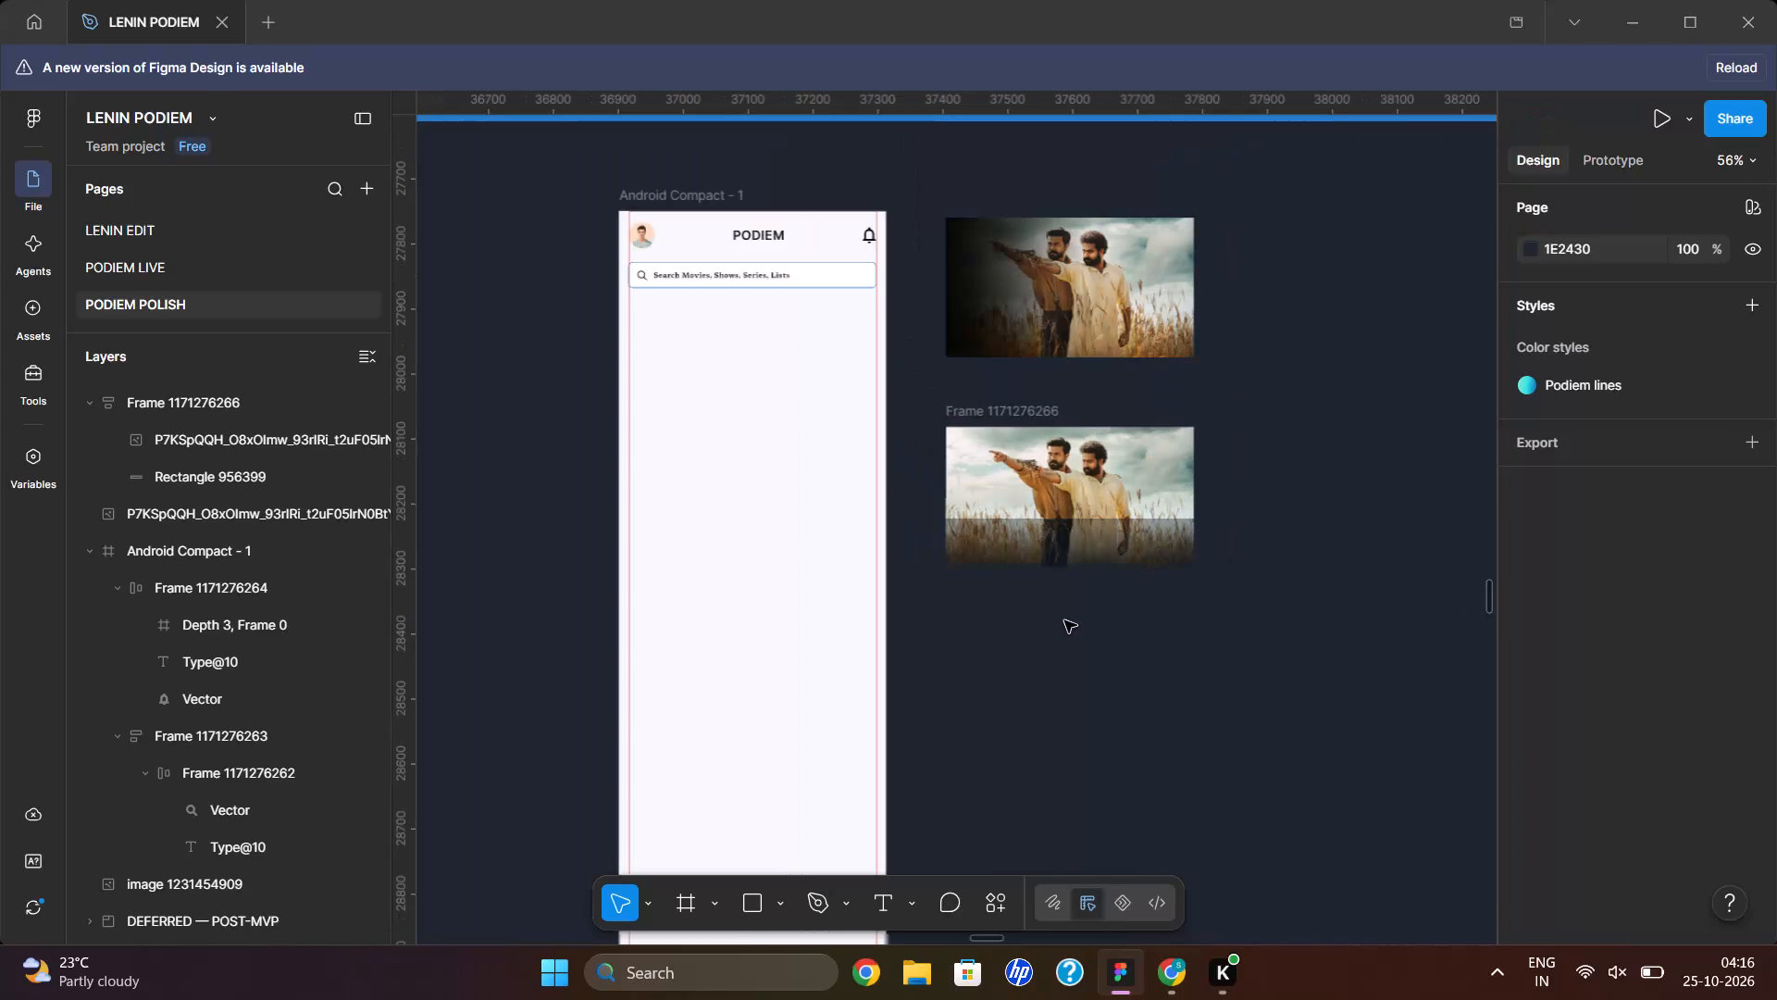
scroll(892, 420, right, 2)
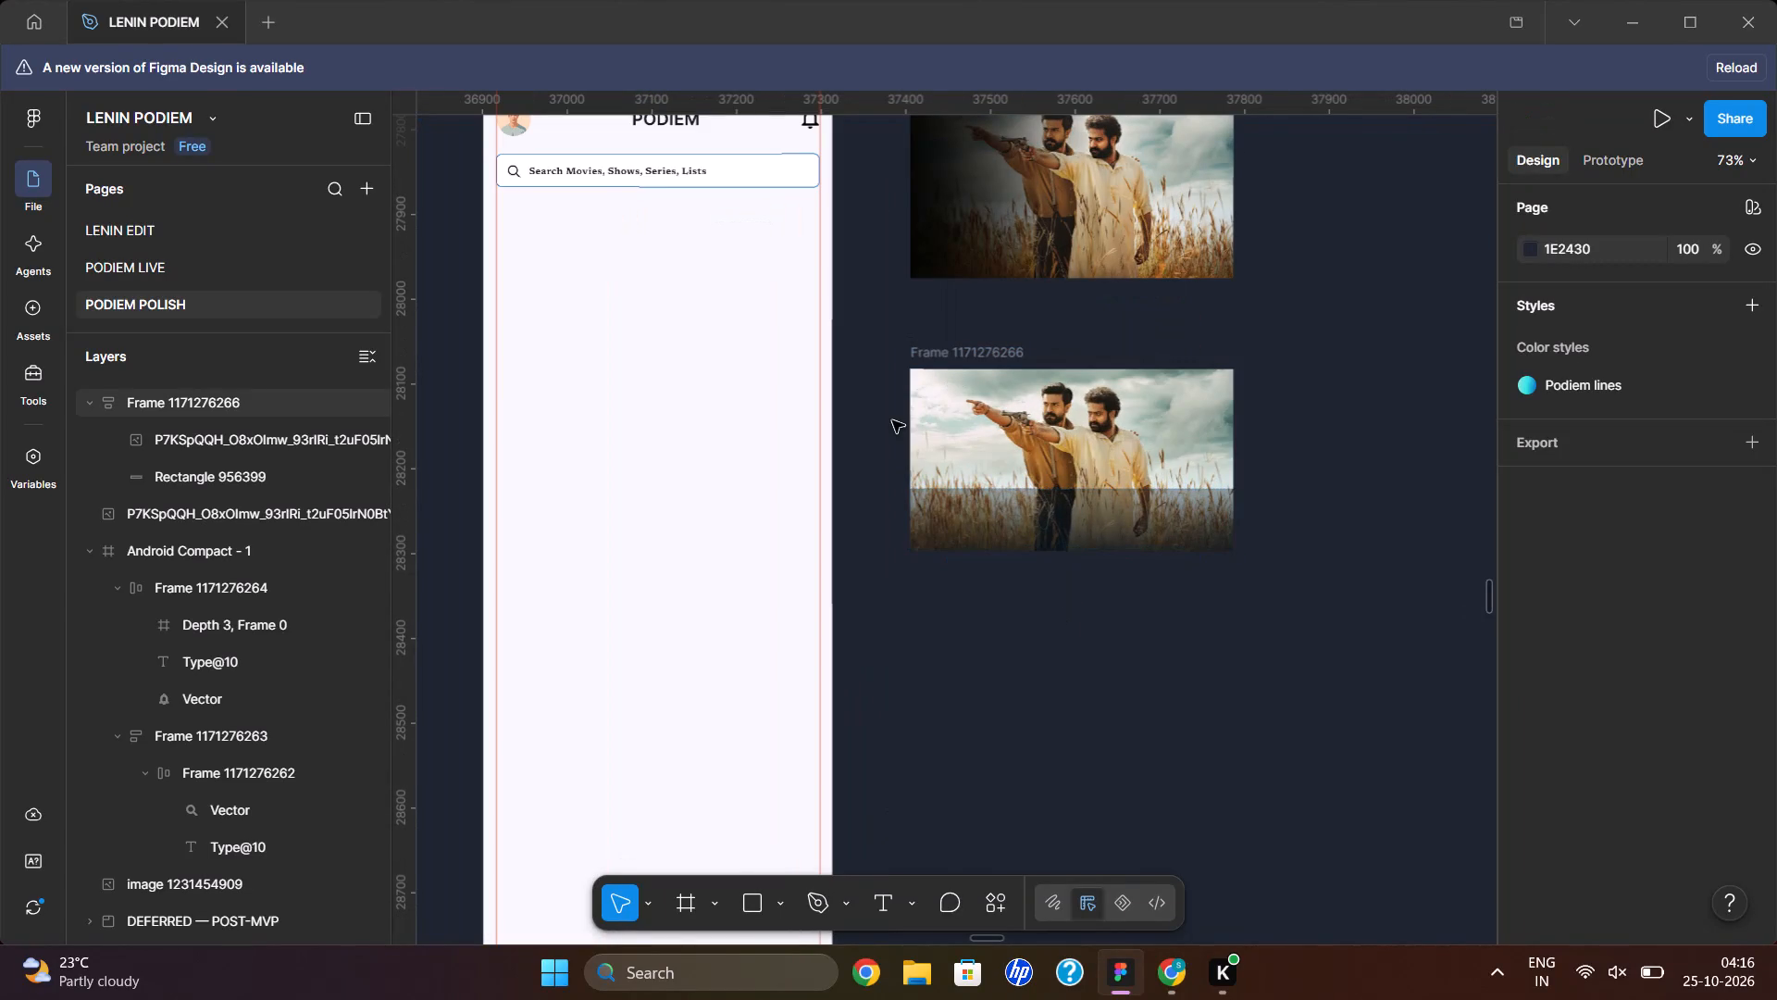
scroll(892, 420, right, 1)
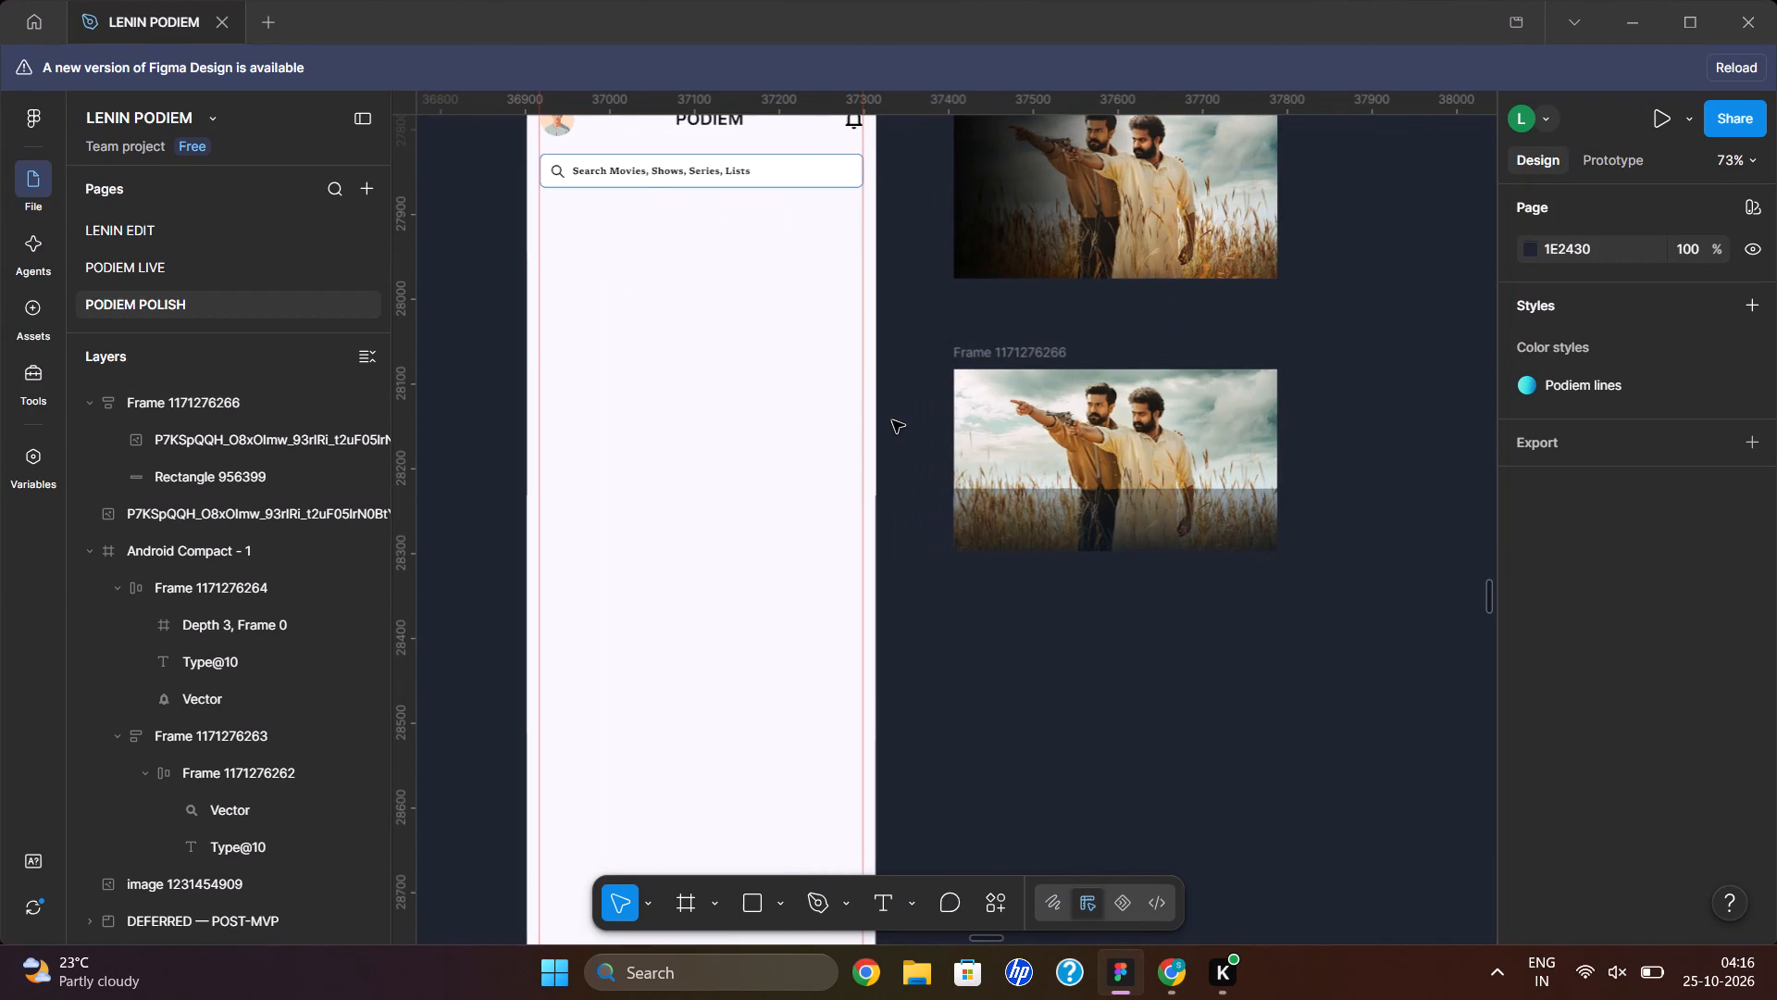
scroll(892, 420, right, 2)
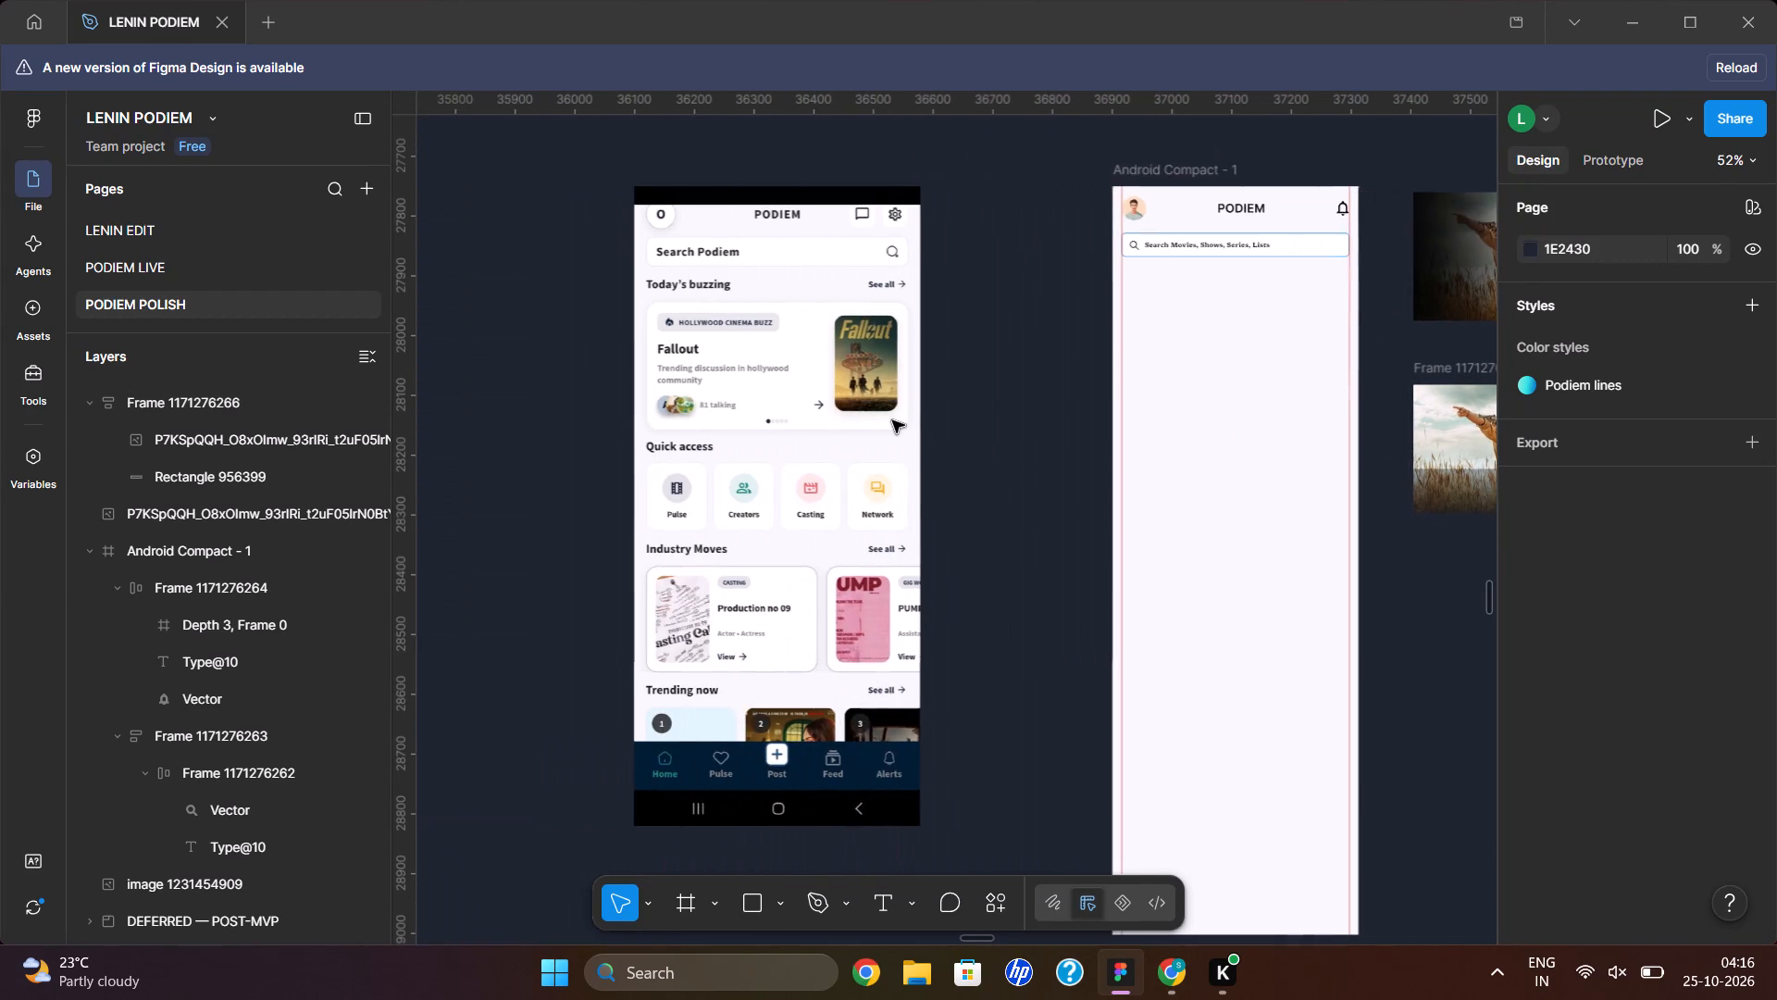
scroll(892, 420, right, 1)
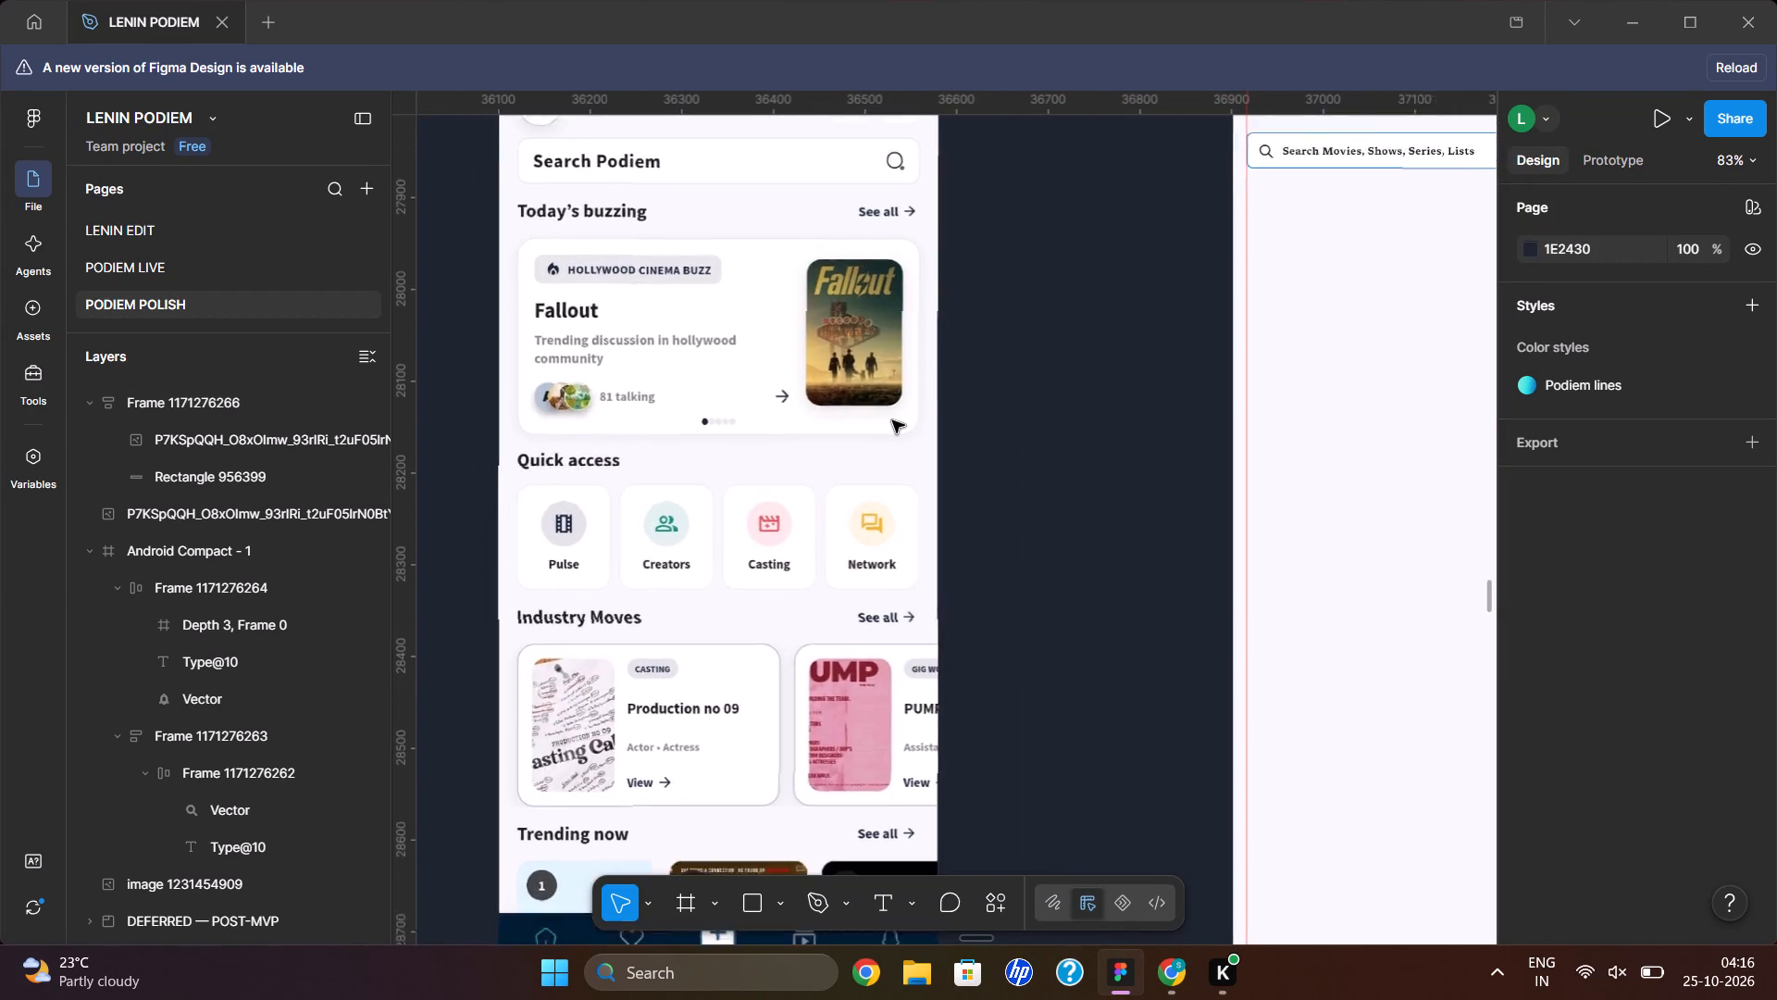
scroll(892, 420, left, 4)
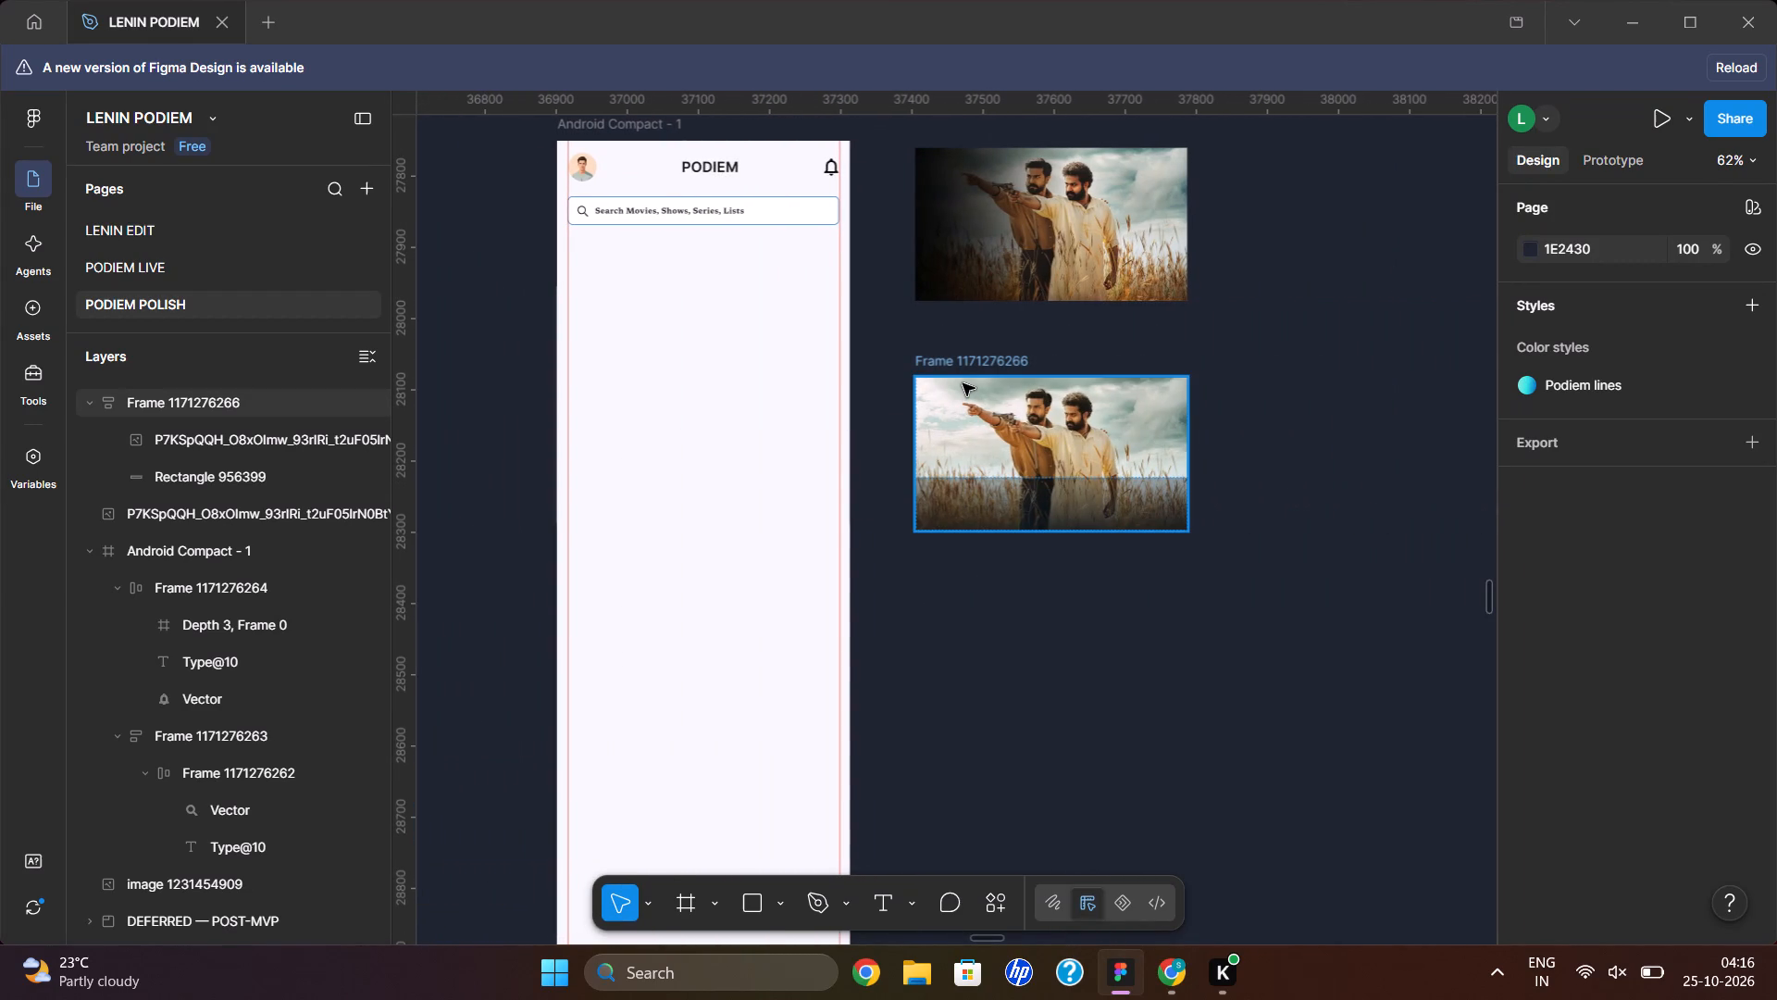
click(963, 383)
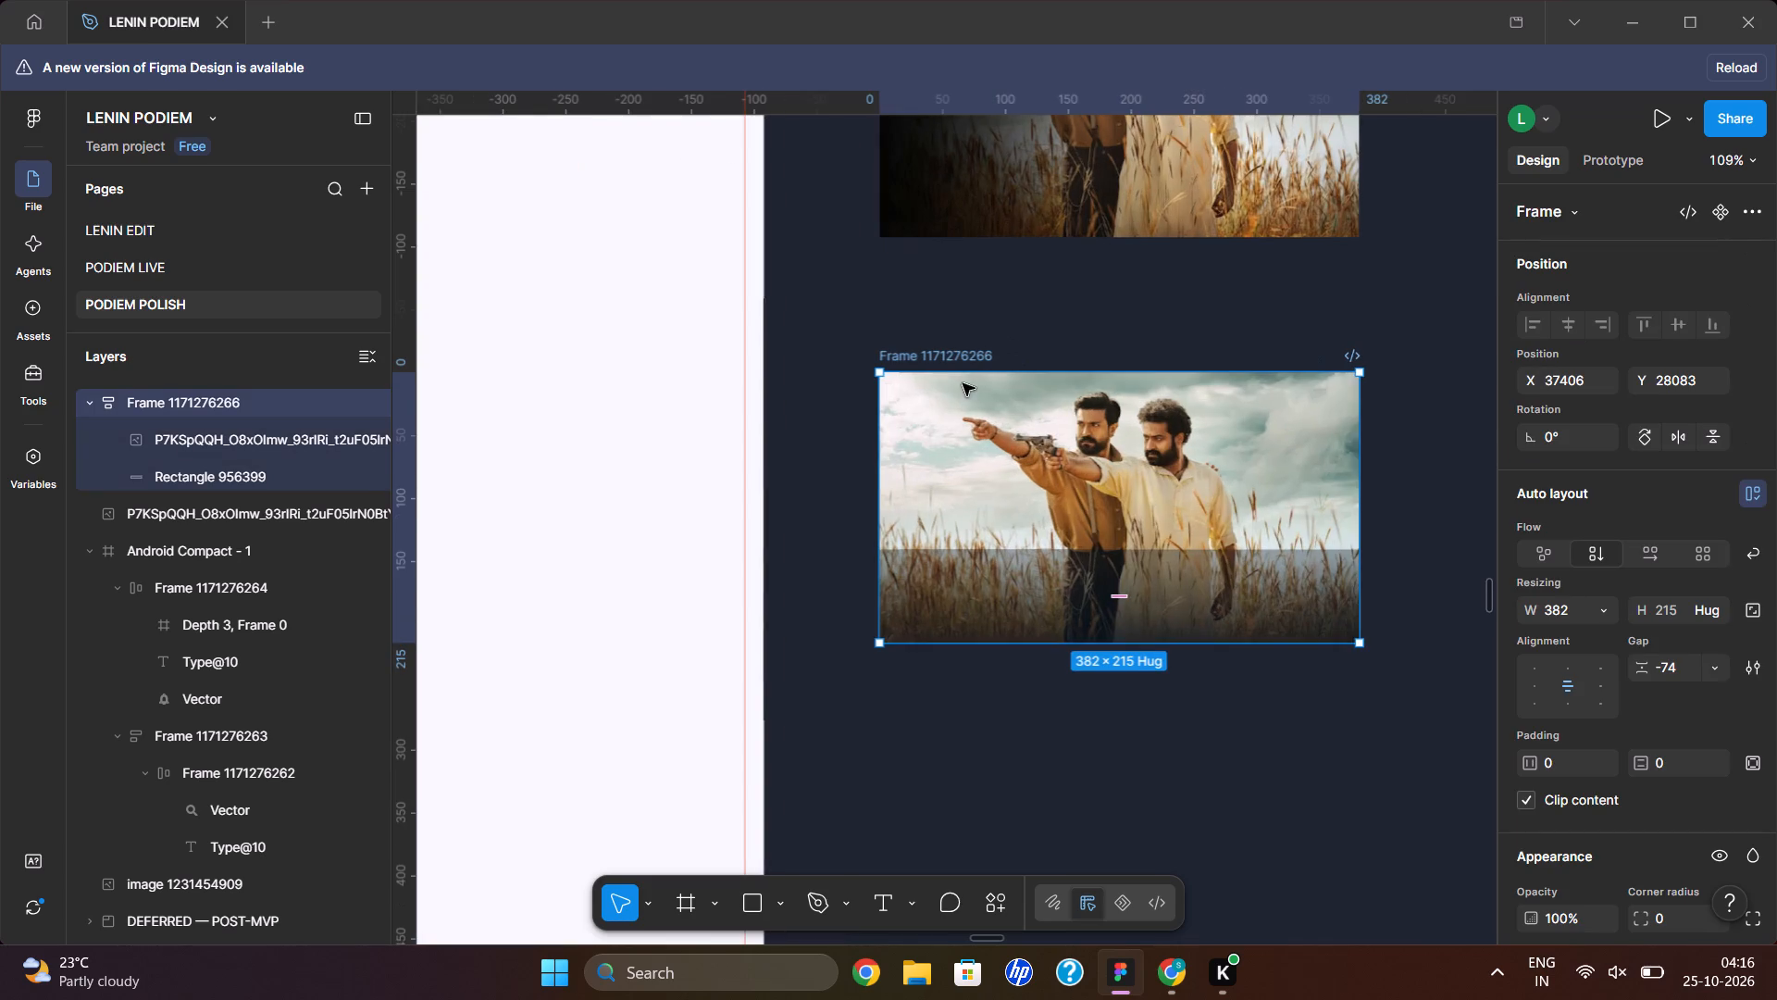
scroll(1675, 864, down, 1)
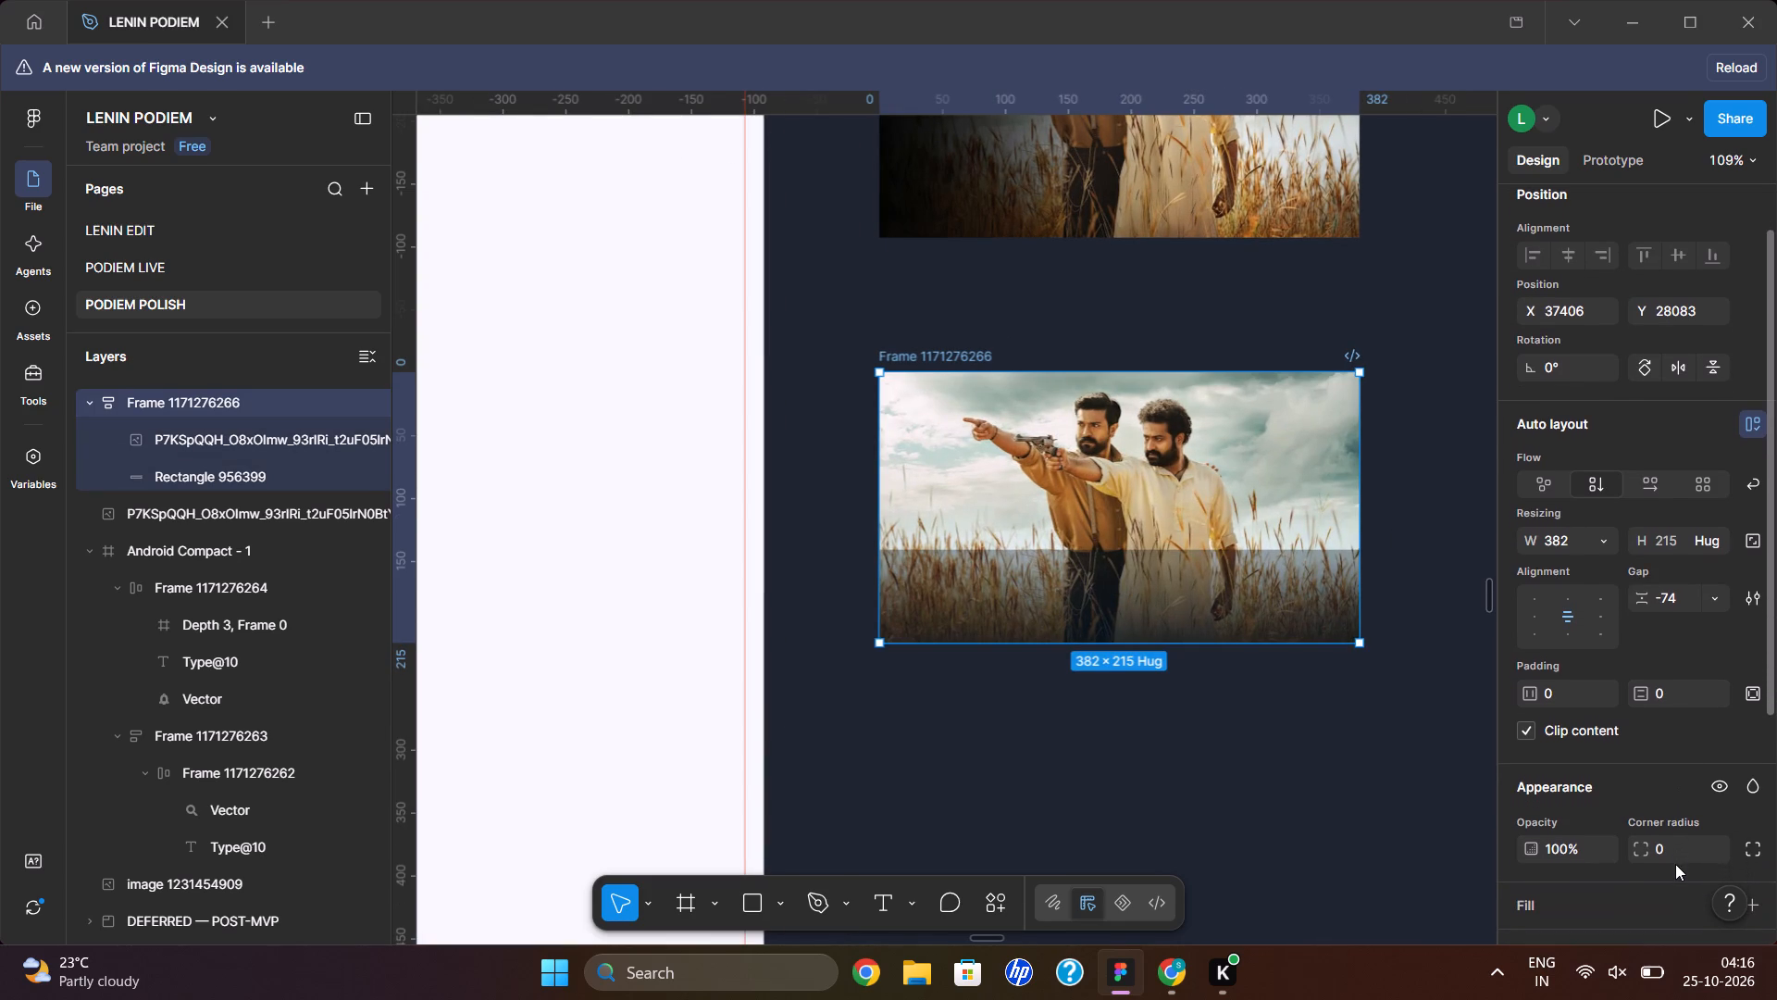
click(1666, 848)
text(10)
click(1434, 827)
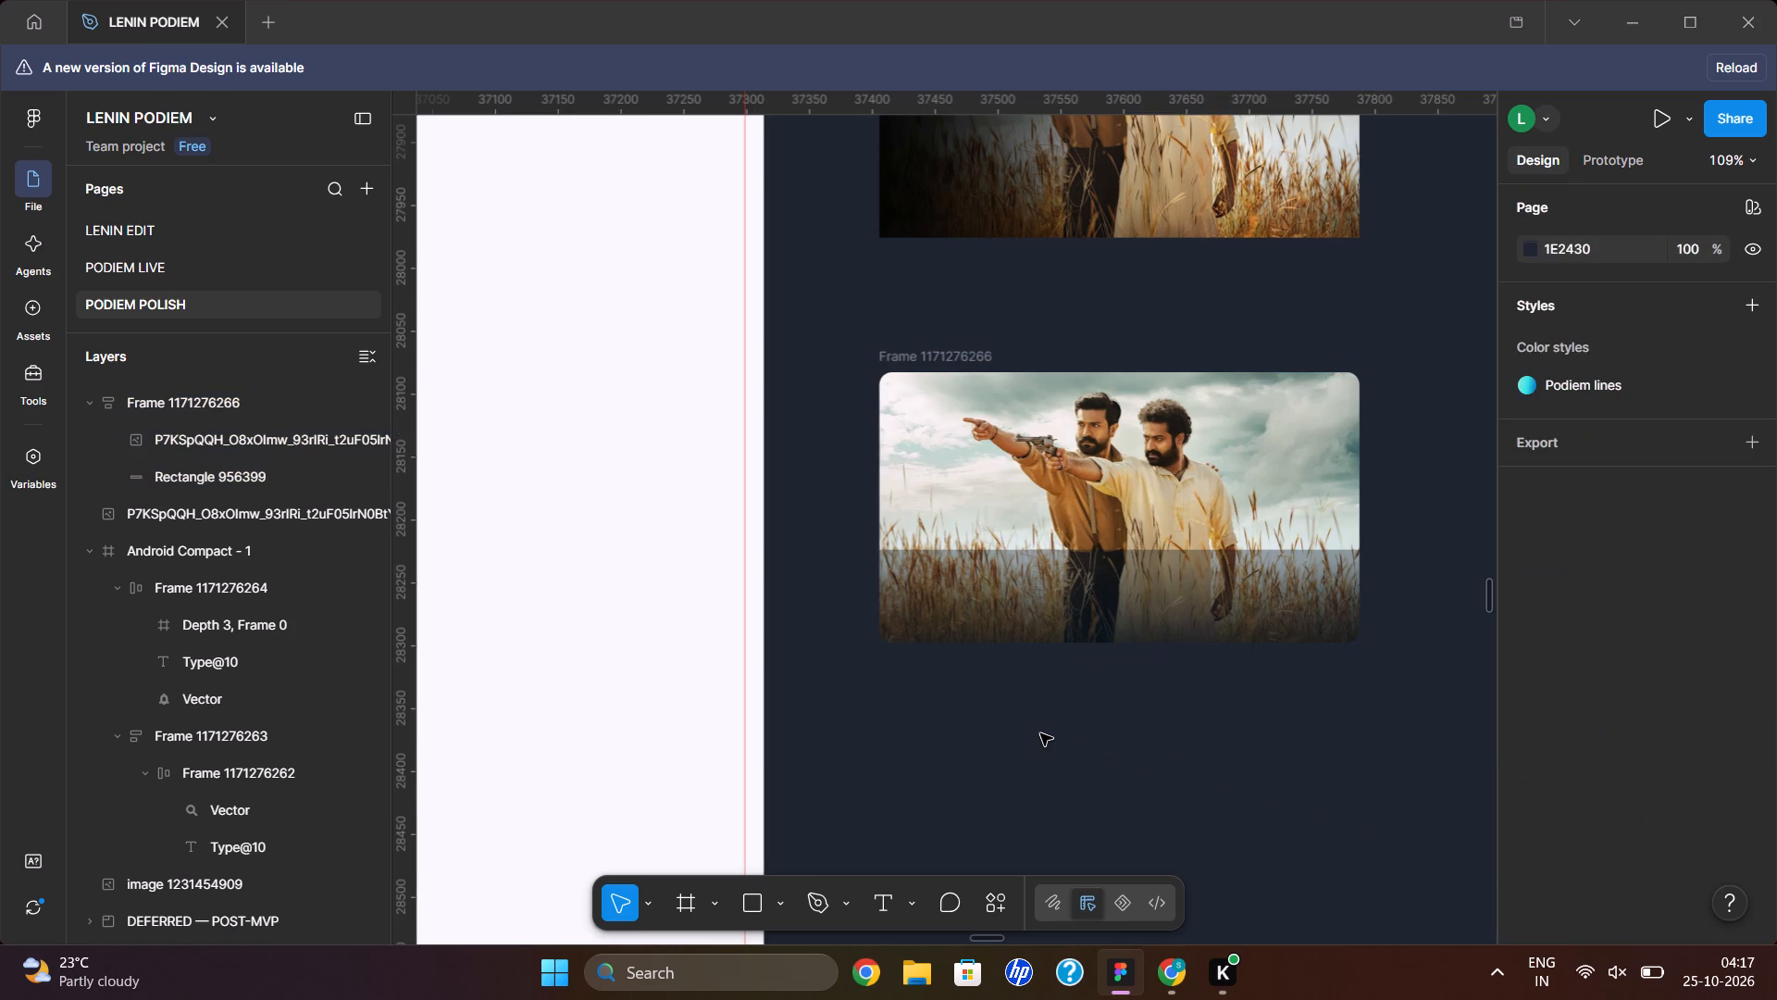
click(1000, 420)
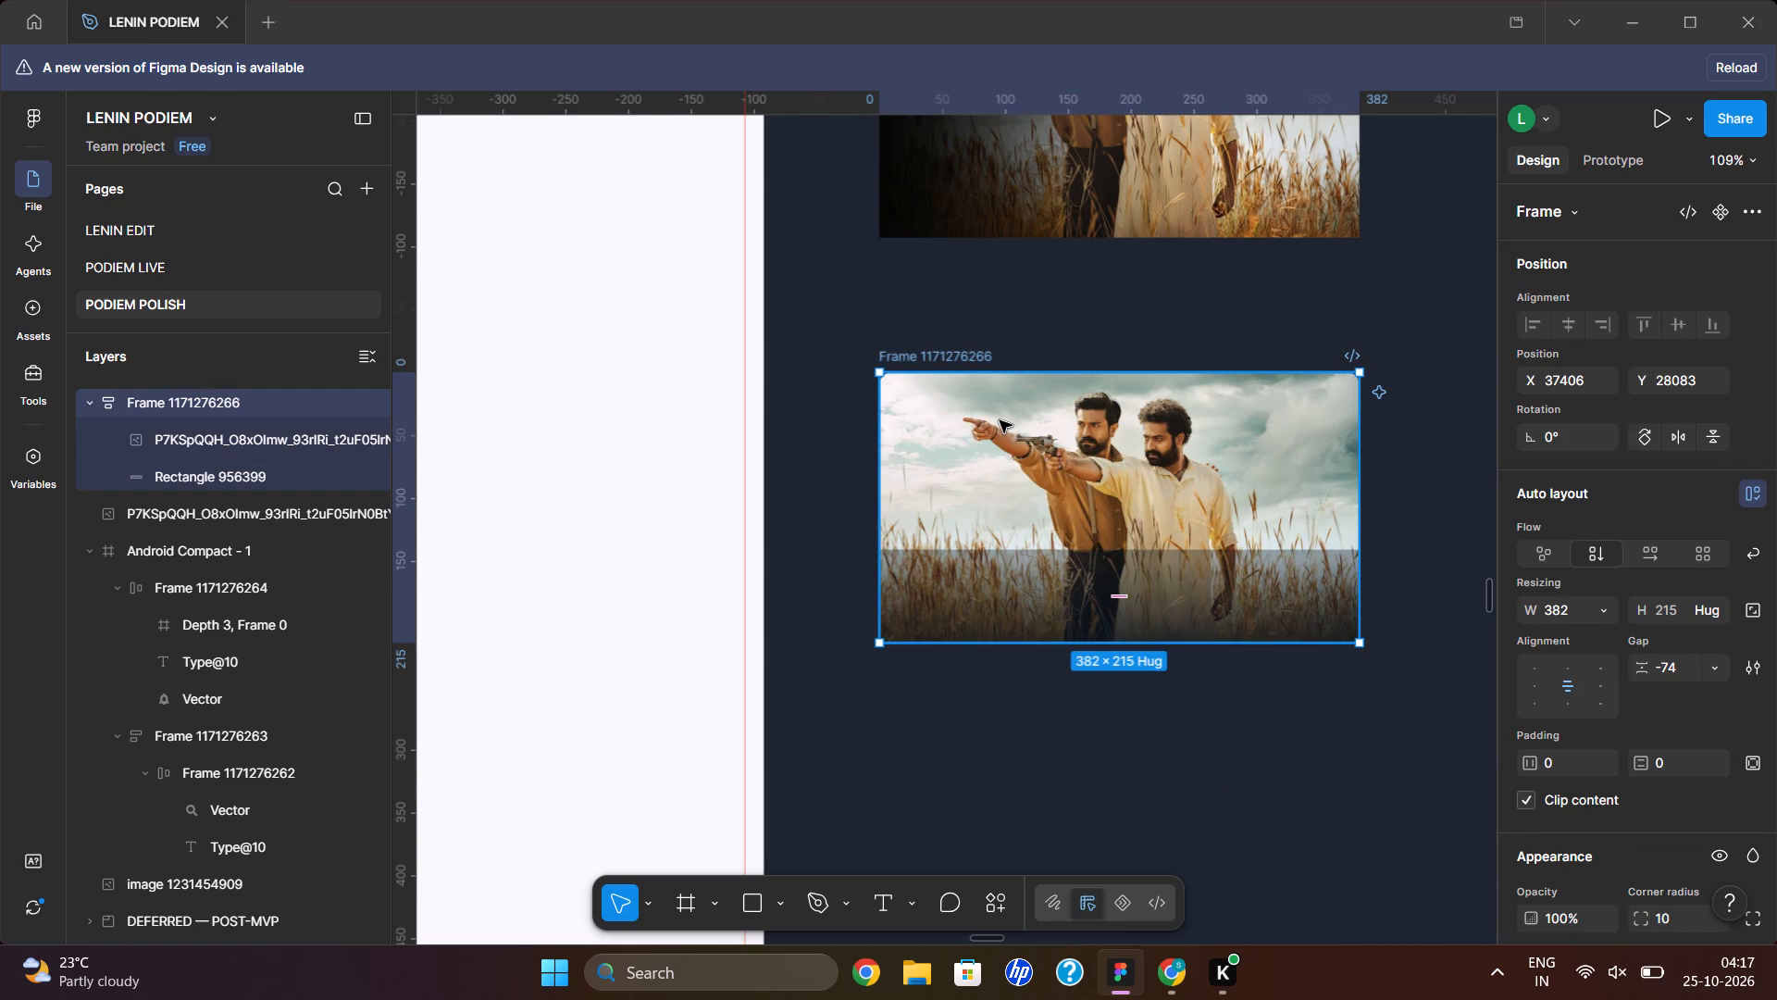
drag(1000, 420, 881, 437)
drag(881, 437, 976, 353)
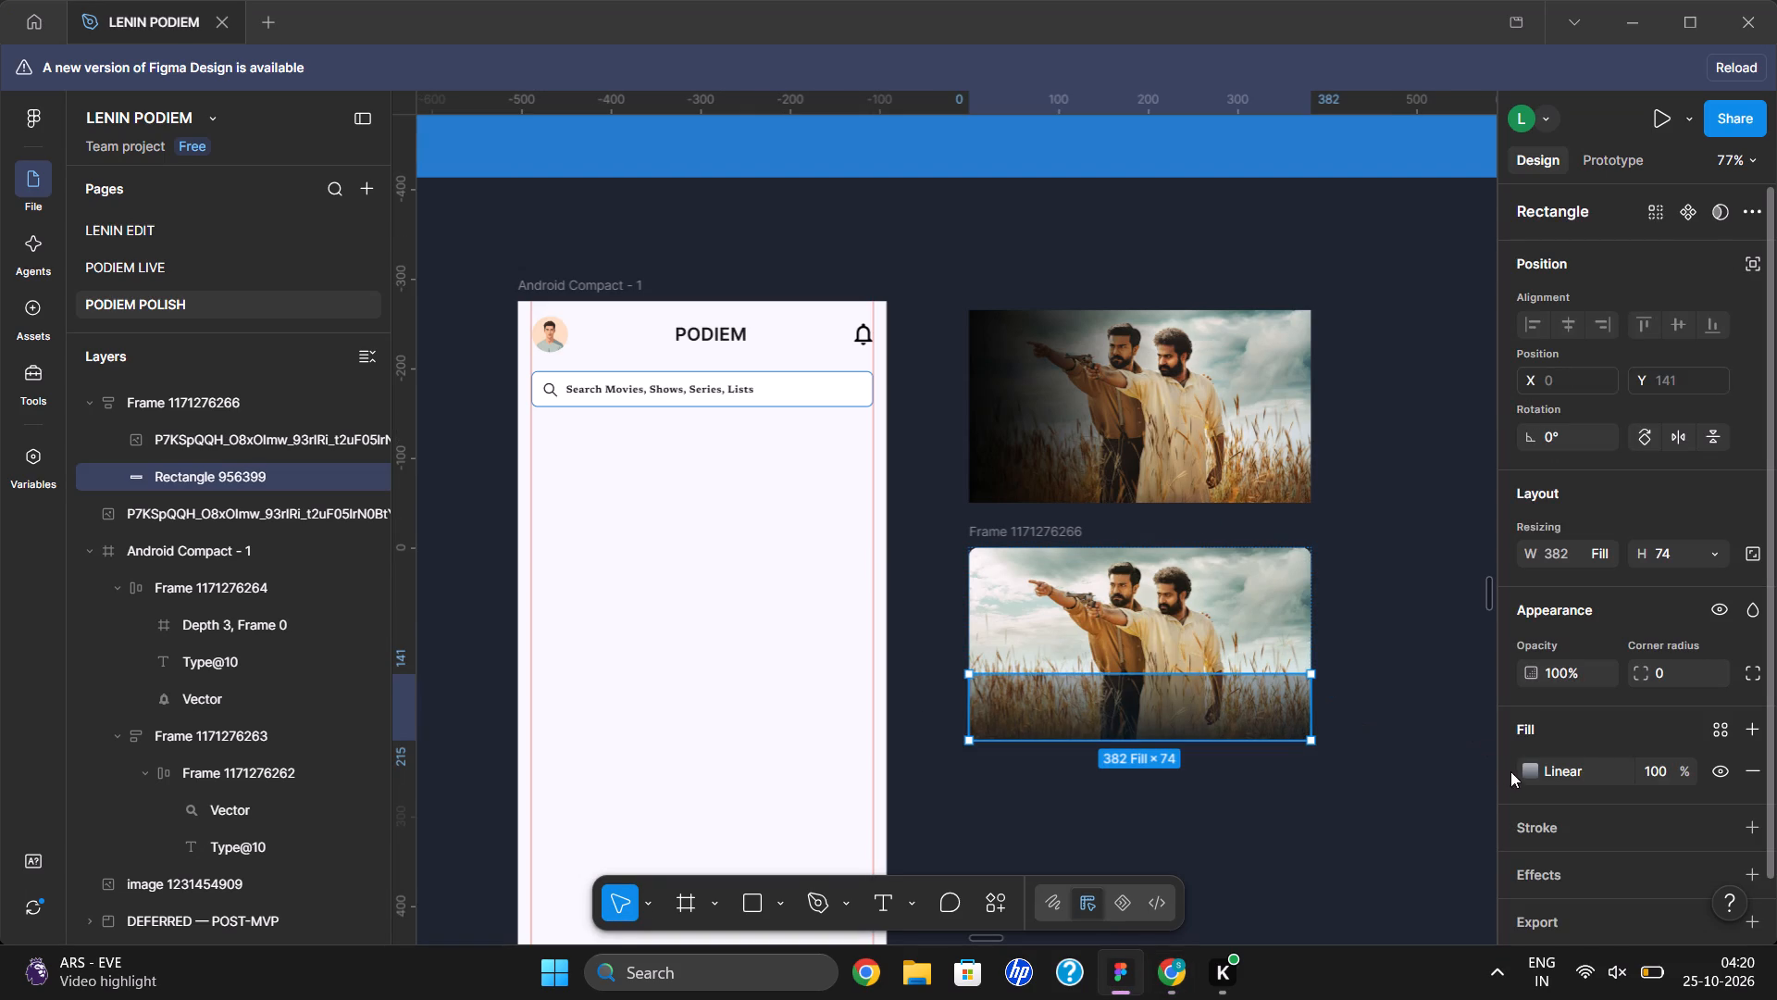
click(1527, 773)
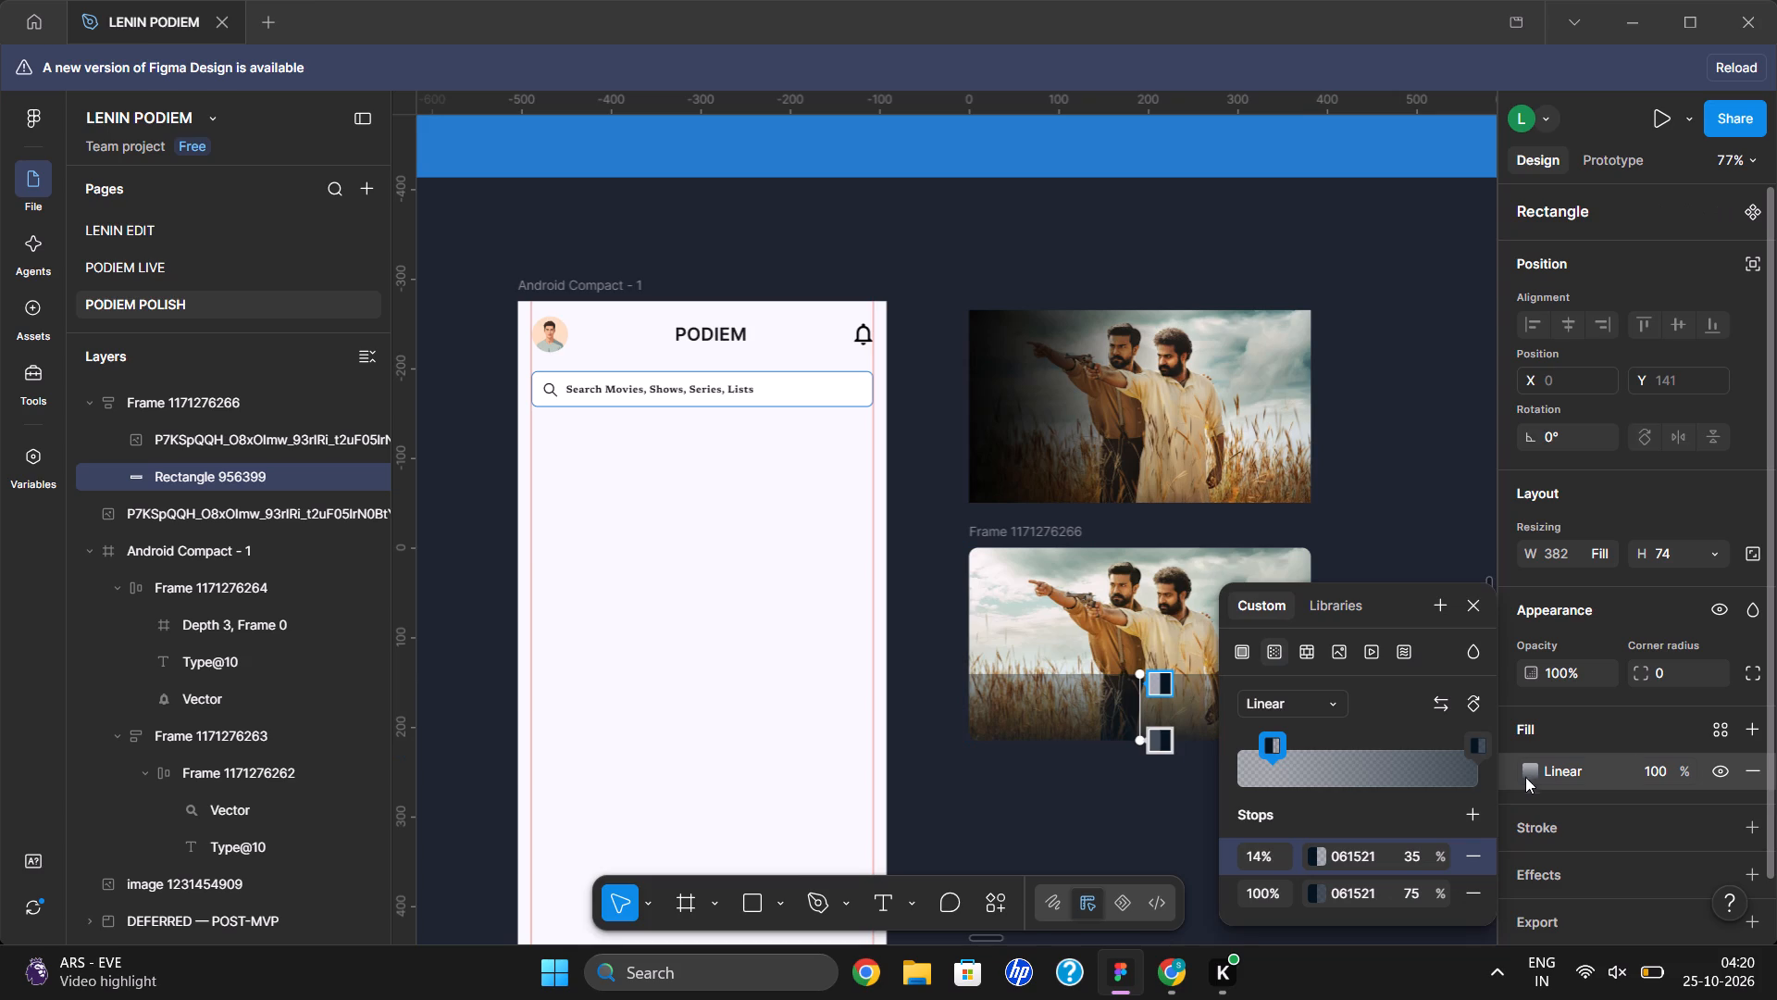
click(1377, 900)
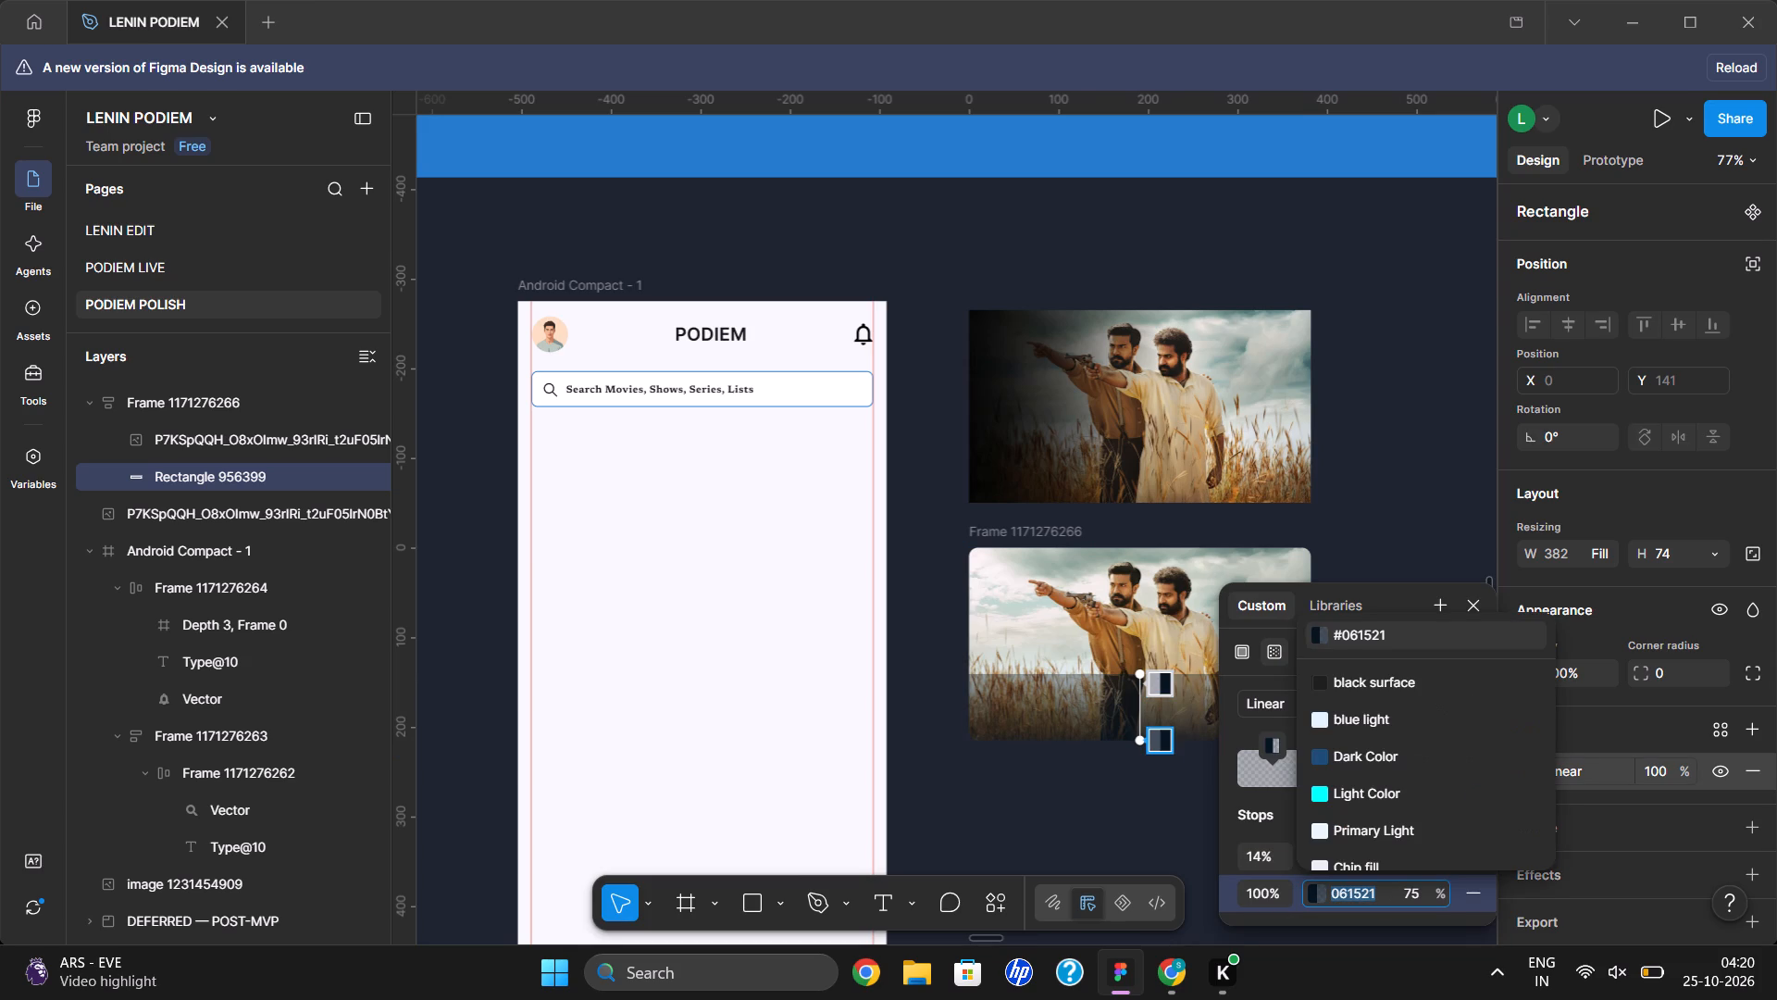
key(ctrl+c)
click(1391, 405)
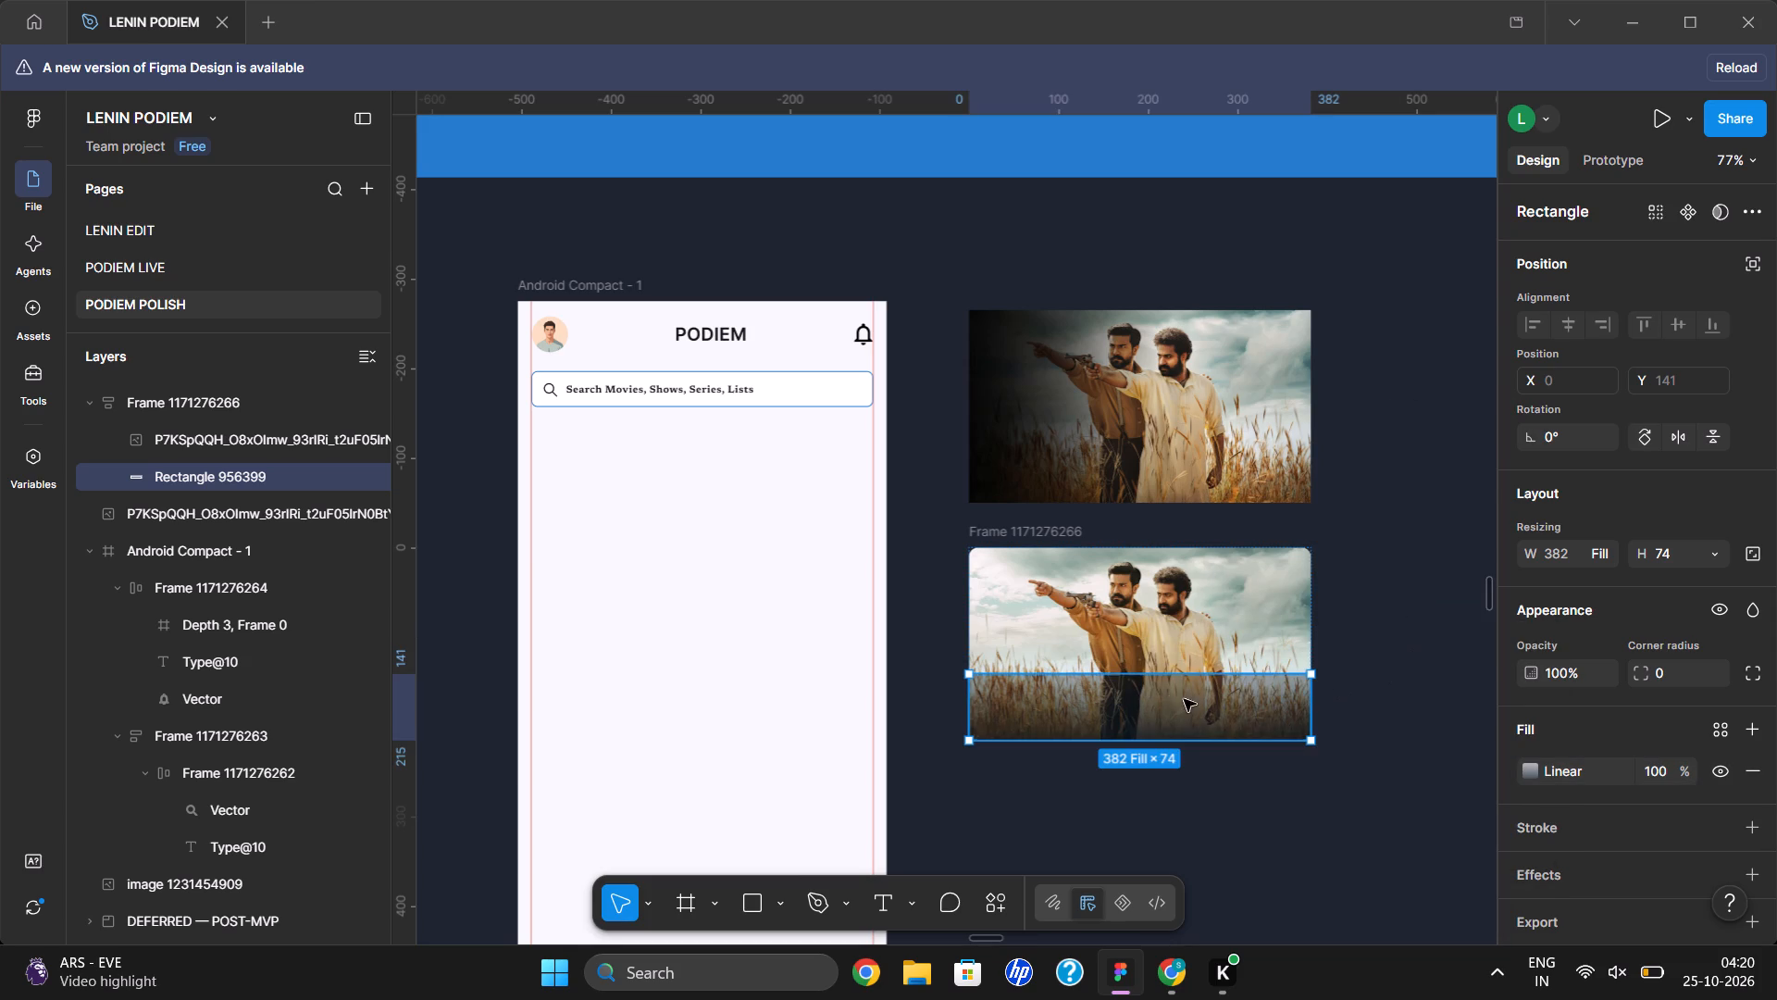
Add a middle stop at 57% to the linear gradient of overlay Rectangle 956399 on the lower image.
click(1156, 700)
click(1522, 769)
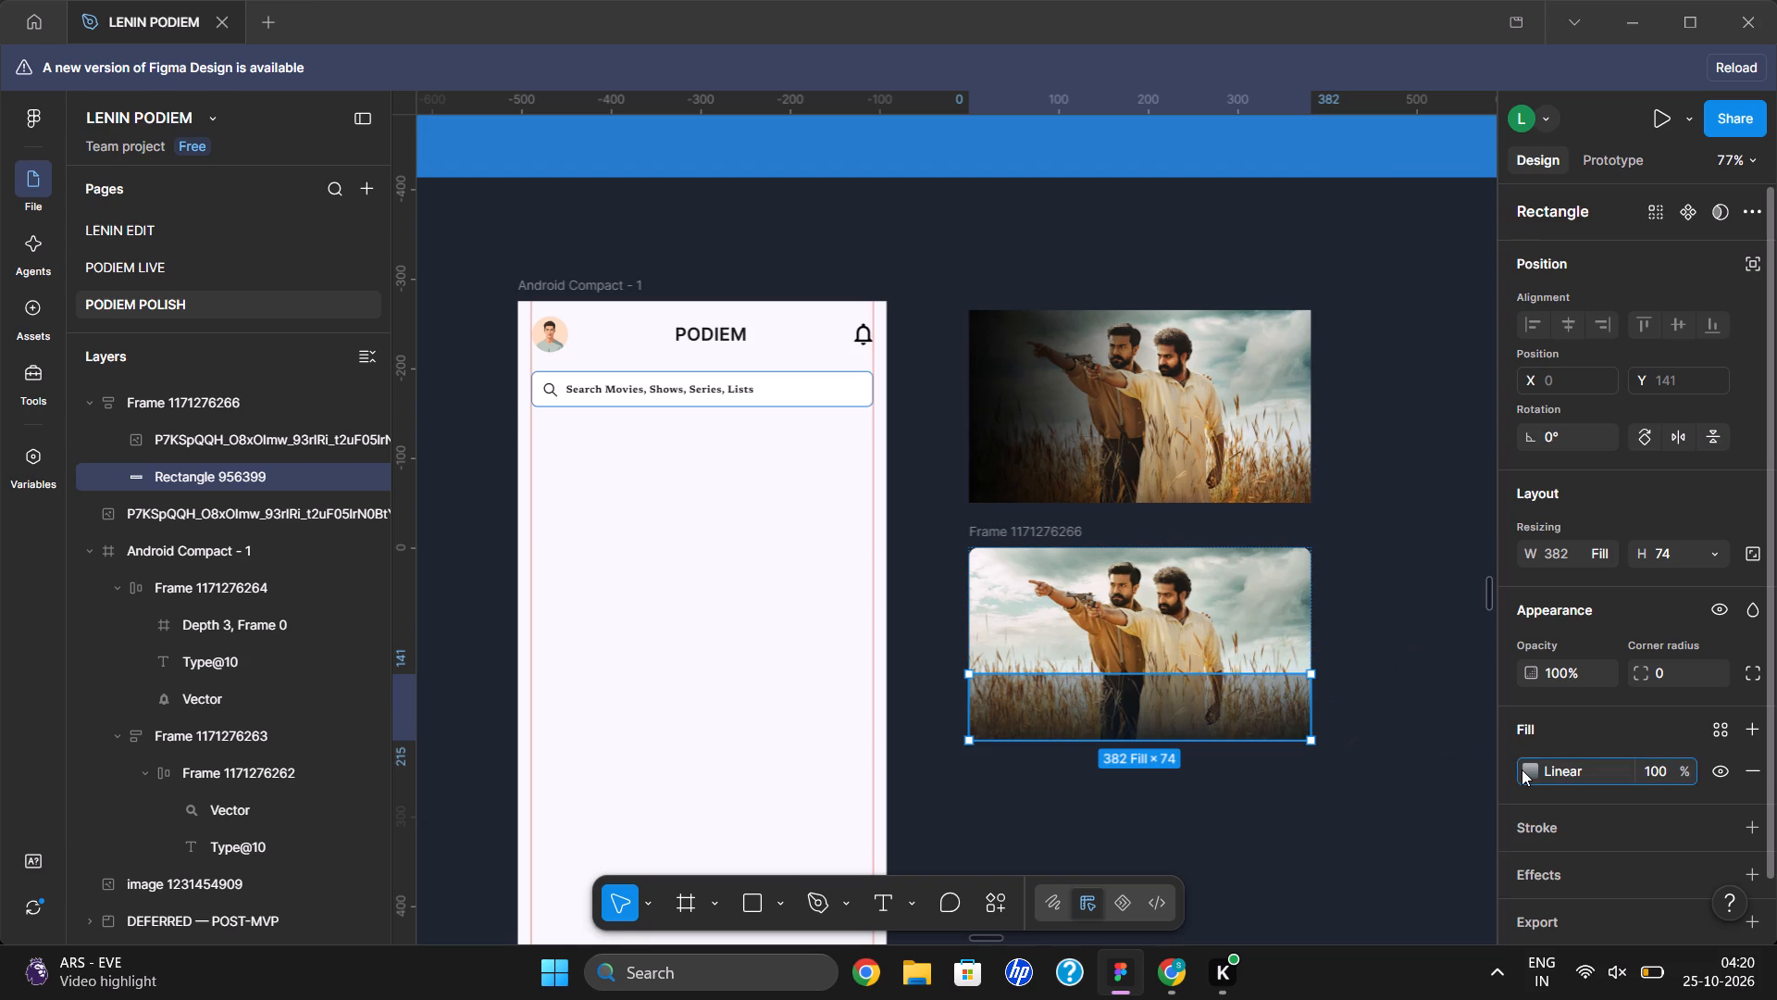
click(1471, 814)
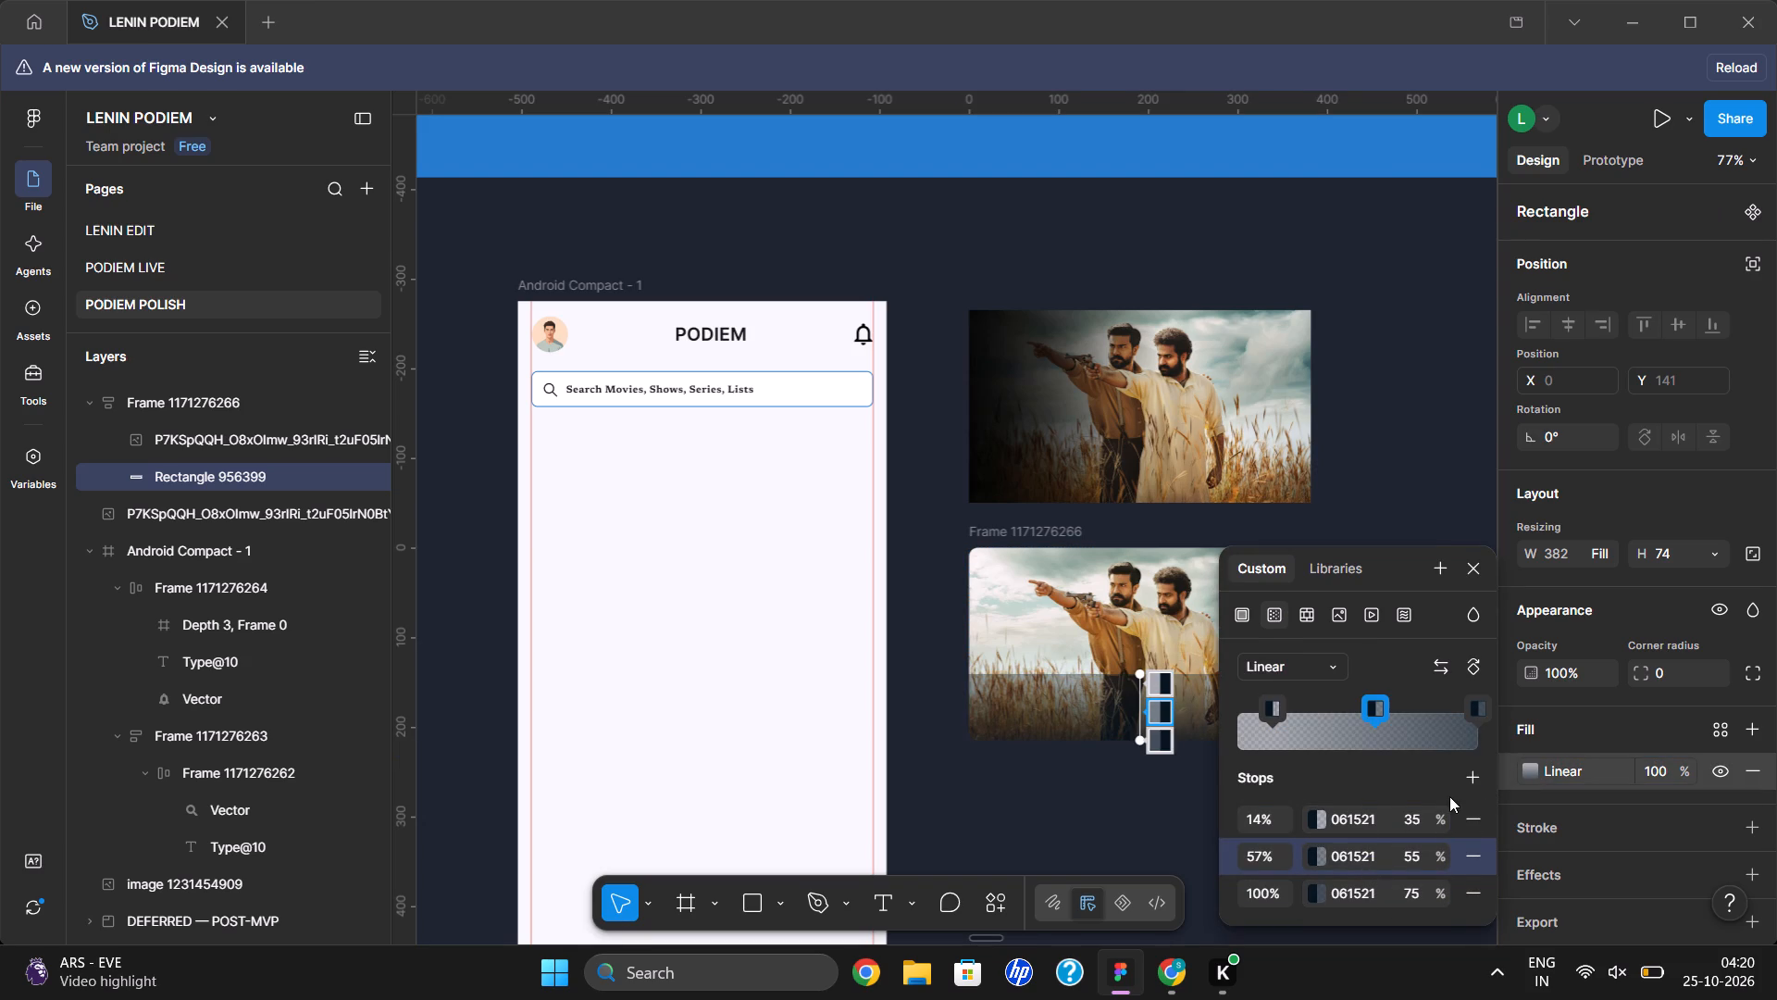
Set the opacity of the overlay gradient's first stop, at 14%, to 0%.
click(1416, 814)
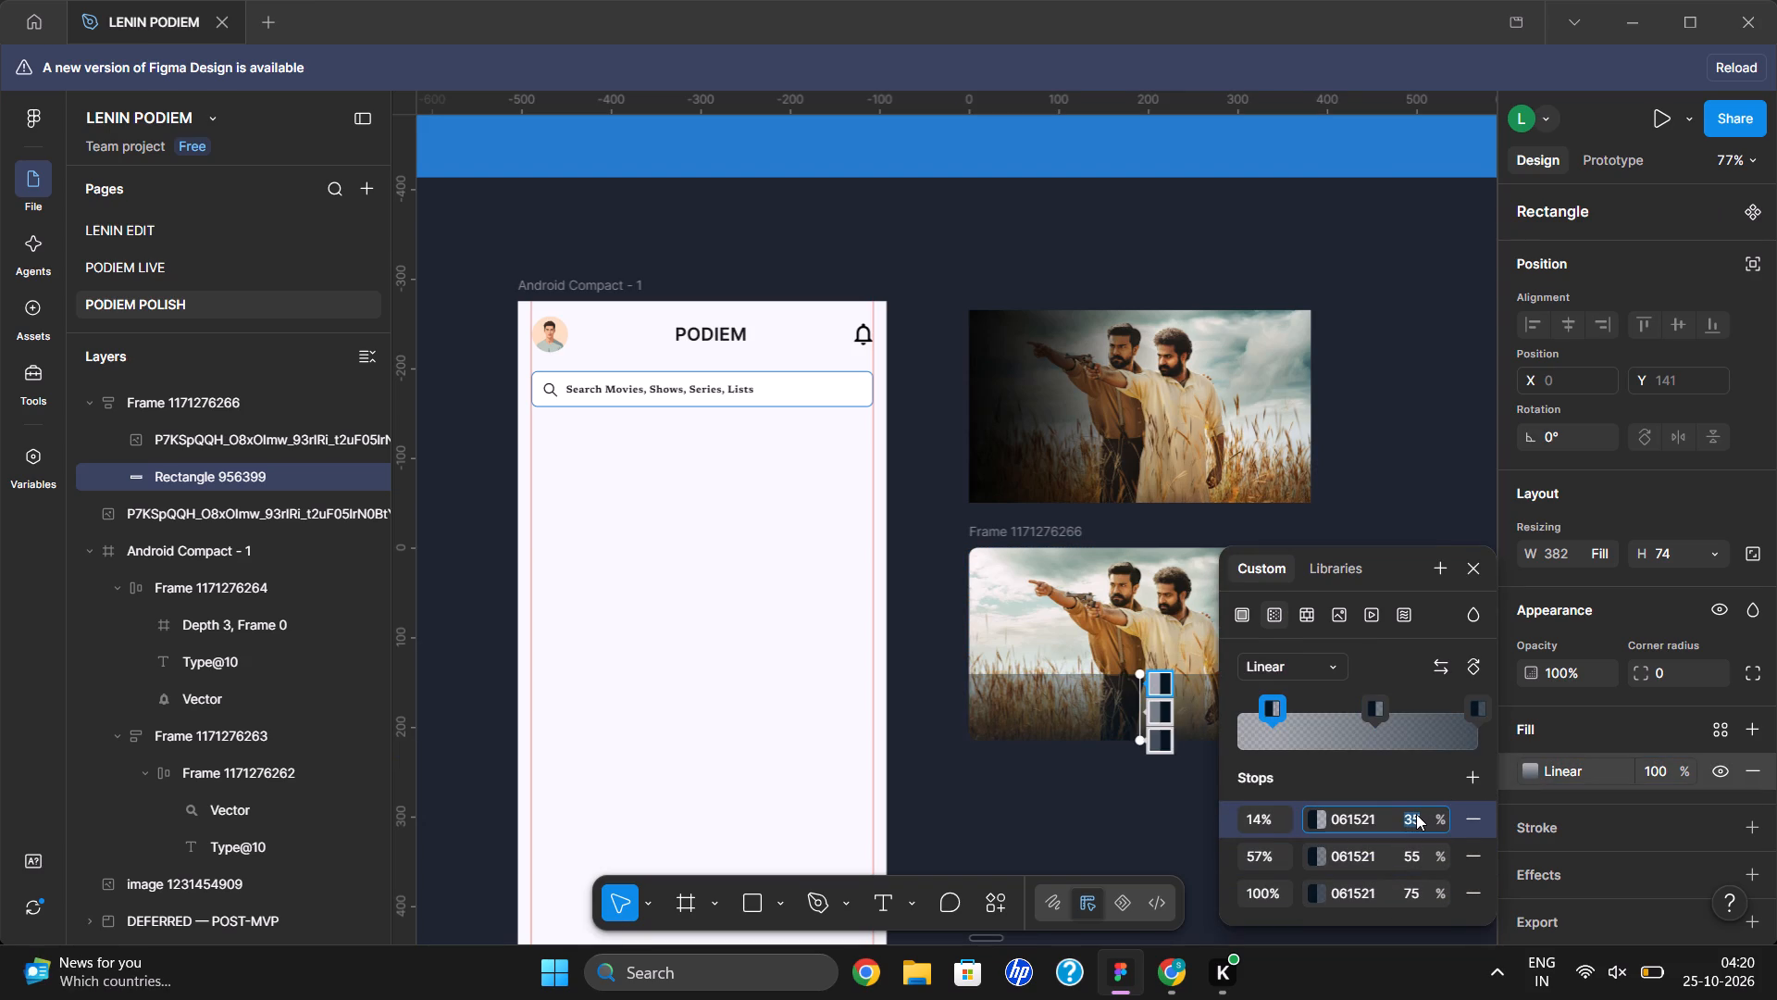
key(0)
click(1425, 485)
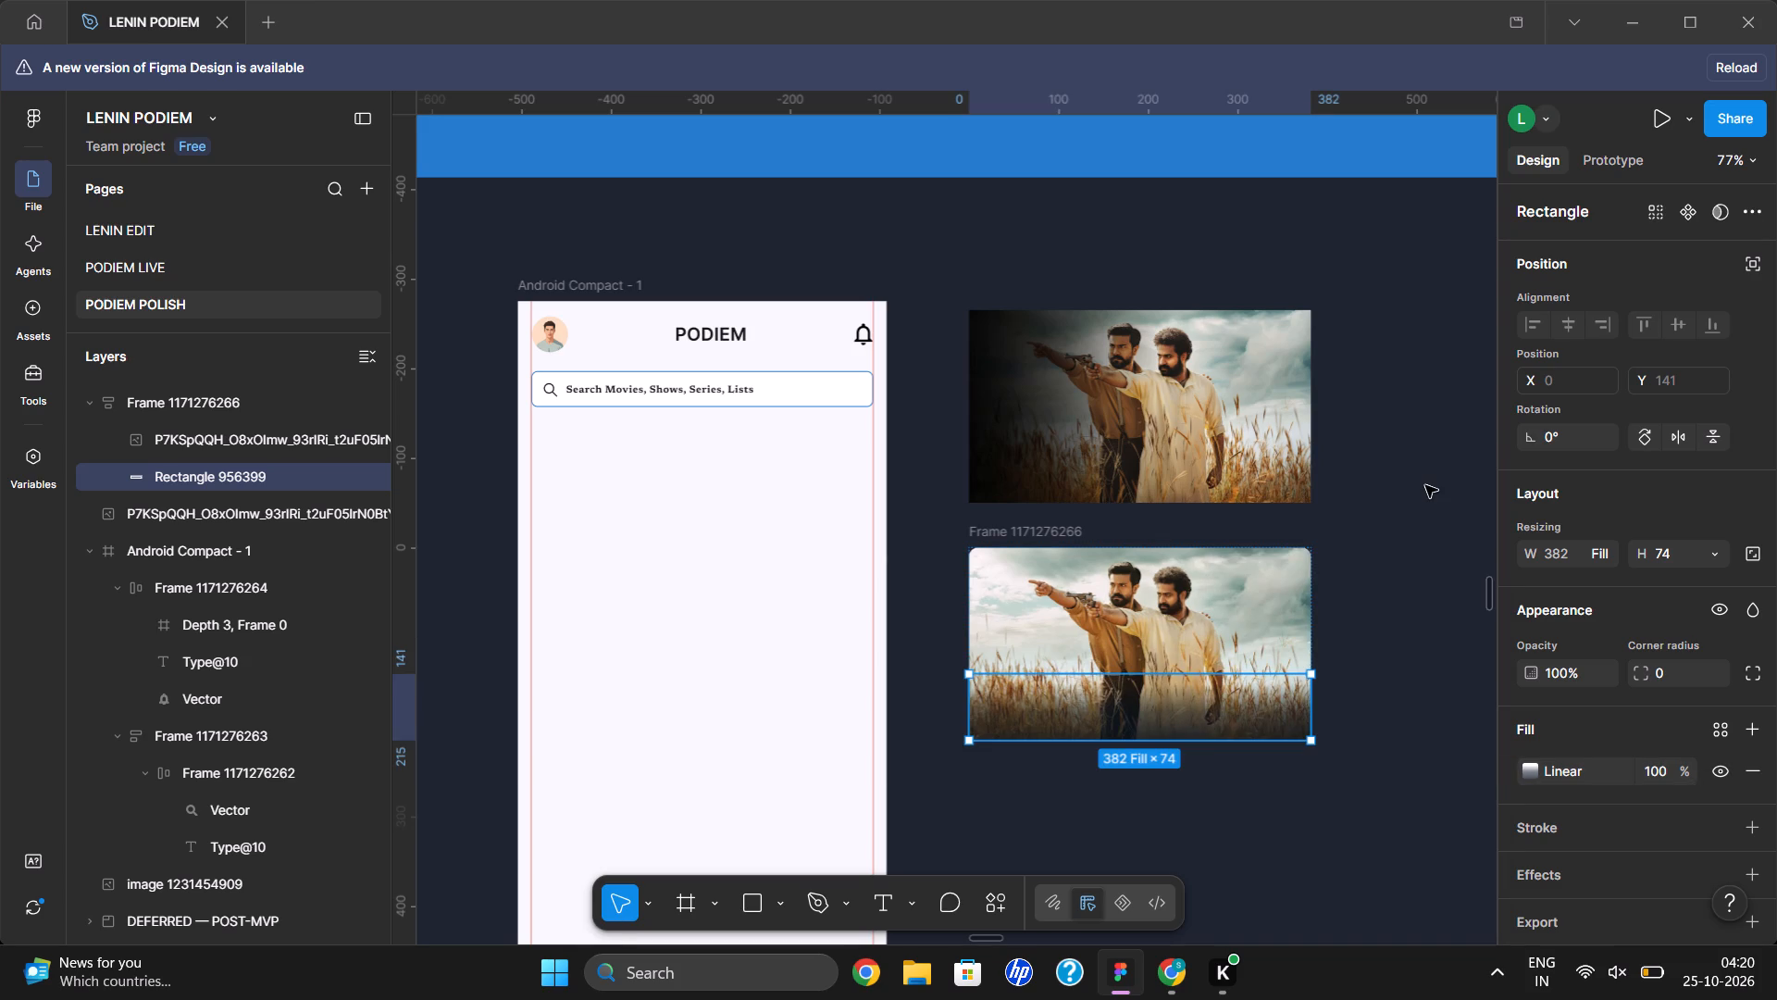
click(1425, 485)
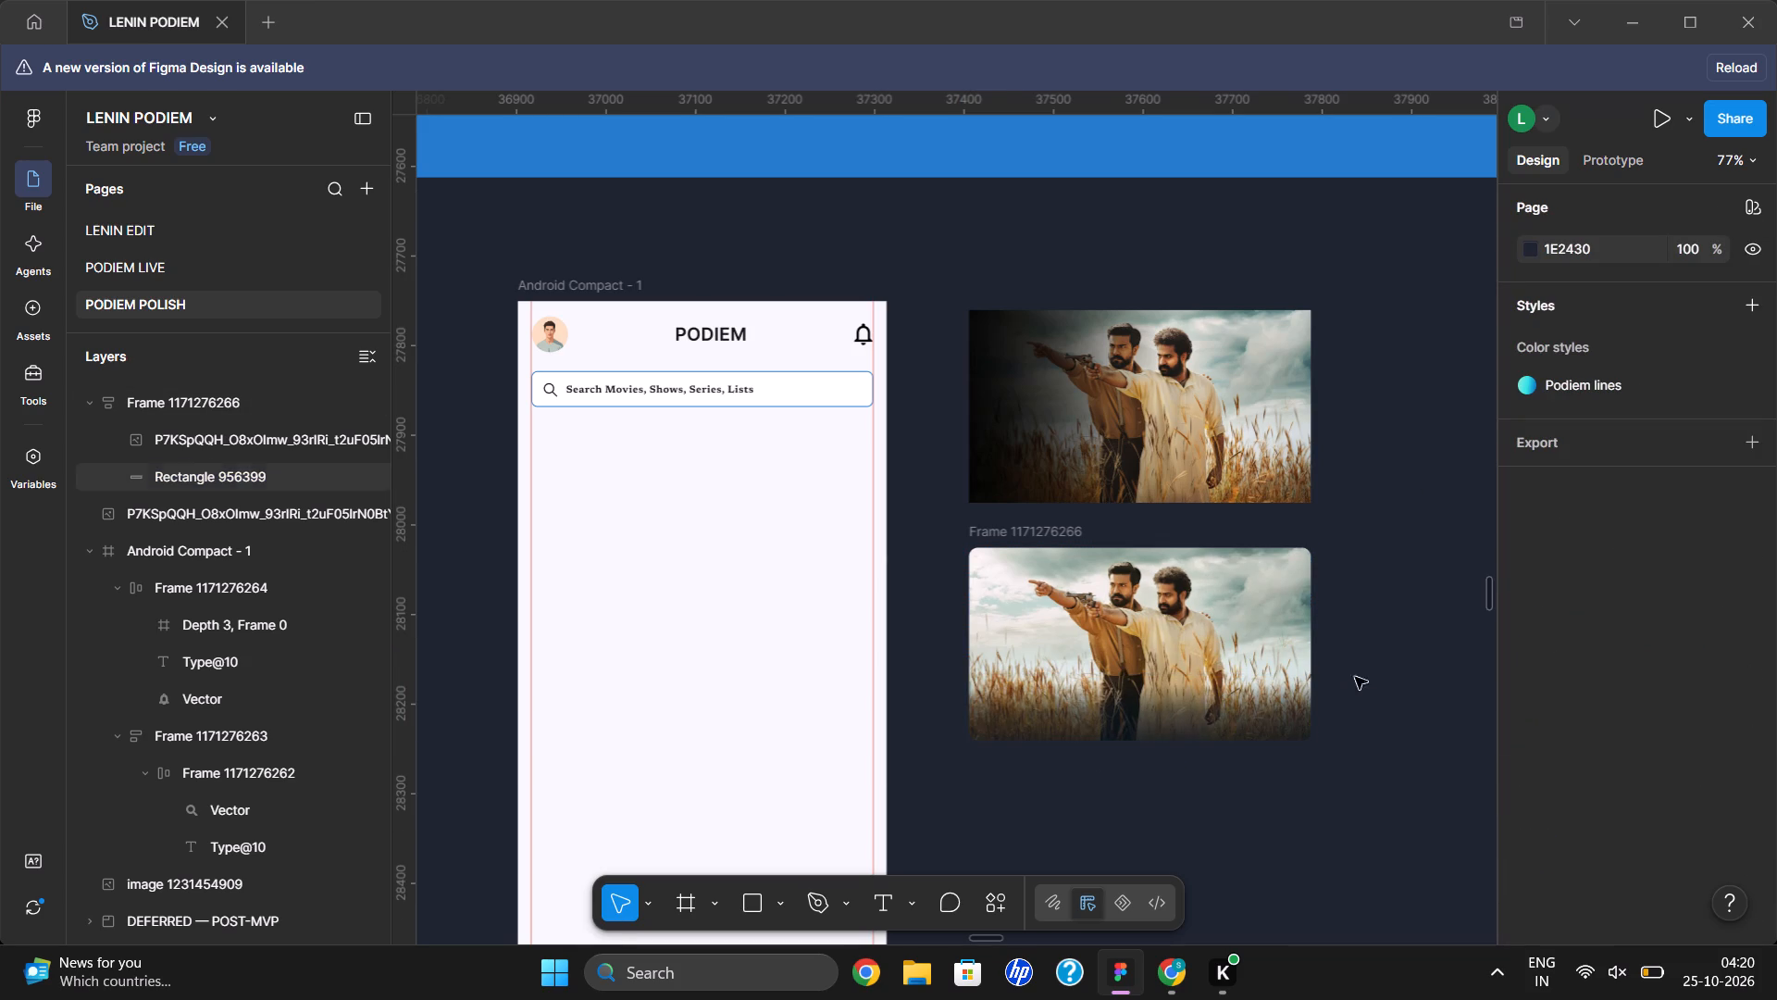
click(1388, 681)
Set the opacity of the first gradient stop on overlay Rectangle 956399 to 10%.
click(1204, 708)
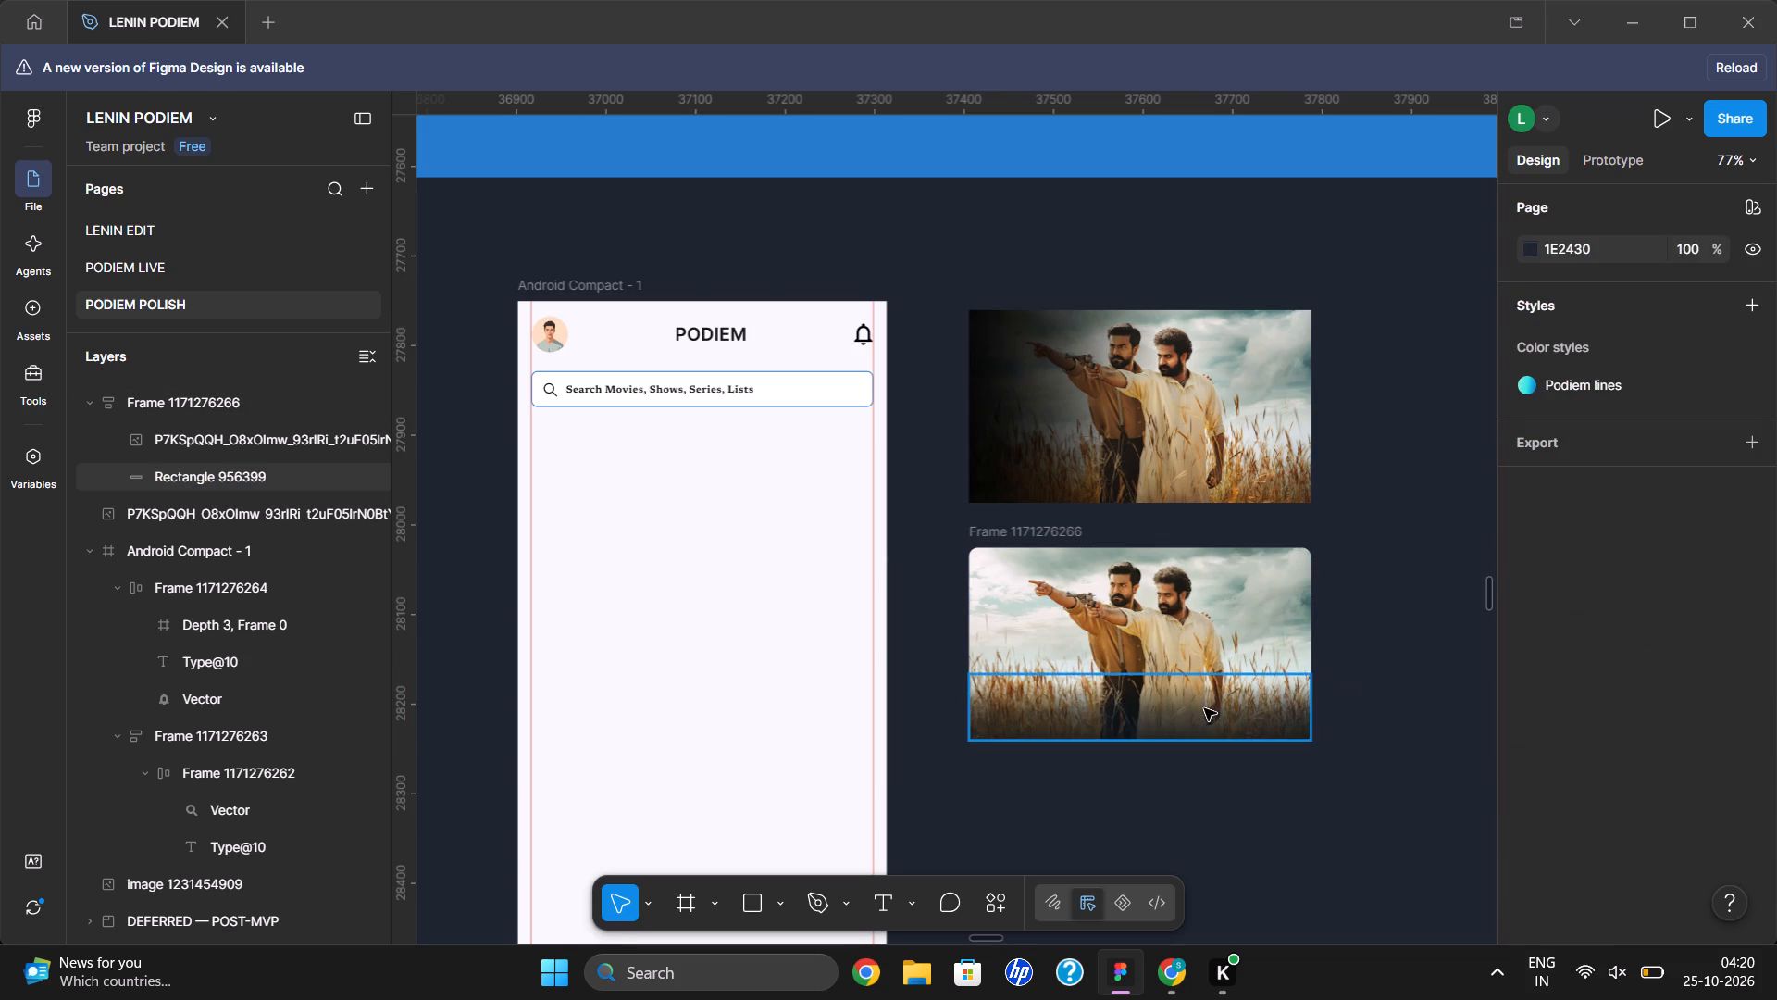
click(1526, 772)
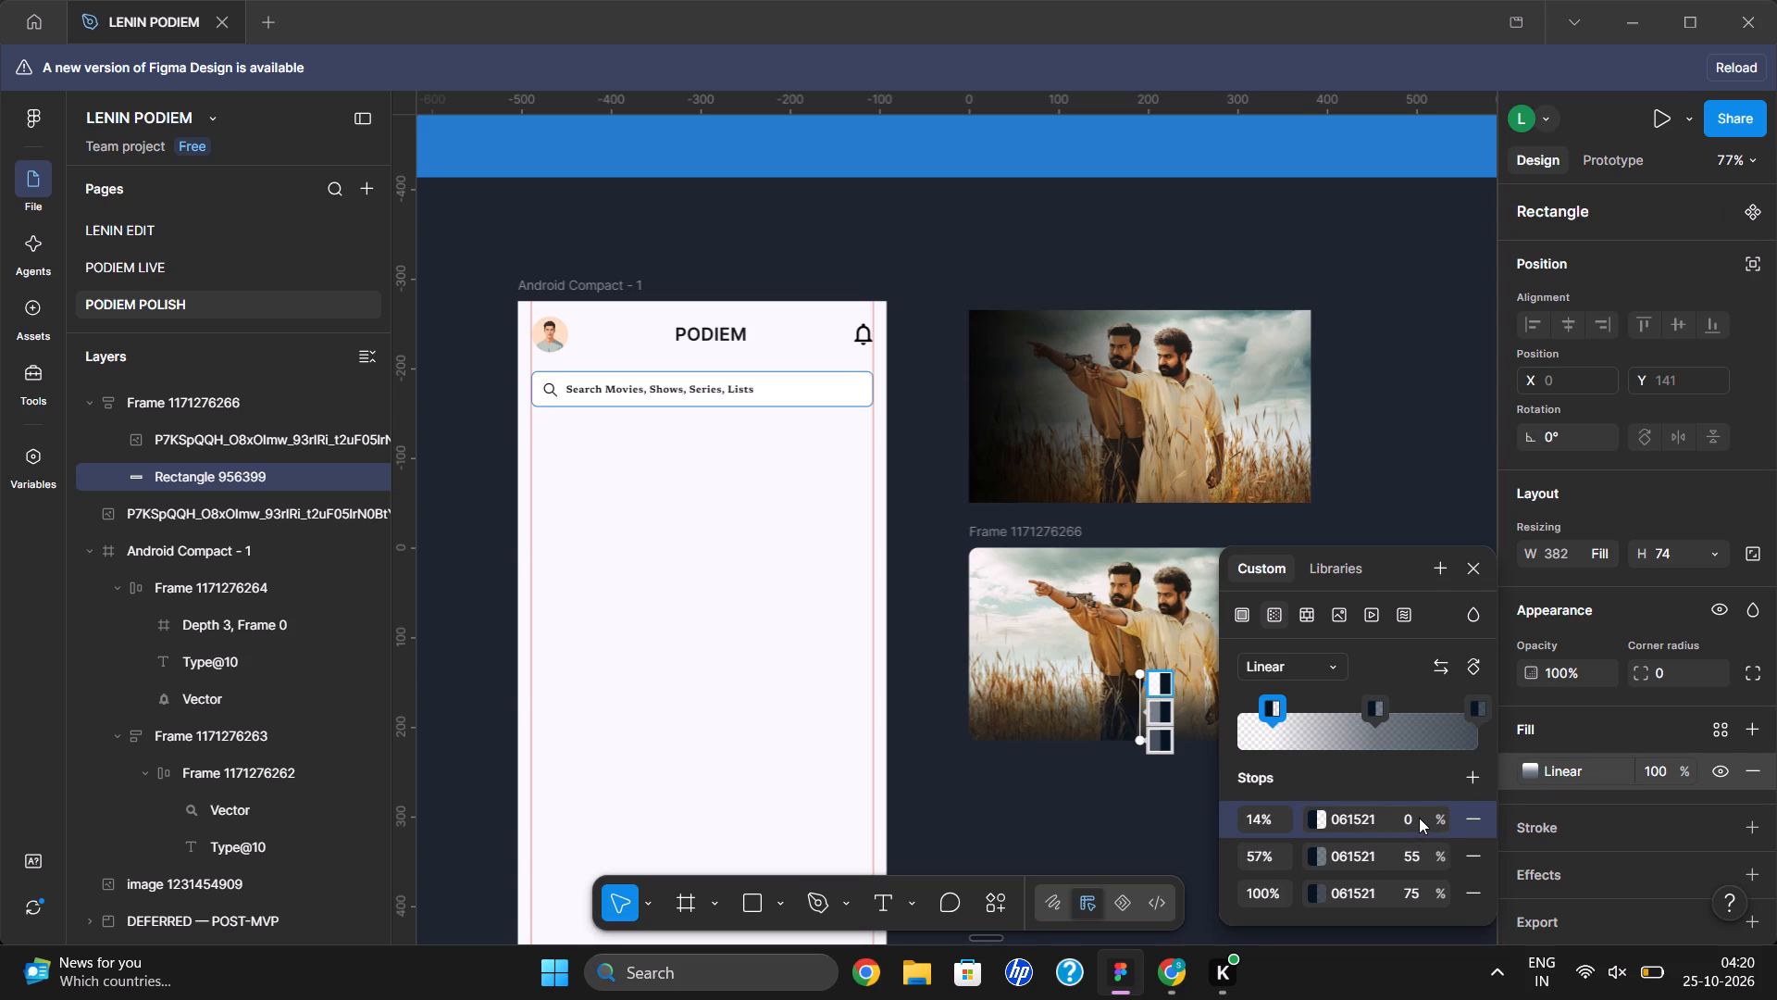
click(1419, 818)
key(Up)
key(Up)
key(Up)
key(Up)
key(Up)
key(Up)
key(Up)
key(Up)
key(Up)
key(Up)
Move the first stop of the overlay gradient to the 0% position.
drag(1264, 700, 1234, 700)
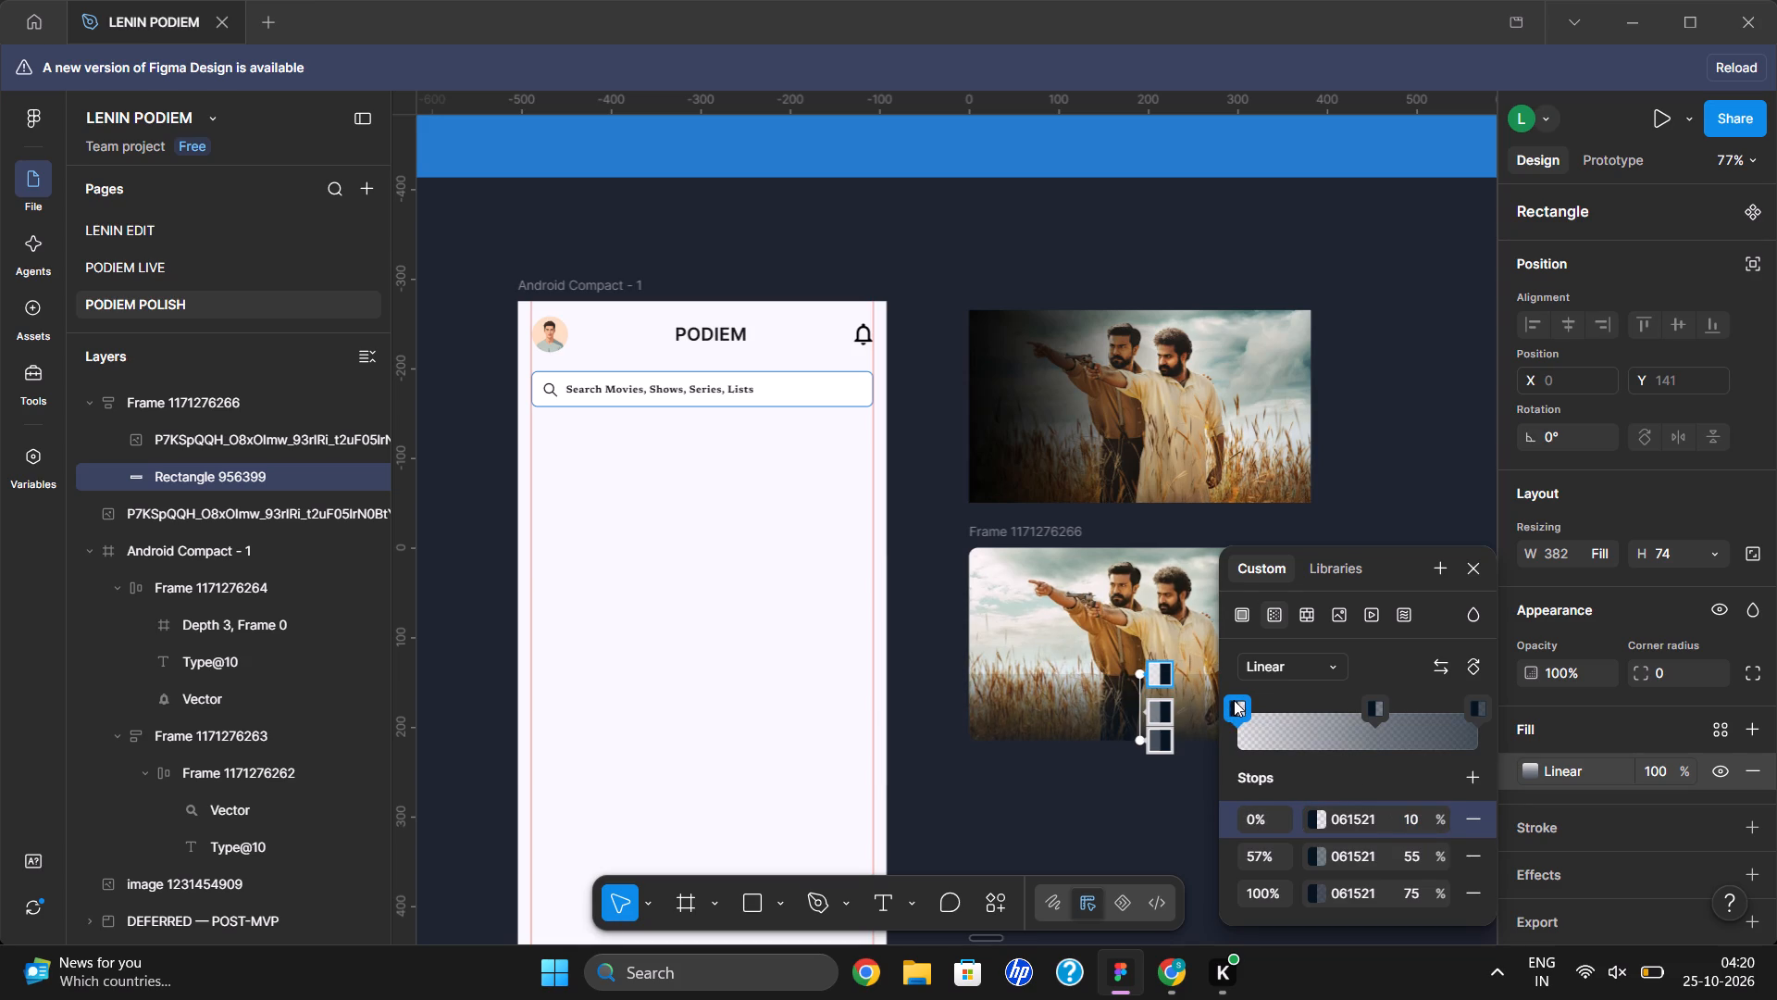
Move the first stop of the overlay gradient on Rectangle 956399 to the 5% position.
drag(1234, 700, 1241, 697)
drag(1241, 697, 1249, 696)
Set the opacity of the overlay gradient's first stop to 5%.
click(1408, 821)
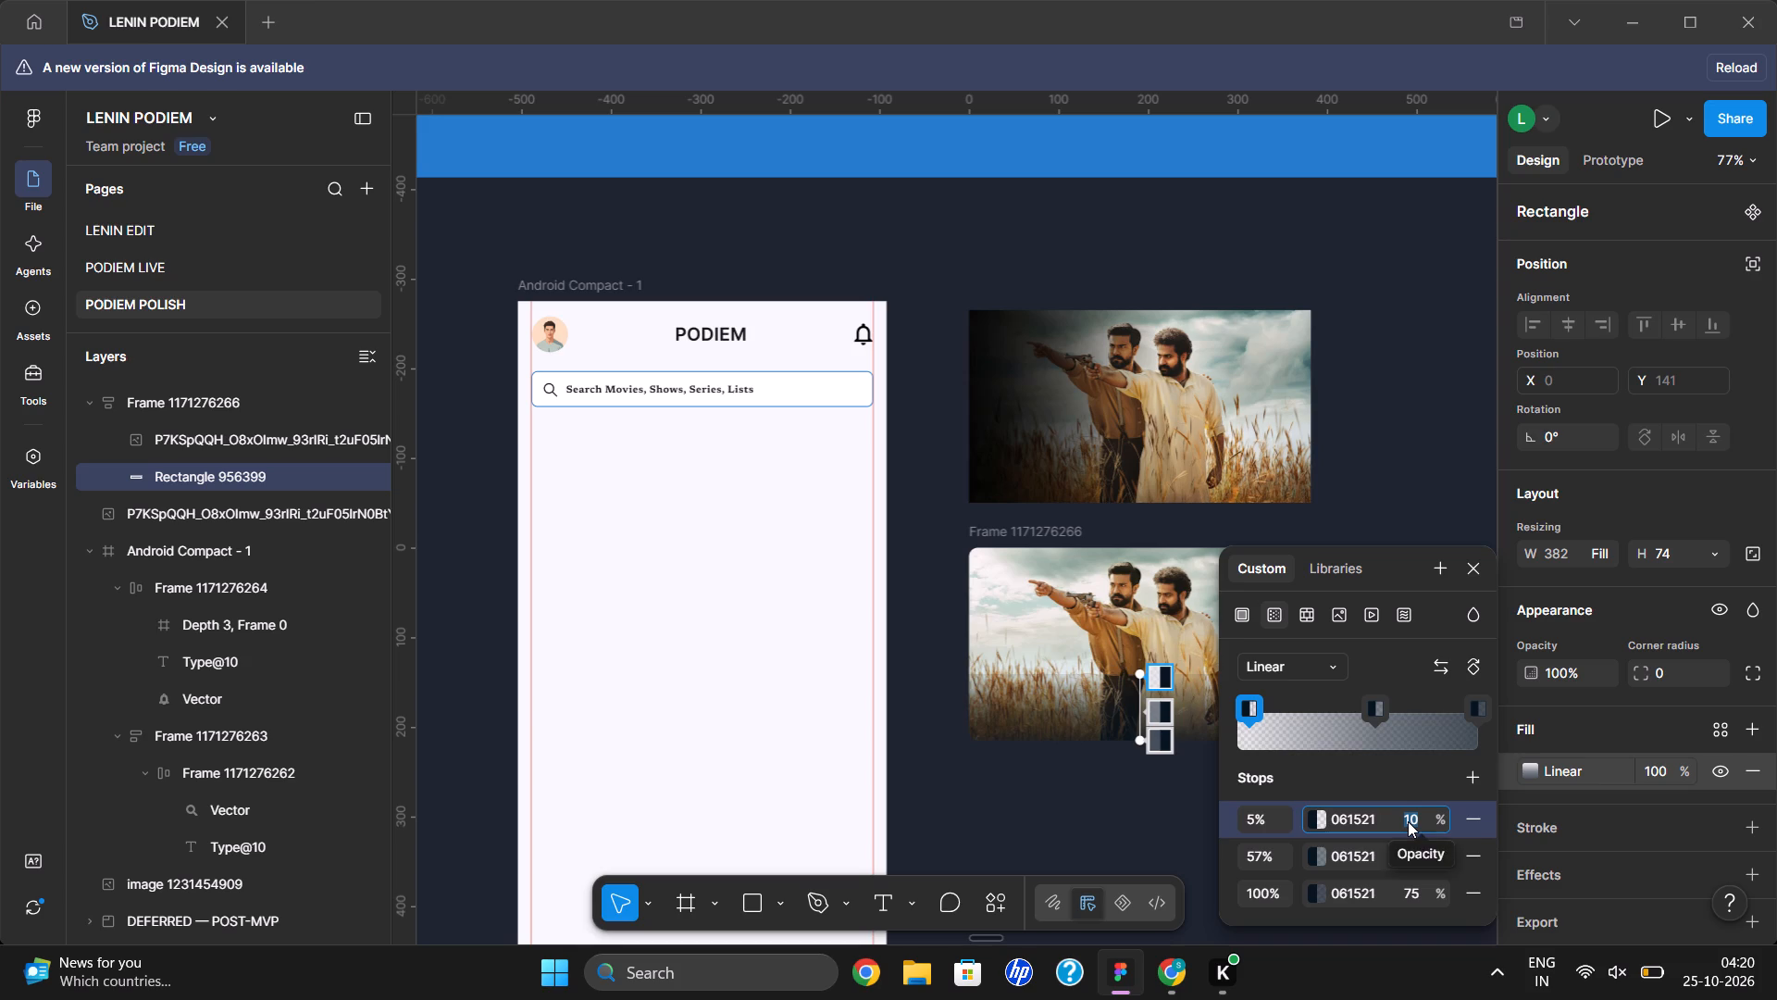
key(Down)
key(Down)
key(Down)
key(Down)
key(Down)
Move the middle stop of the overlay gradient to the 46% position and deselect the rectangle.
click(1385, 709)
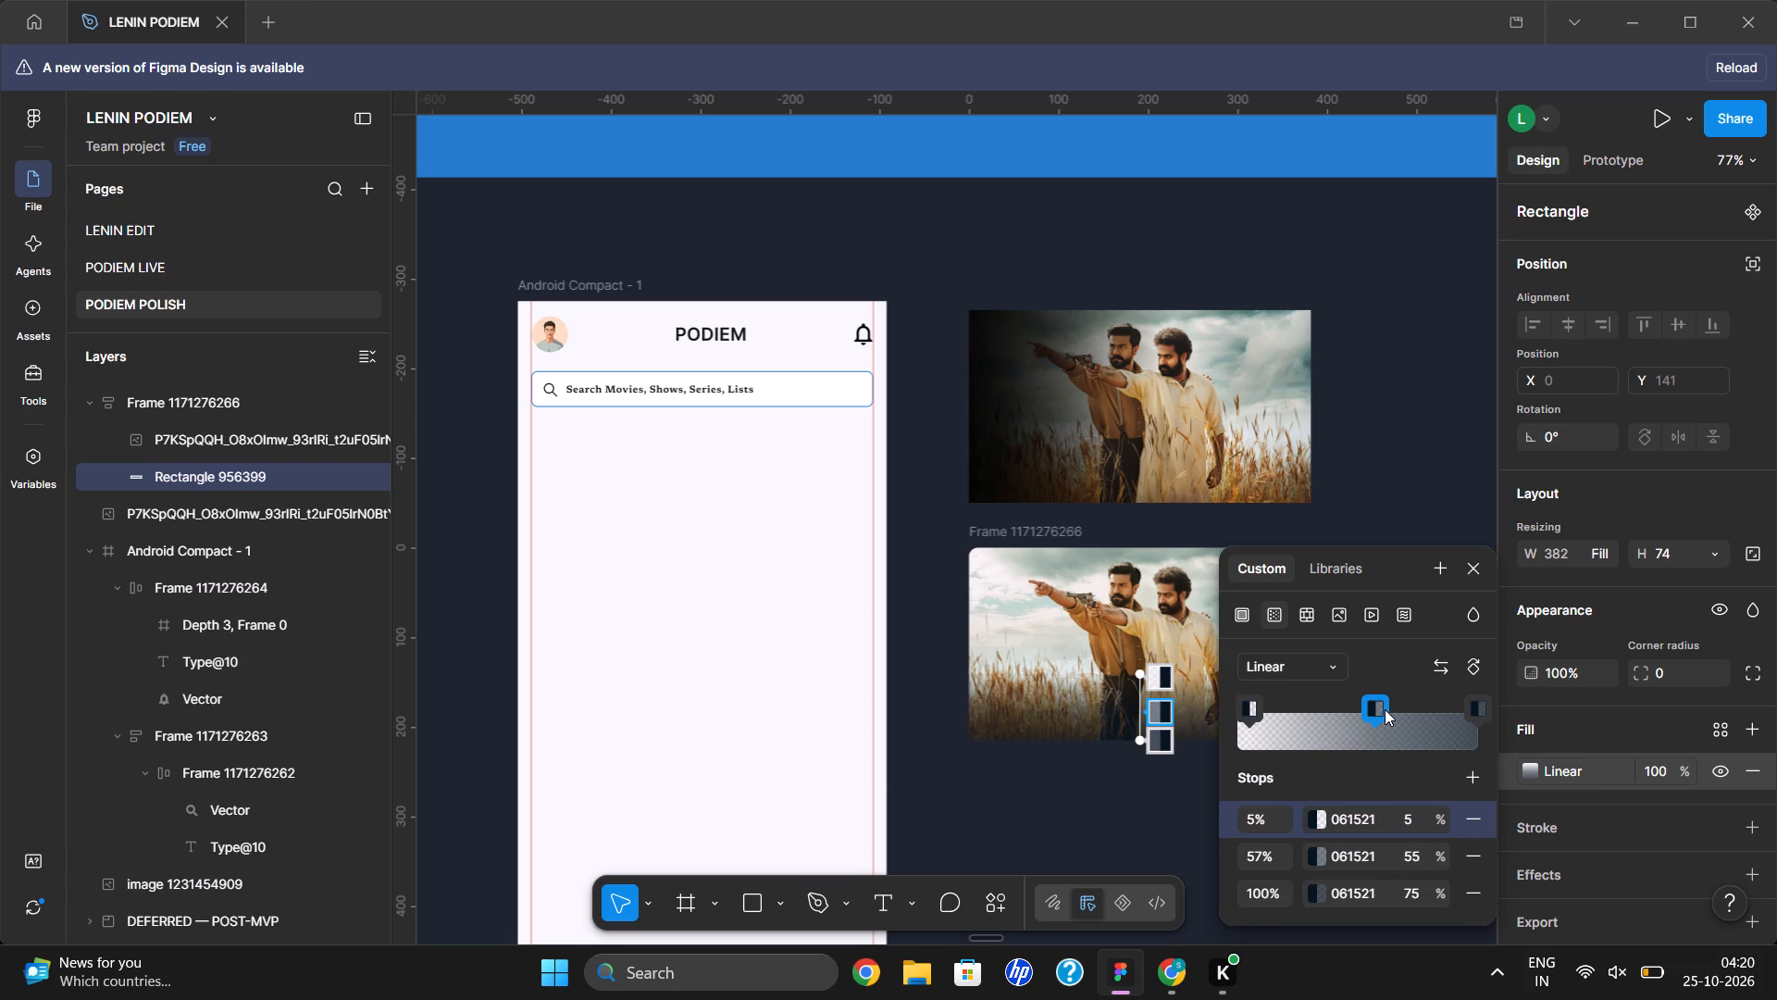
drag(1385, 709, 1348, 711)
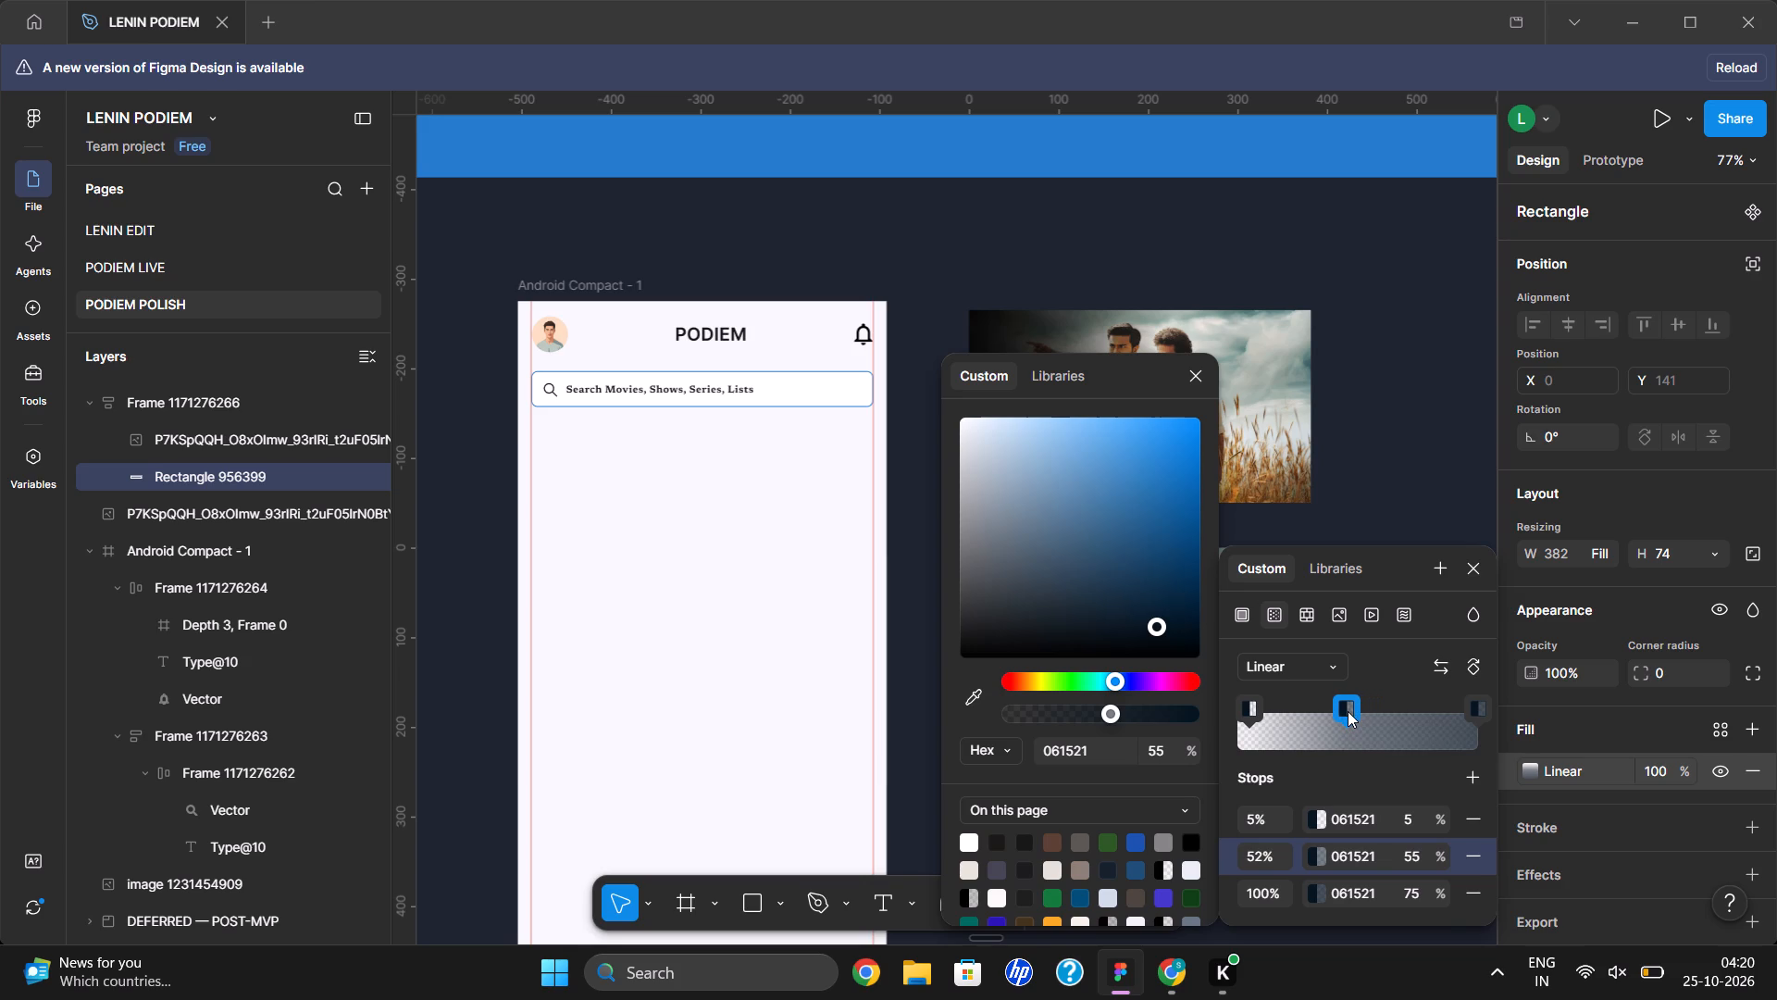
drag(1348, 711, 1348, 711)
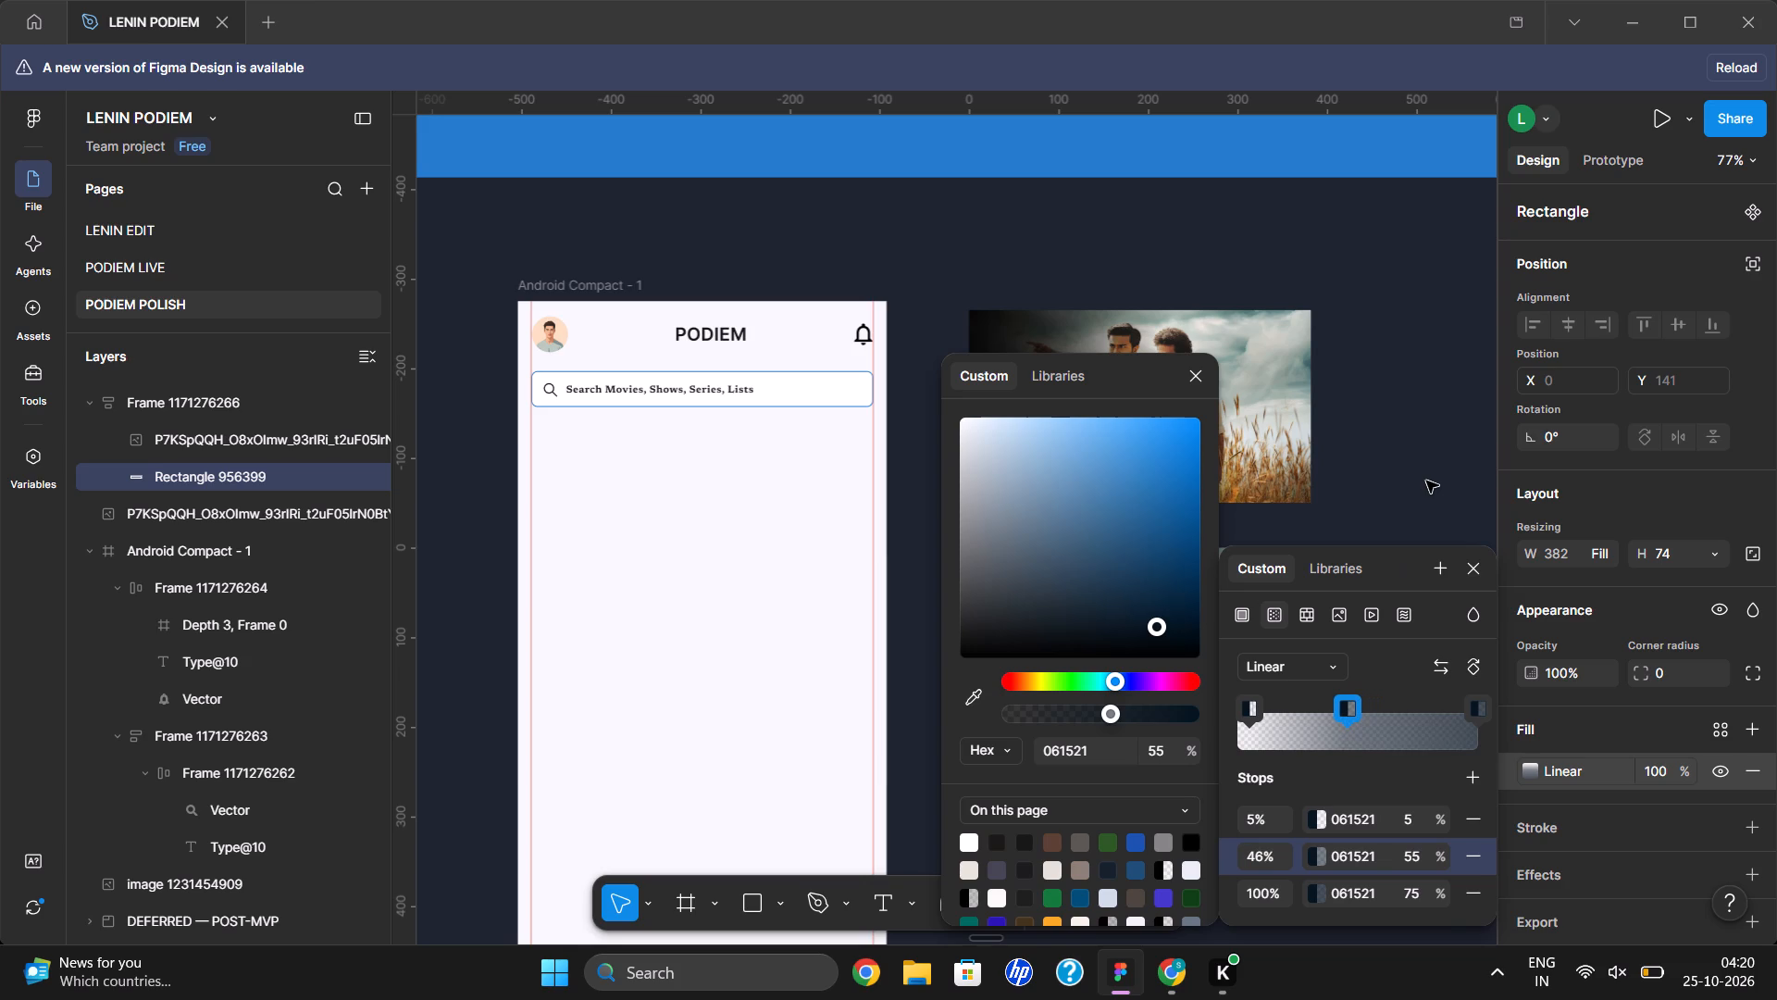
click(1426, 481)
click(1426, 481)
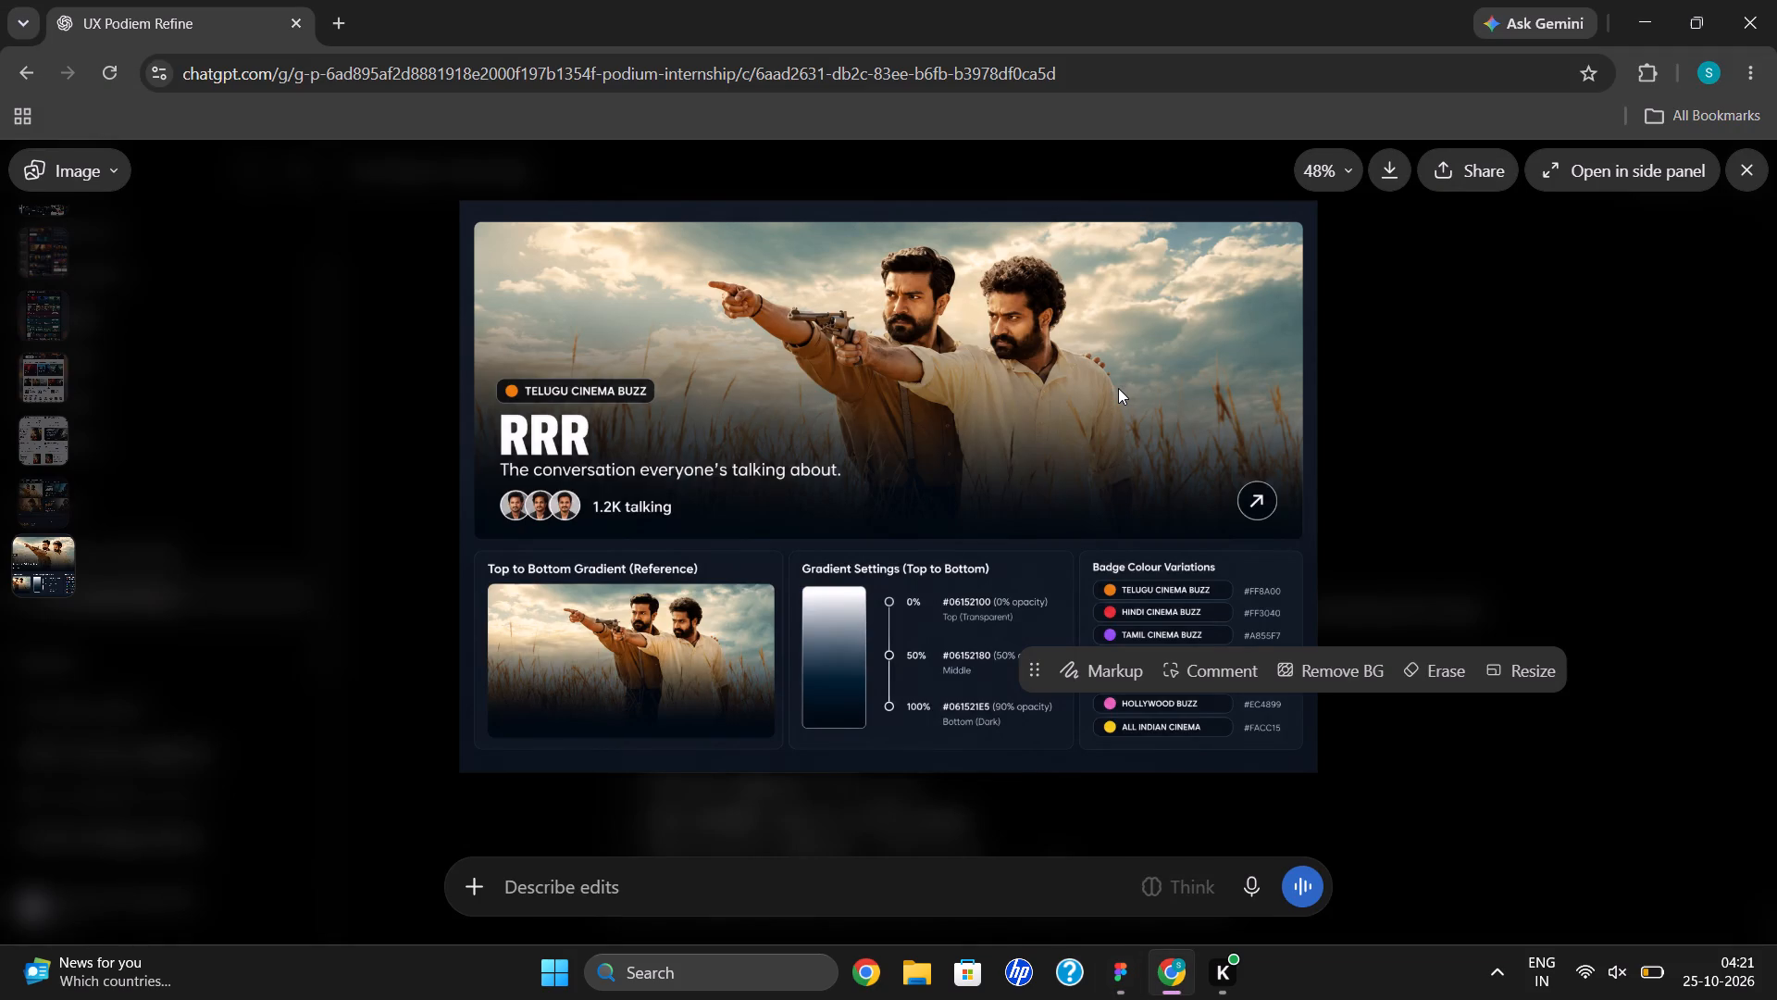
Switch to Chrome and examine the ChatGPT reference image of the RRR hero card.
click(1118, 388)
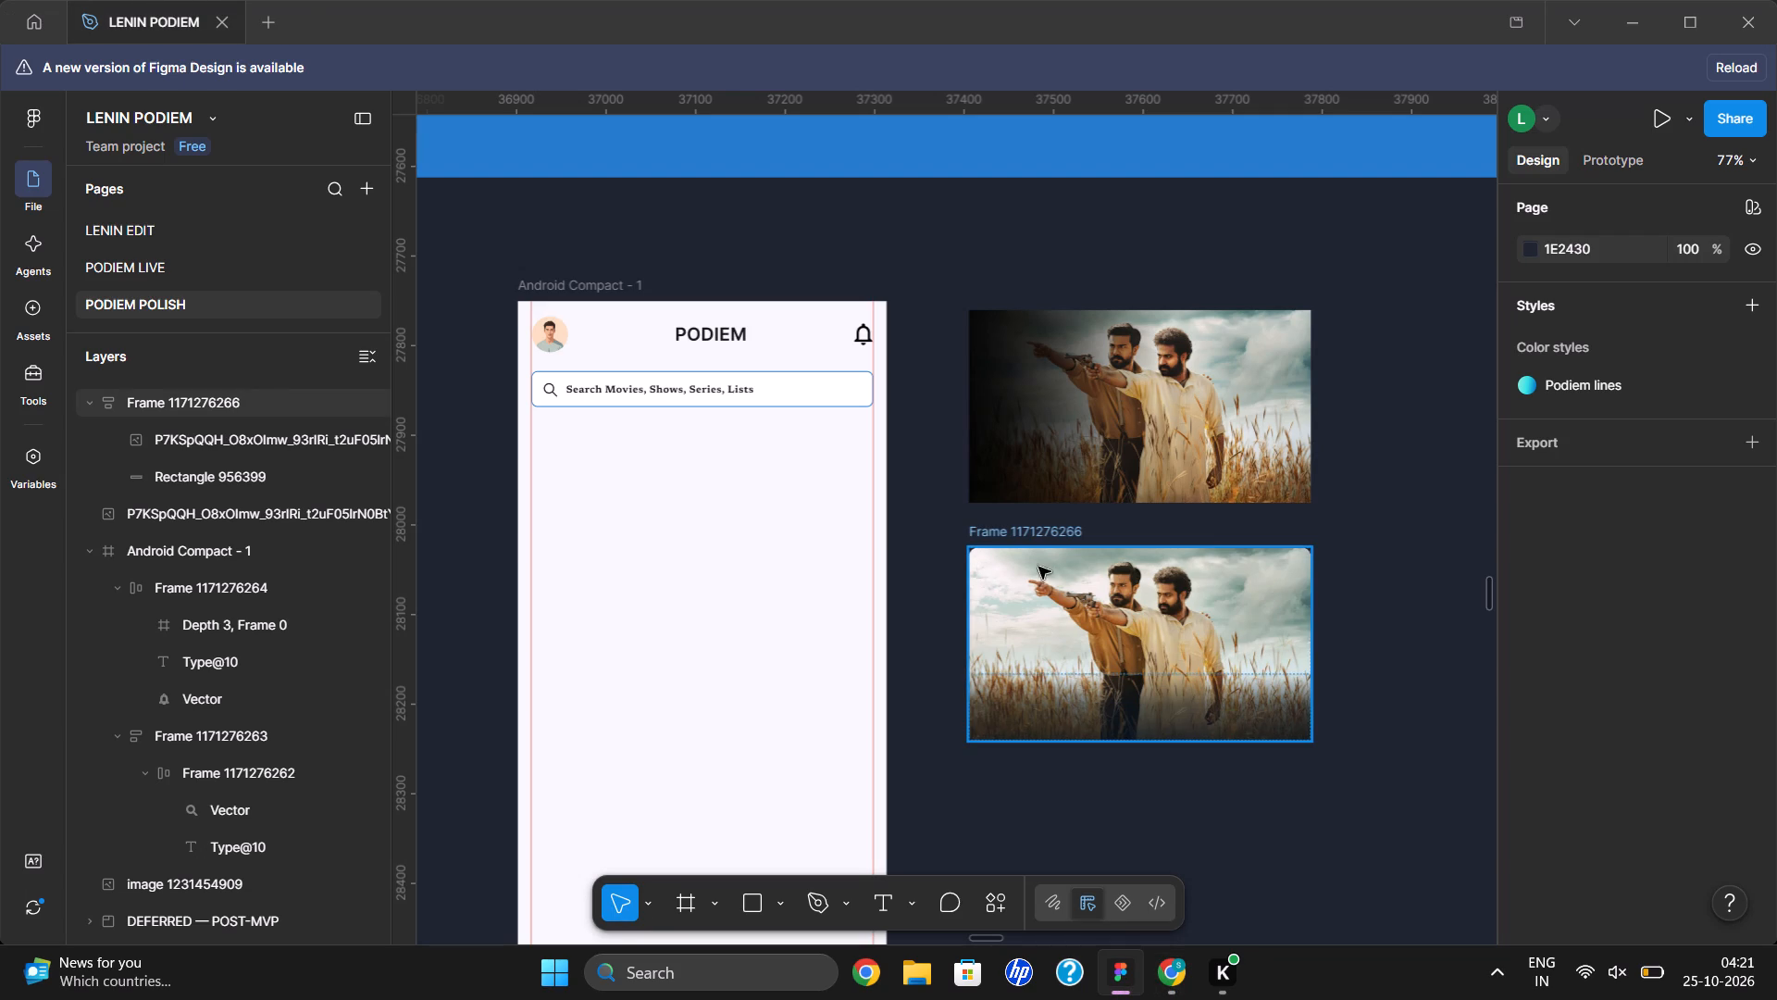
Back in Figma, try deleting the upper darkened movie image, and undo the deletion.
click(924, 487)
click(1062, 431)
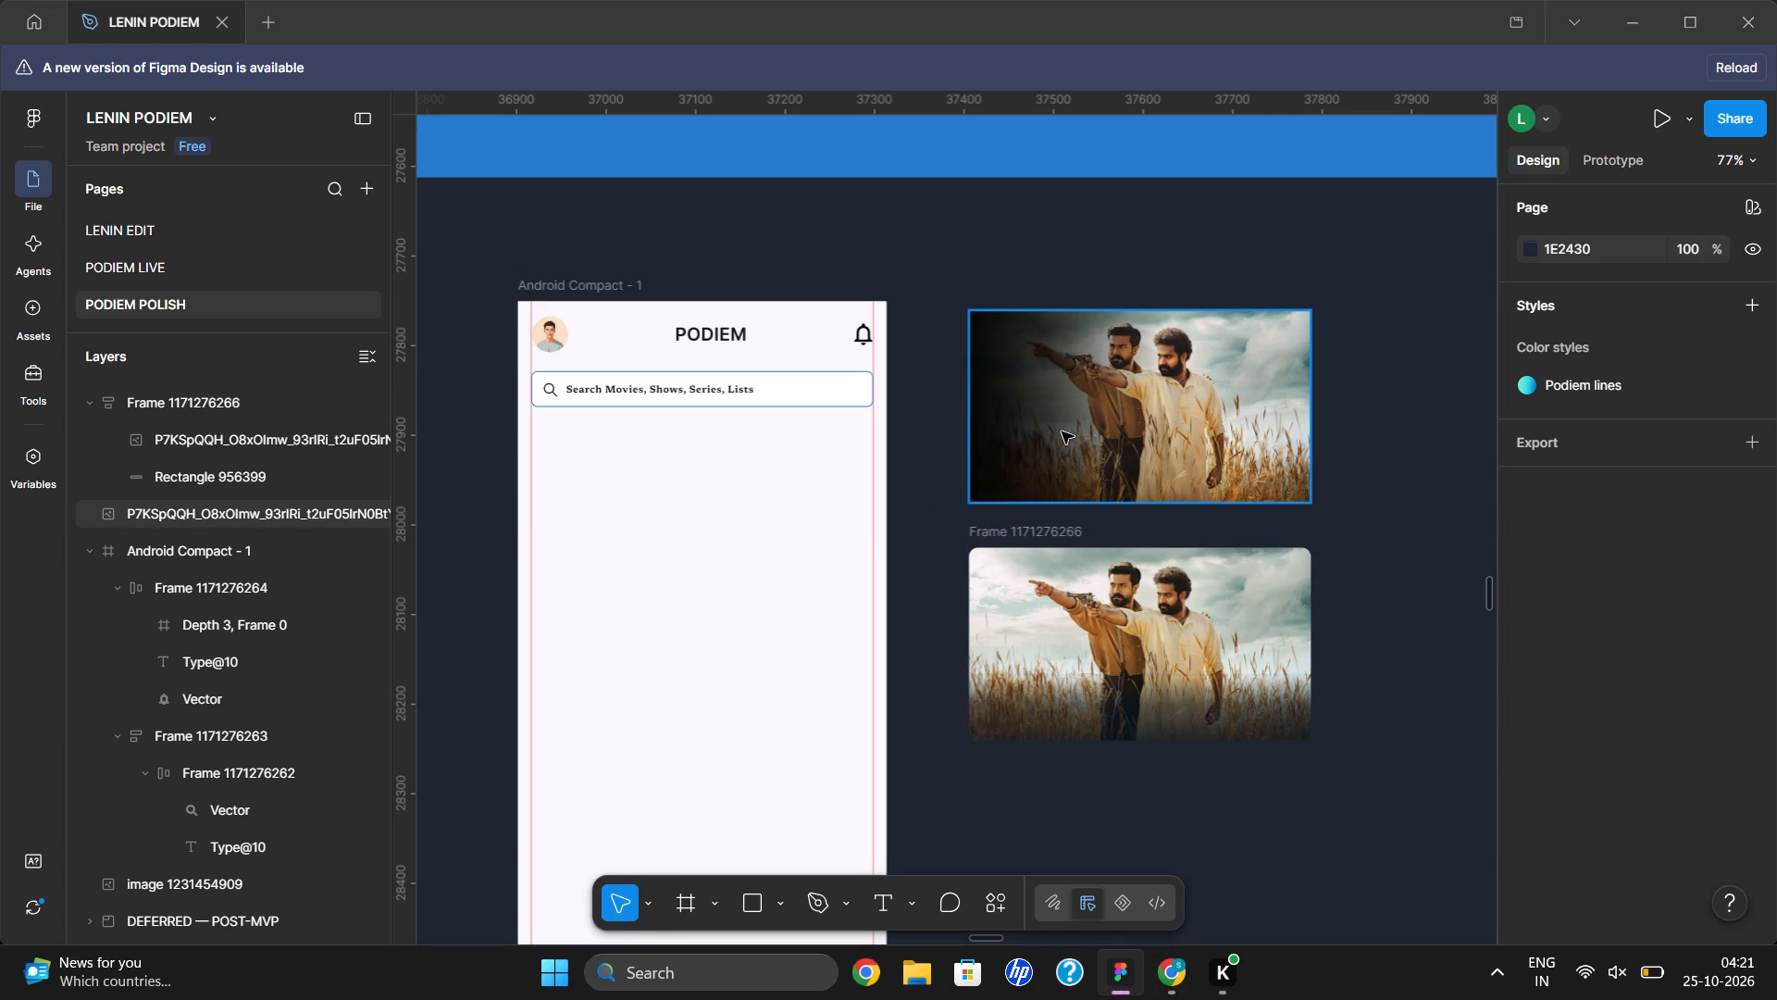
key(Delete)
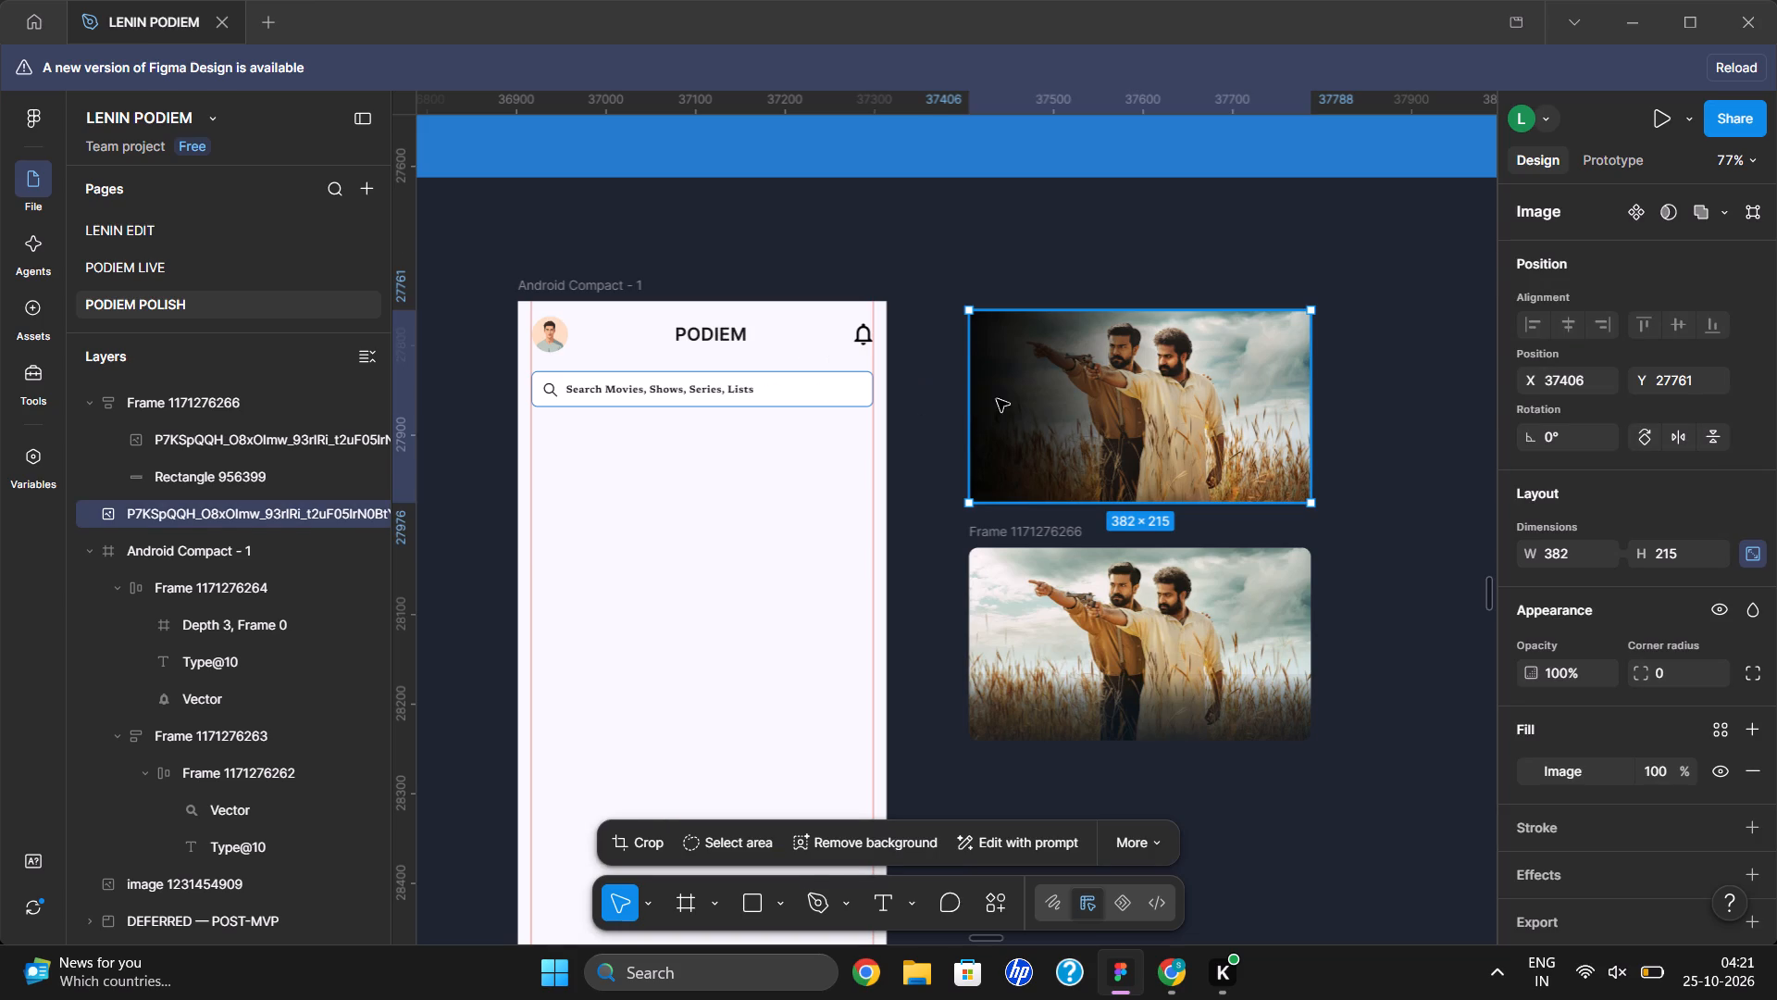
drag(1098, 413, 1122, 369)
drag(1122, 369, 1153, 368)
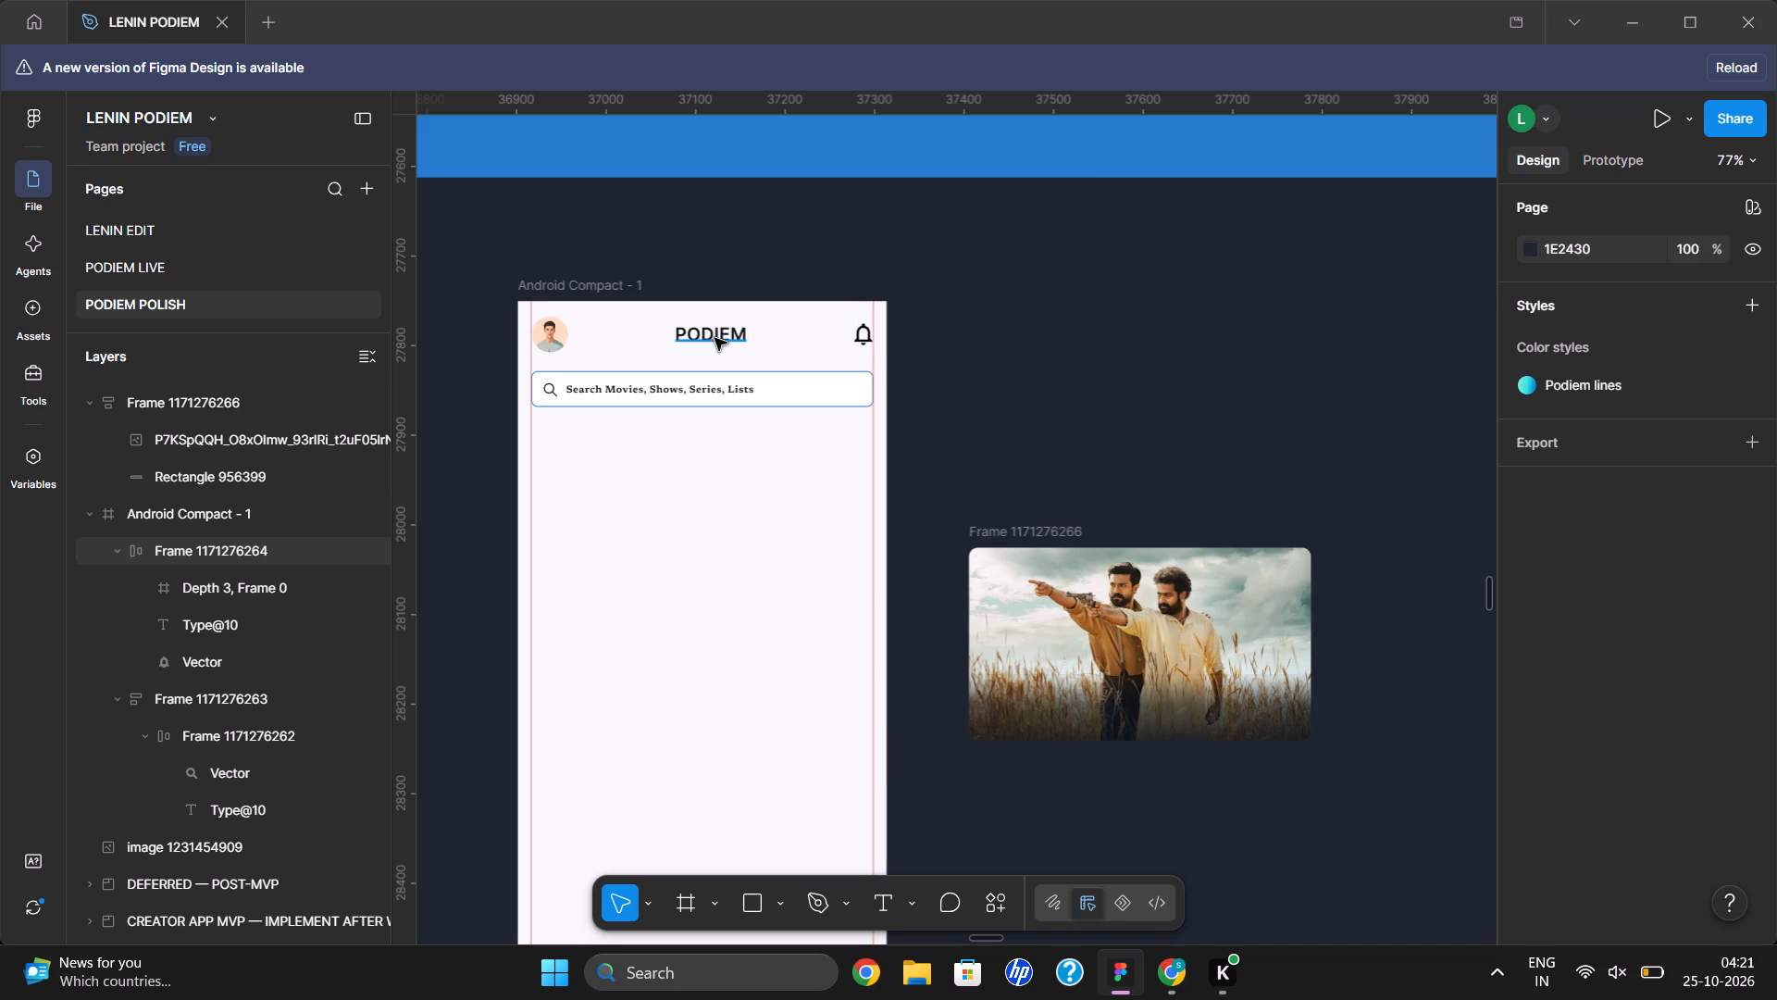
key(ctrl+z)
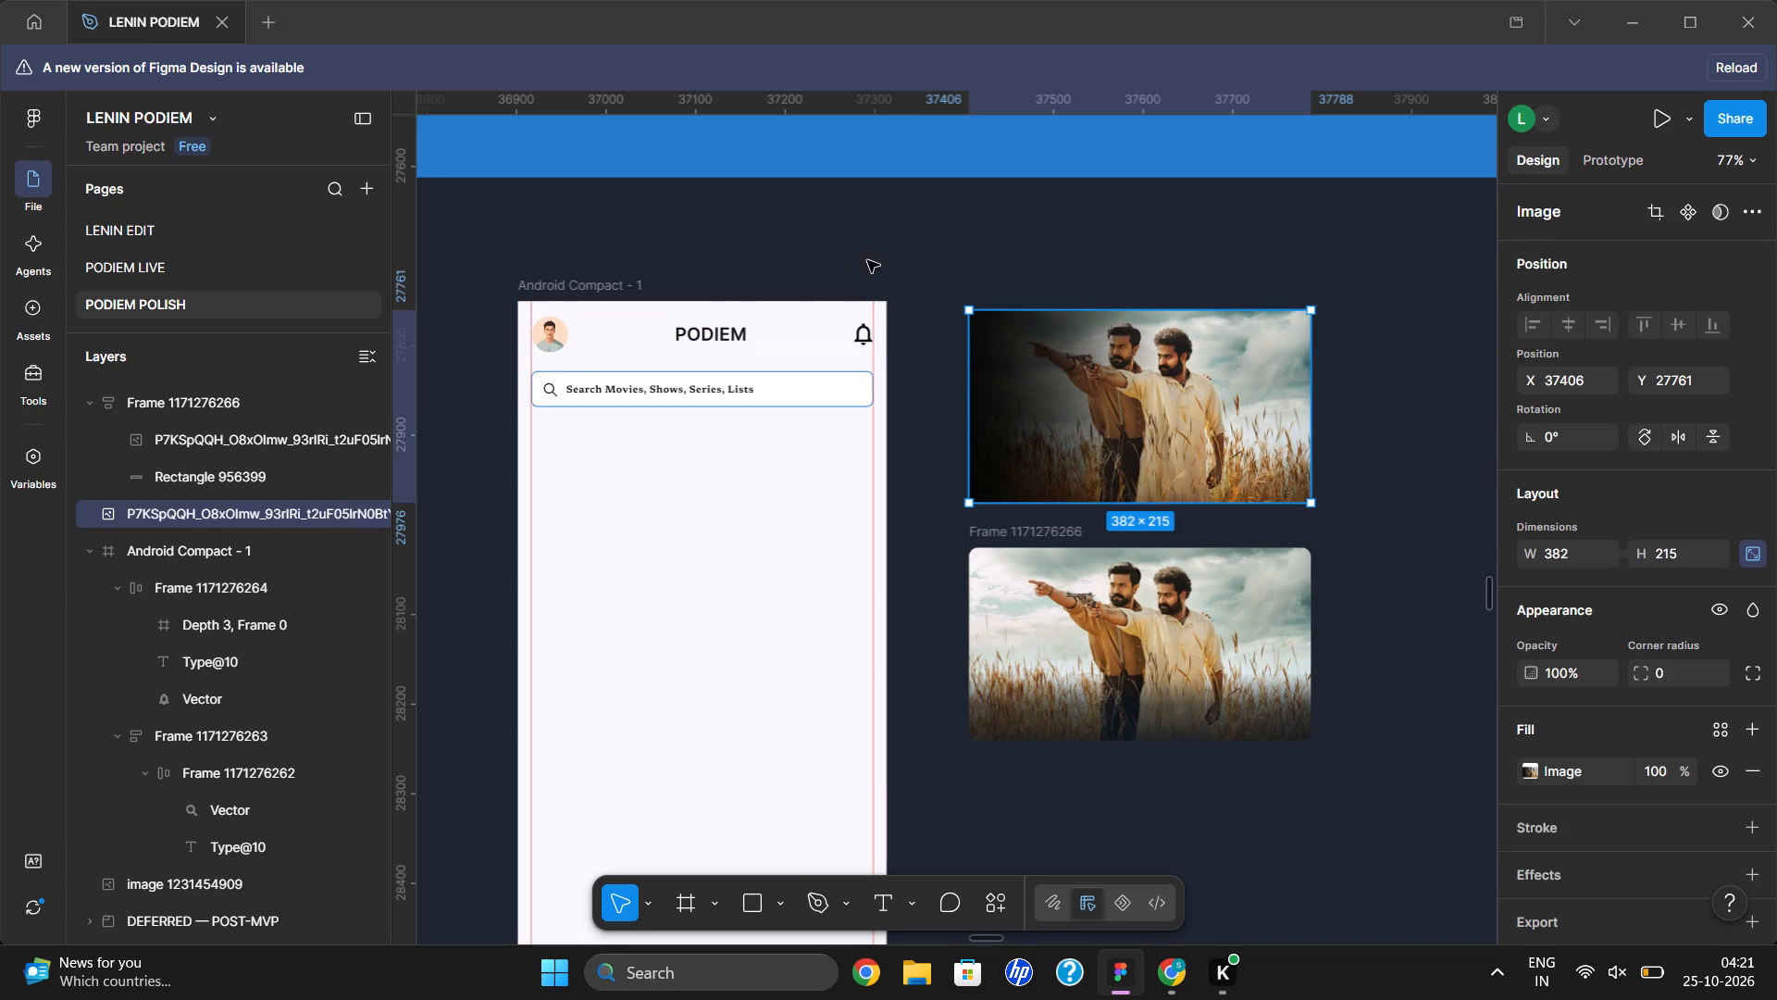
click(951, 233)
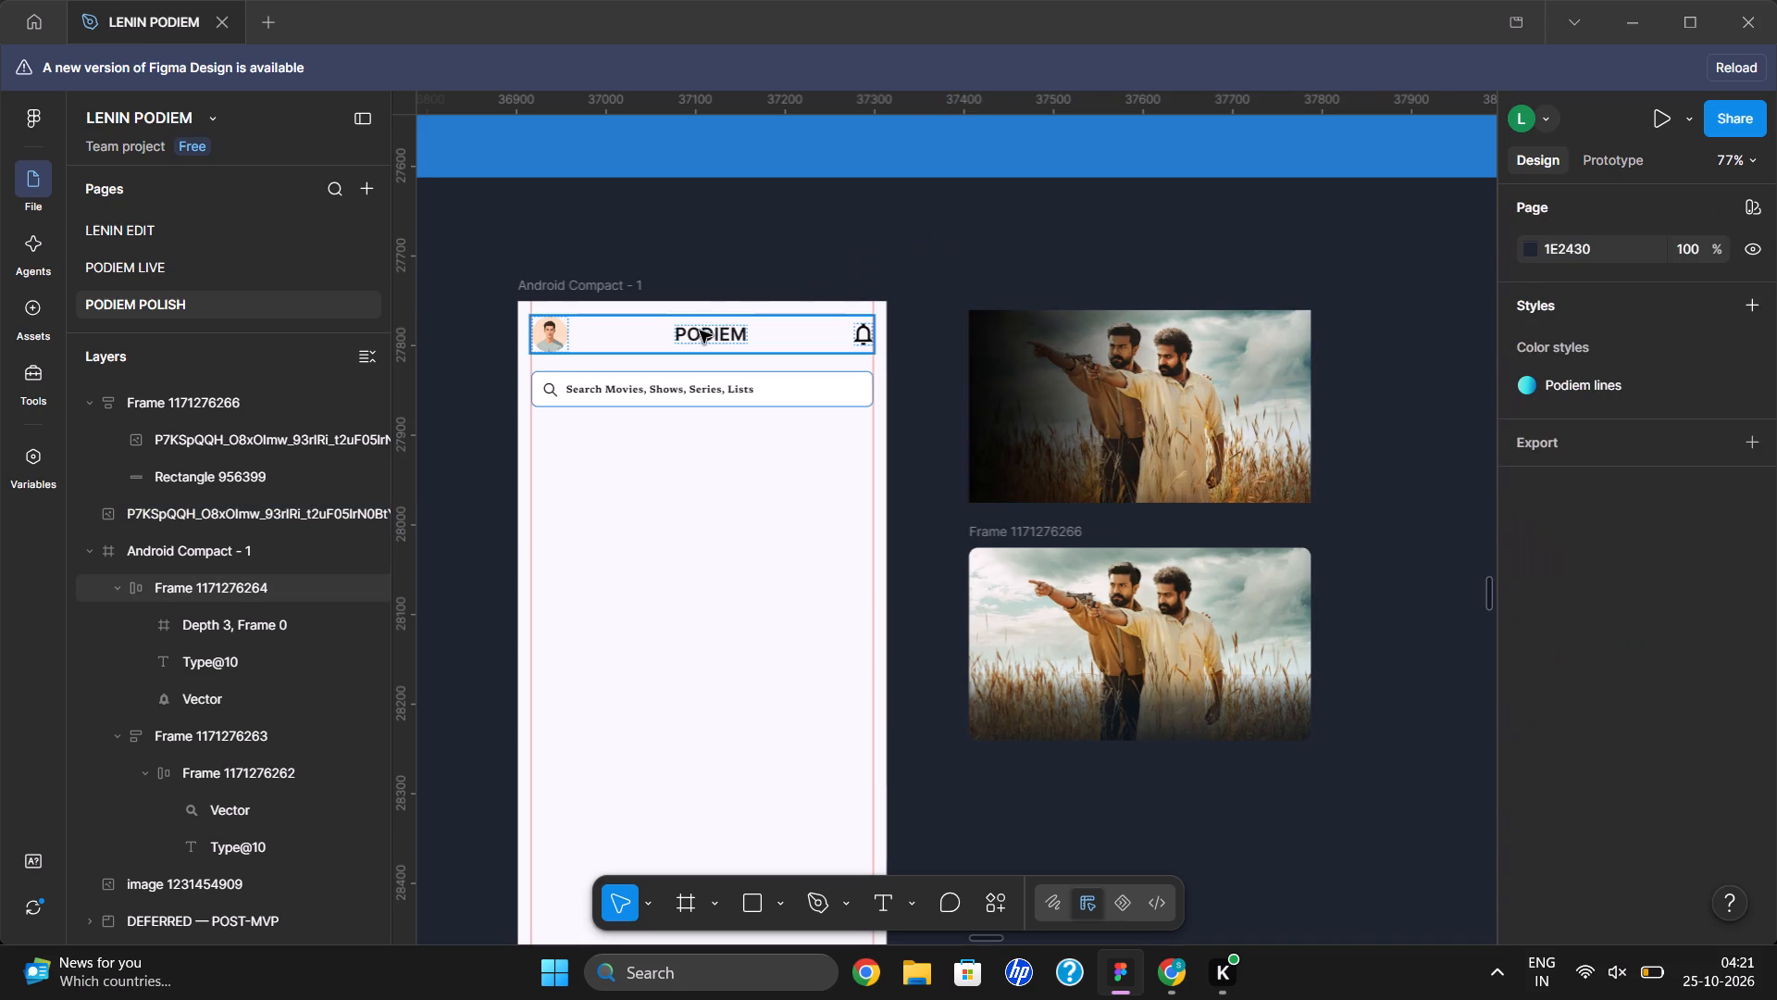
Copy the PODIEM header text and paste it on the empty canvas below the movie card frame.
triple_click(700, 331)
click(700, 331)
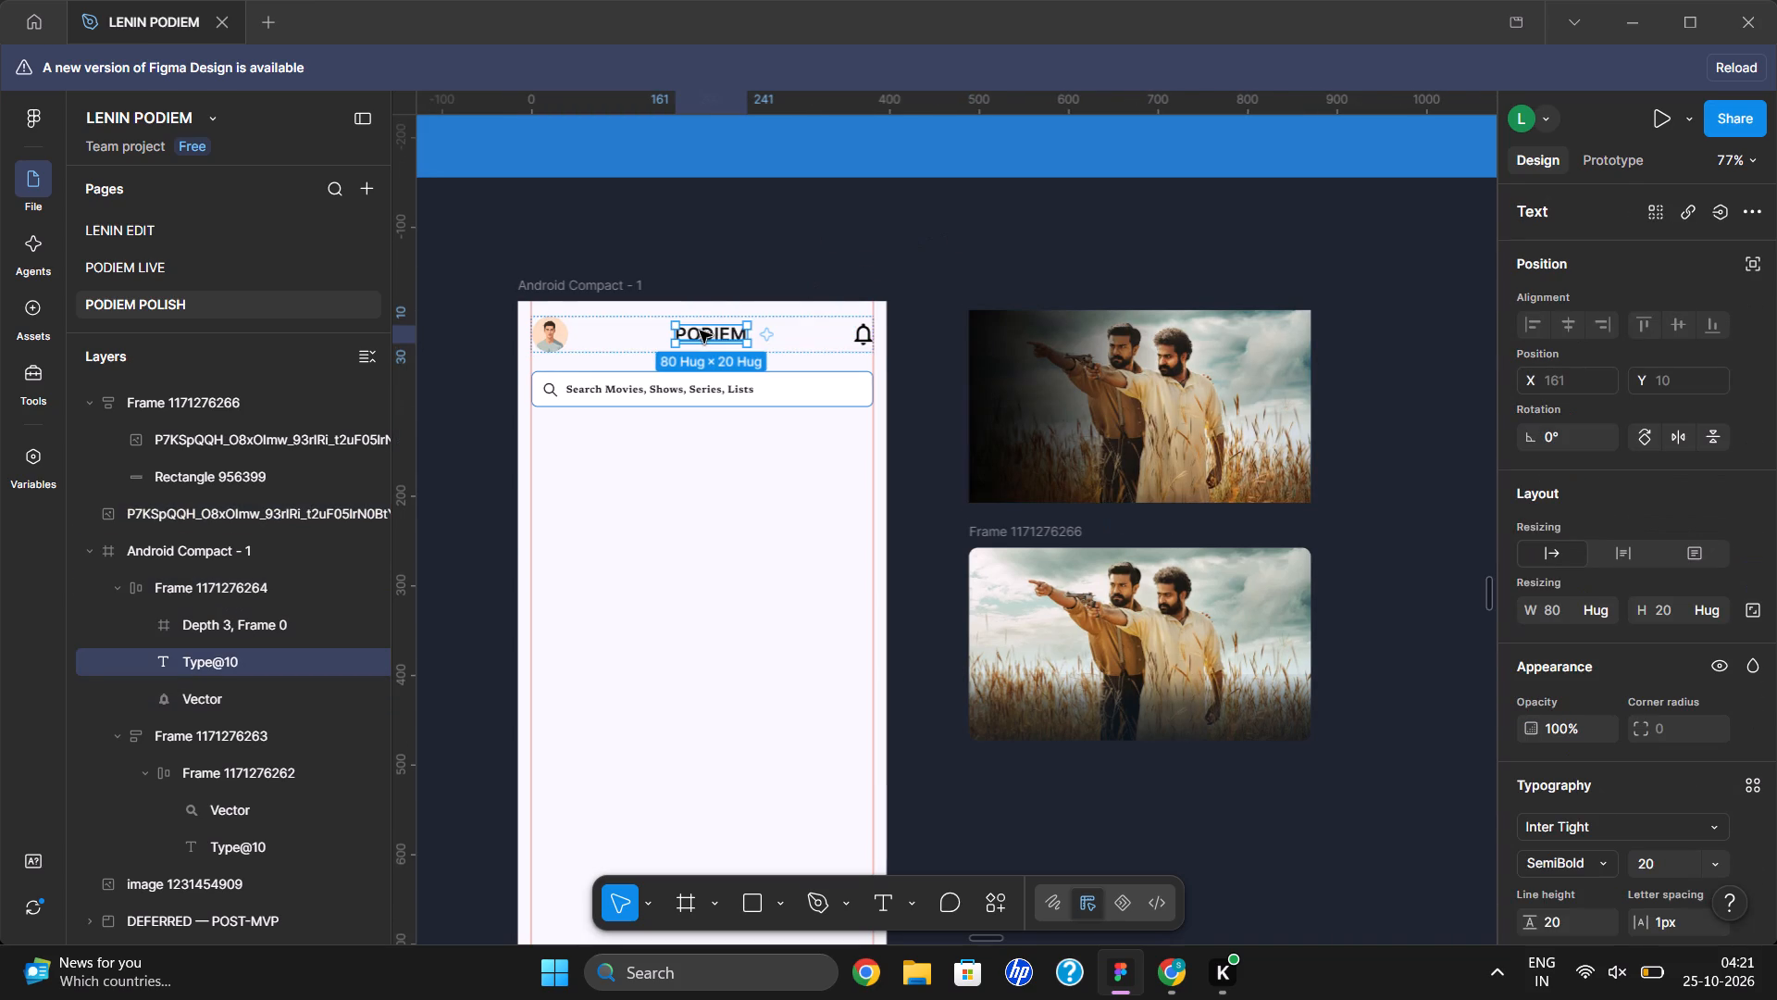
key(ctrl+c)
scroll(999, 606, down, 2)
click(1066, 630)
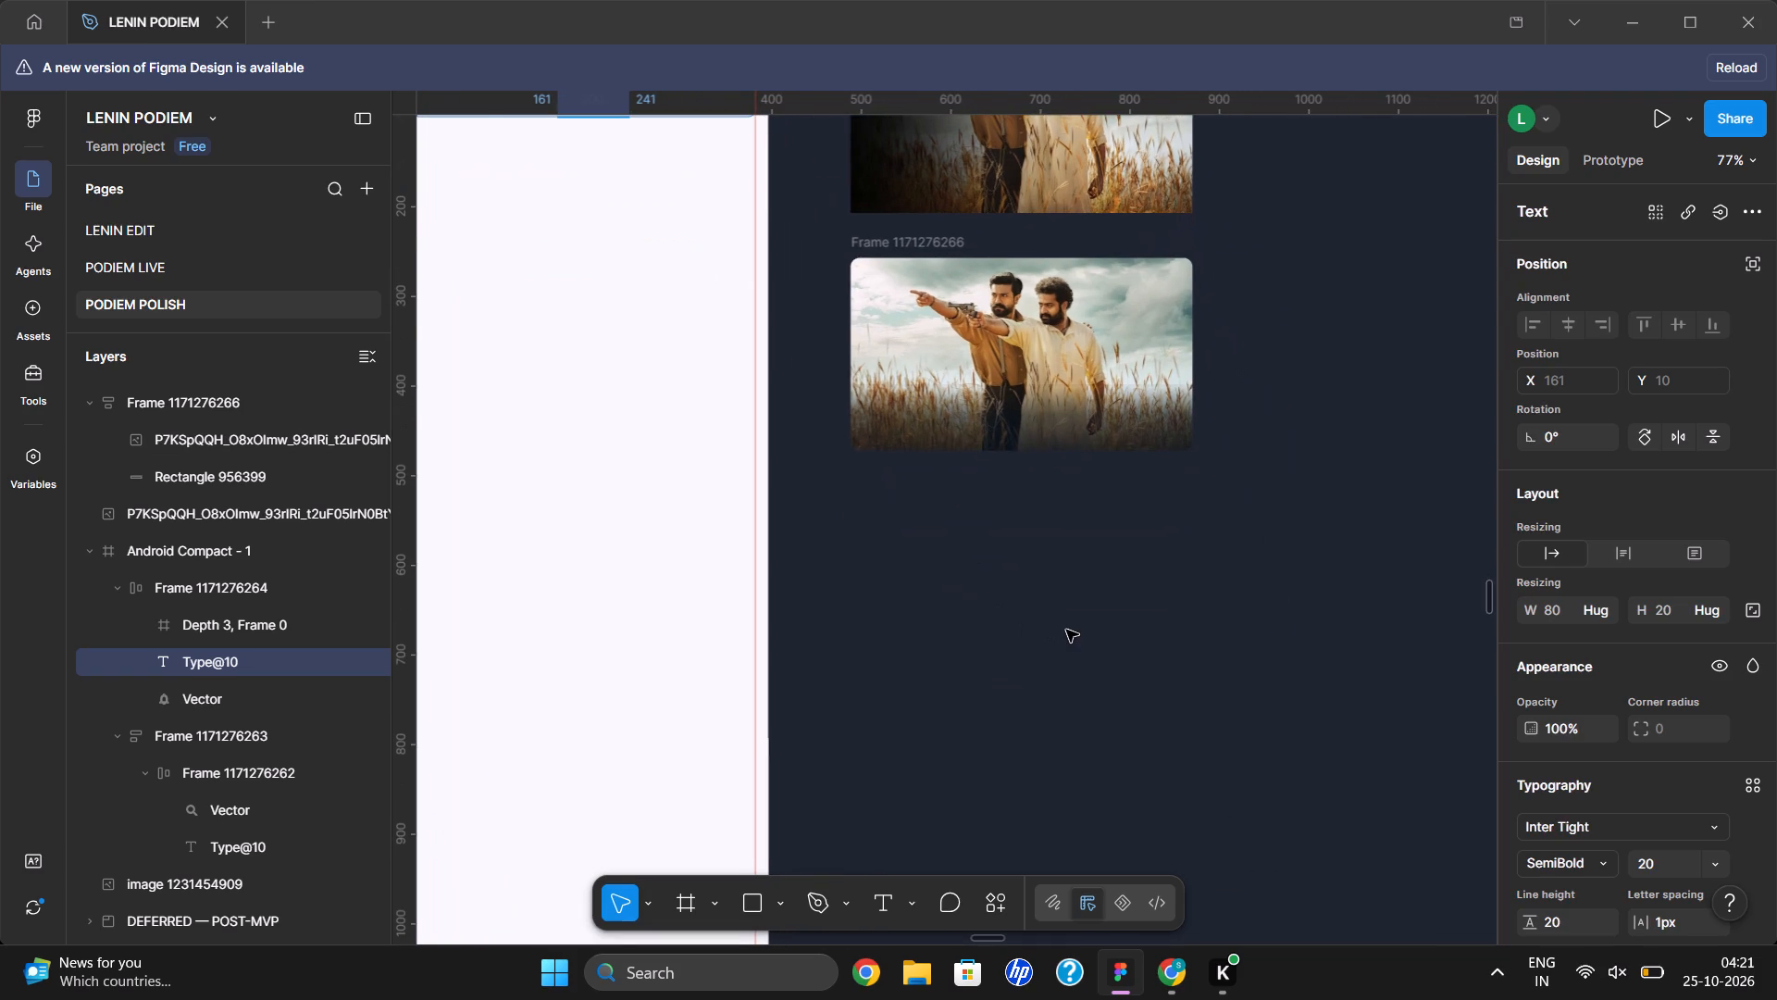
key(ctrl+v)
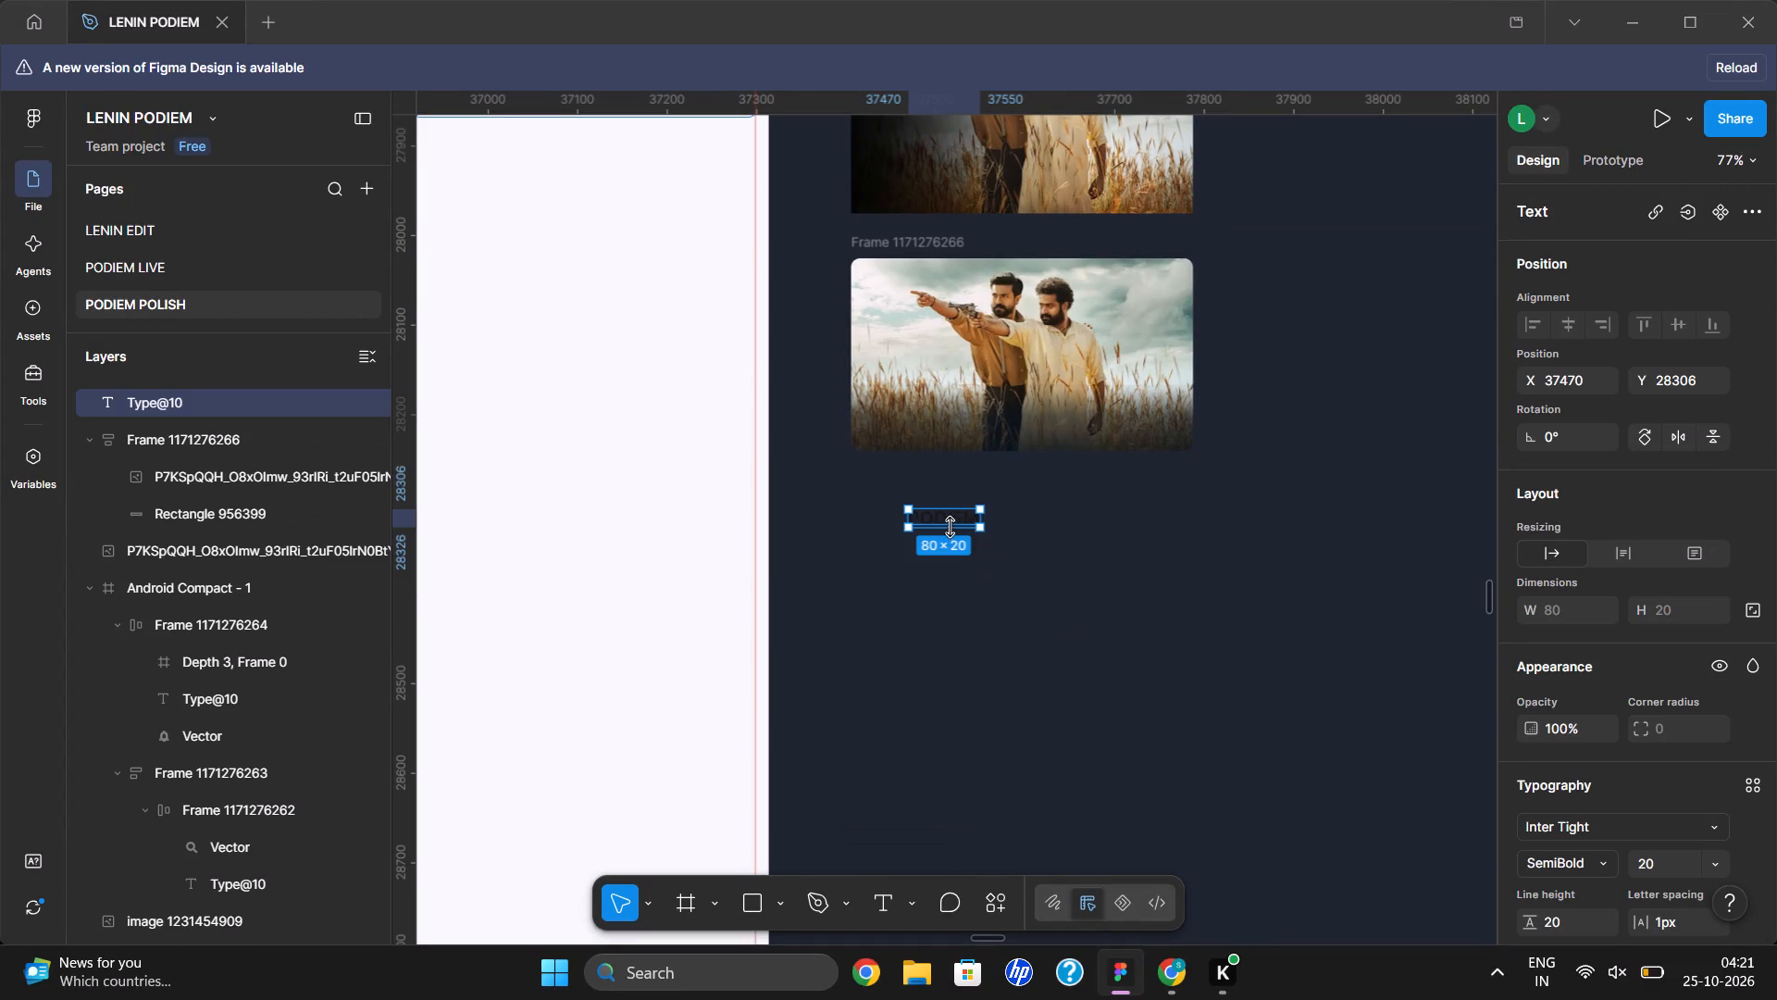
Replace the pasted text's content with RRR.
triple_click(941, 518)
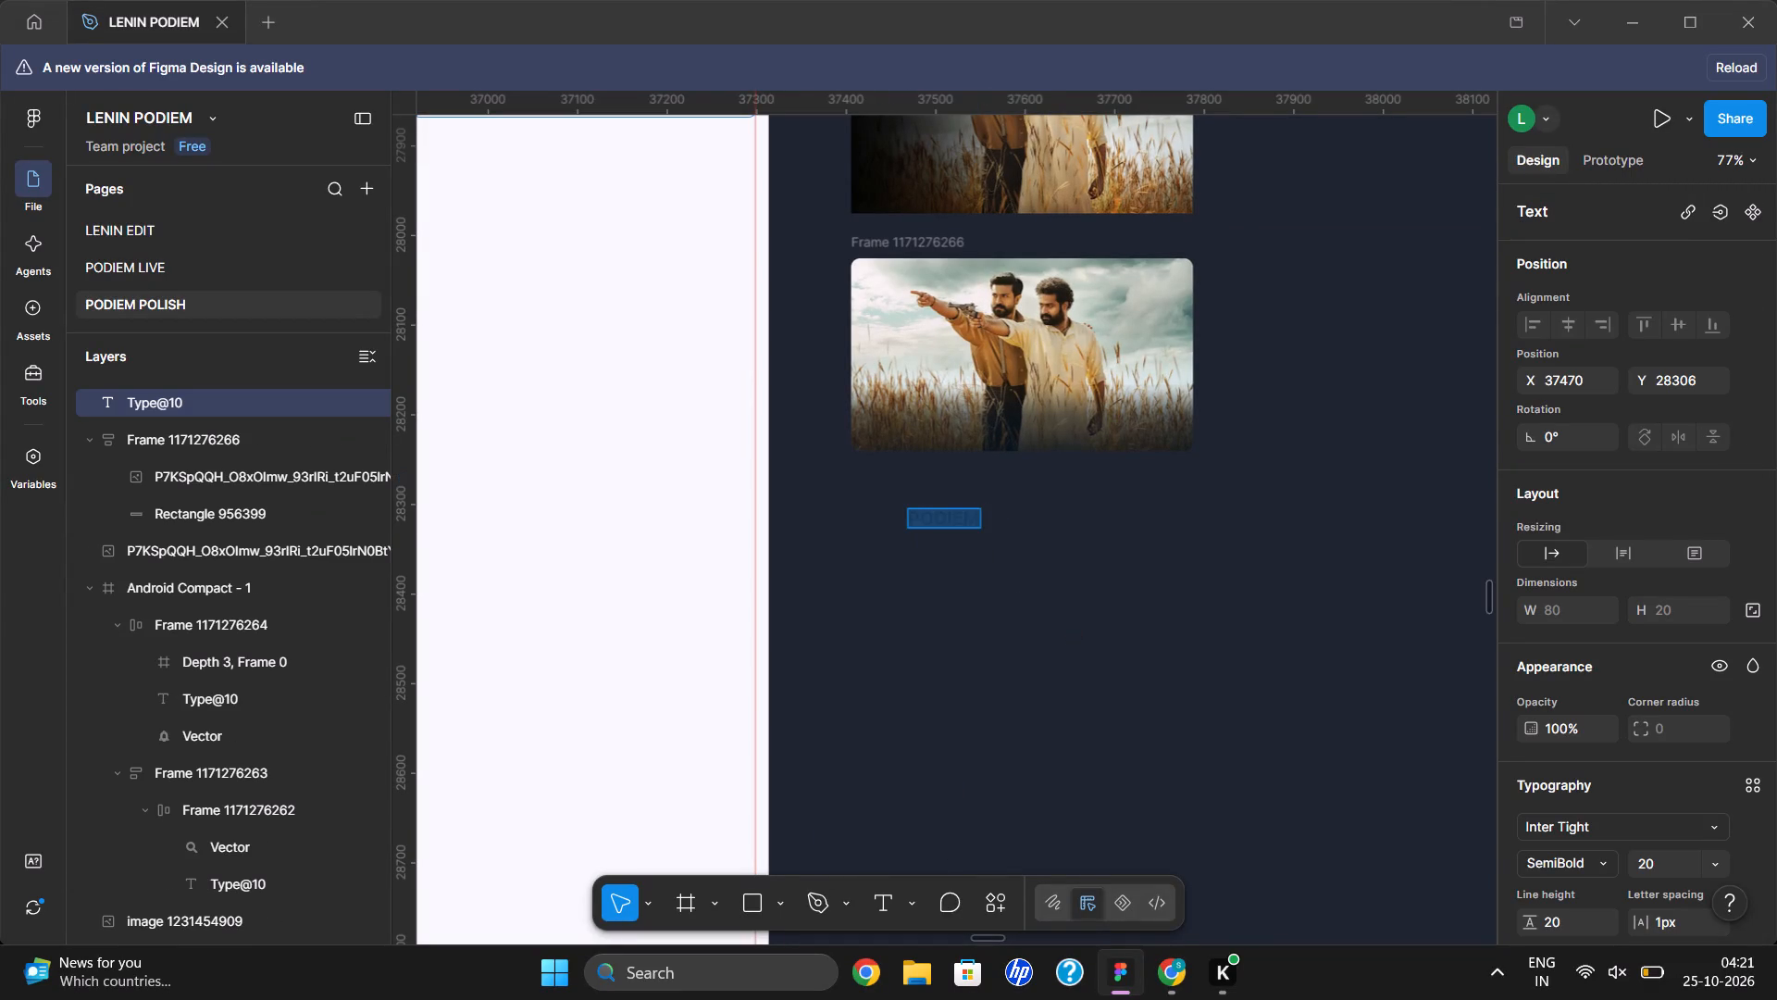
key(shift+r)
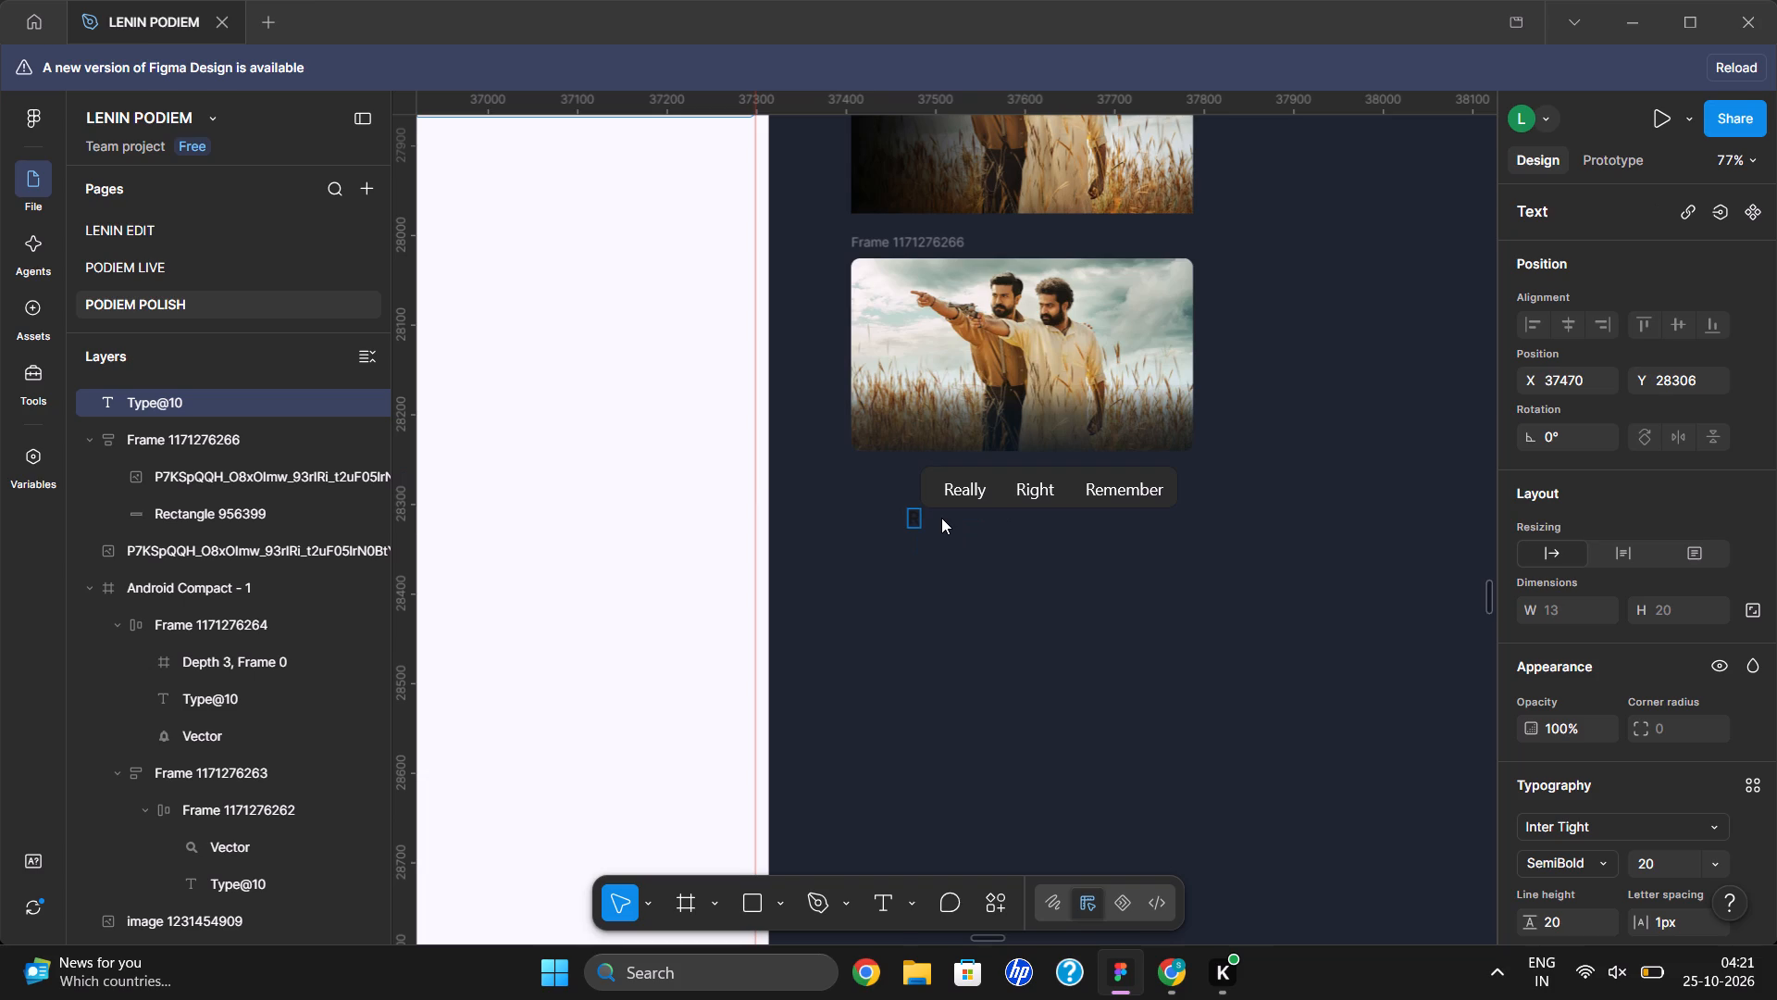
text(RR)
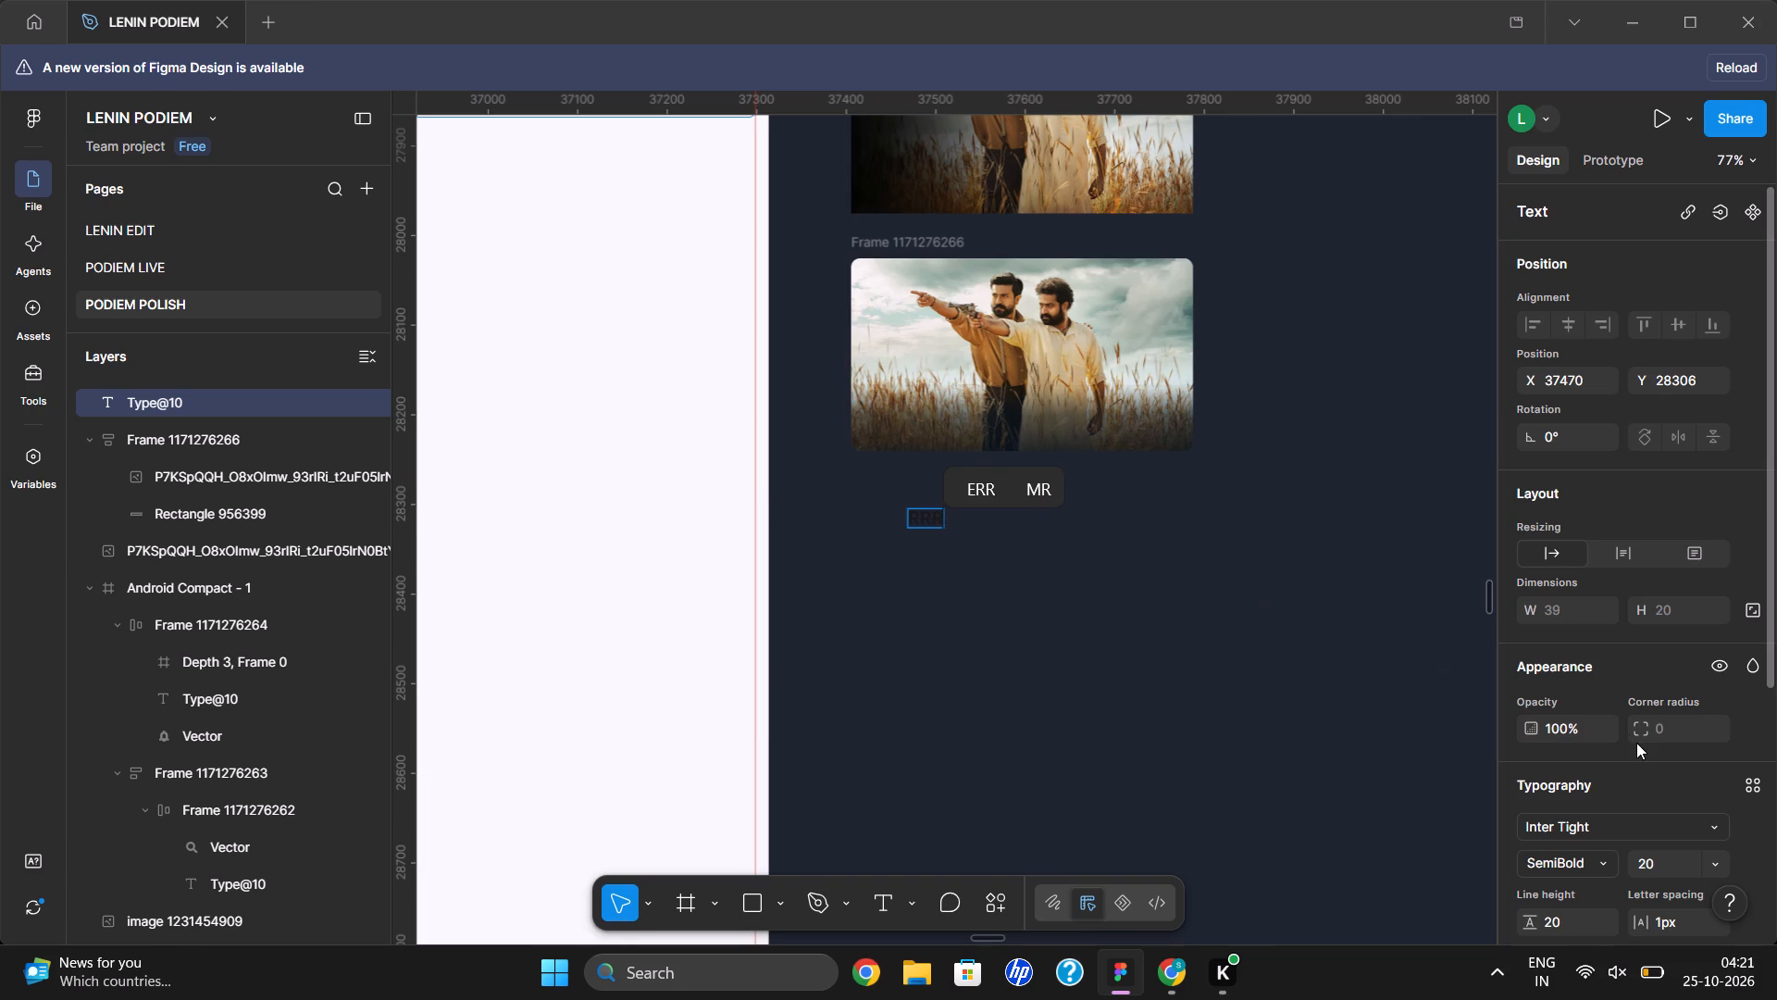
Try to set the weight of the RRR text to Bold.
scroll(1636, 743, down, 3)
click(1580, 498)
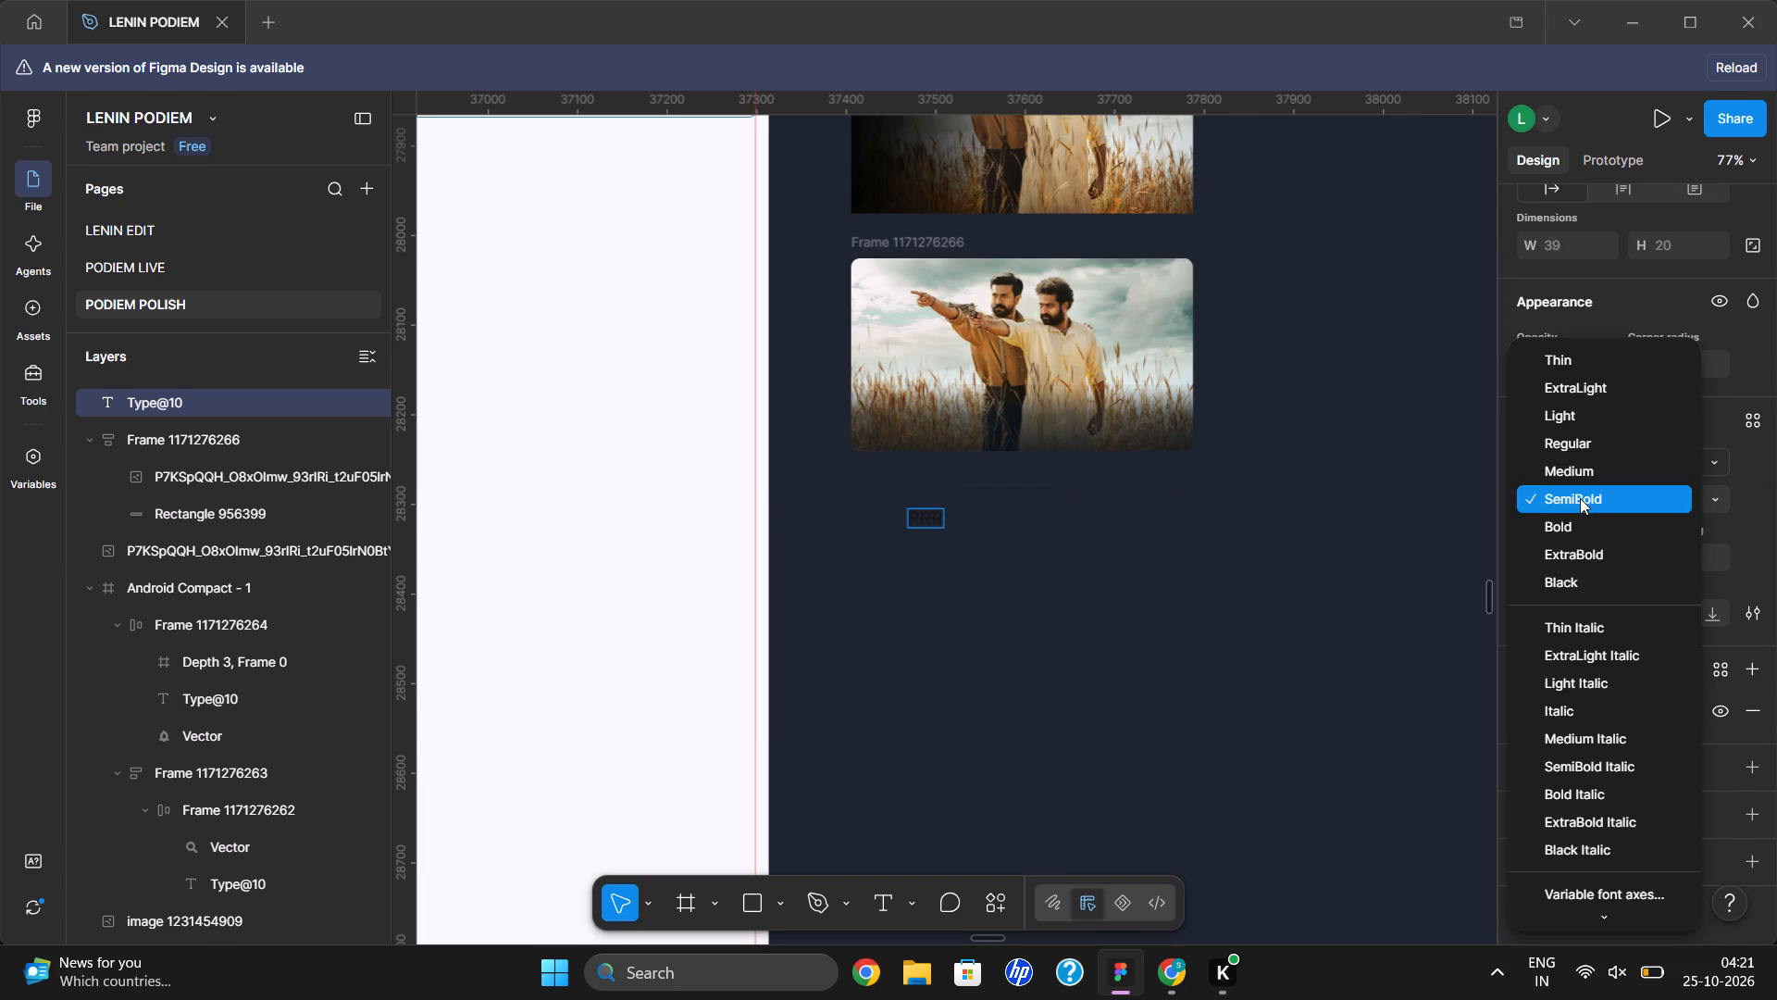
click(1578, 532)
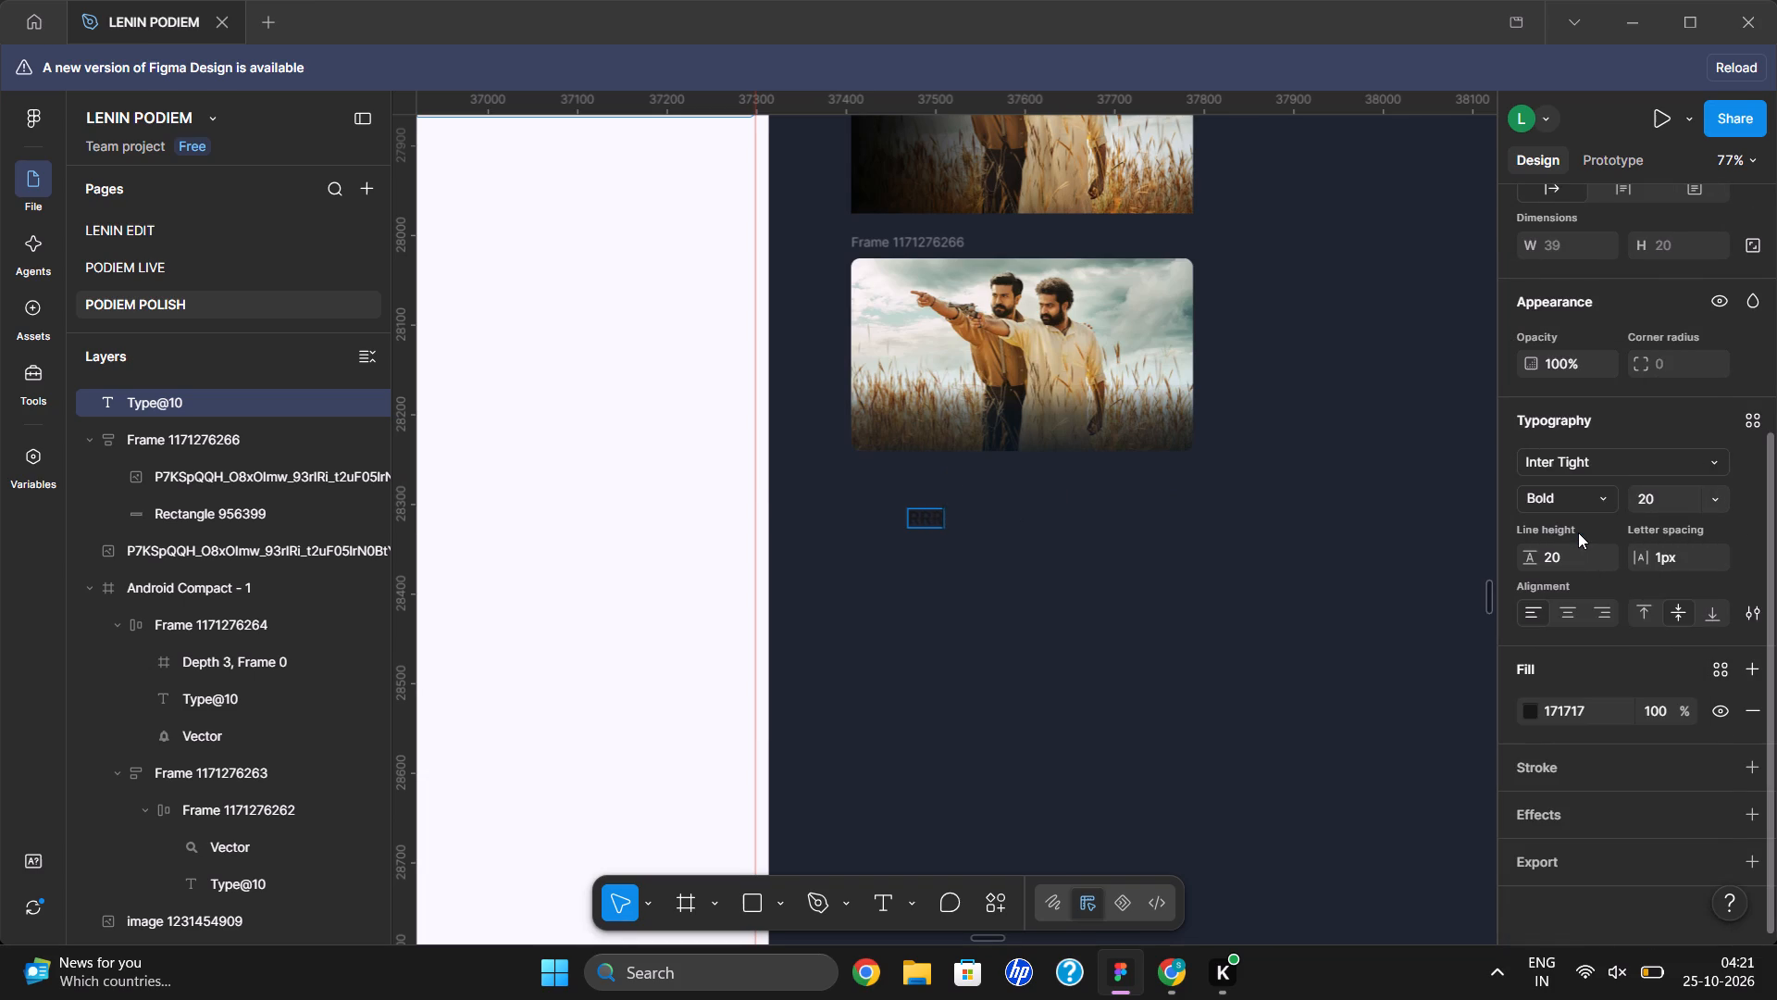
Change the fill of the whole RRR text to white, FFFFFF.
click(1520, 715)
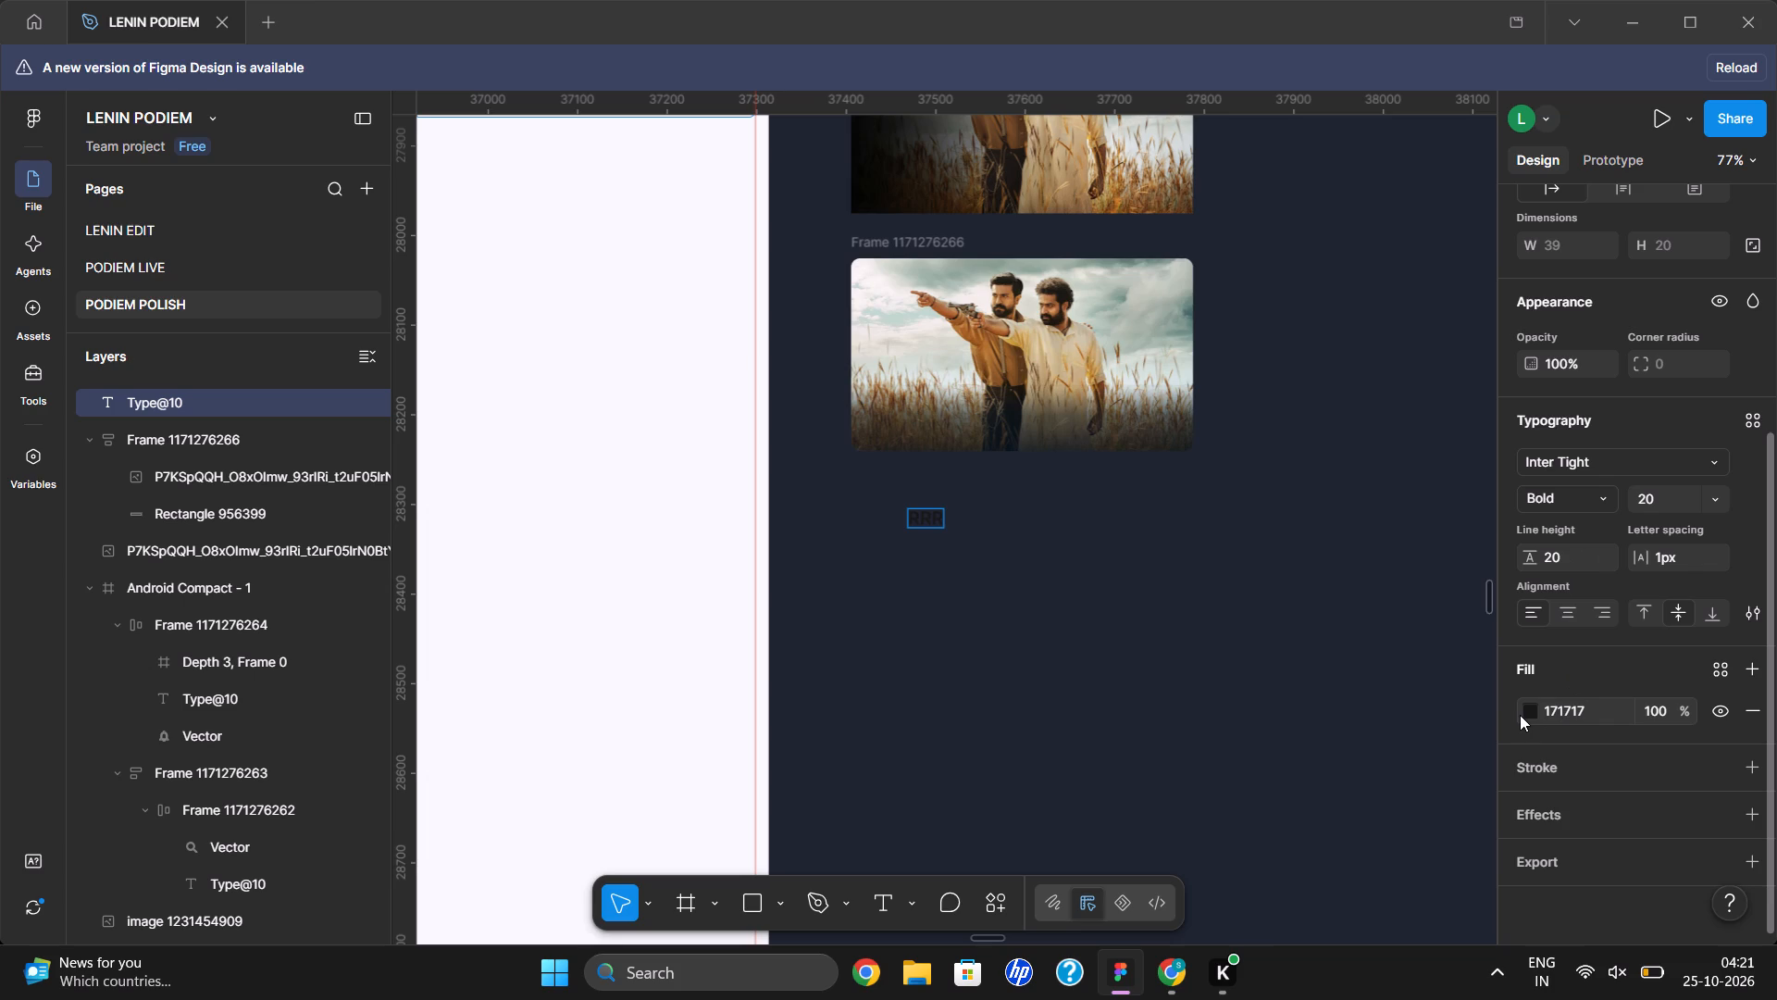
click(1531, 710)
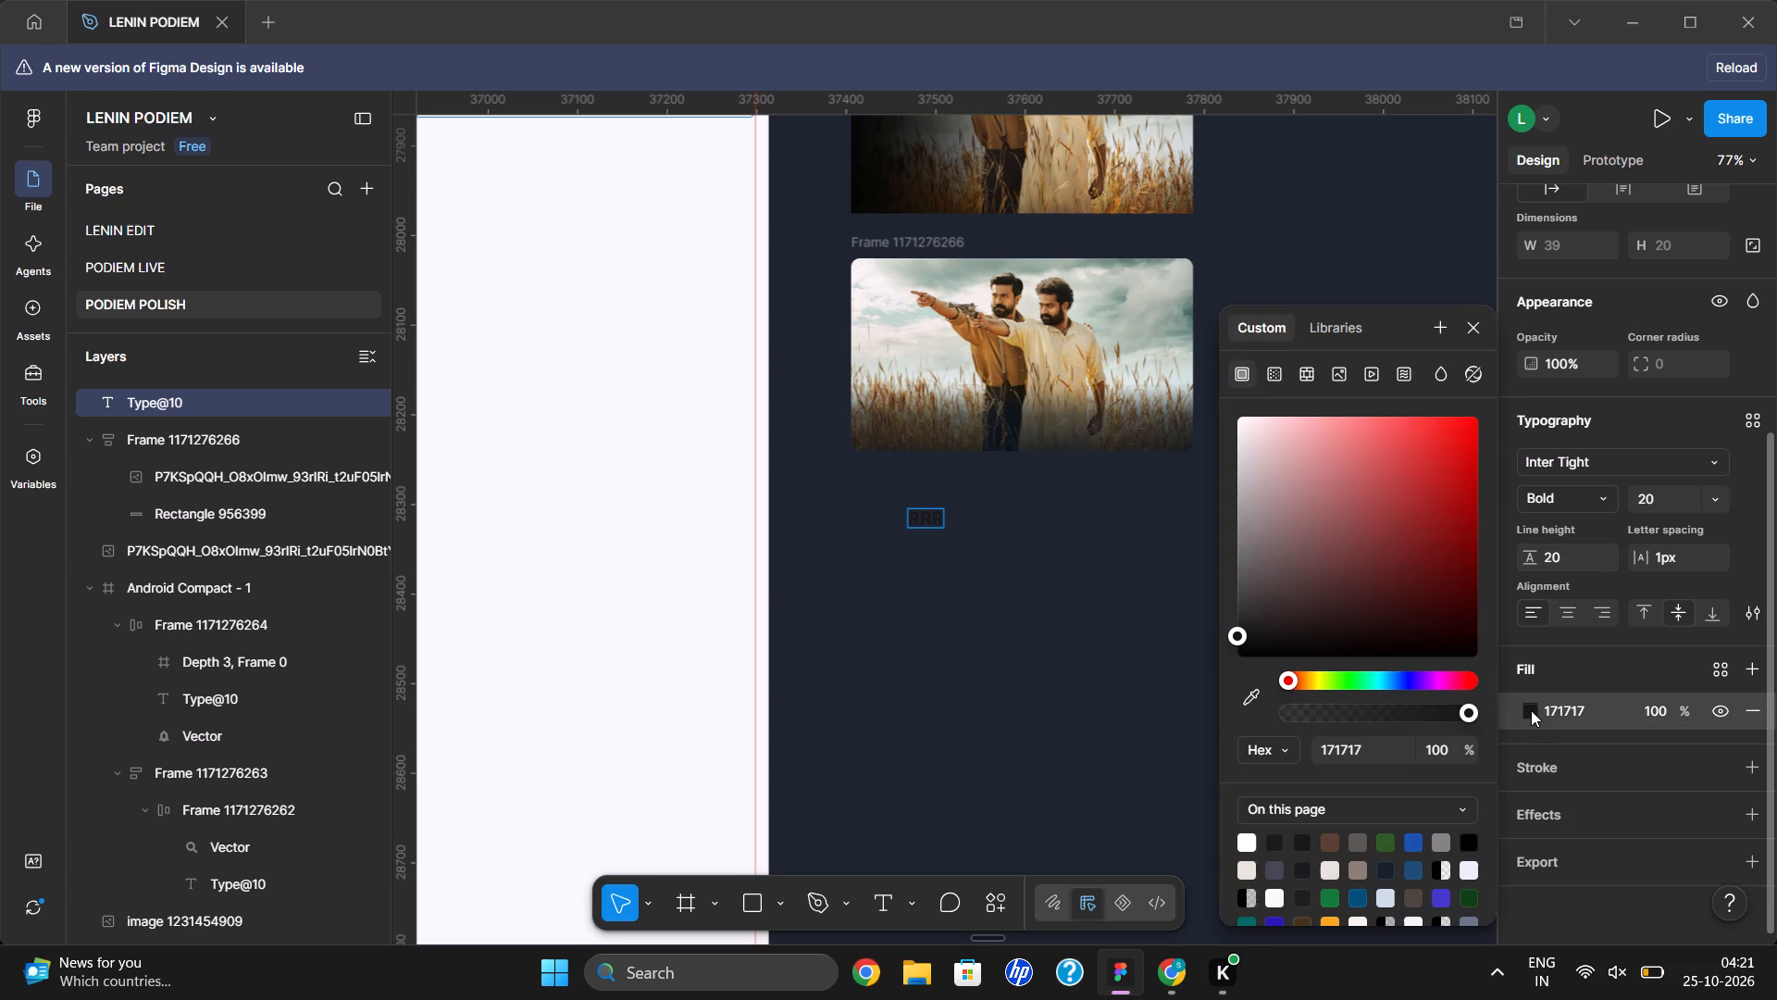
click(1250, 837)
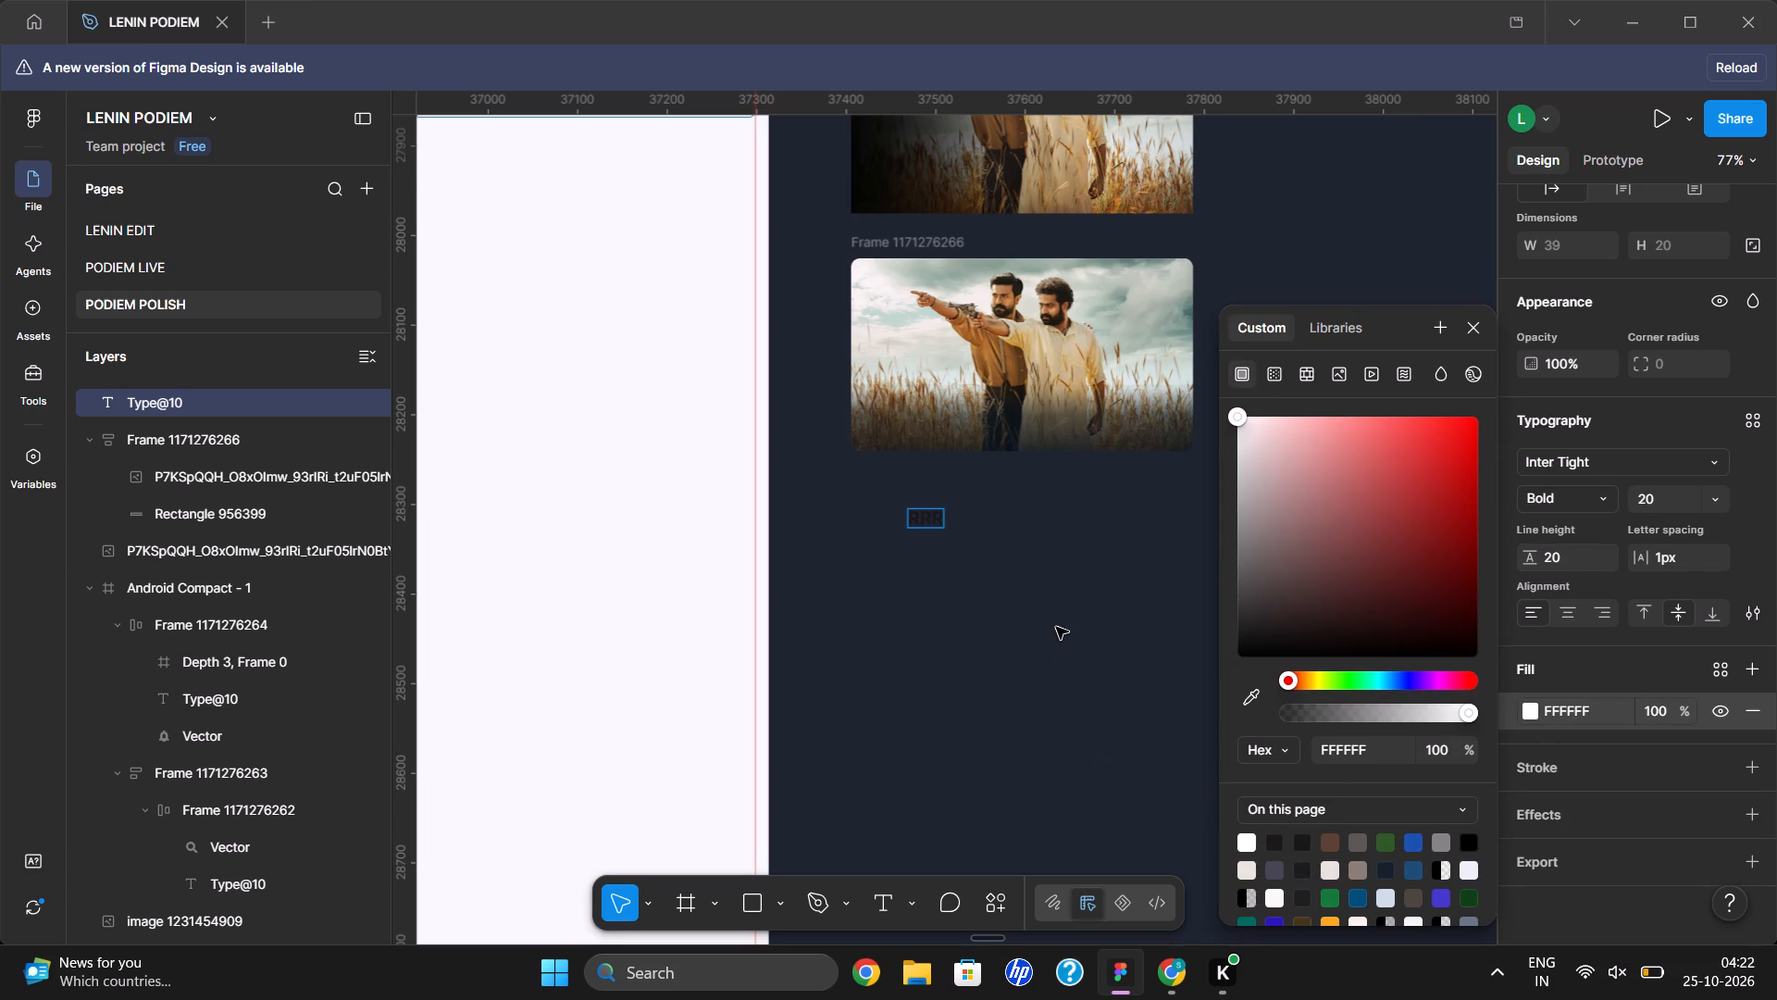
click(922, 517)
key(ctrl+a)
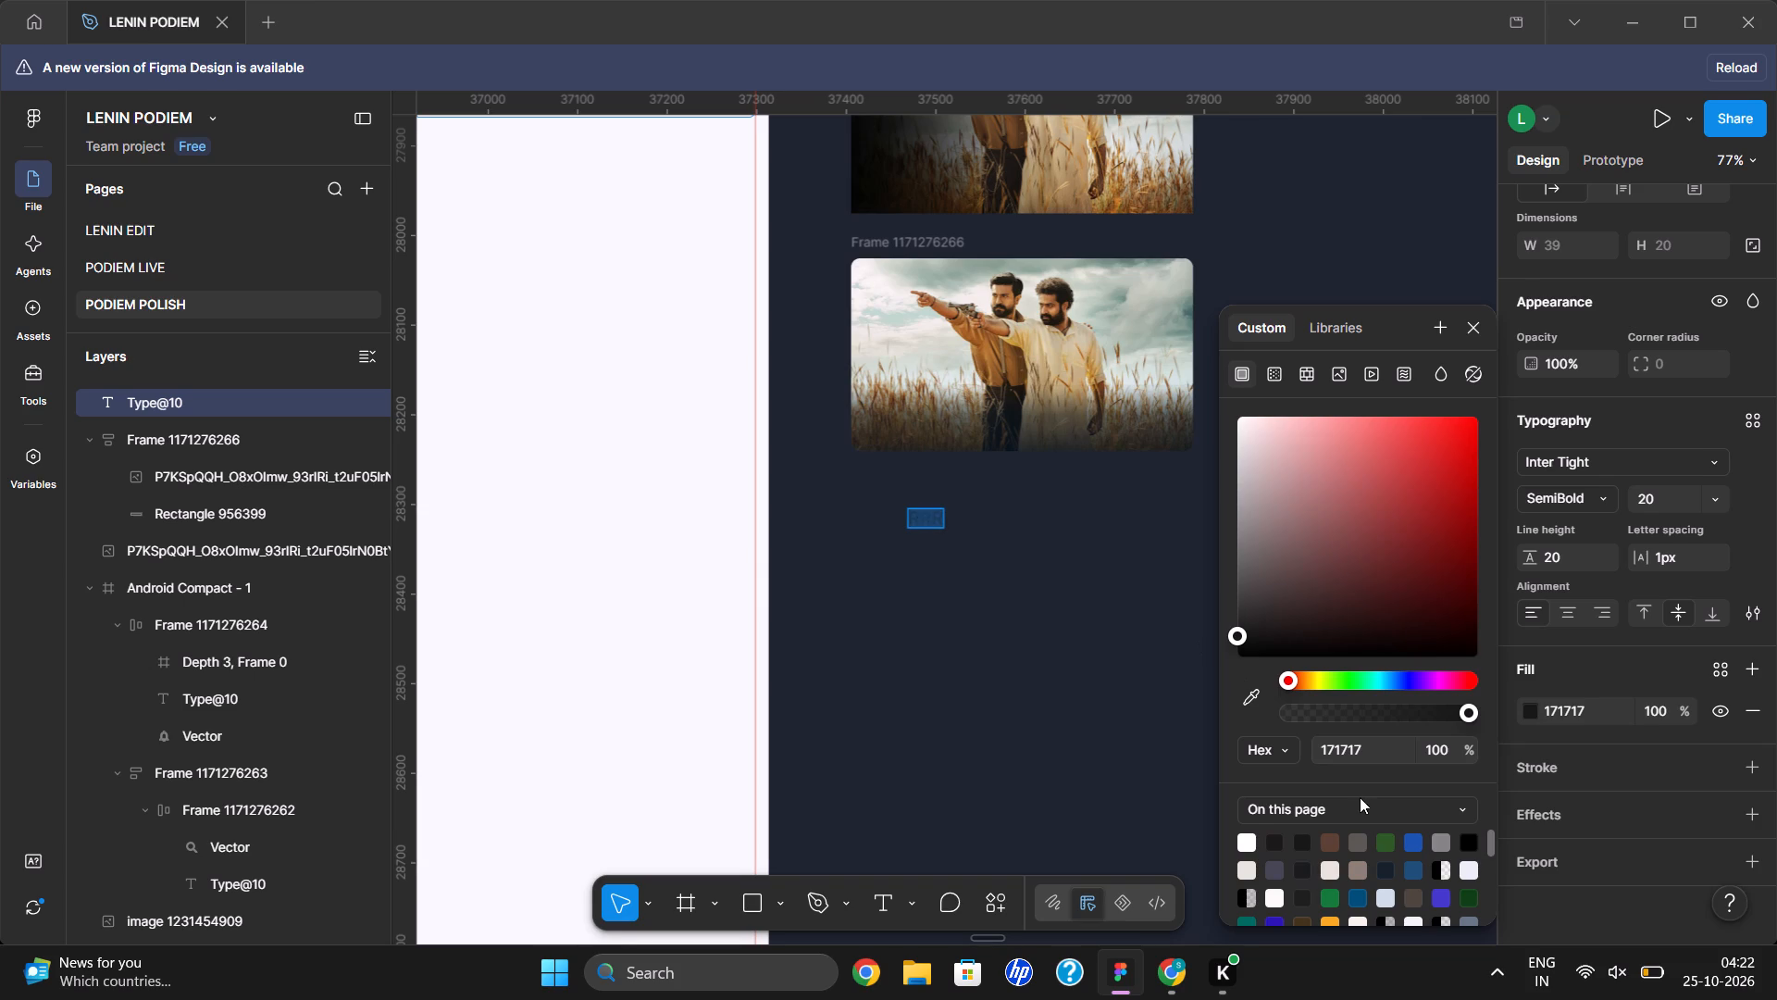
click(1243, 837)
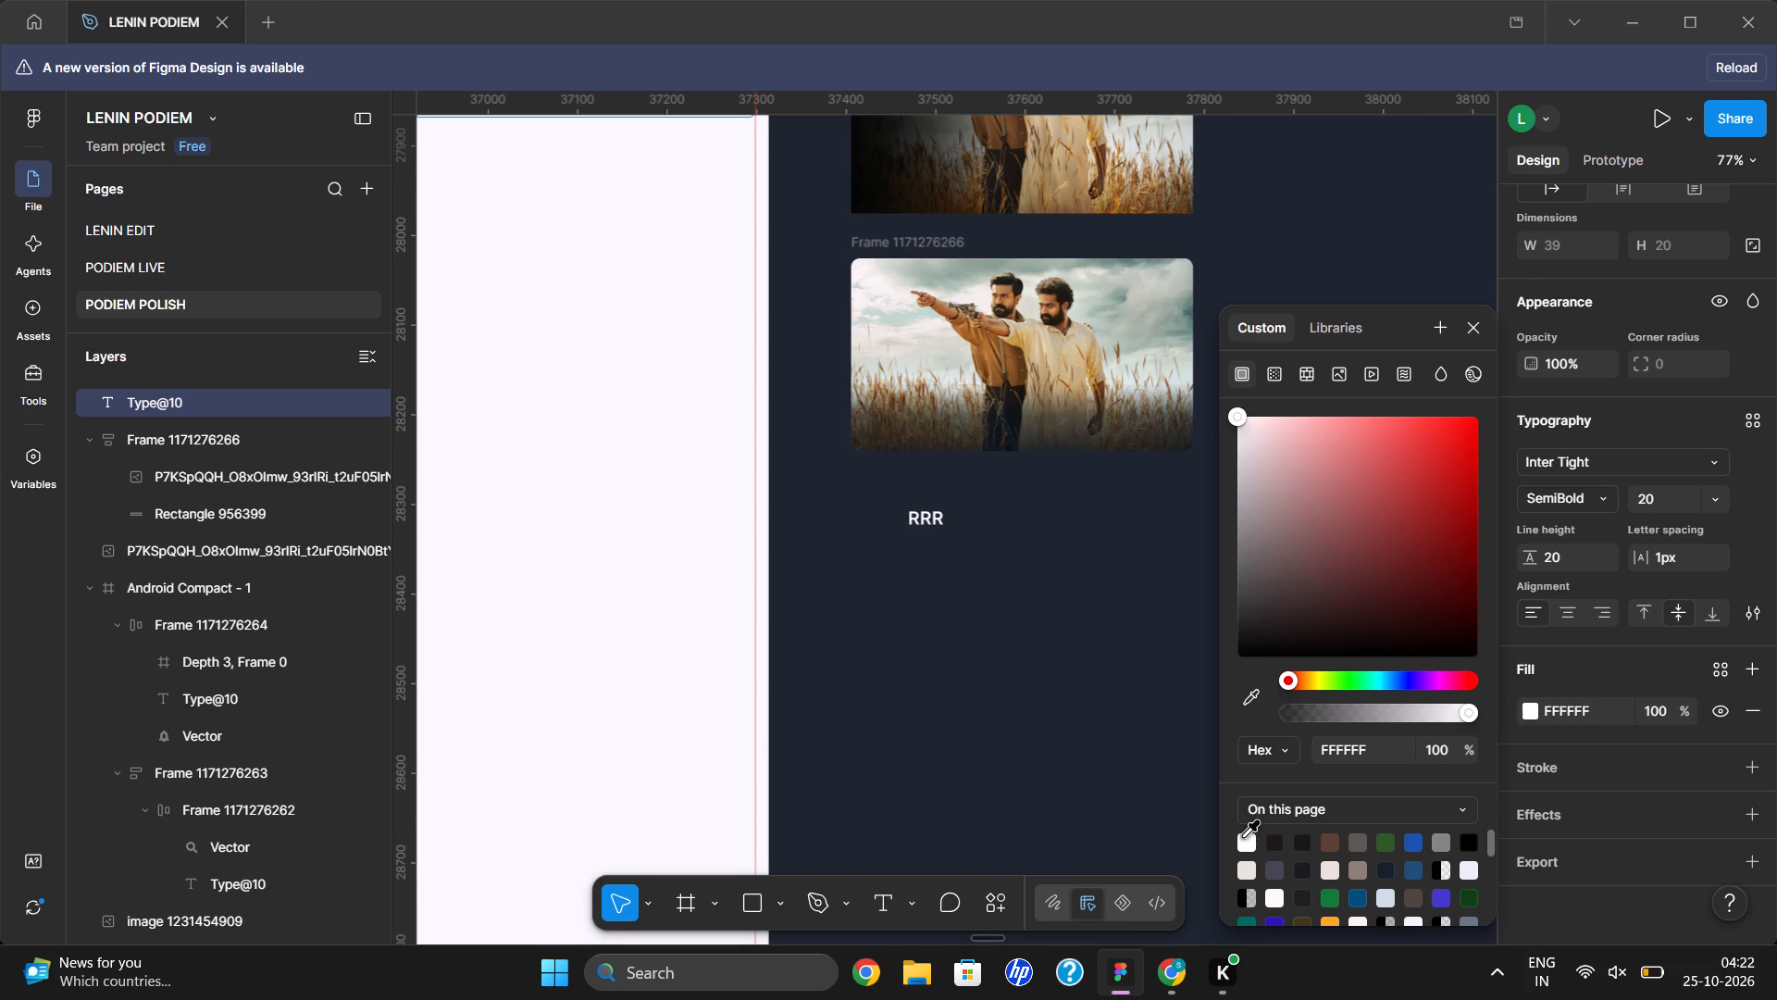
click(949, 569)
click(949, 569)
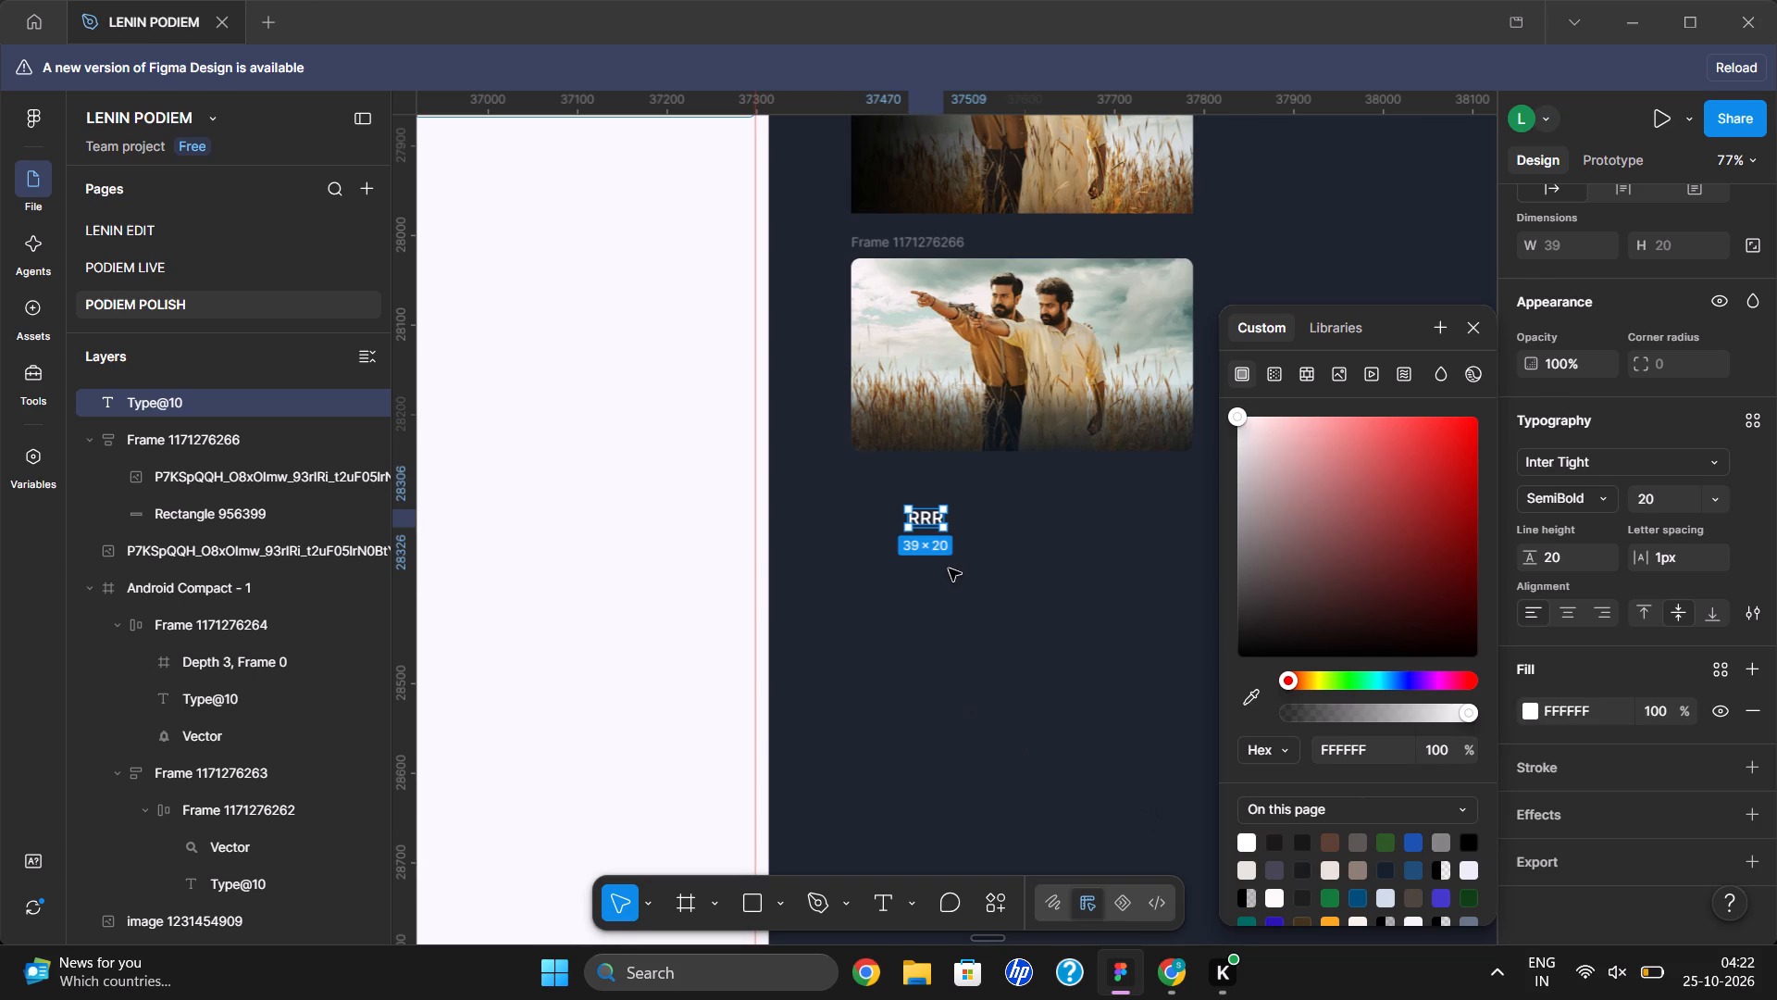
Set the font size of the RRR text below the movie card to 30.
click(930, 517)
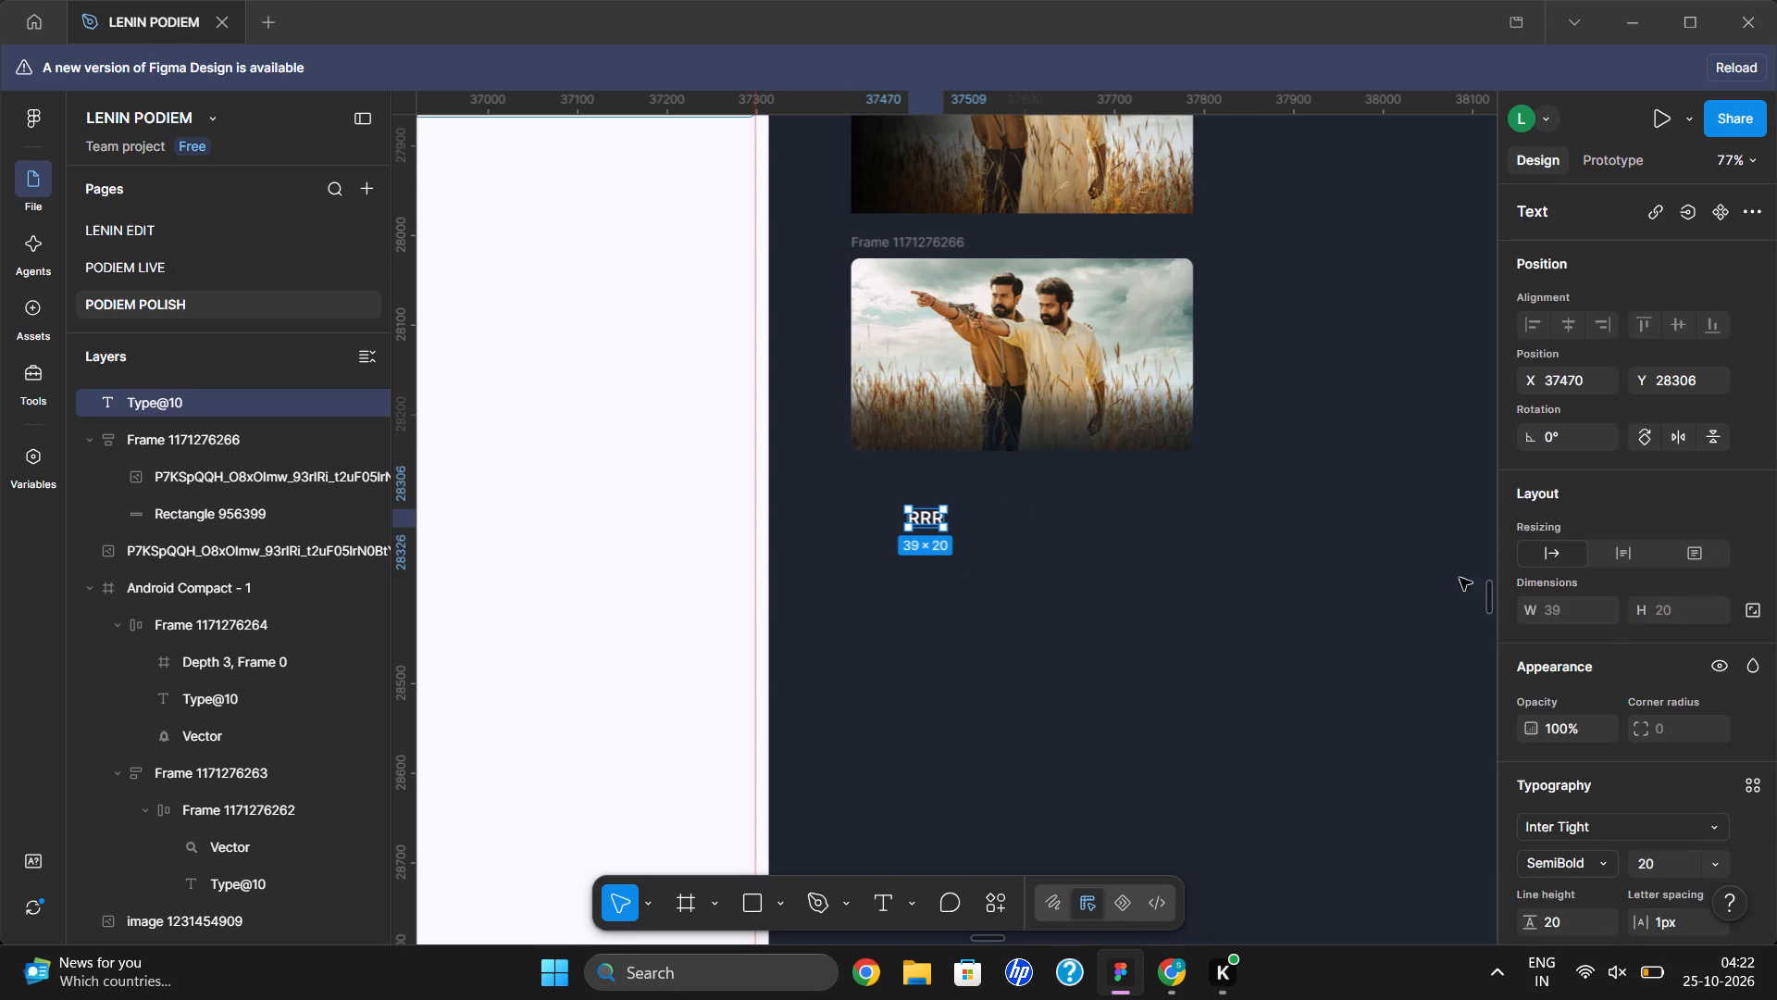
scroll(1592, 818, down, 2)
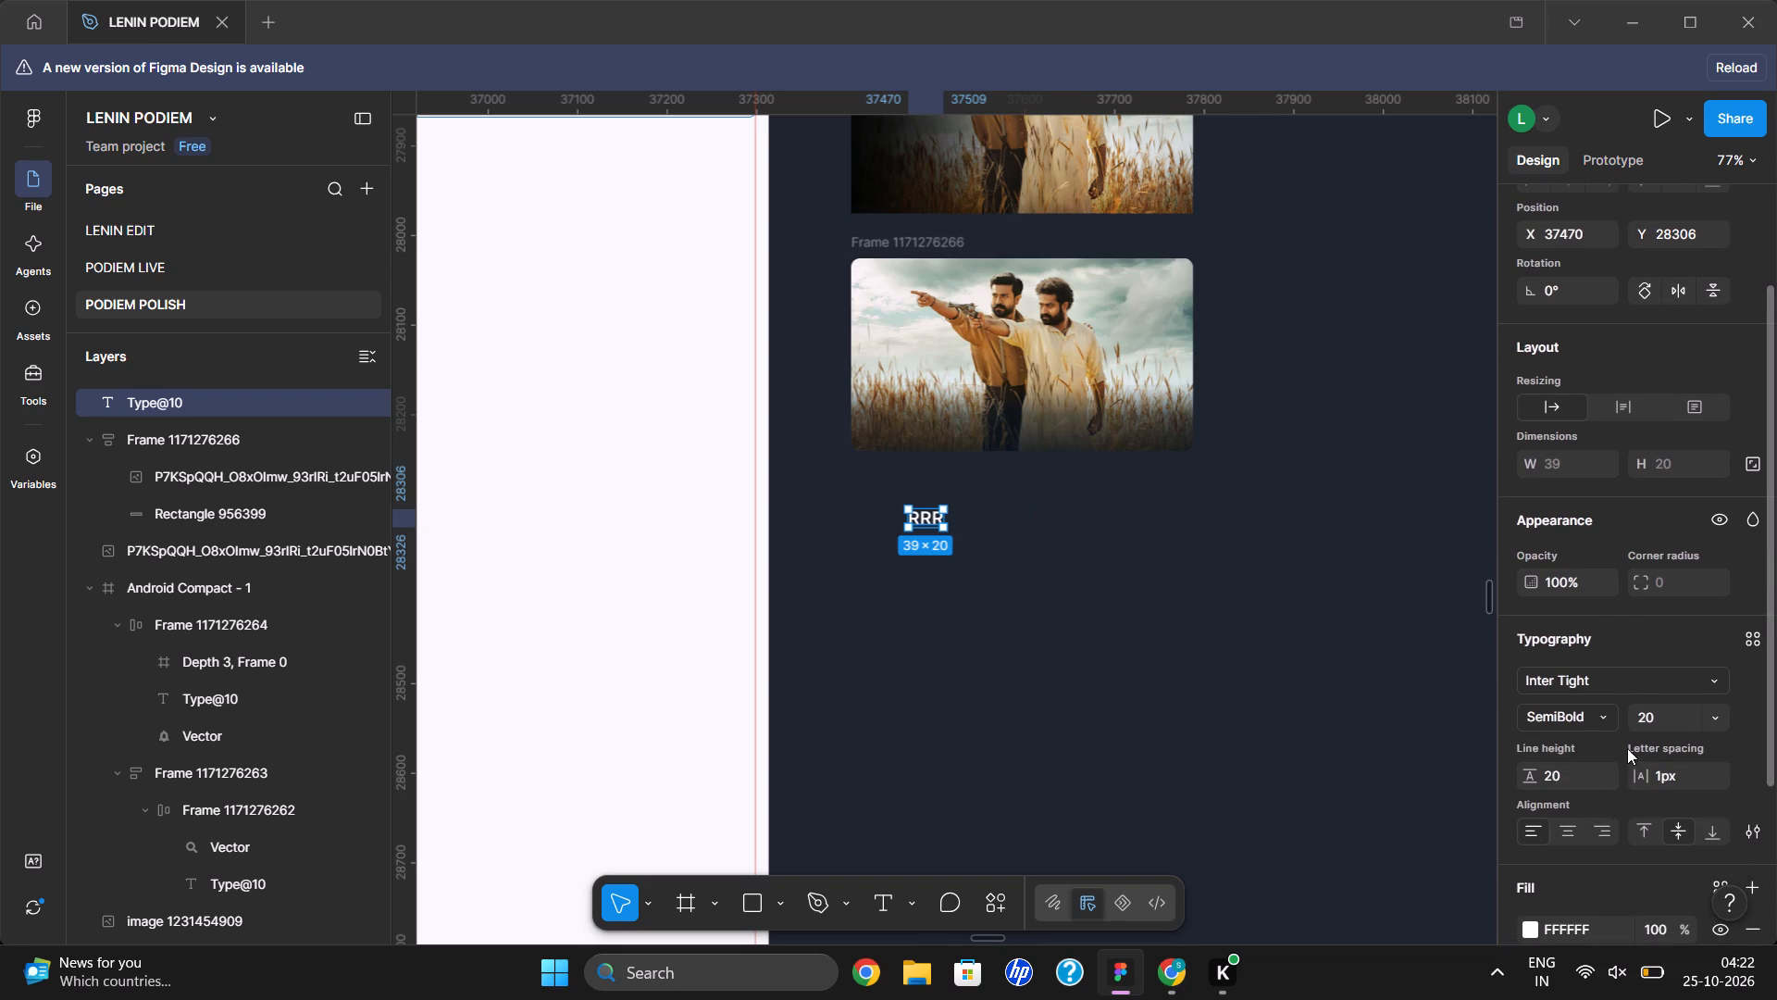
click(1677, 708)
key(Up)
key(Up)
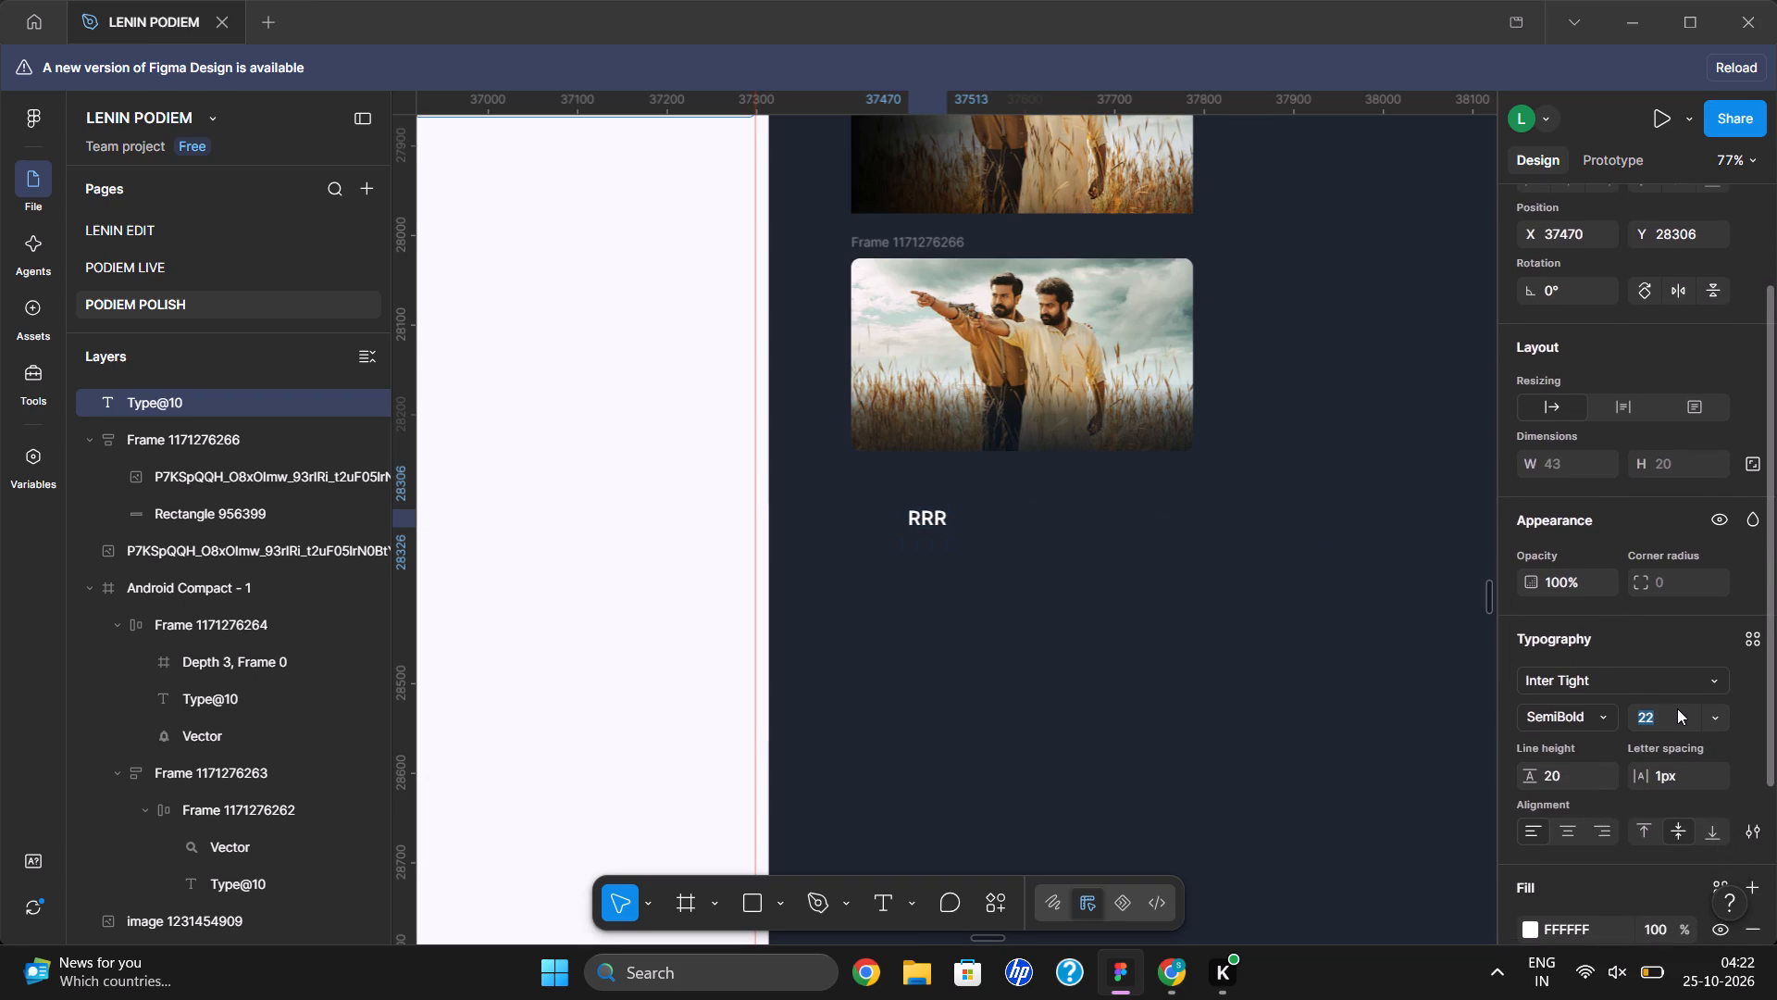
key(Up)
key(Up)
key(Up)
key(Up)
key(Up)
key(Up)
key(Up)
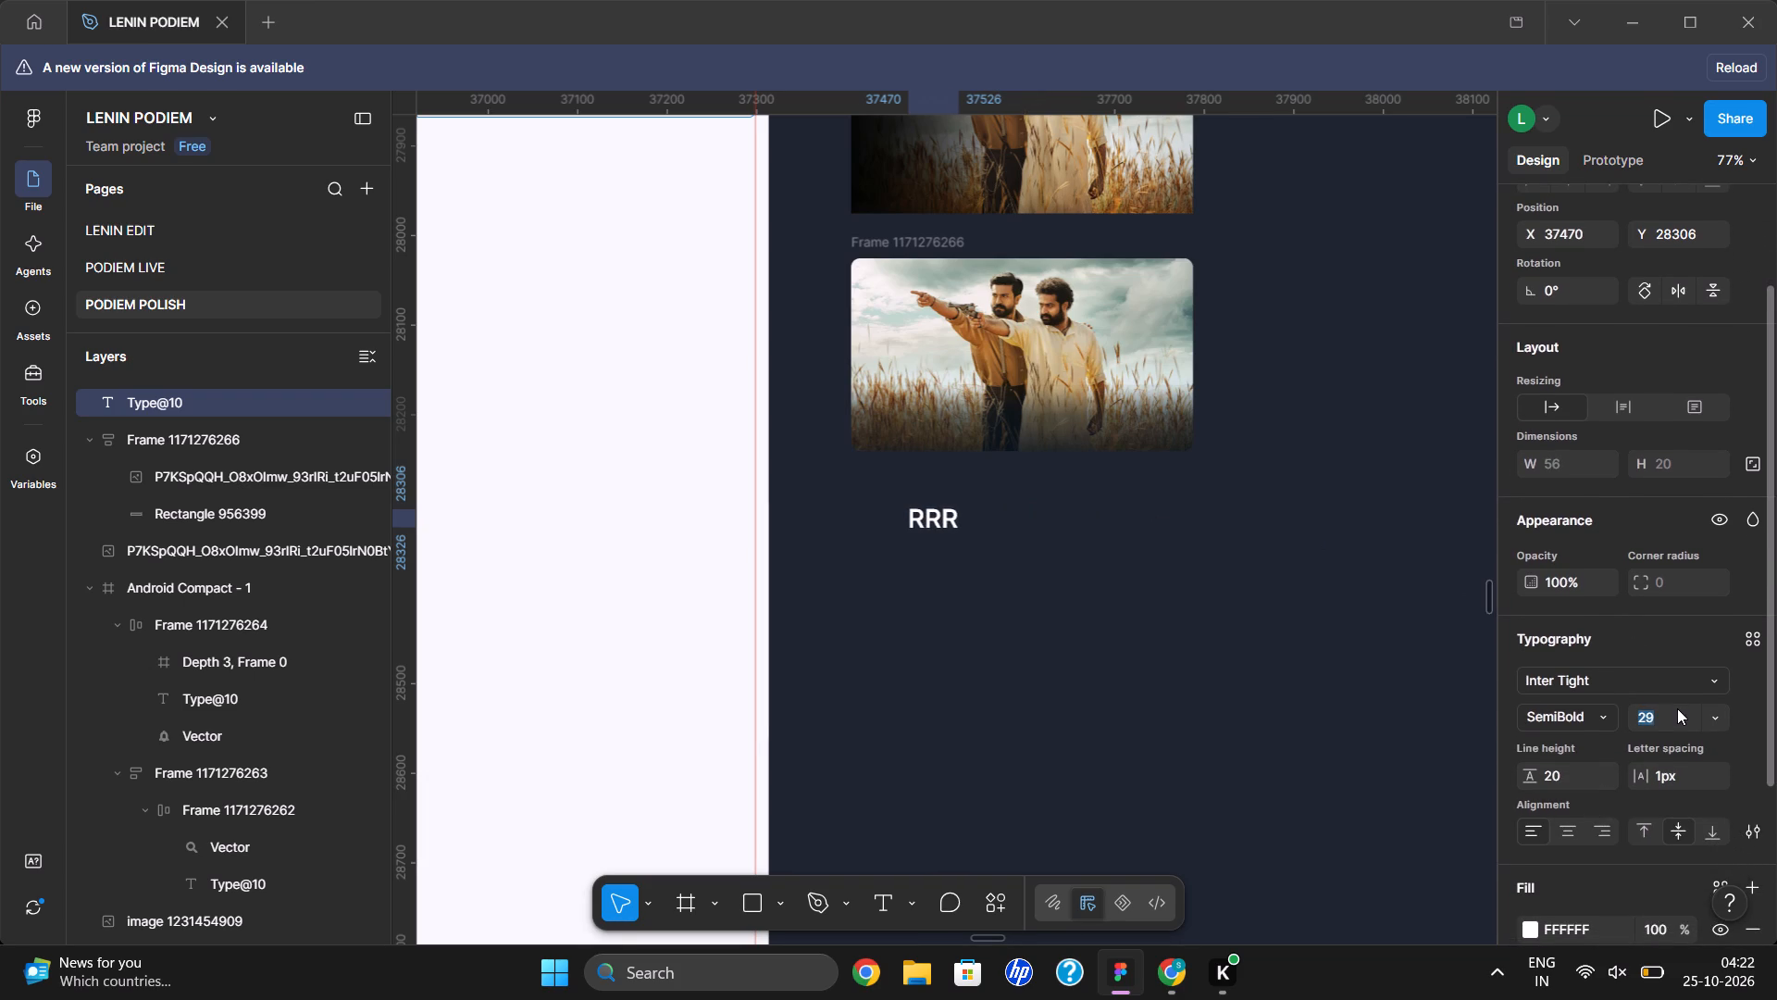
key(Up)
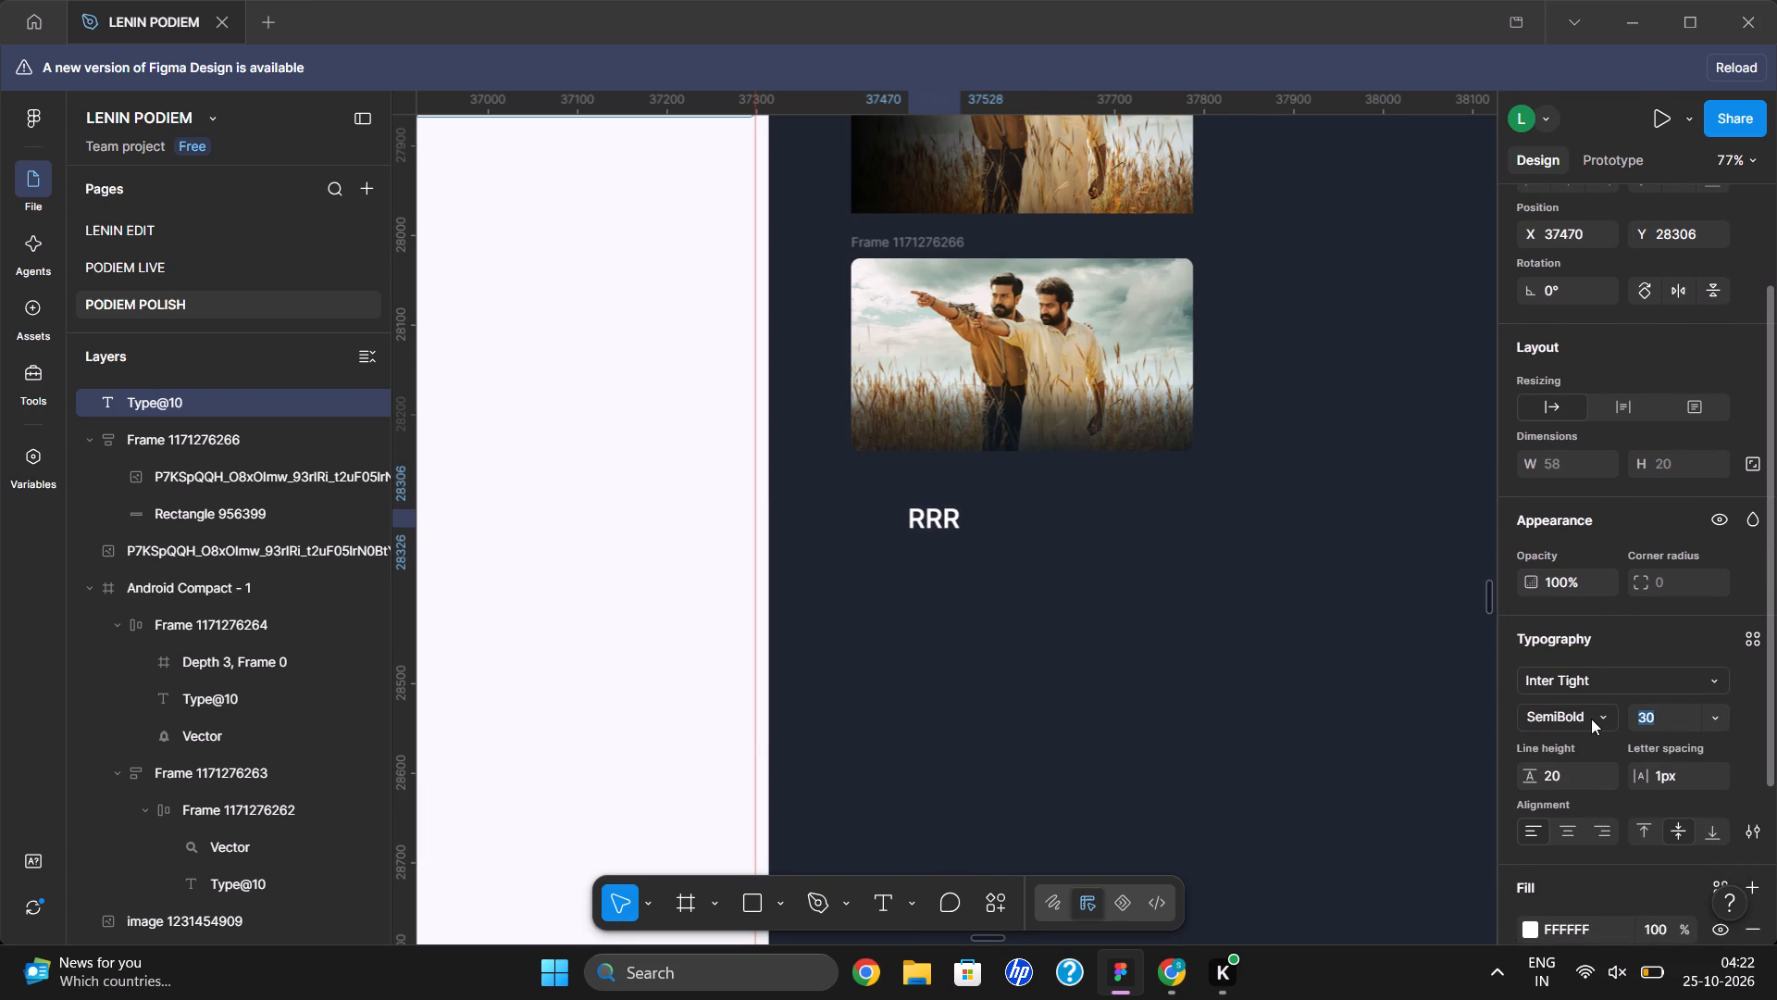
Set the weight of the RRR text to Bold.
click(1590, 719)
click(1582, 738)
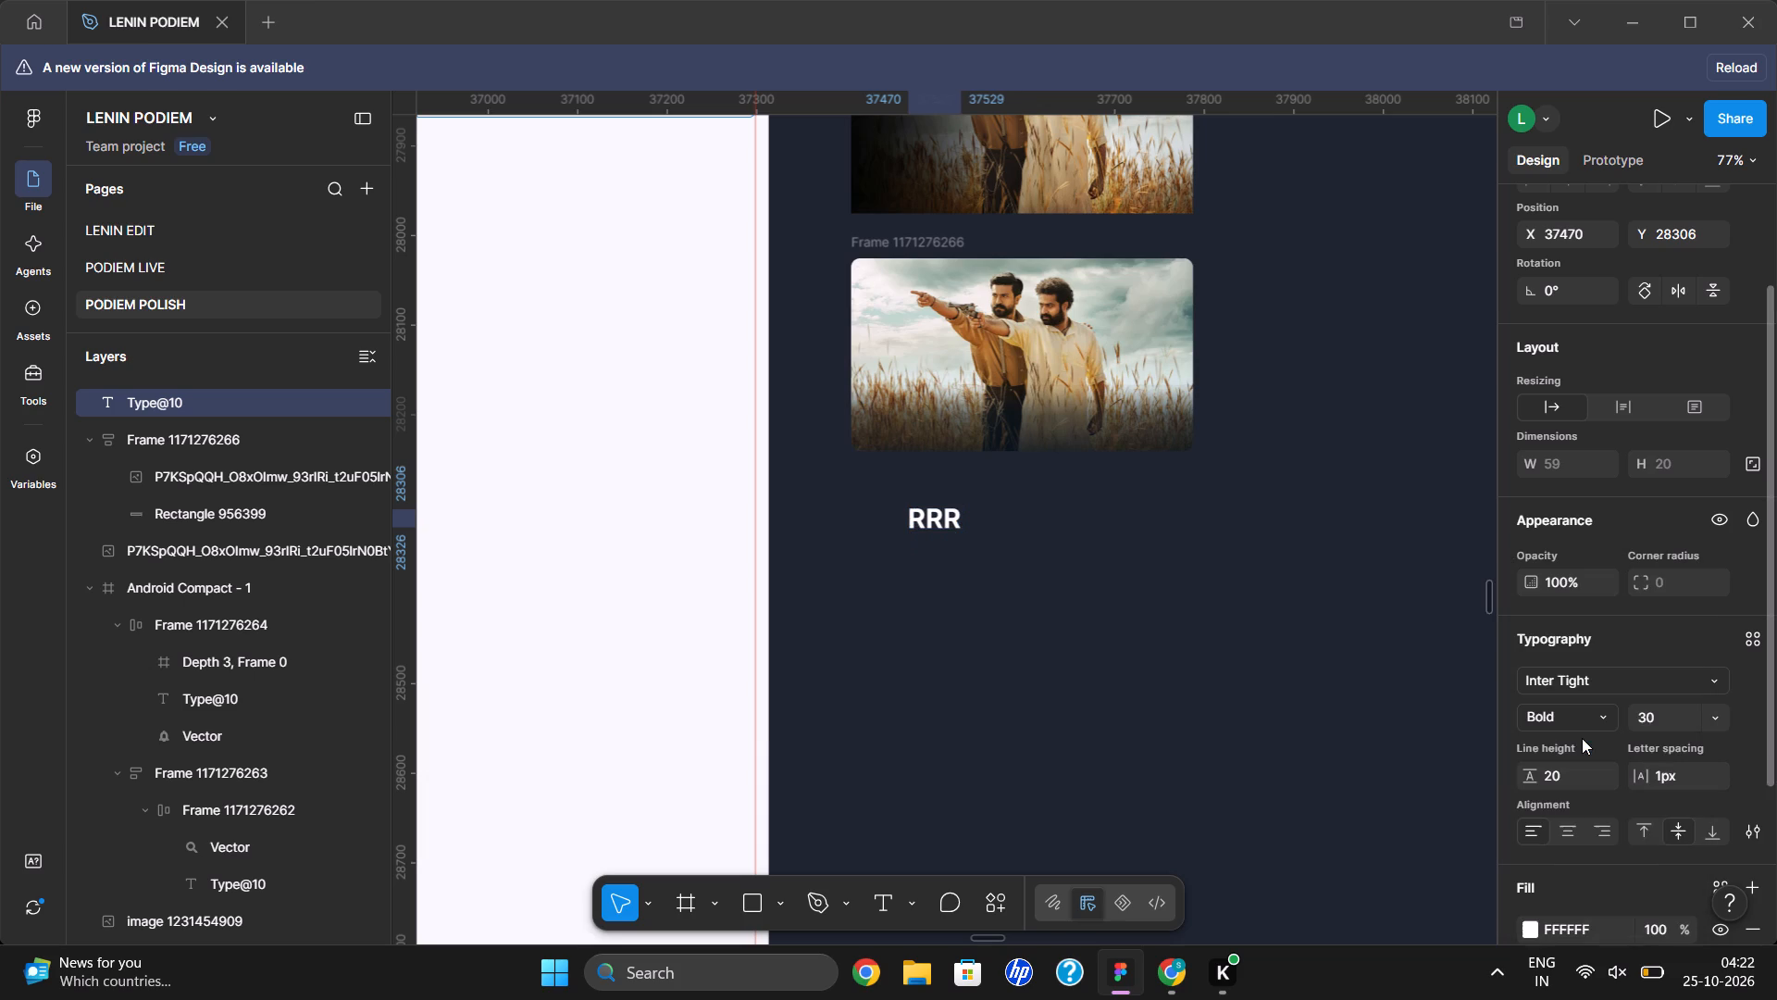
click(1043, 491)
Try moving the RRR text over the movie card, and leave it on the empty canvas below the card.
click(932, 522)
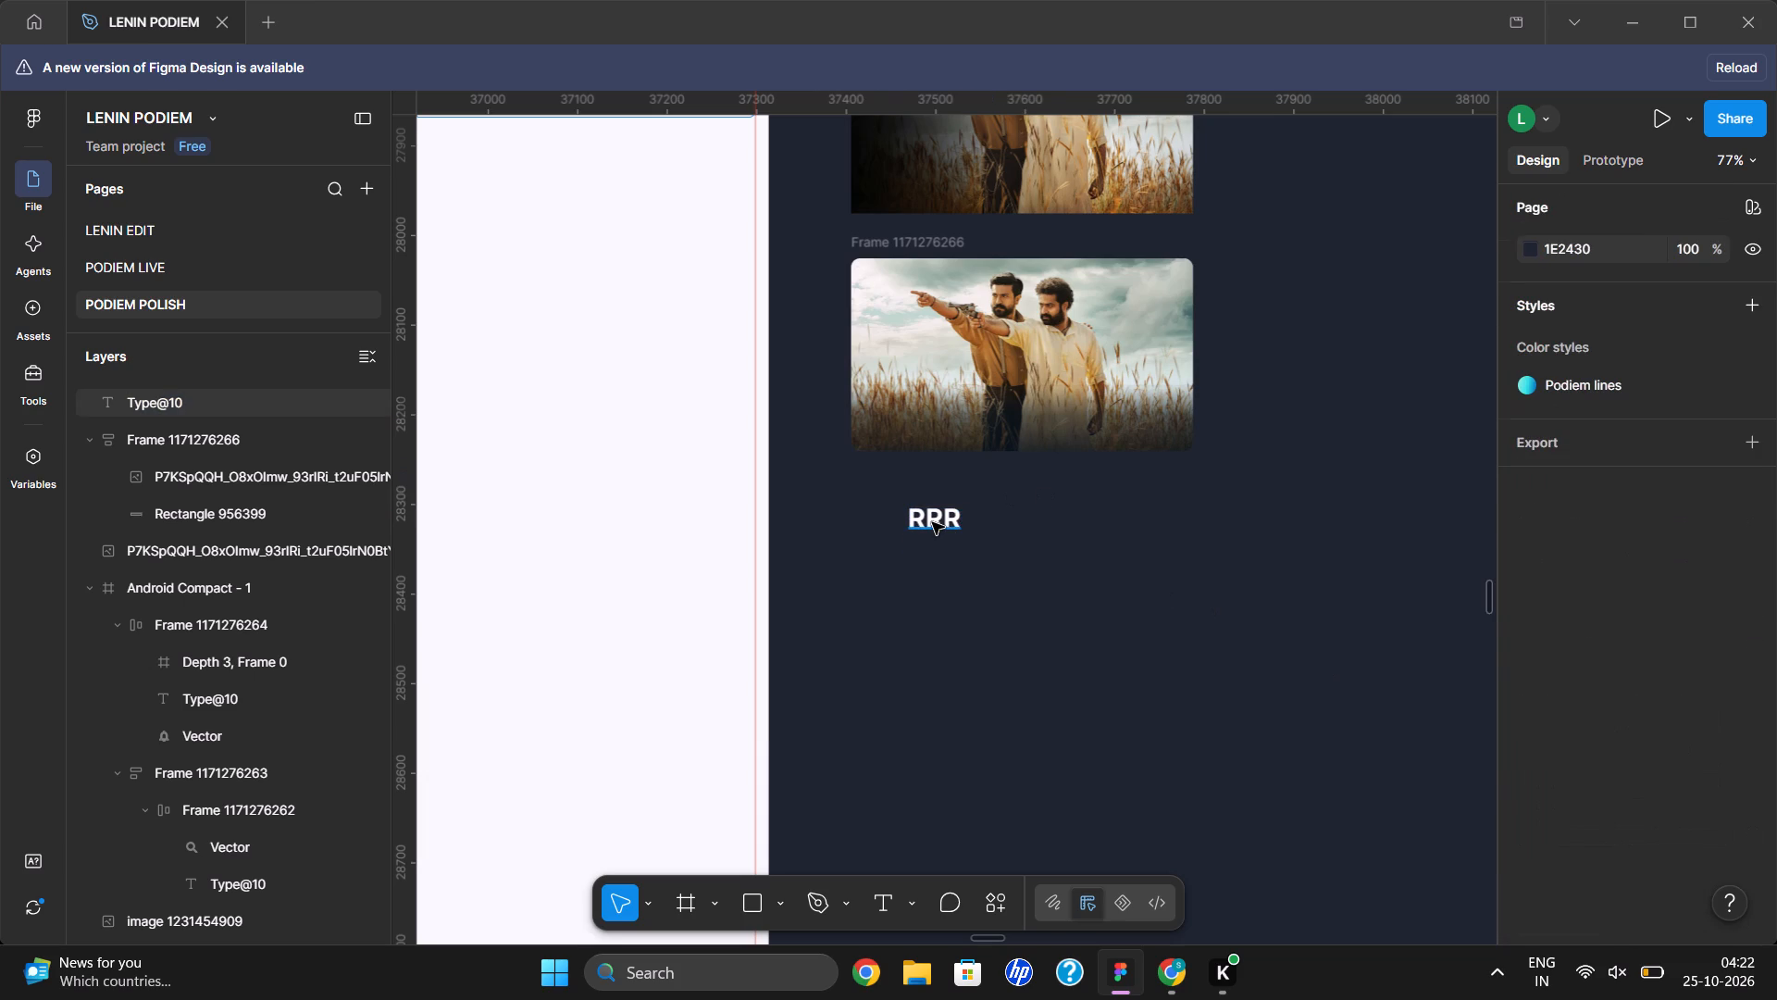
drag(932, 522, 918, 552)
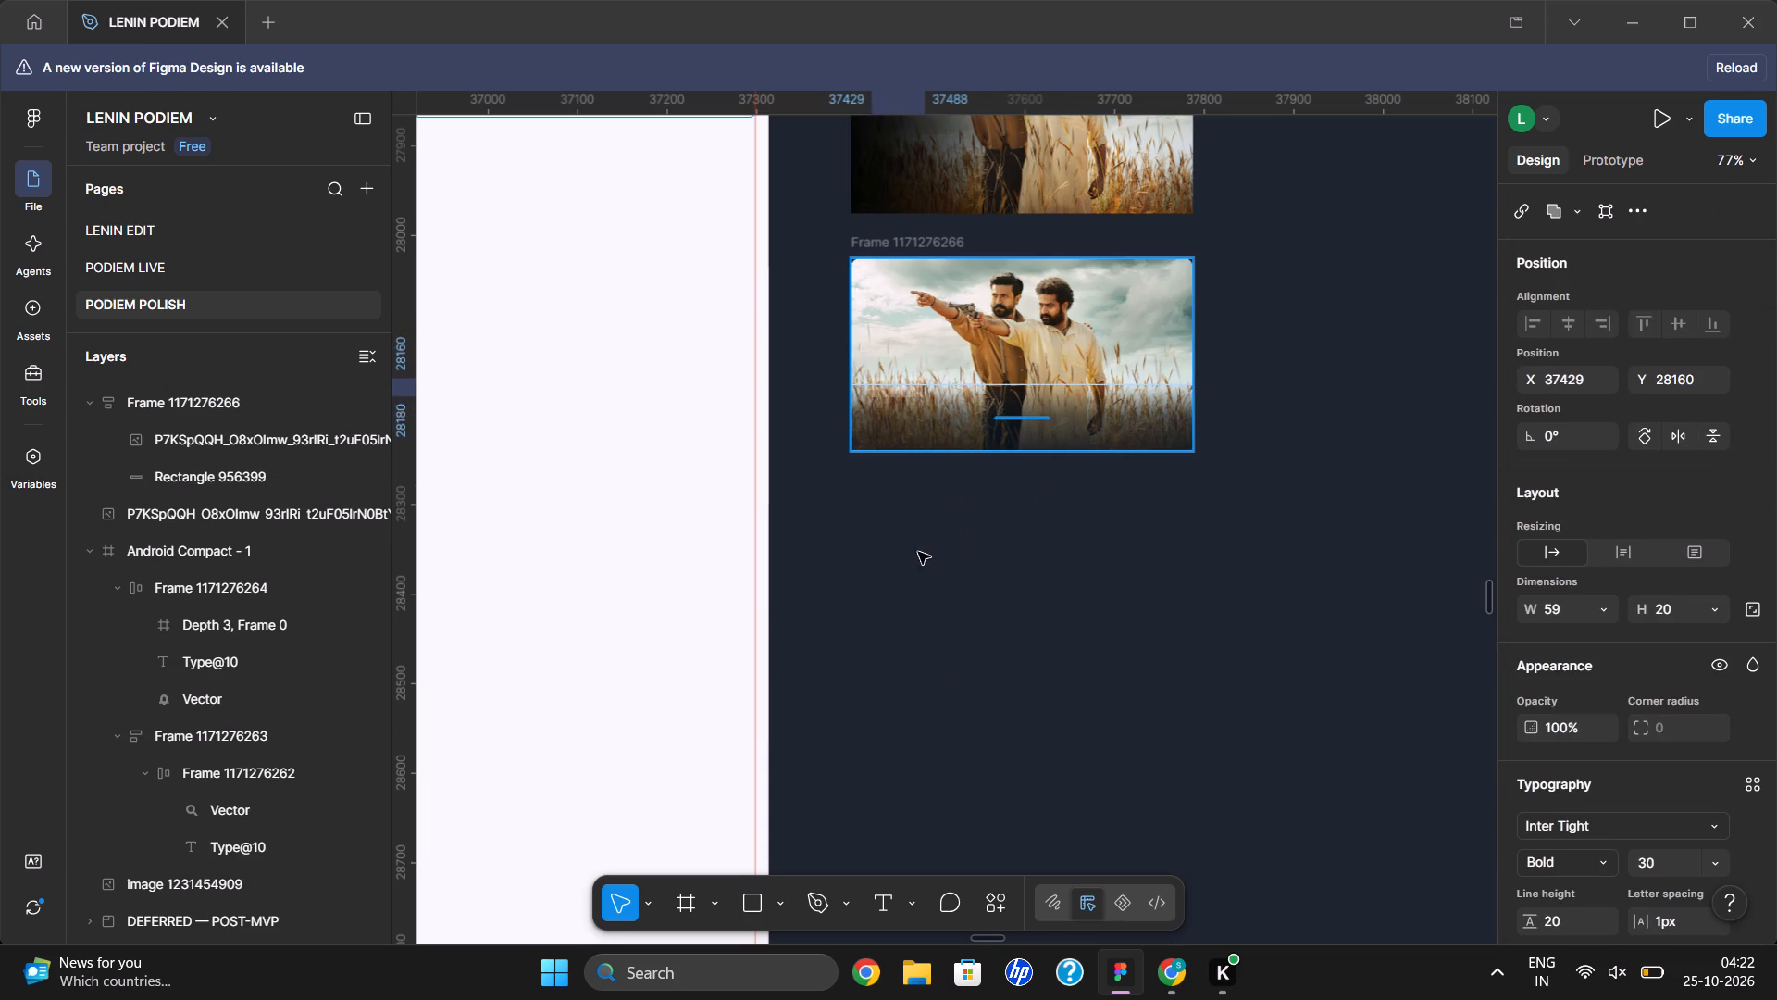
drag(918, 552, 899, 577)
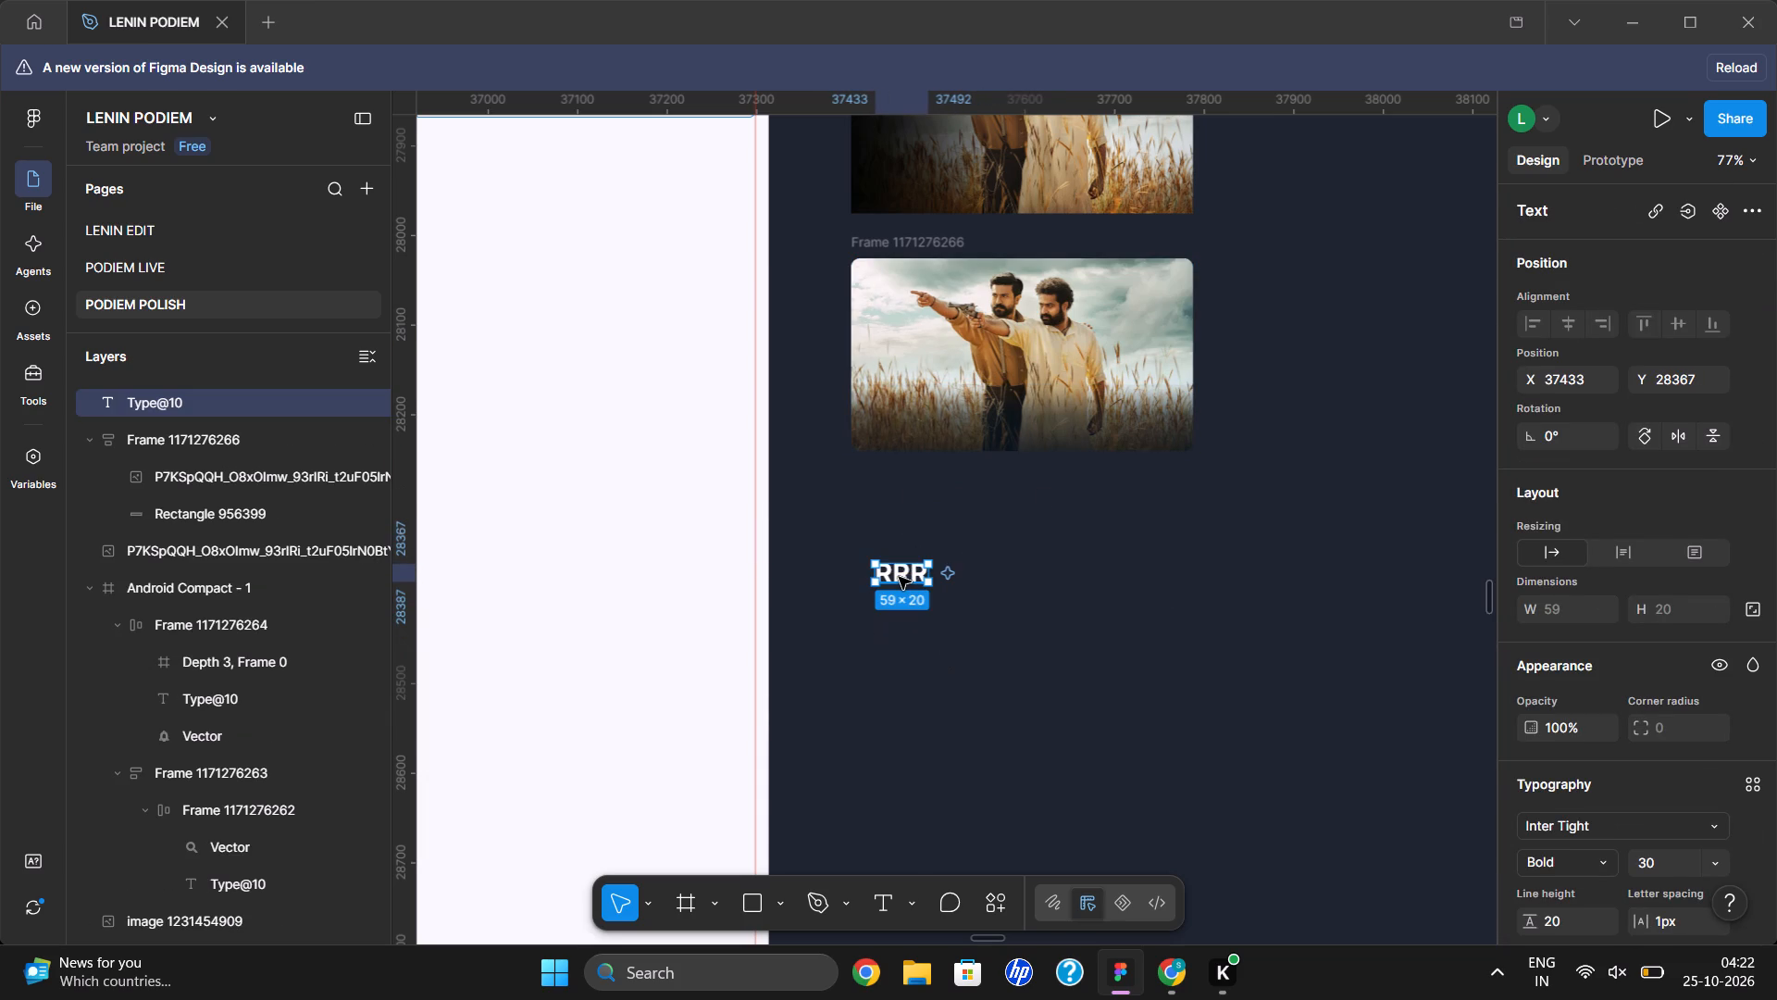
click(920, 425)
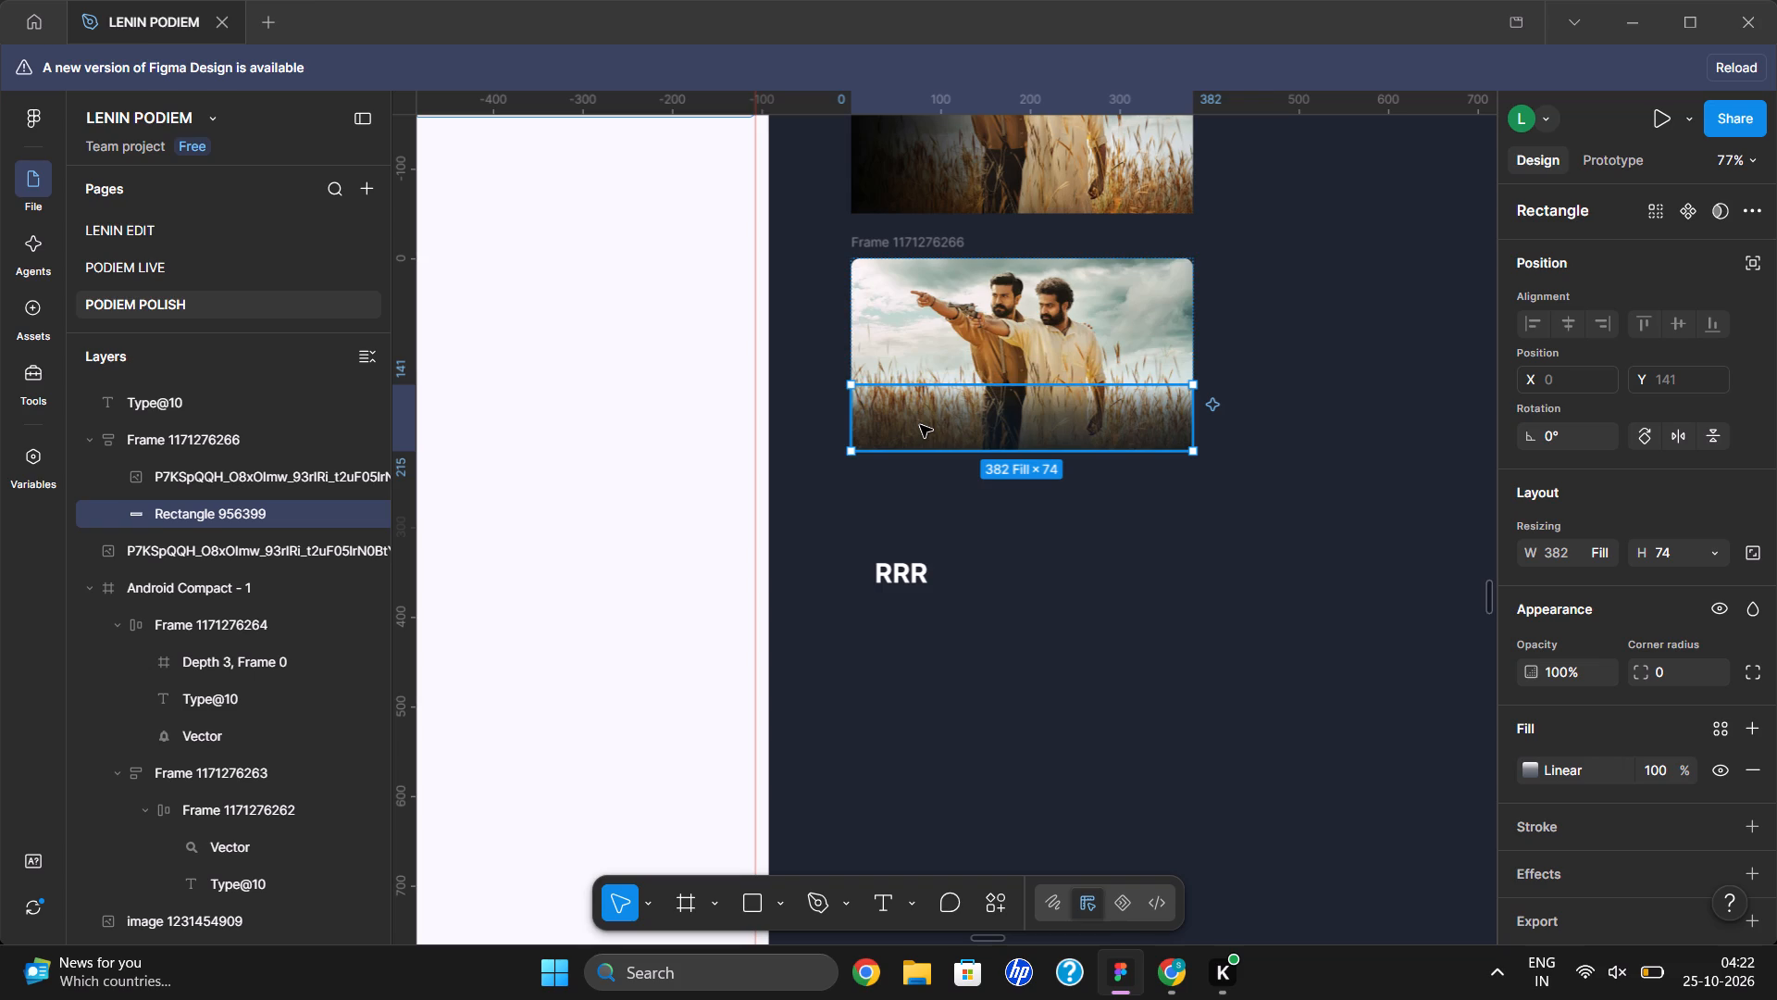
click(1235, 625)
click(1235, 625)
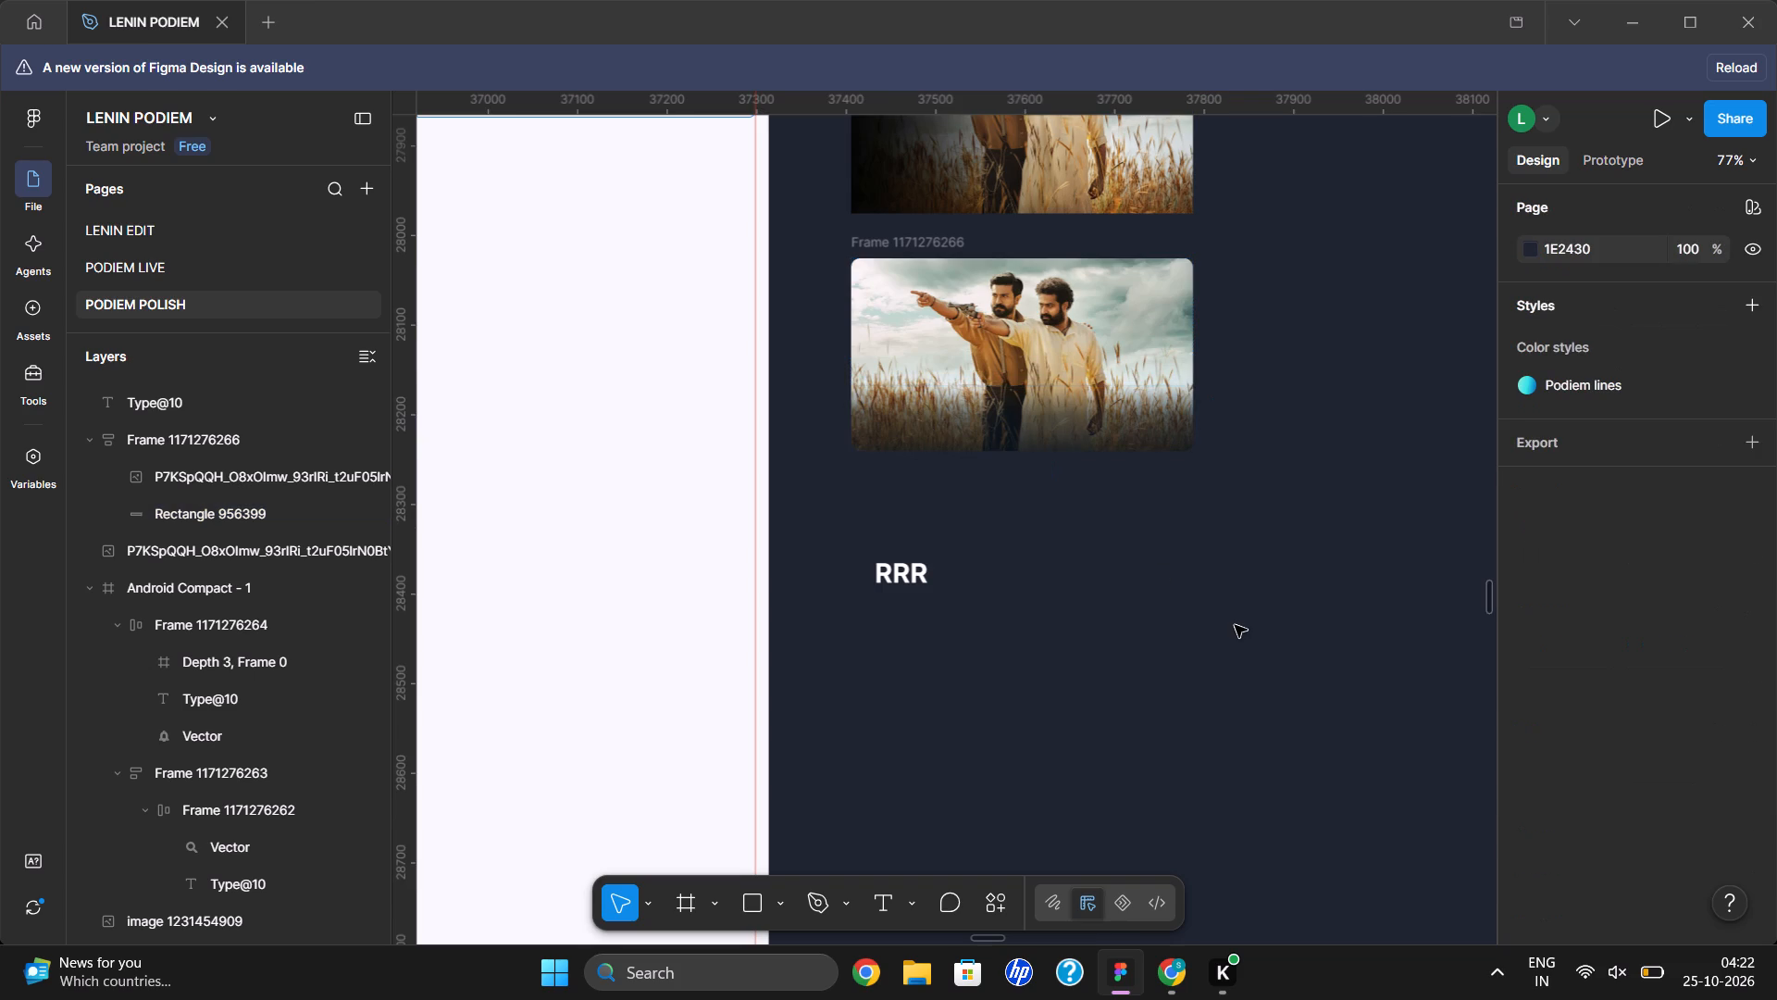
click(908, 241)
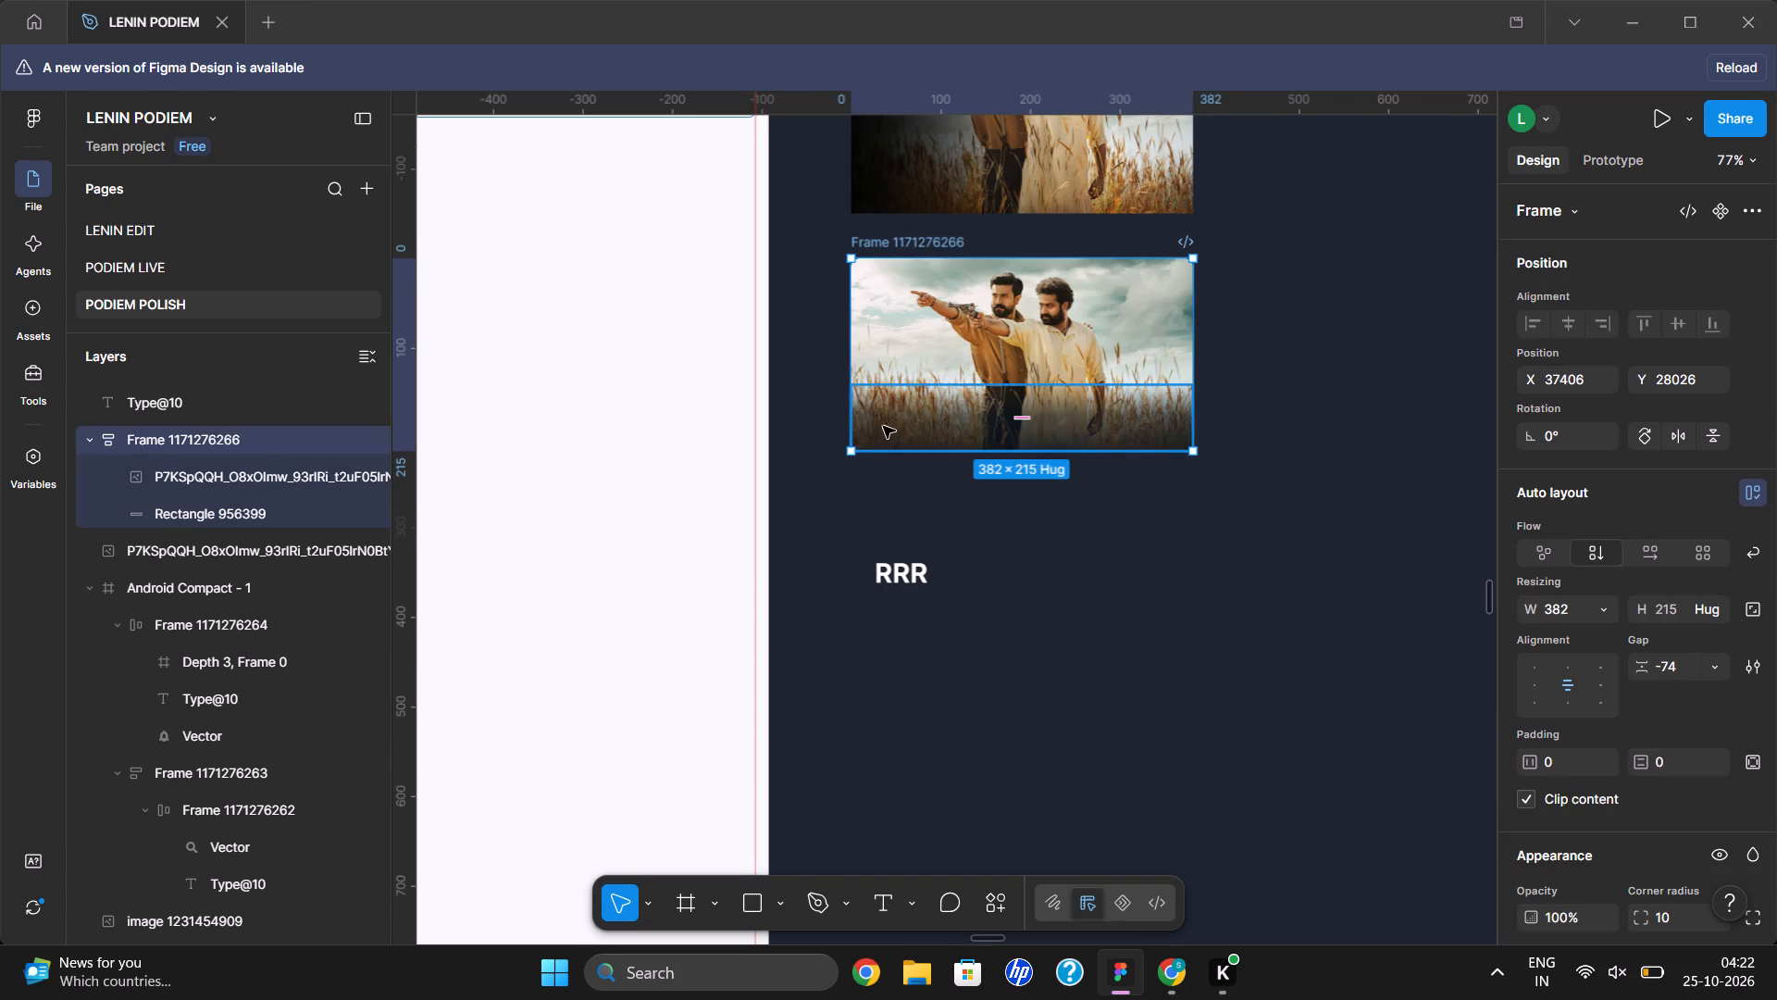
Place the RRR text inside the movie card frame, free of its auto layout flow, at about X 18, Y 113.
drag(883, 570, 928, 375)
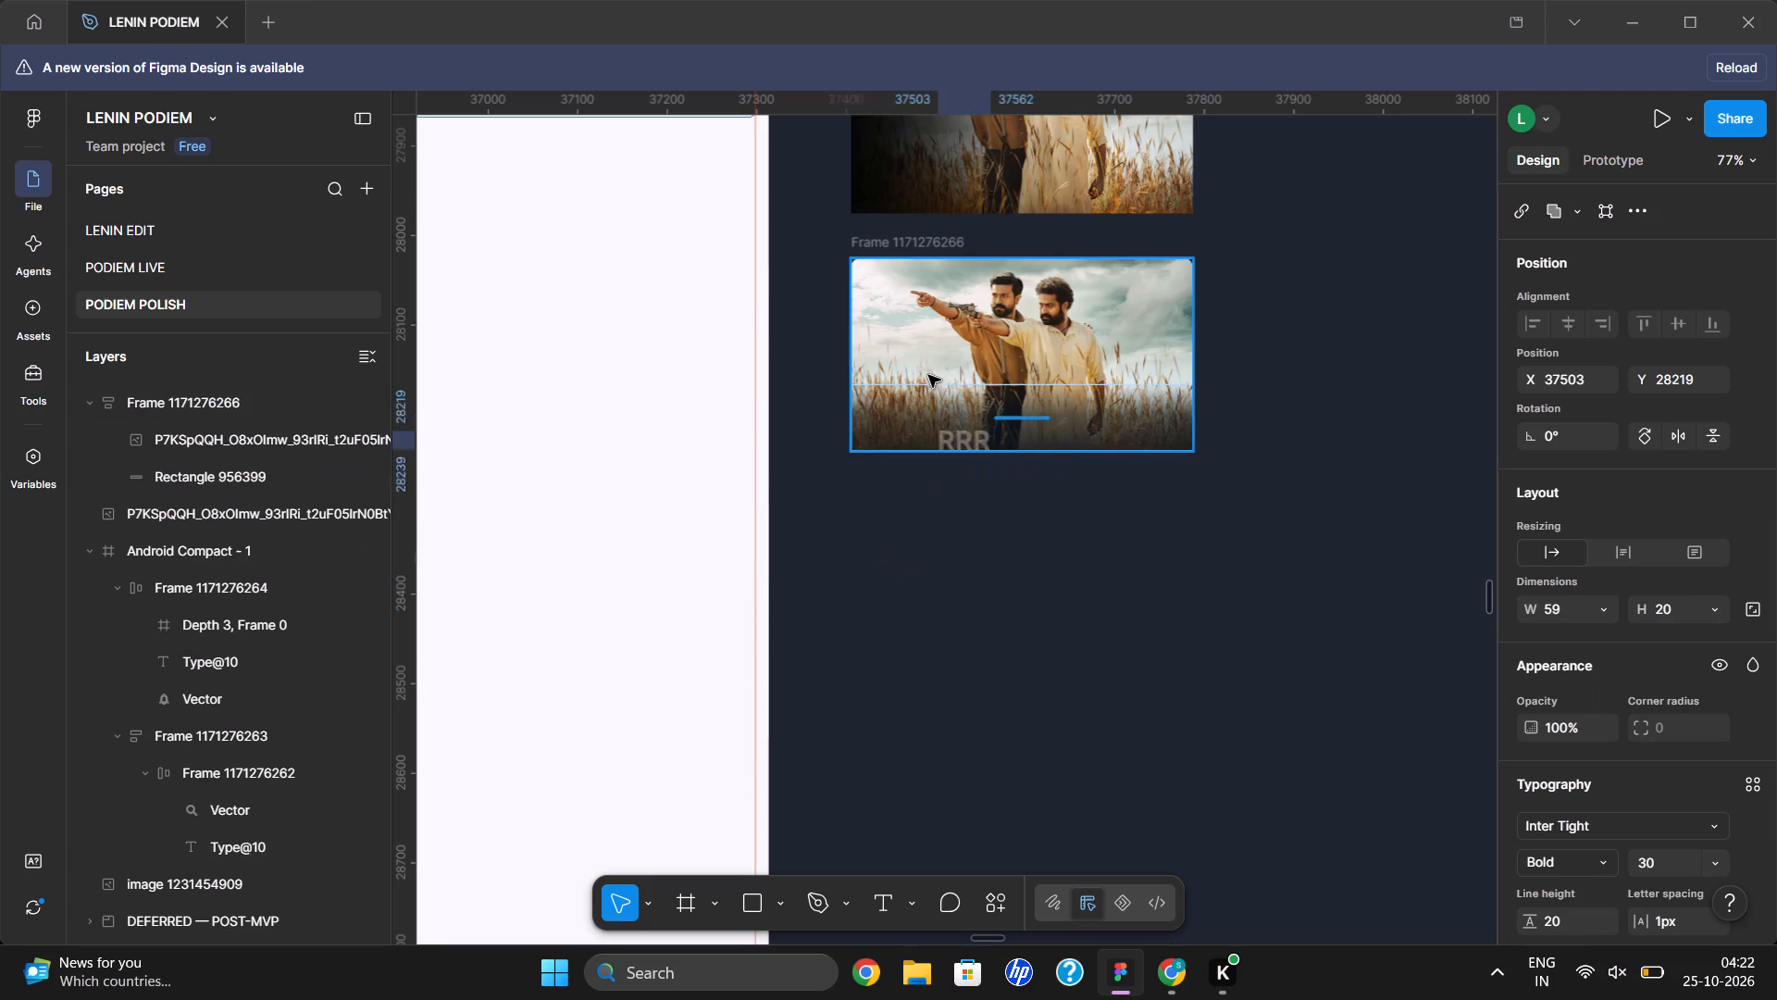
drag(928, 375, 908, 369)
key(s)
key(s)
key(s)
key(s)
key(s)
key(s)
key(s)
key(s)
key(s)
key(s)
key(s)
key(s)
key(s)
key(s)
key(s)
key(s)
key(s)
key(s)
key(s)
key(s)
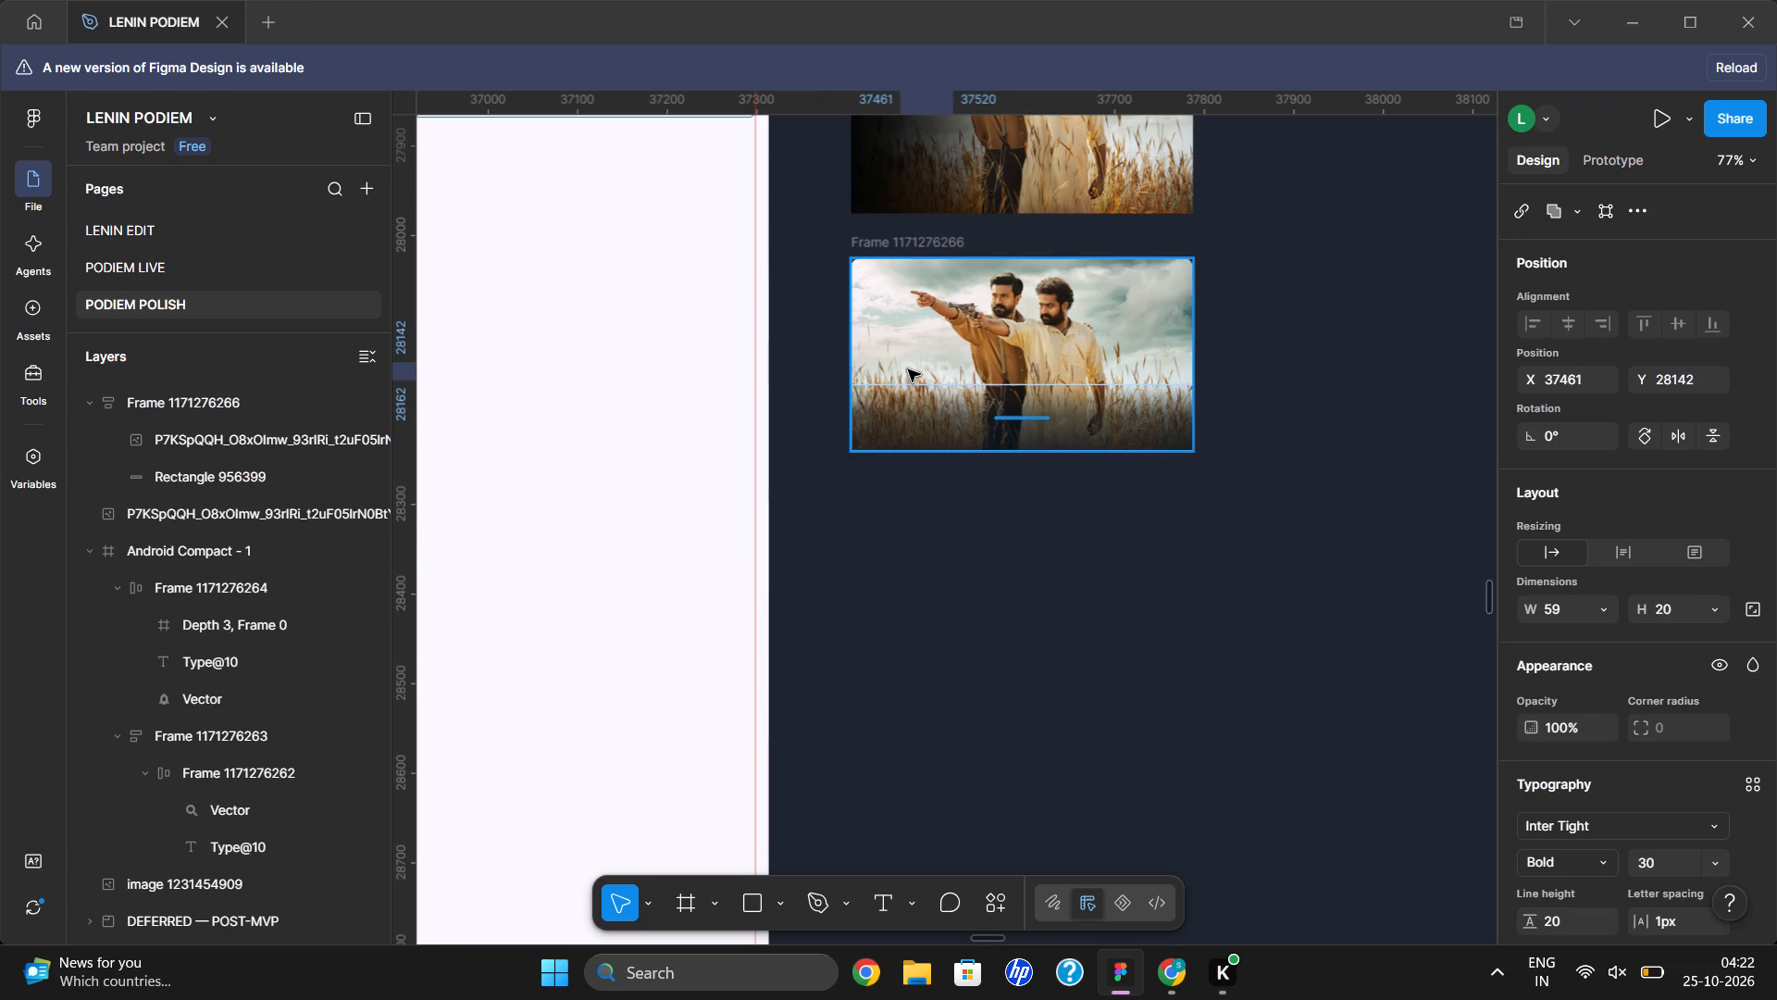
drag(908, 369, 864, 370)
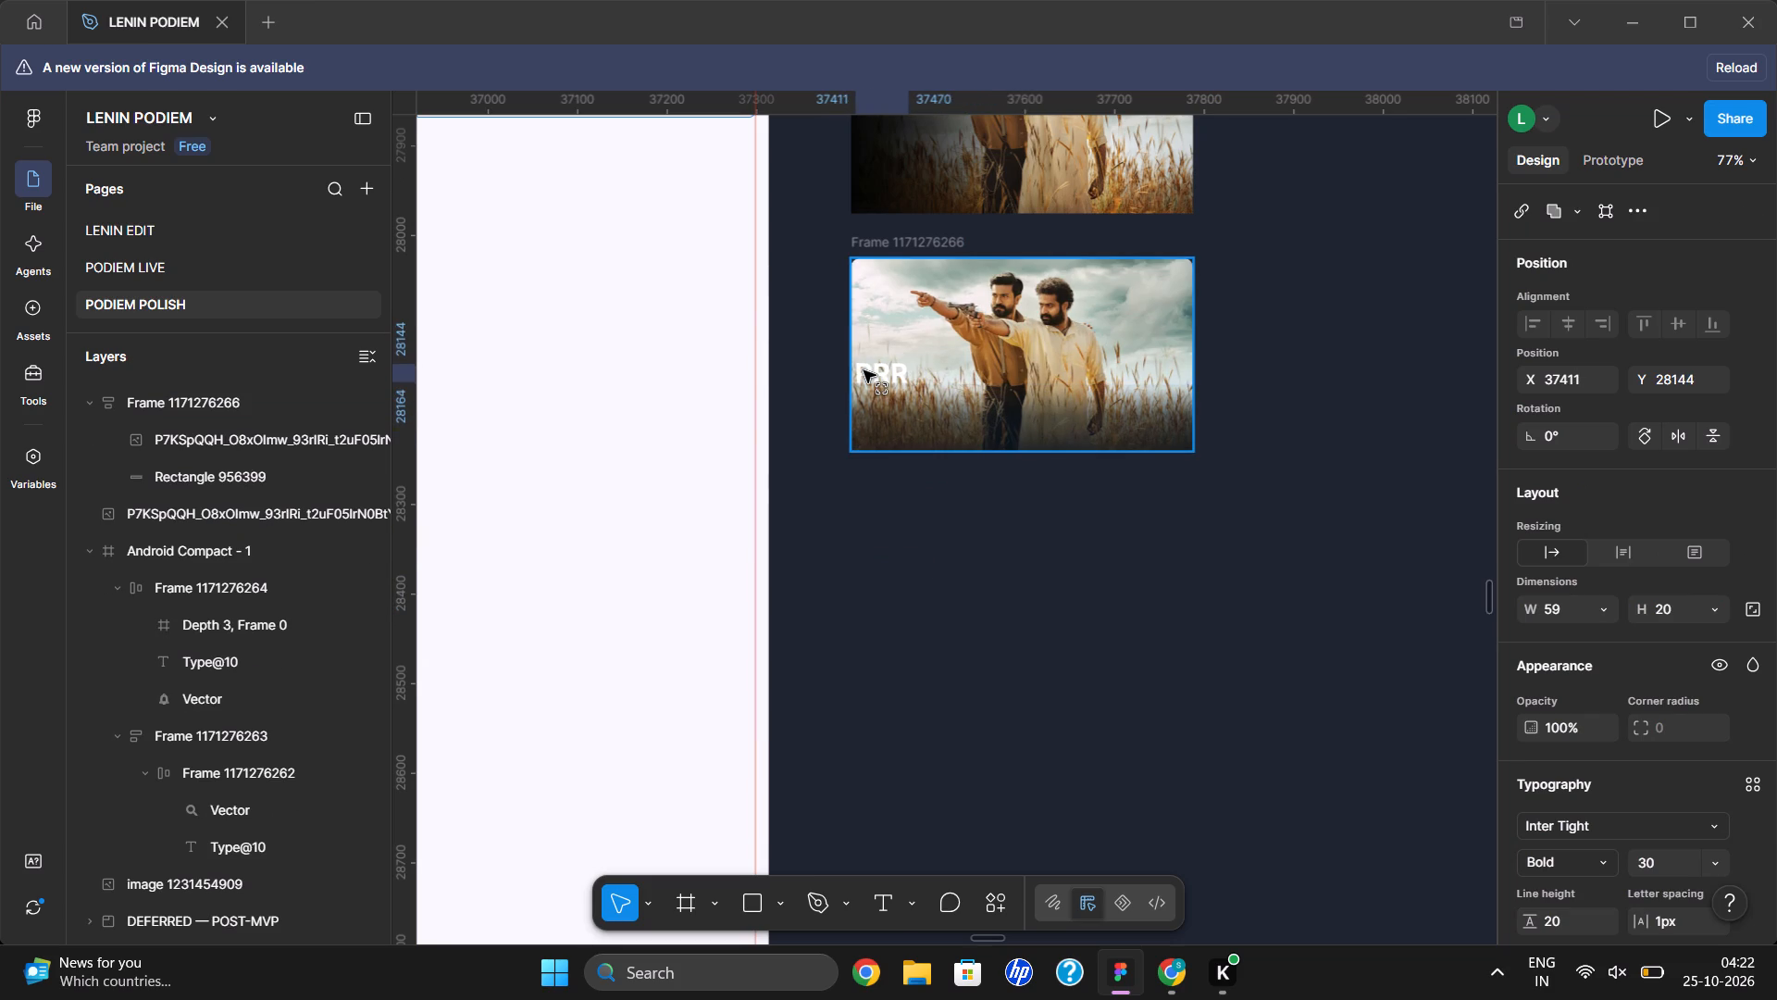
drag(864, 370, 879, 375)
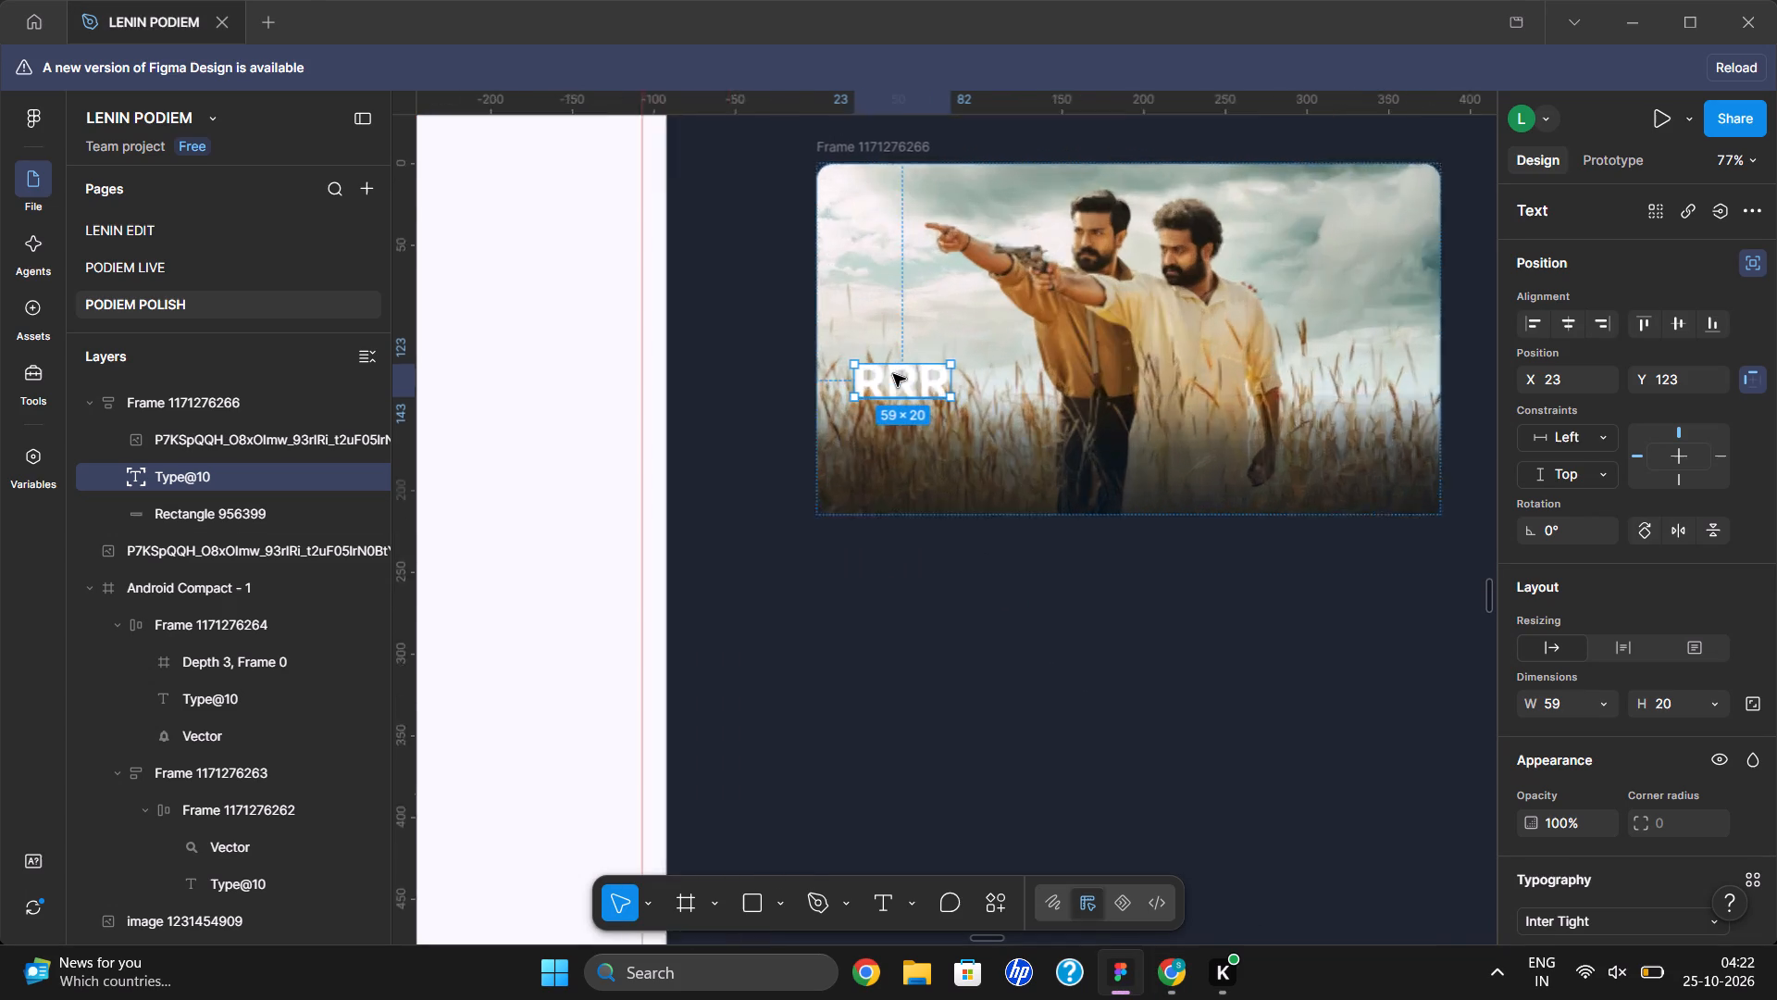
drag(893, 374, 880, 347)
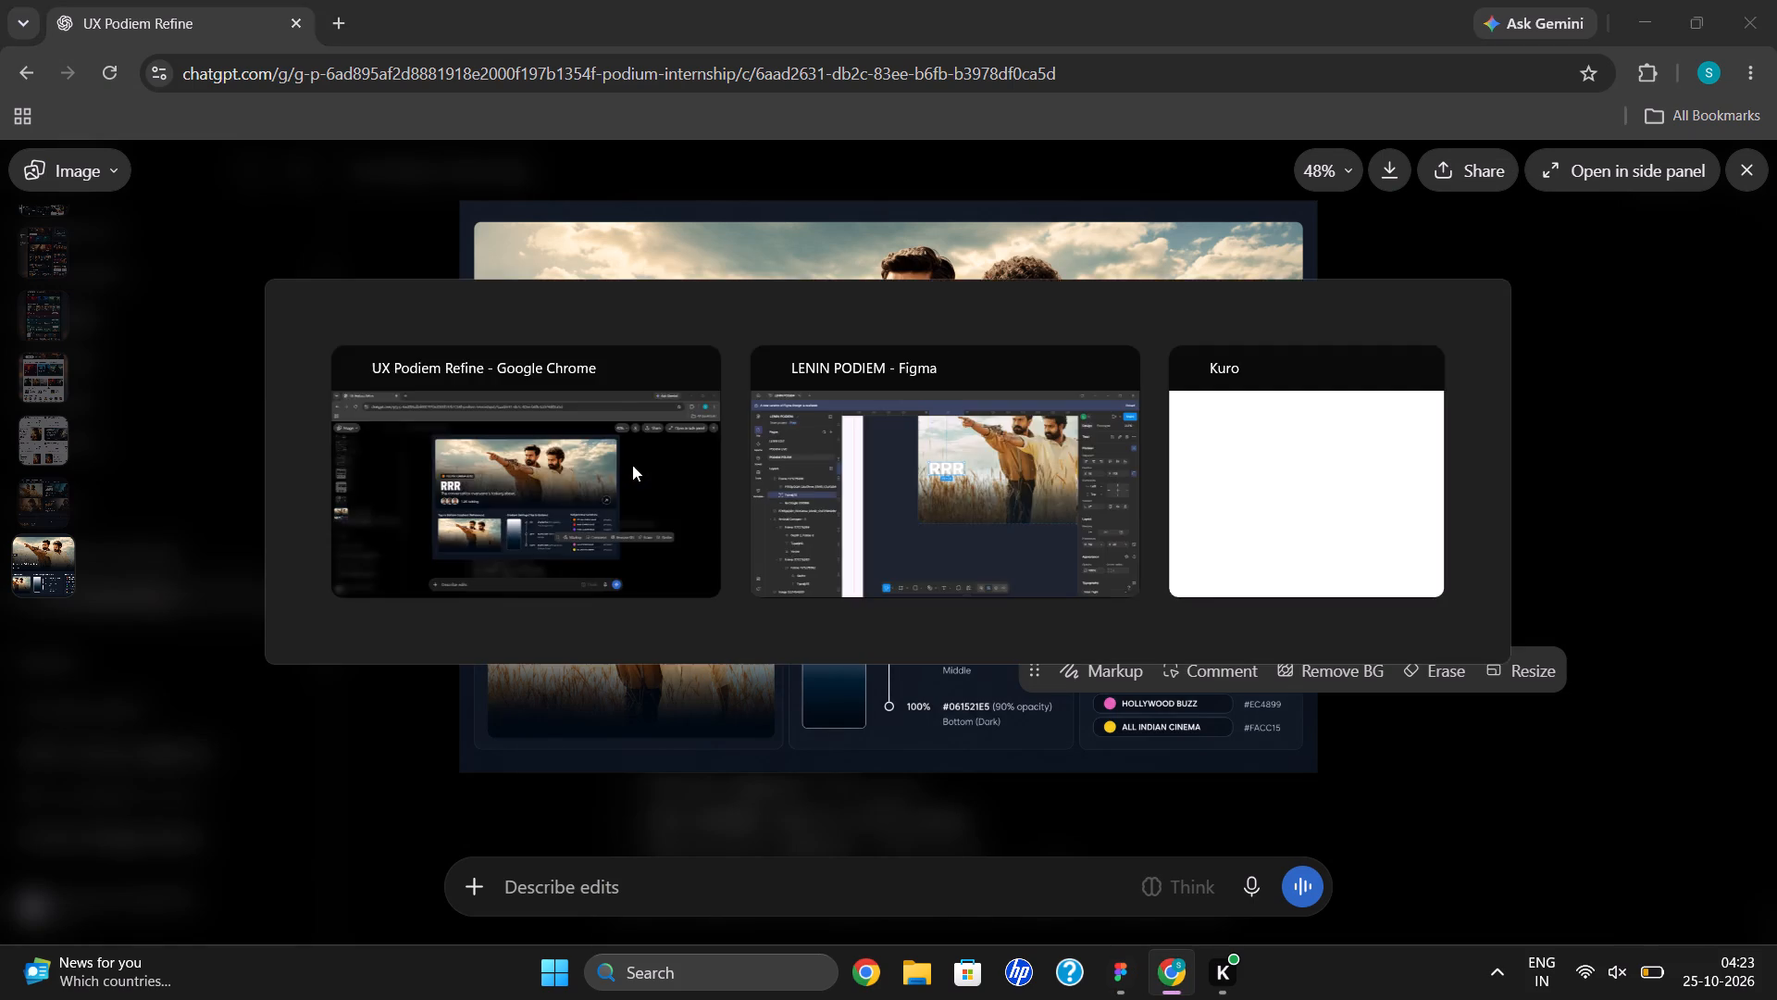
Set the gradient rectangle's stop opacities to 0% at the 5% stop, 50% at the 46% stop and 100% at the 100% stop.
click(918, 496)
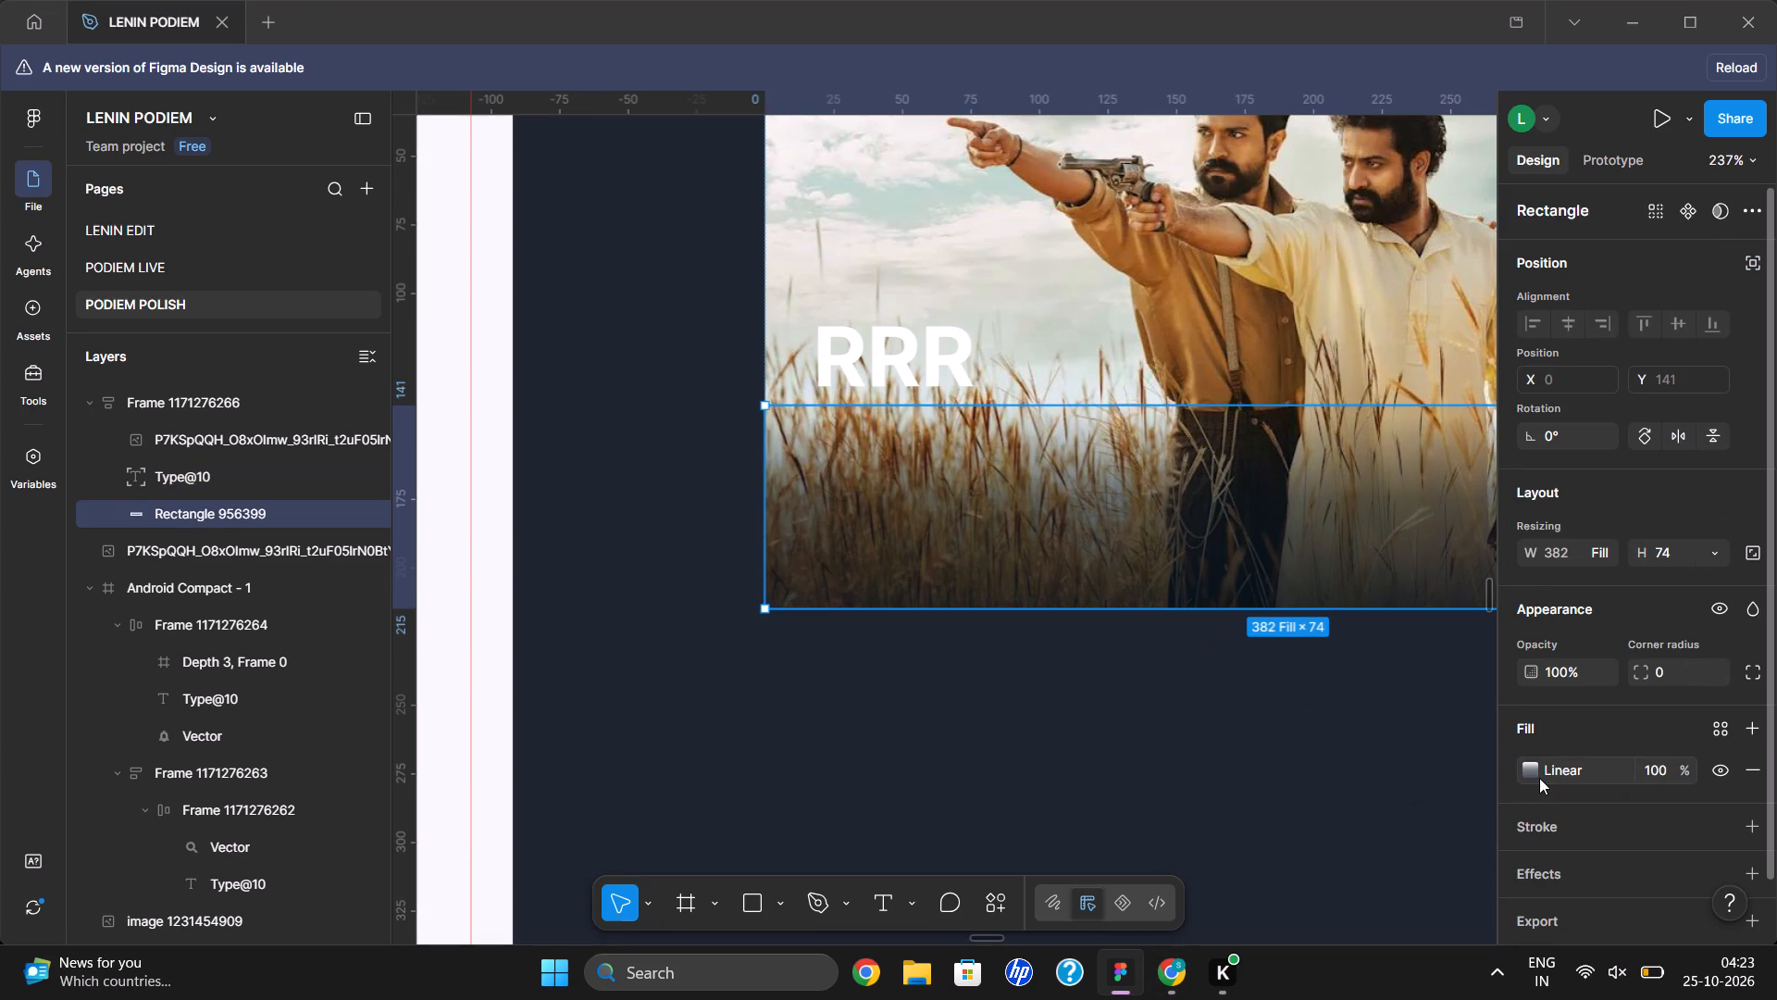
click(1539, 778)
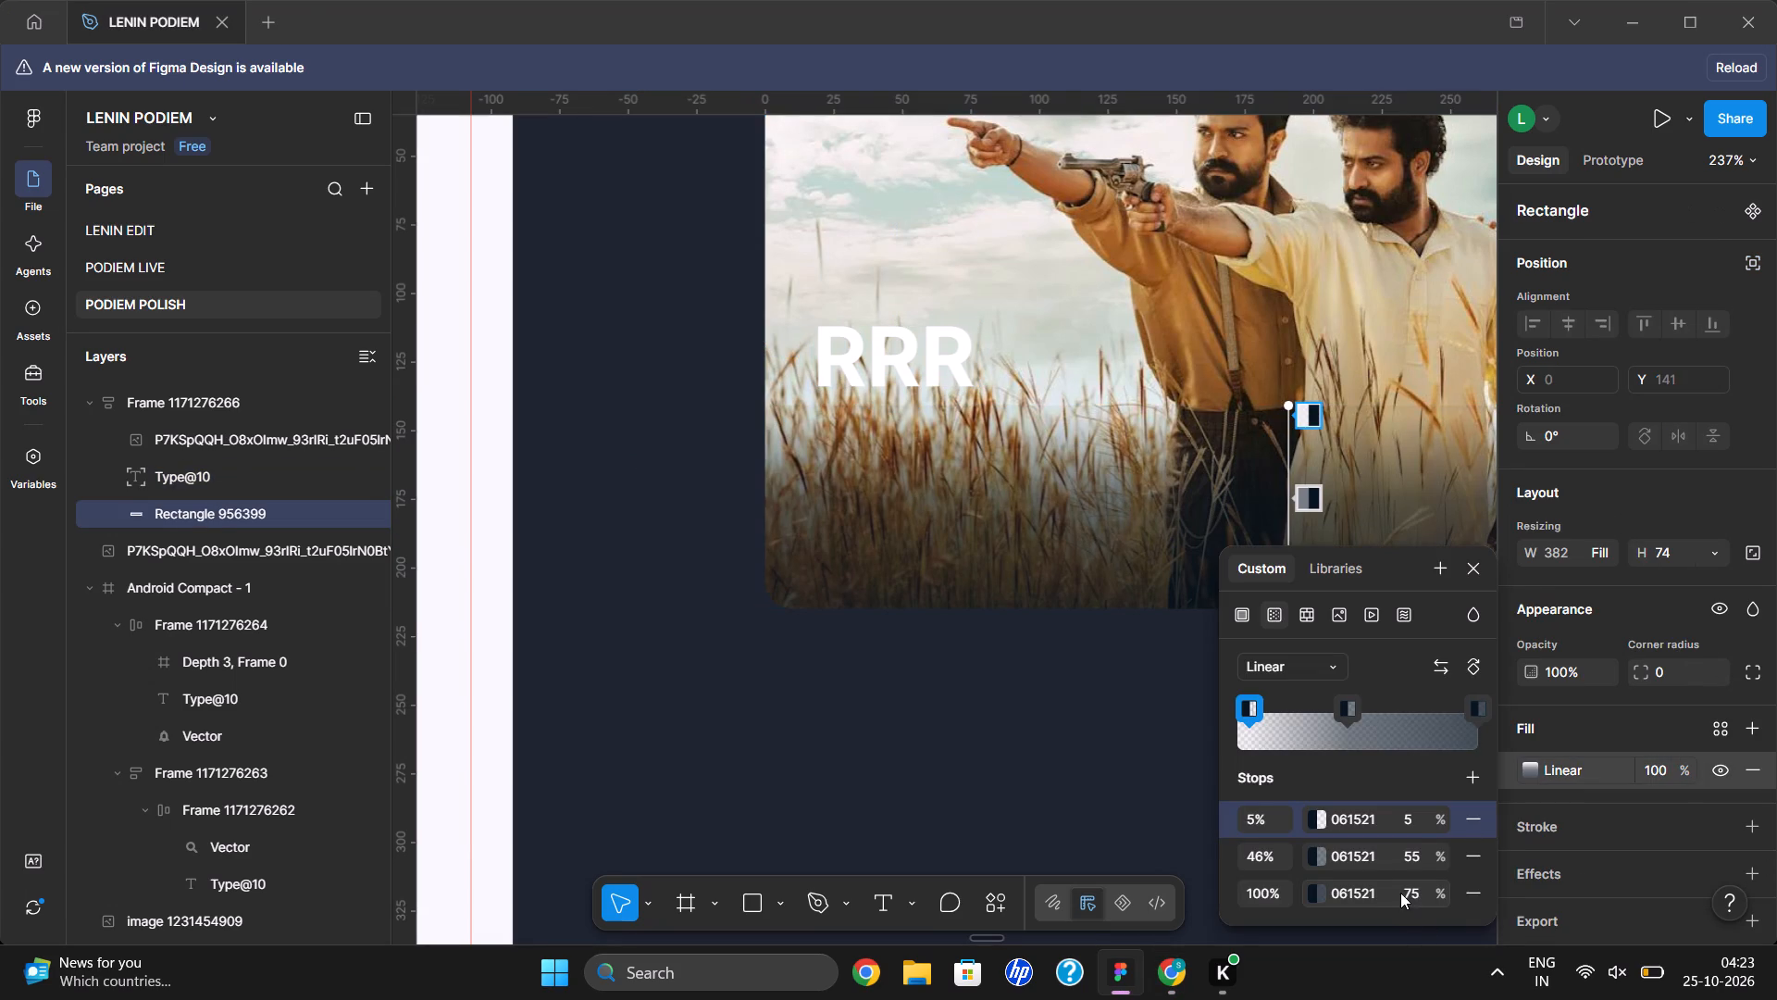
click(1416, 893)
text(100)
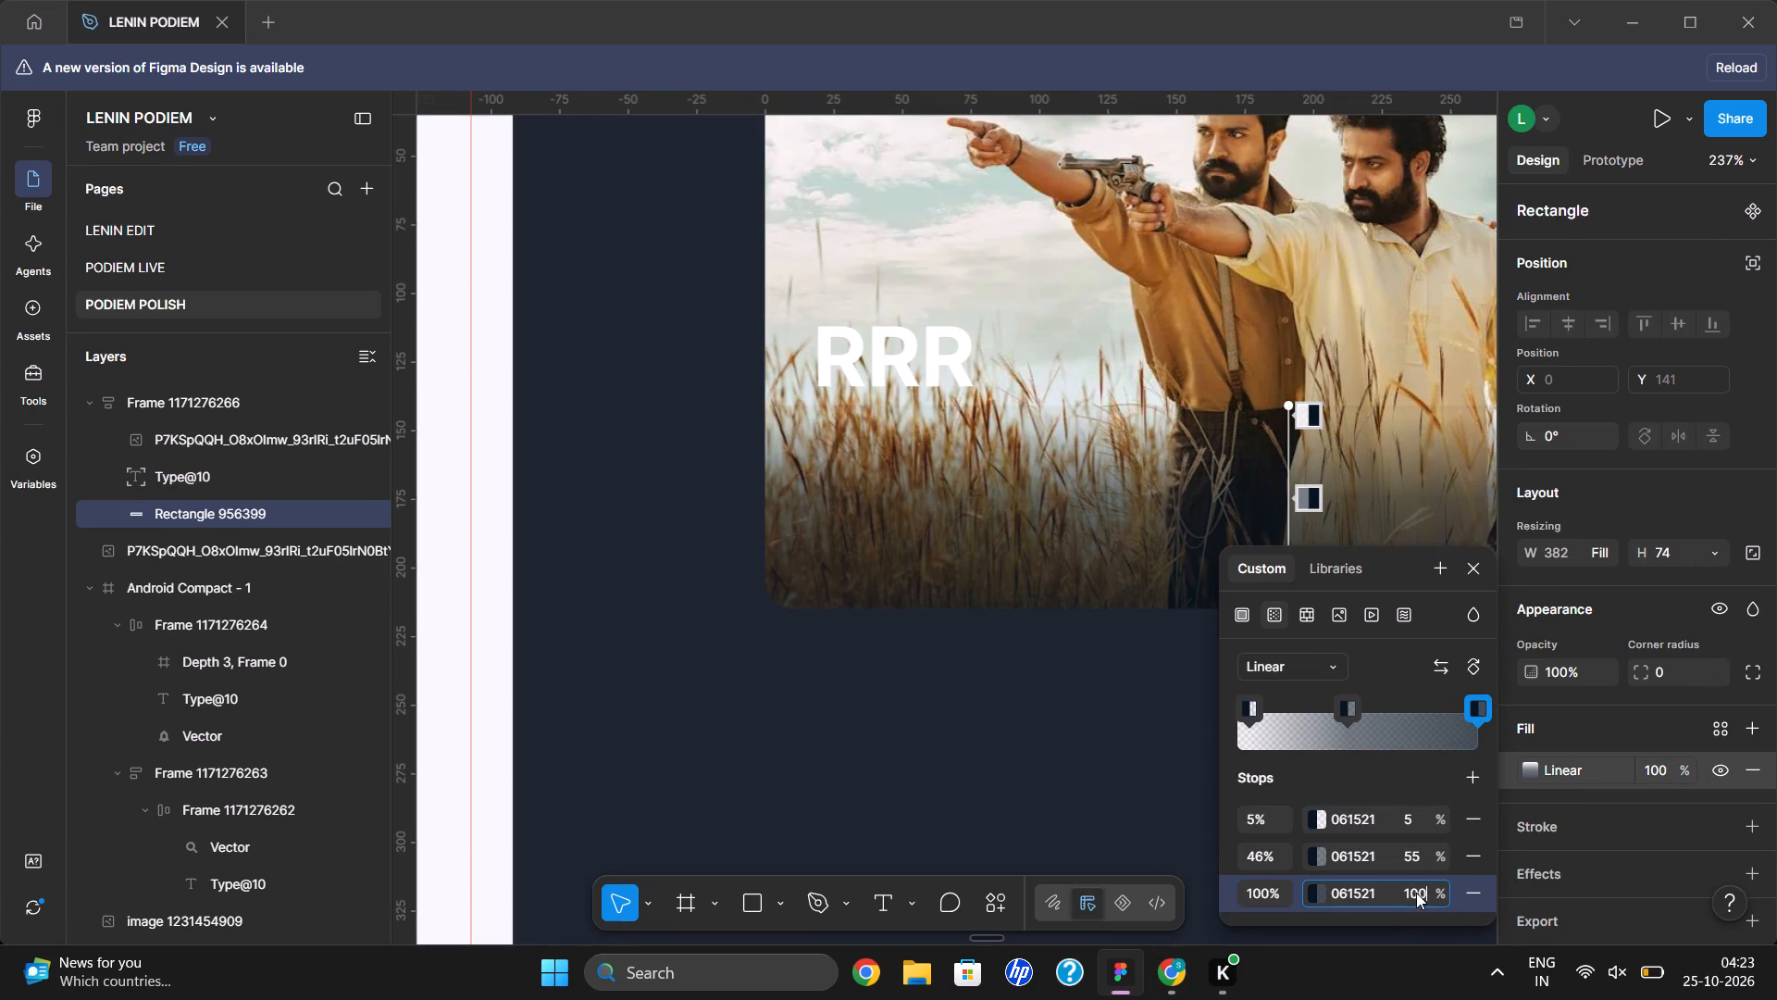
click(1419, 858)
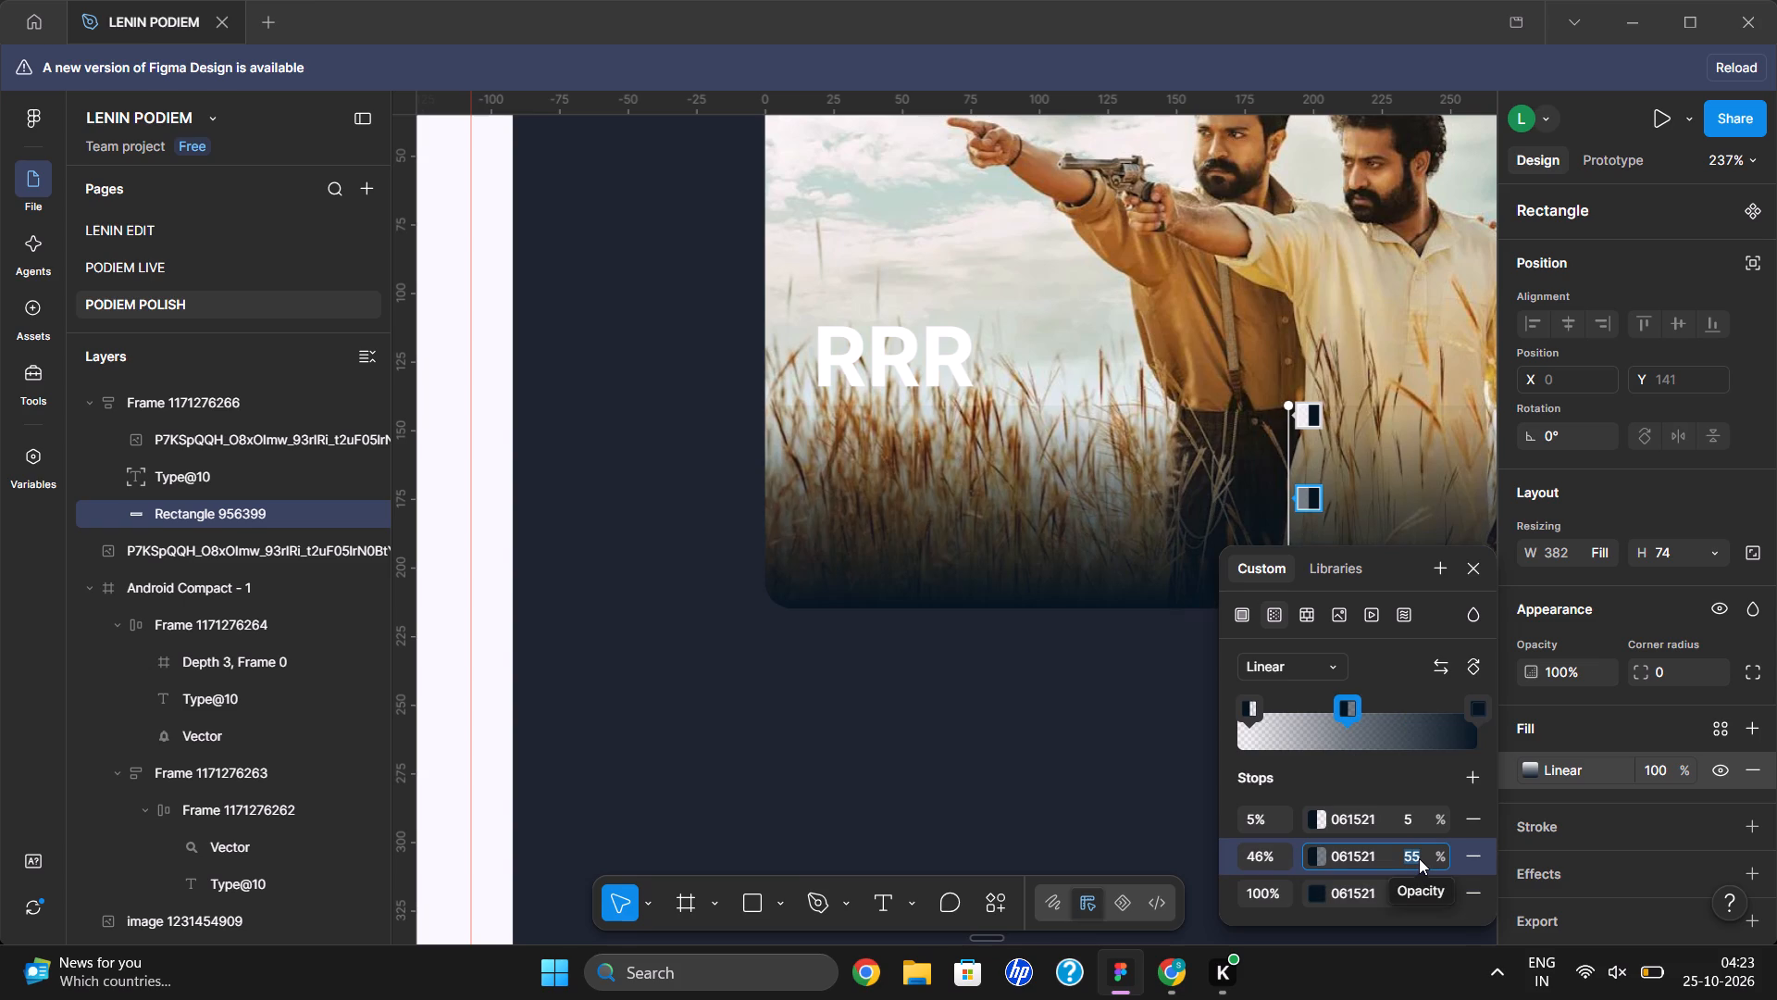
text(50)
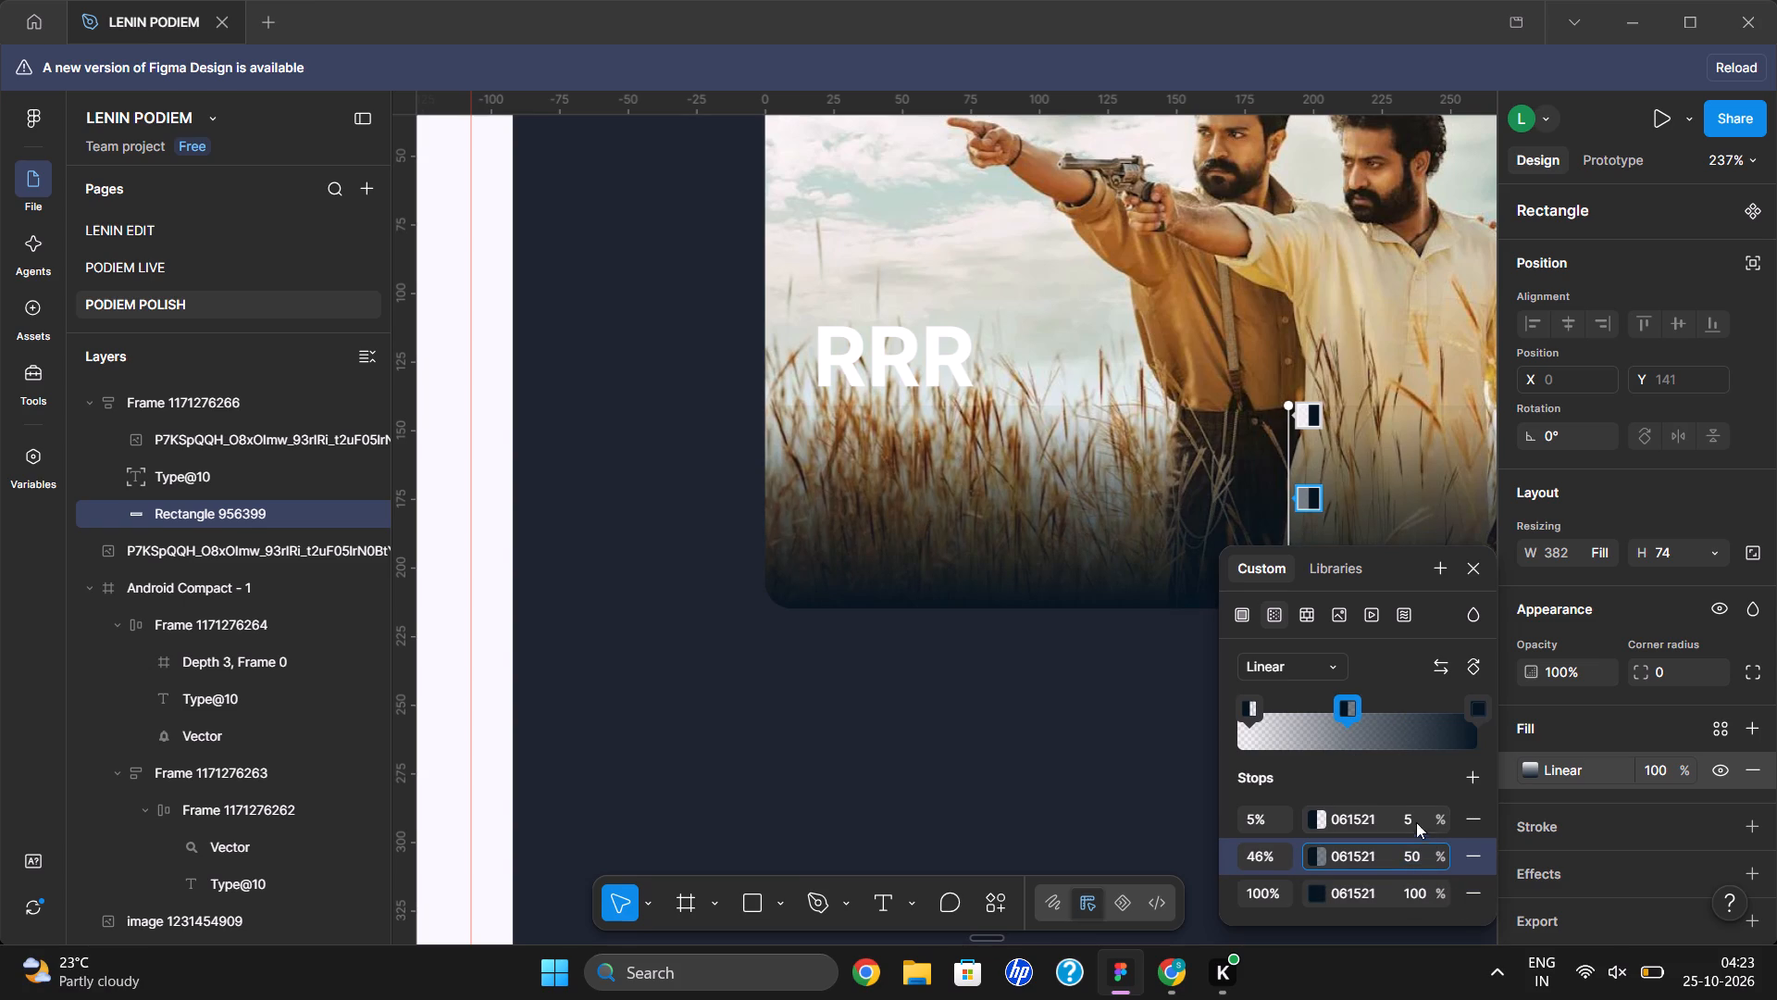
click(1410, 814)
key(0)
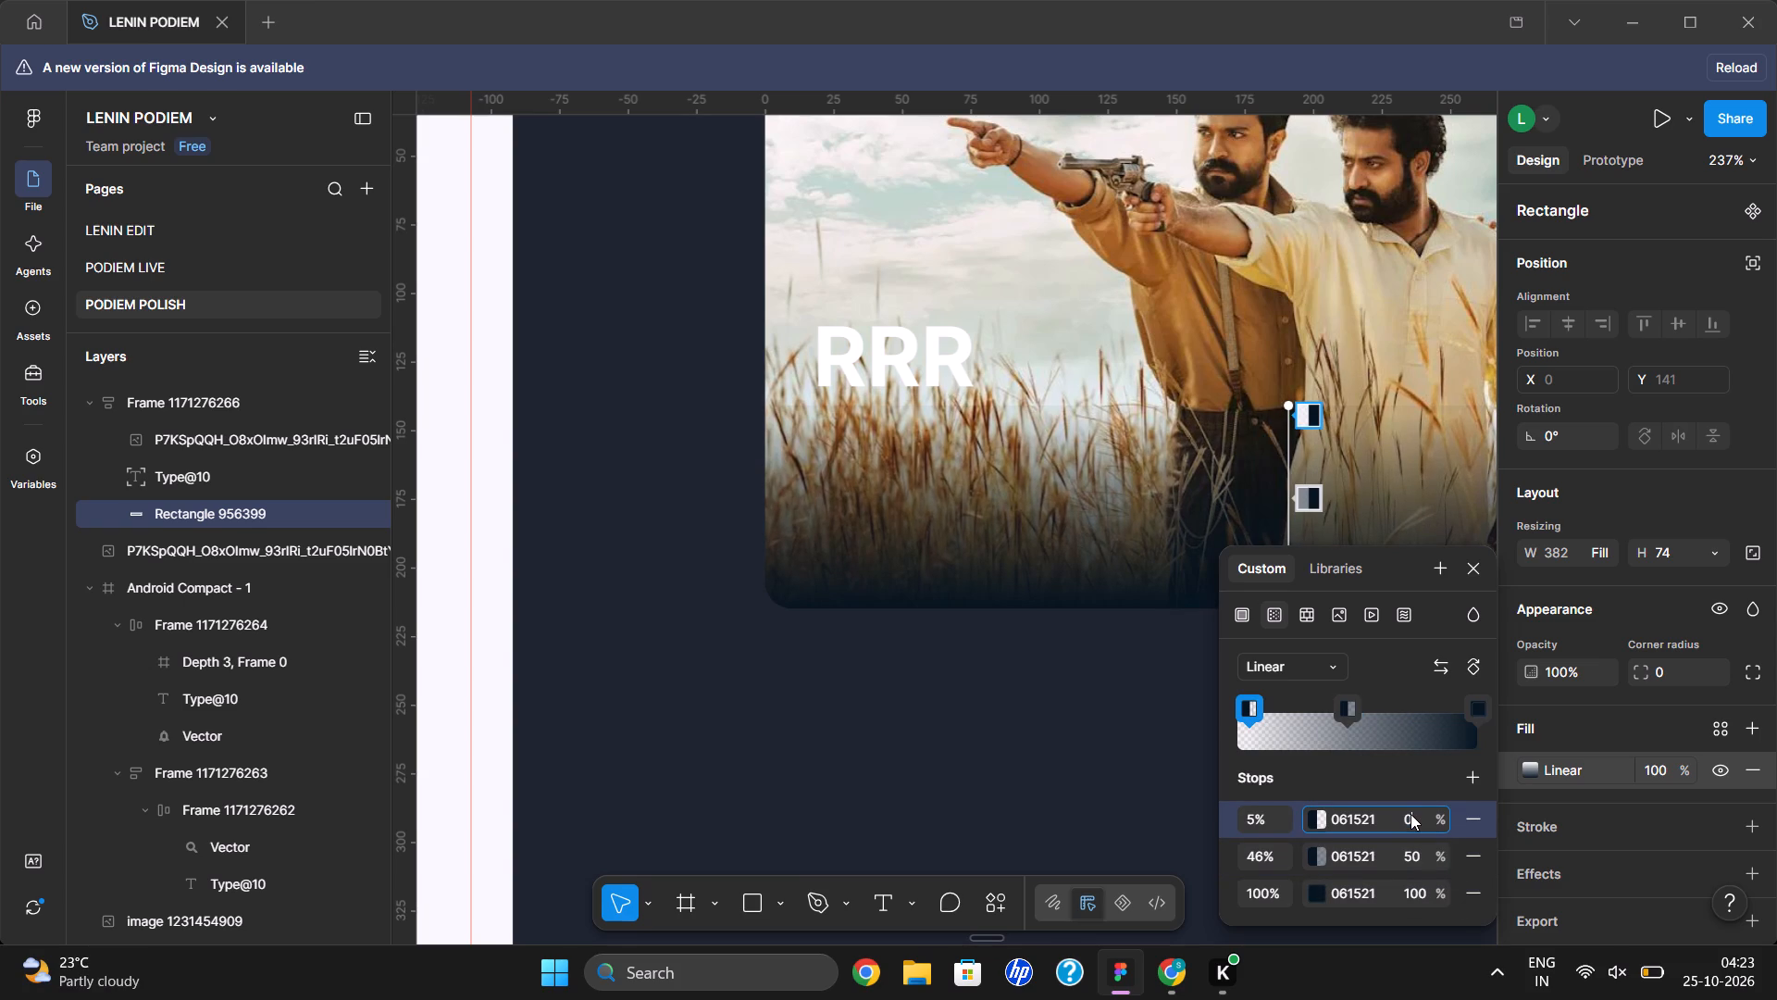
click(953, 825)
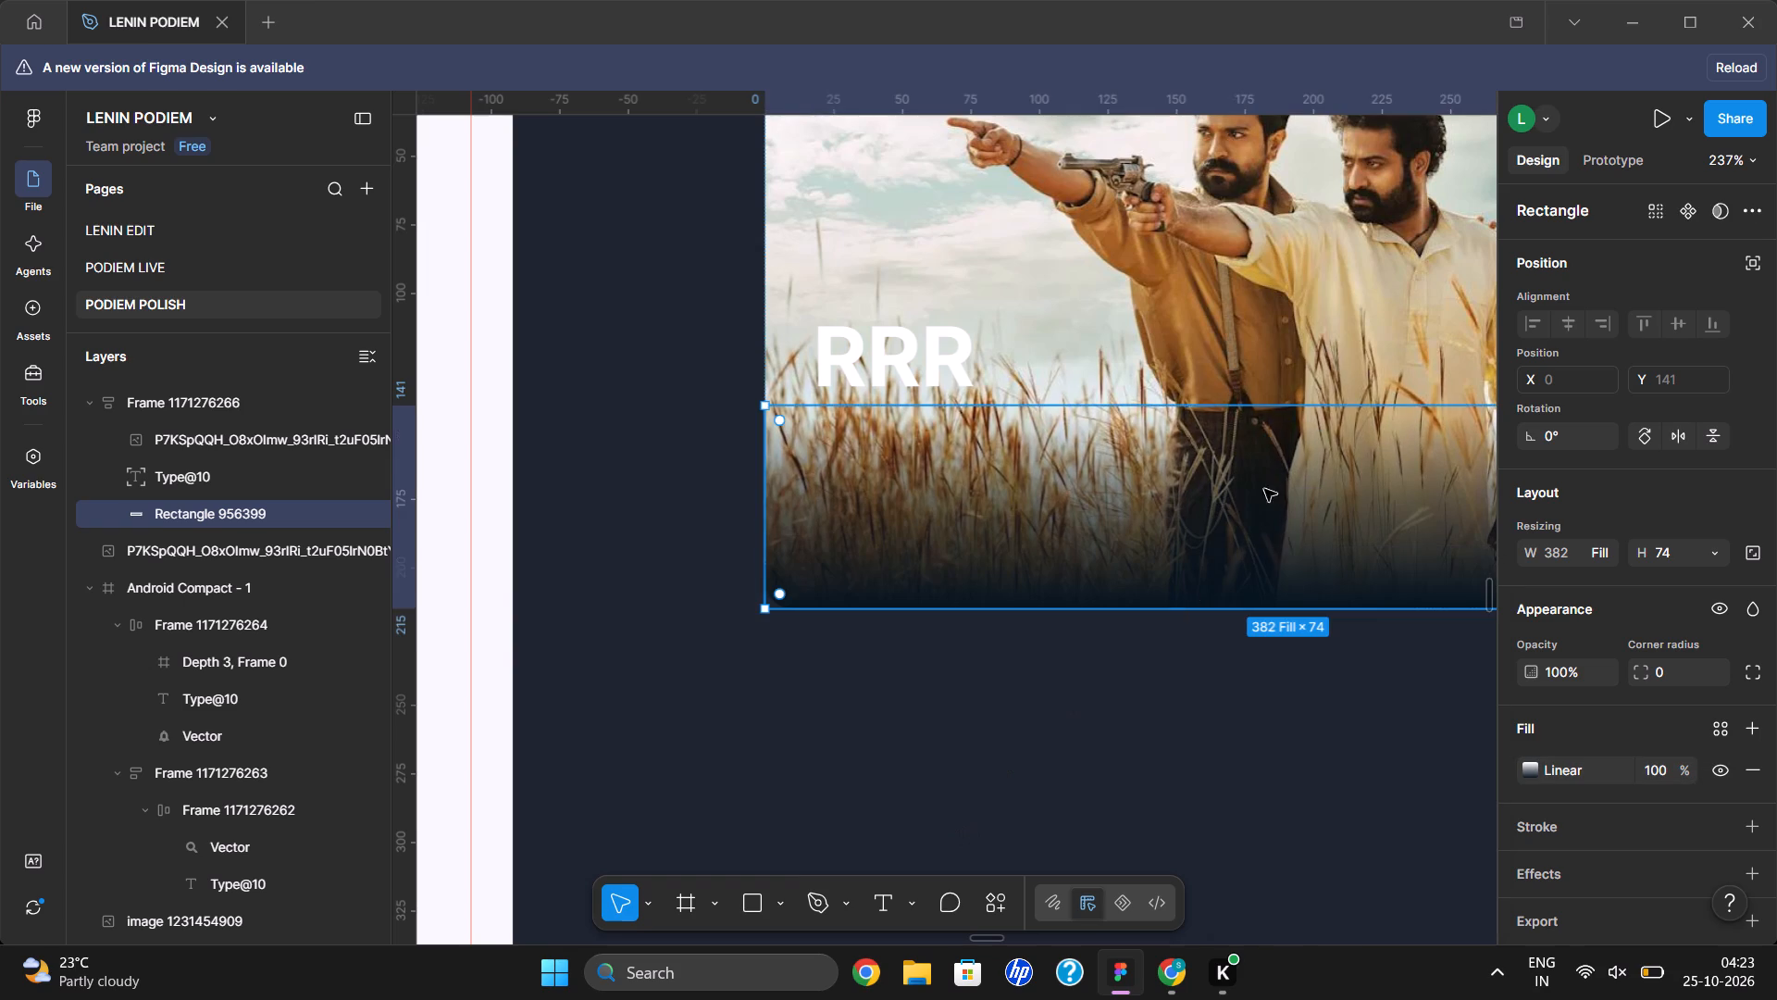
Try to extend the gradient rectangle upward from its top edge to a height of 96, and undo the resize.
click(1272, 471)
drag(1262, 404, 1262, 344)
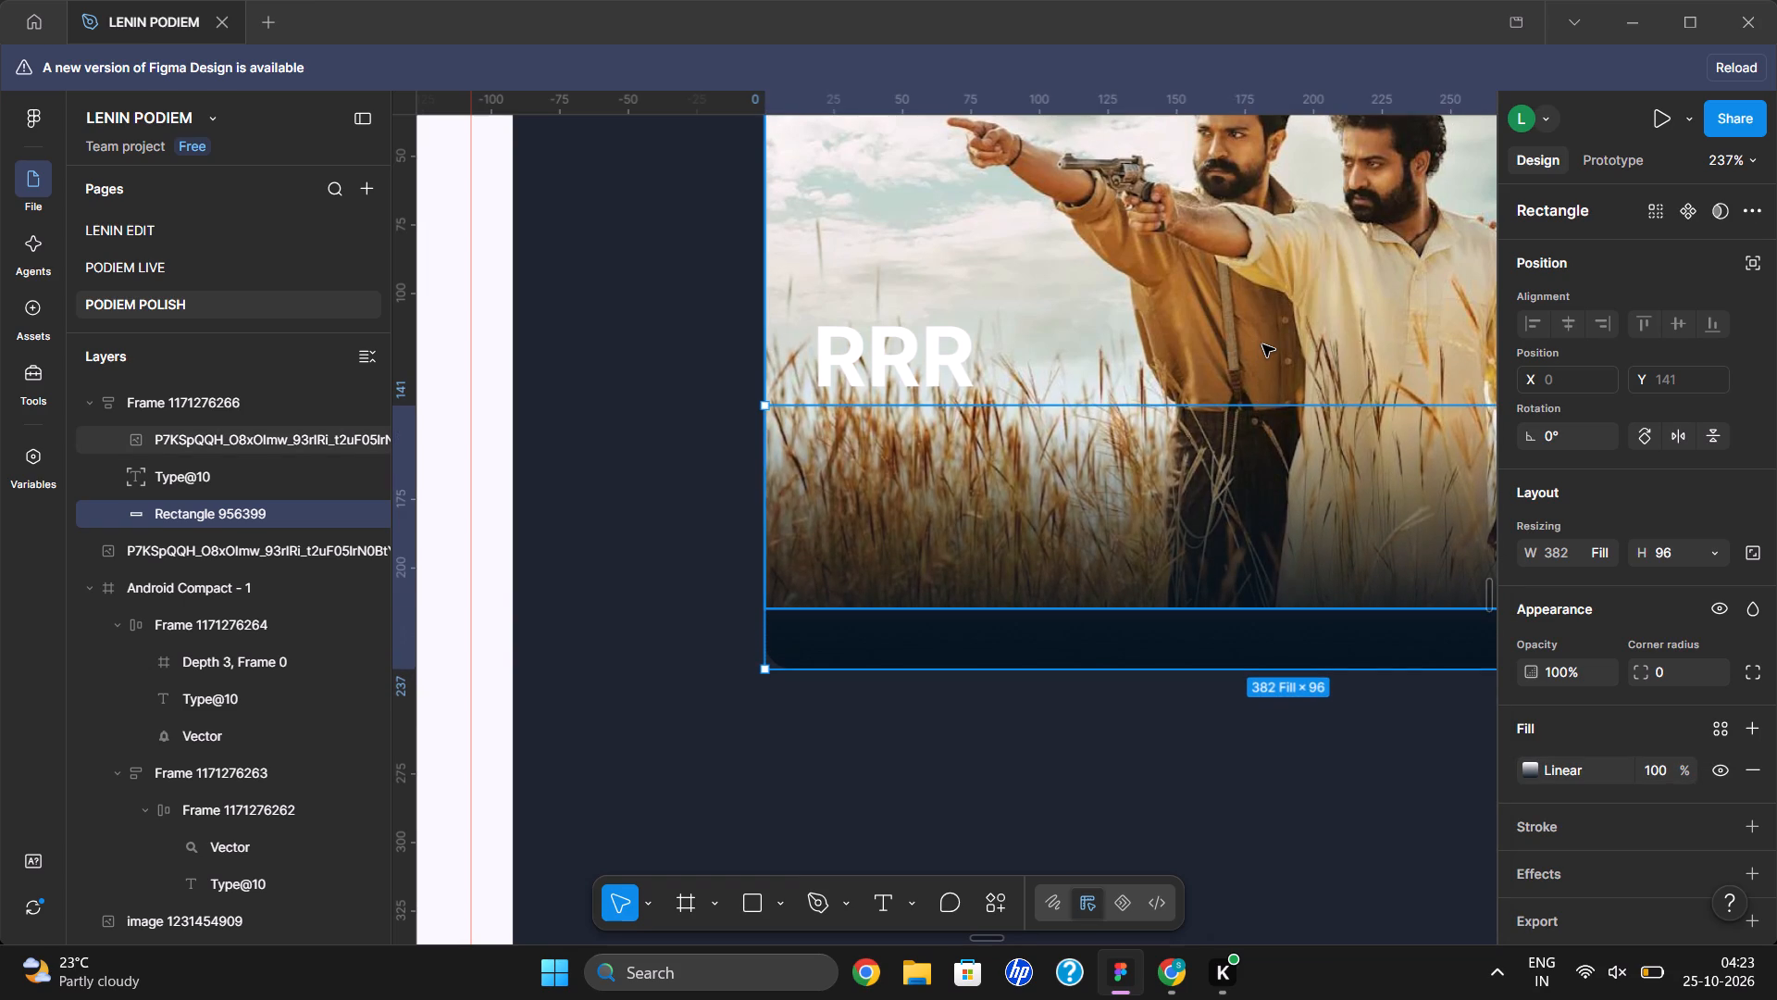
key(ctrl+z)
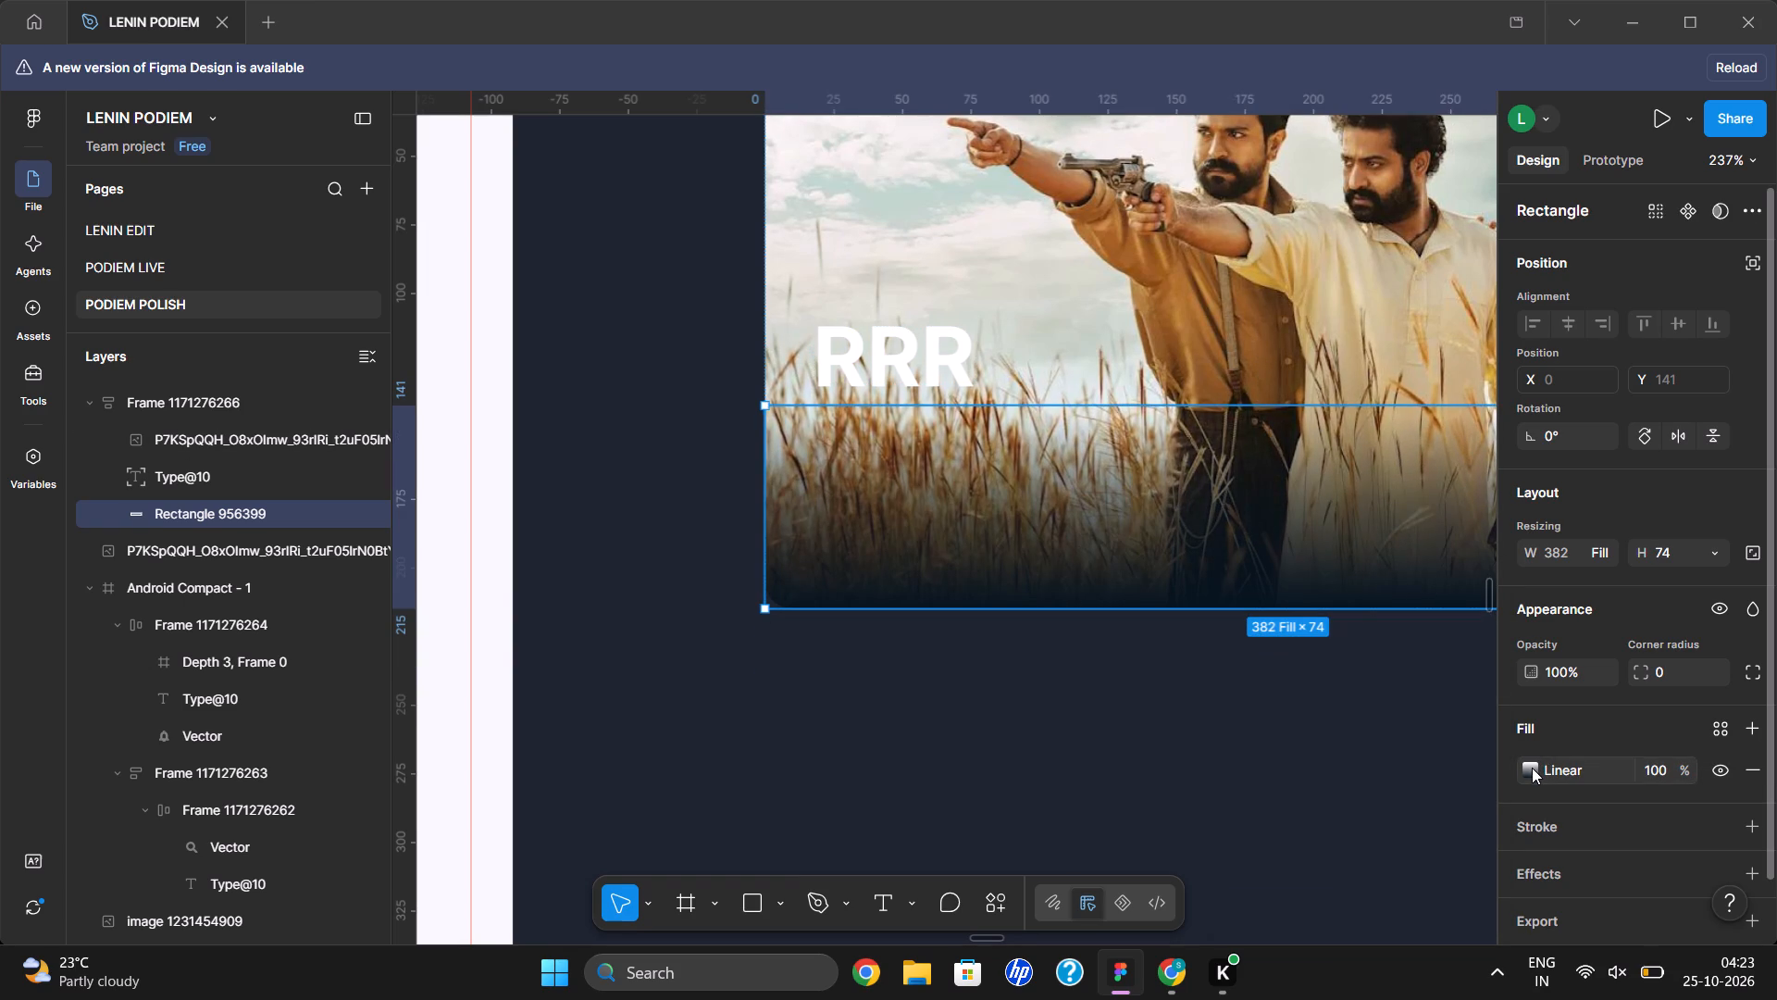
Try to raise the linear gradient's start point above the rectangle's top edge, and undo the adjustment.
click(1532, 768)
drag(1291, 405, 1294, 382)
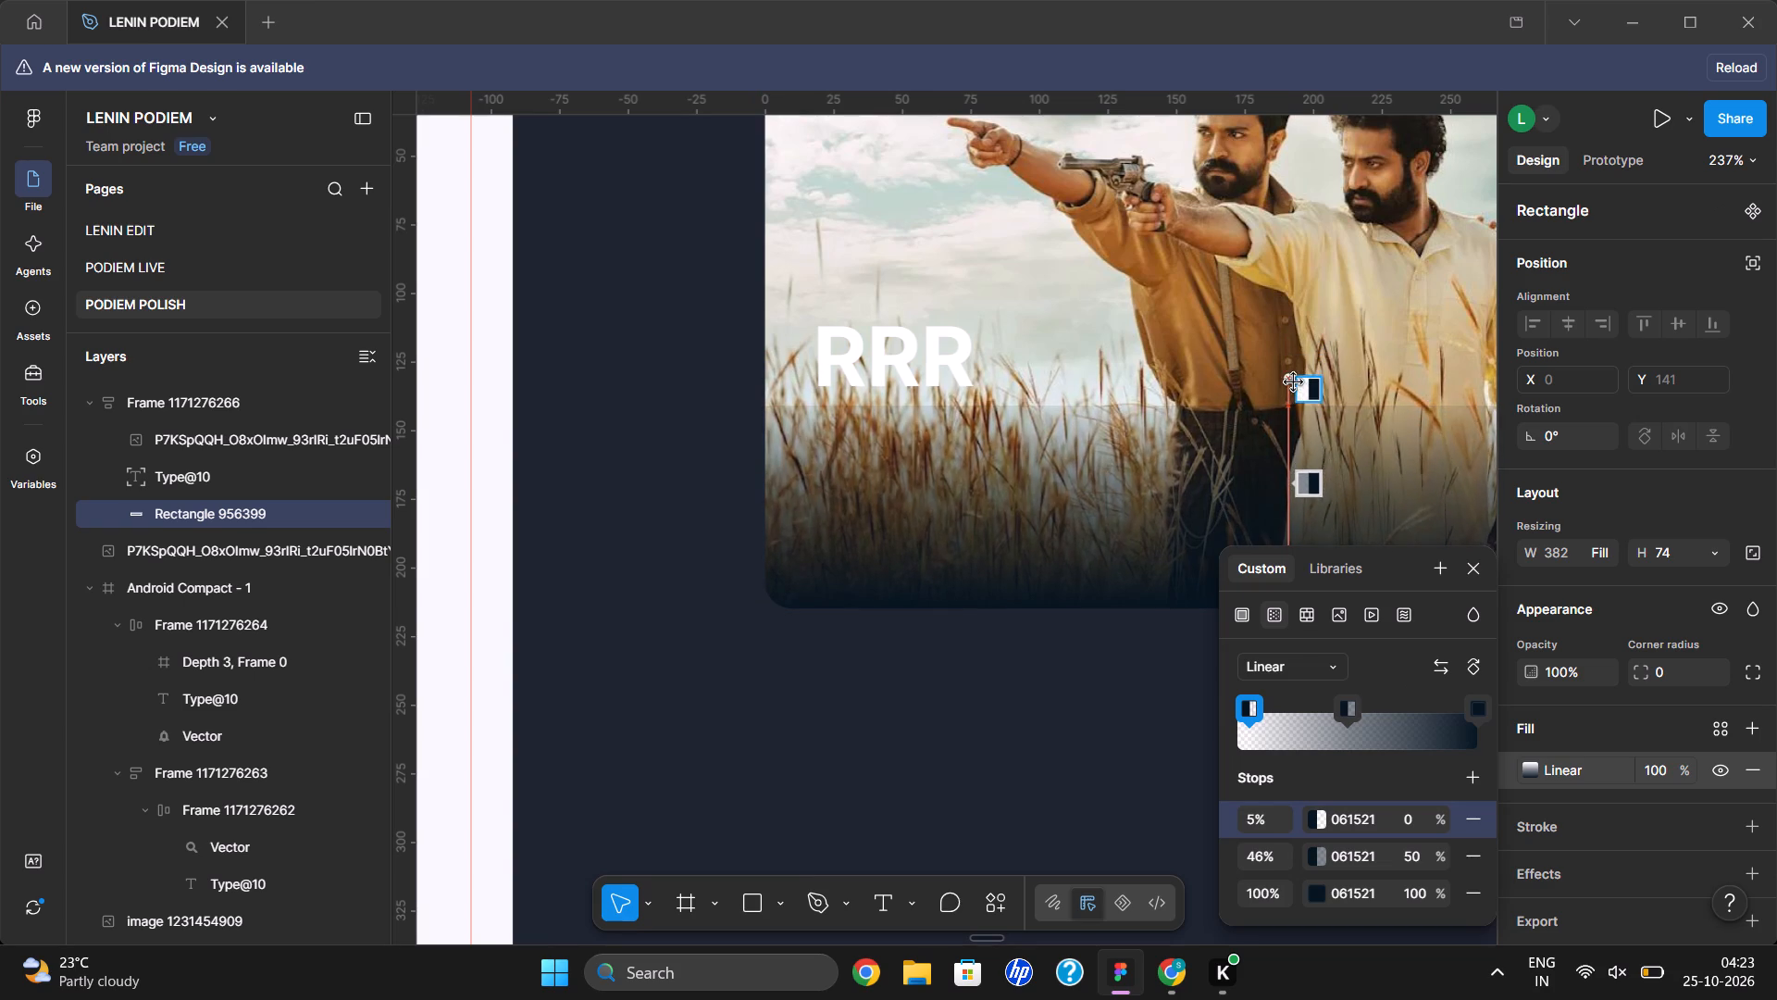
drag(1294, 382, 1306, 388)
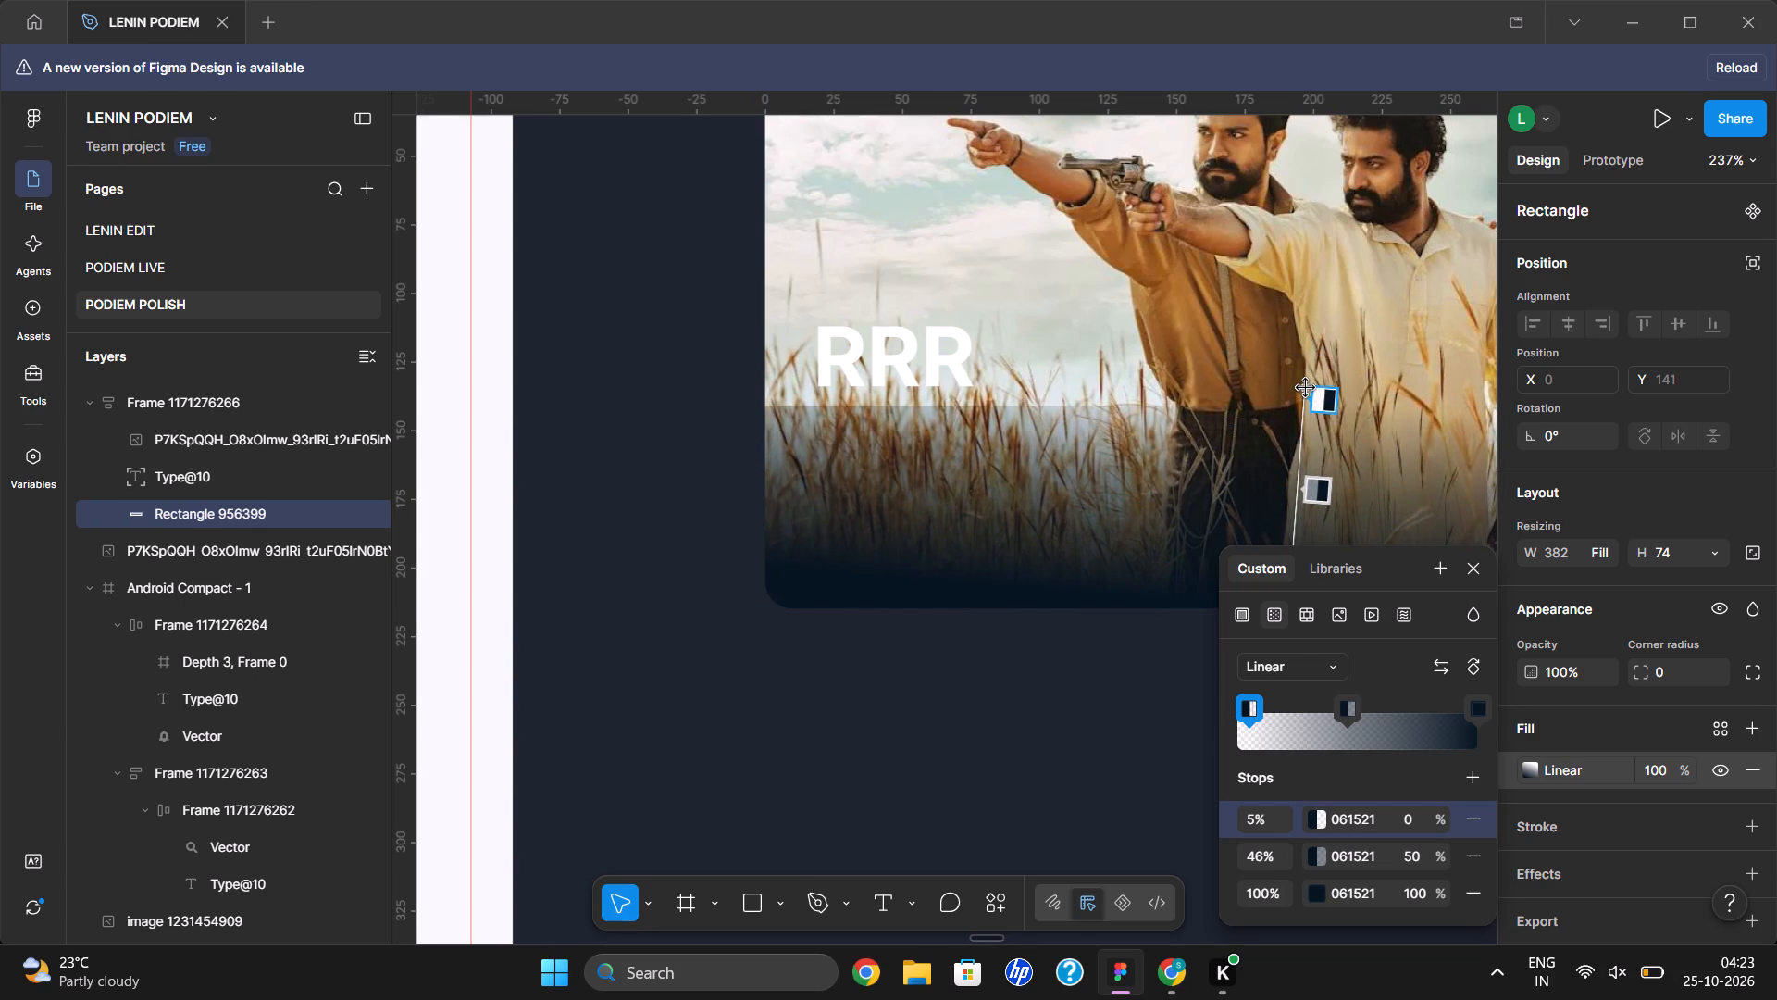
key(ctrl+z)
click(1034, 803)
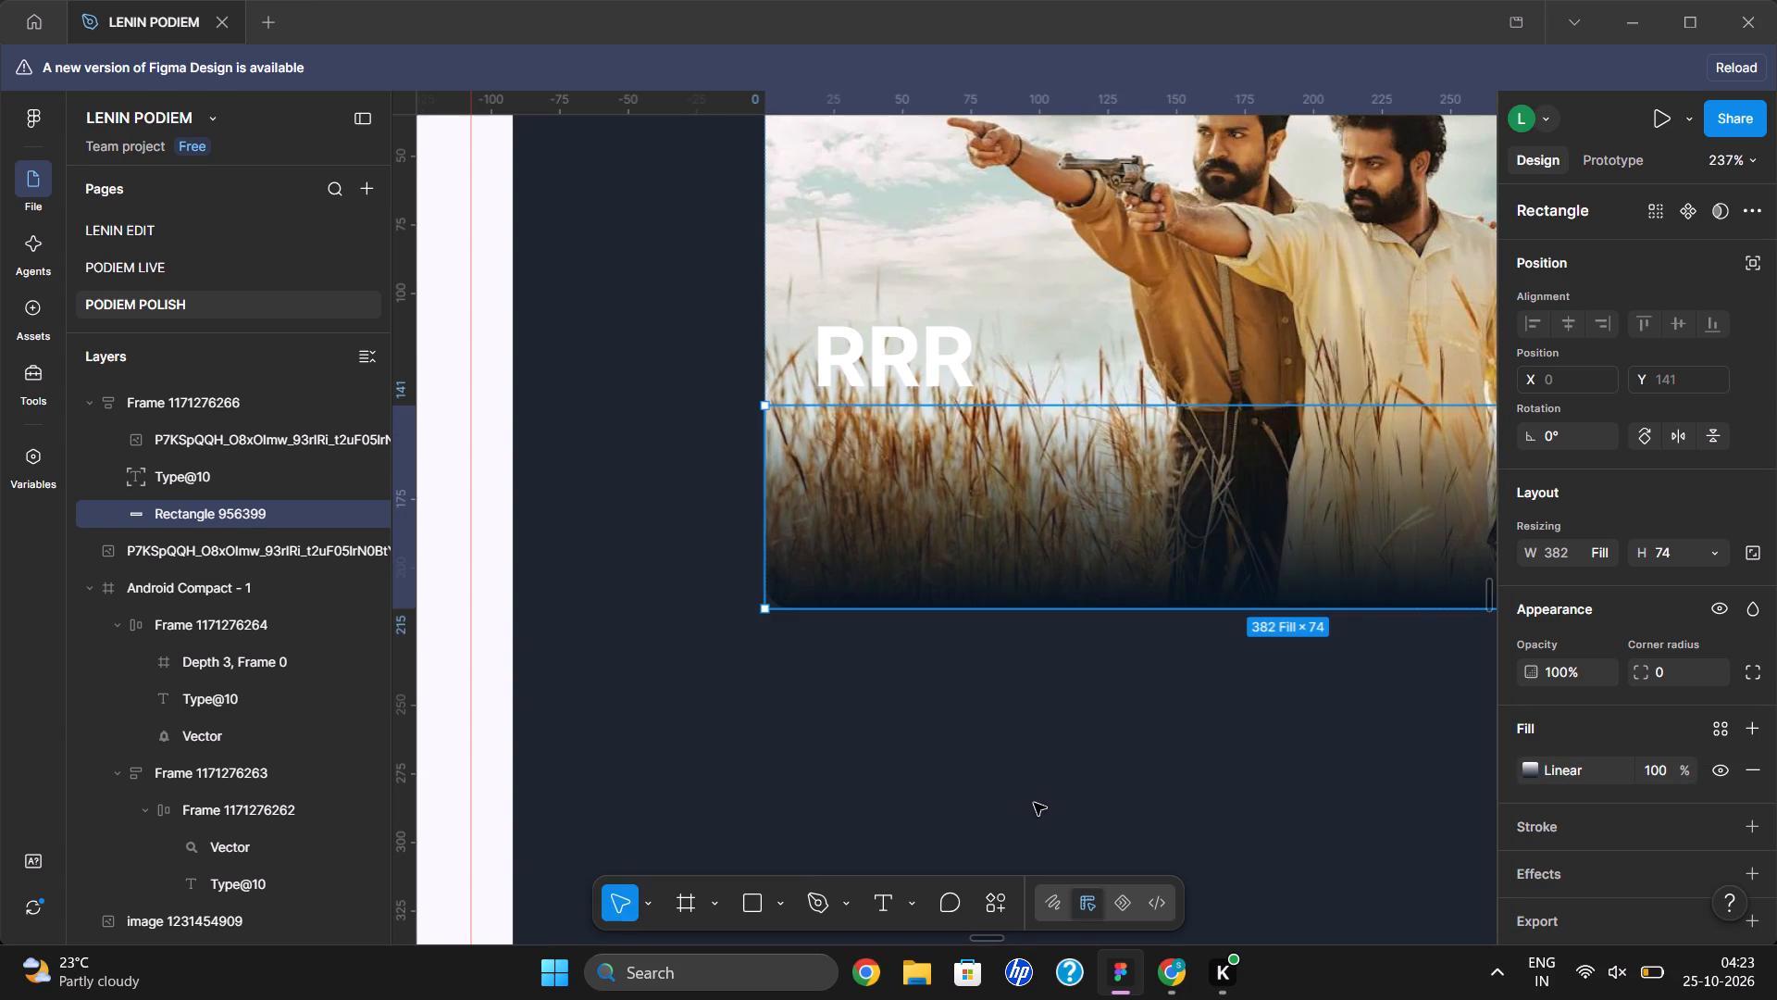
Move the RRR text out of the movie card onto the empty canvas below it.
click(879, 352)
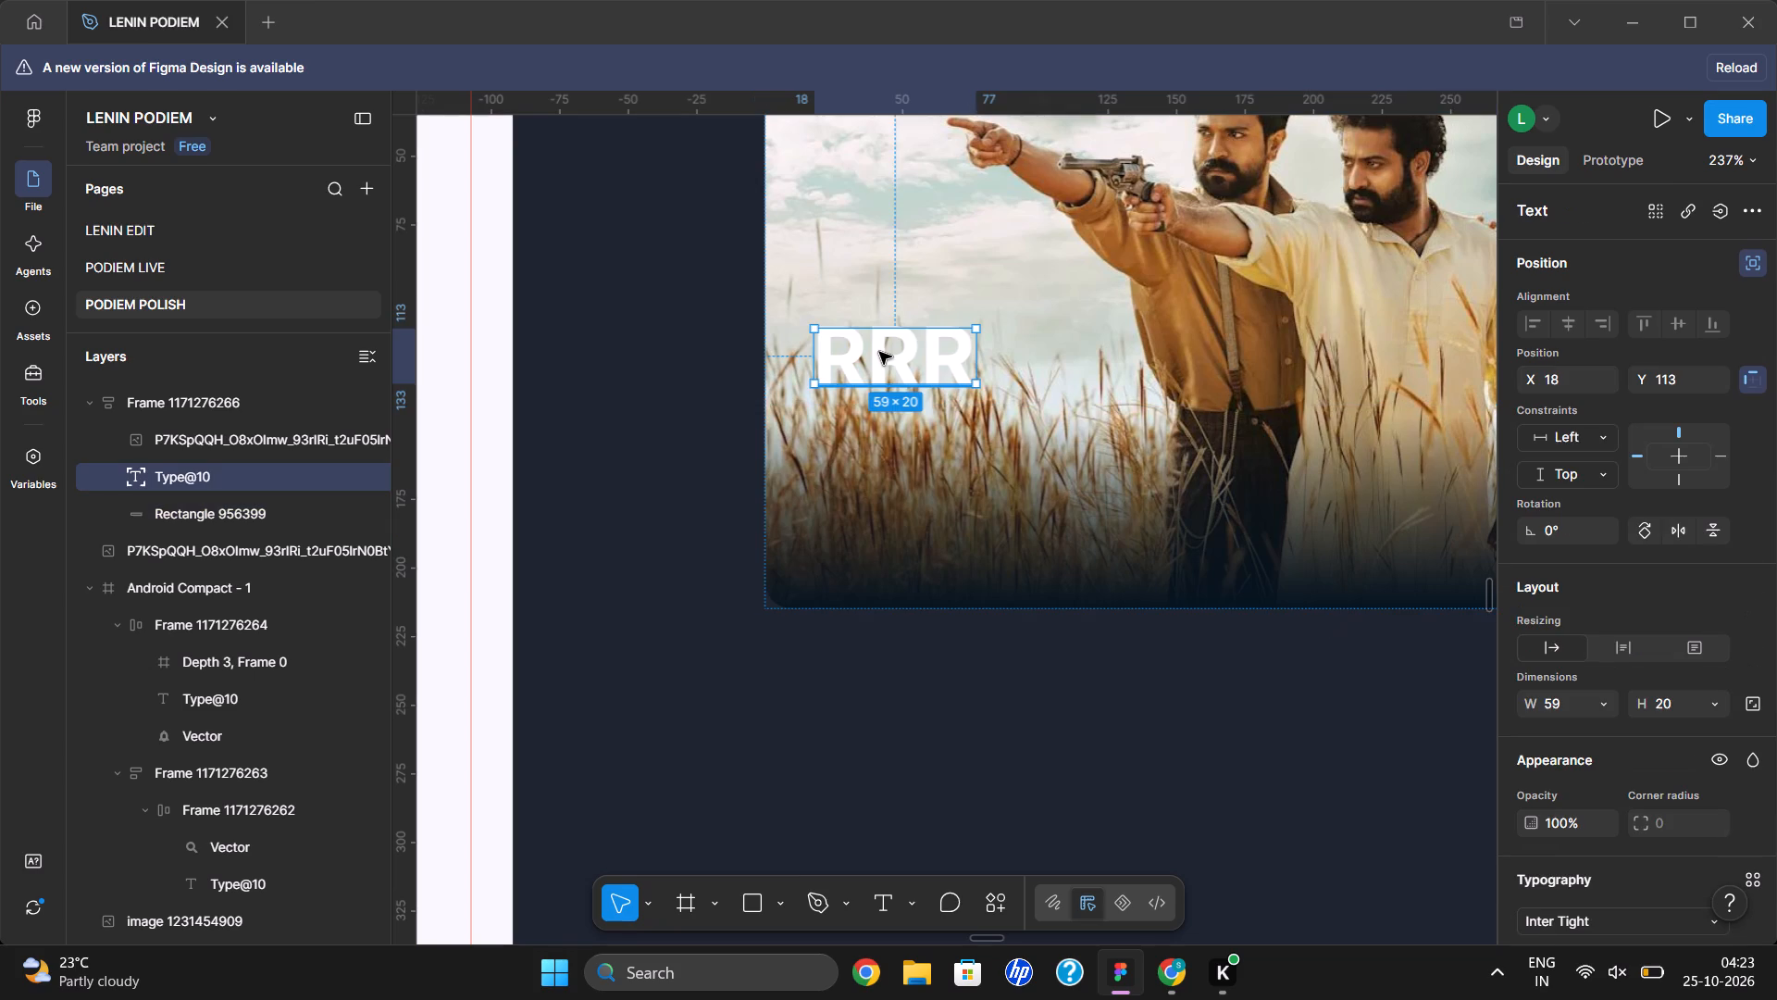
drag(879, 352, 763, 801)
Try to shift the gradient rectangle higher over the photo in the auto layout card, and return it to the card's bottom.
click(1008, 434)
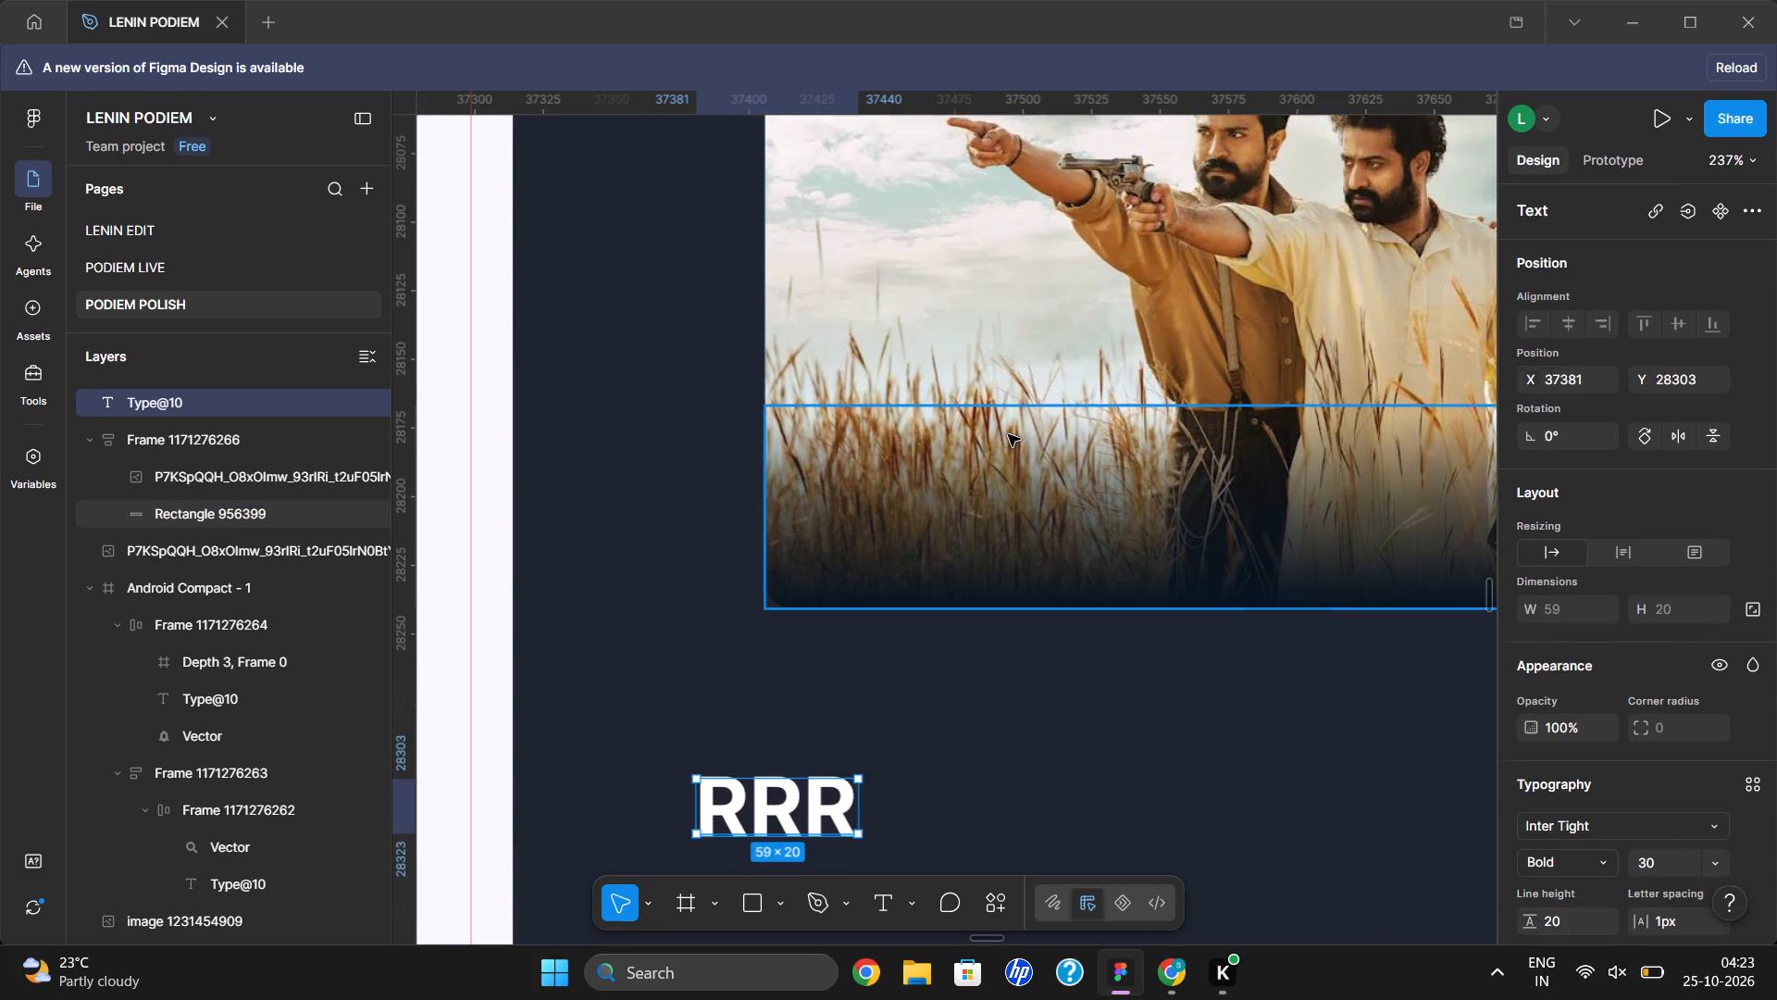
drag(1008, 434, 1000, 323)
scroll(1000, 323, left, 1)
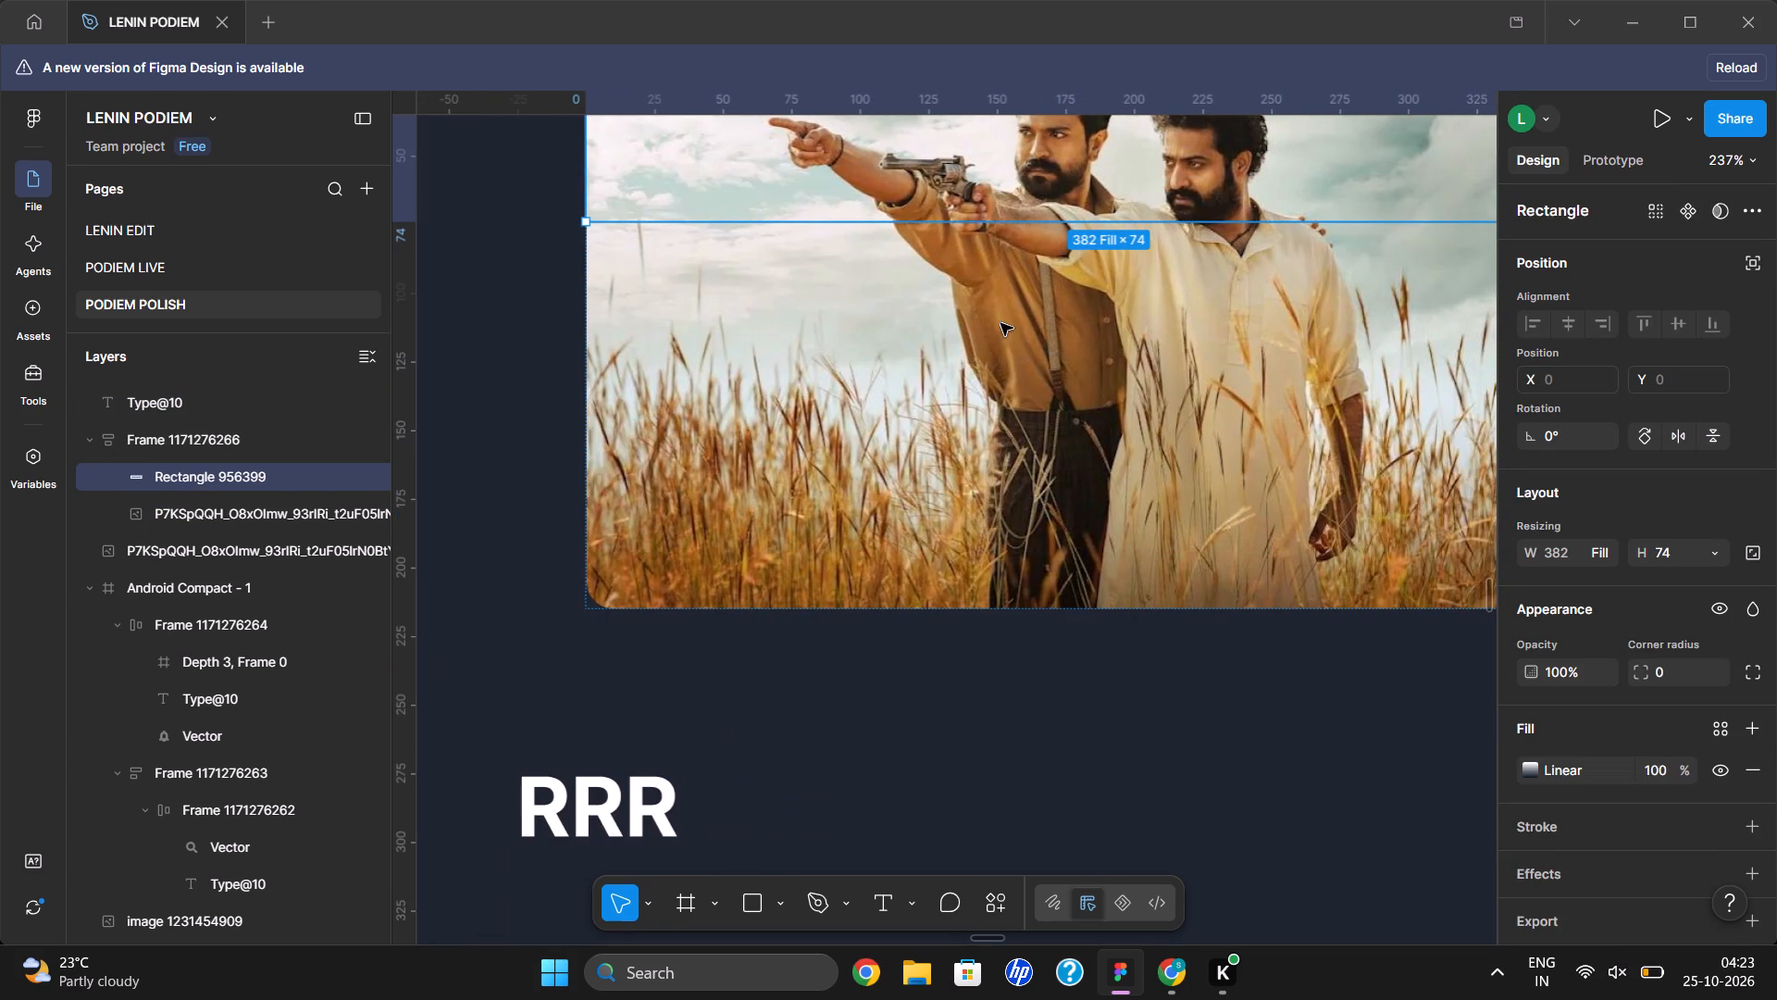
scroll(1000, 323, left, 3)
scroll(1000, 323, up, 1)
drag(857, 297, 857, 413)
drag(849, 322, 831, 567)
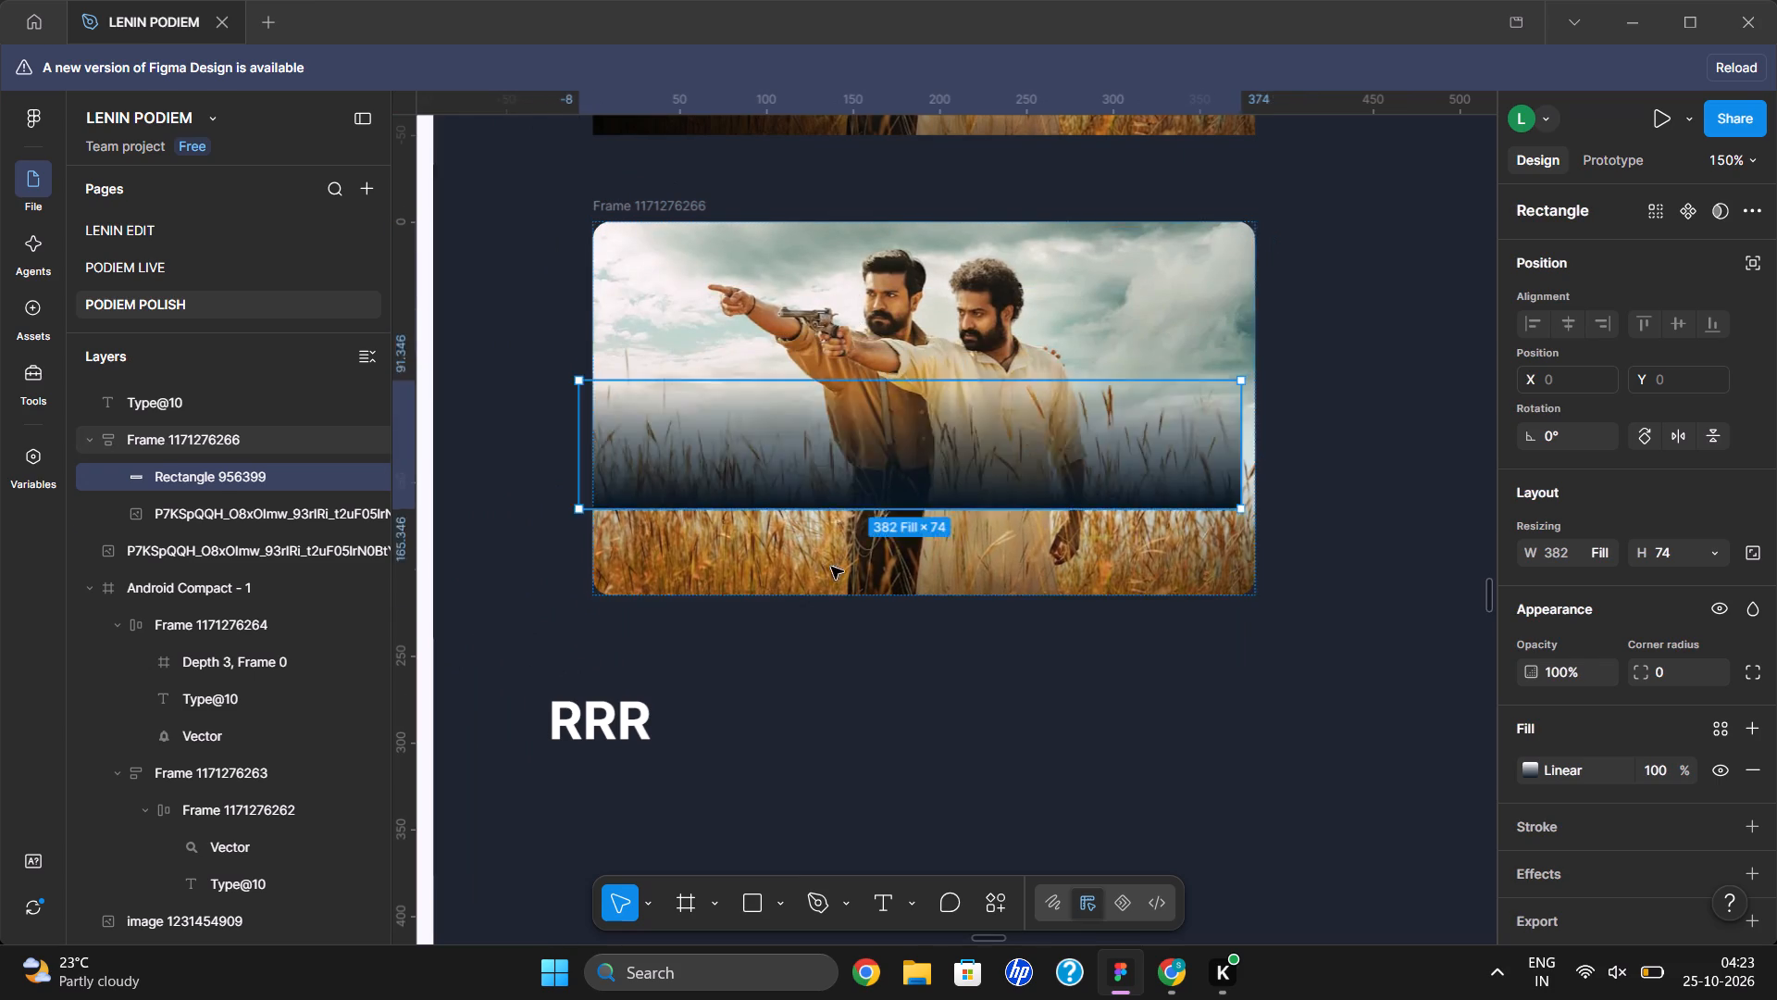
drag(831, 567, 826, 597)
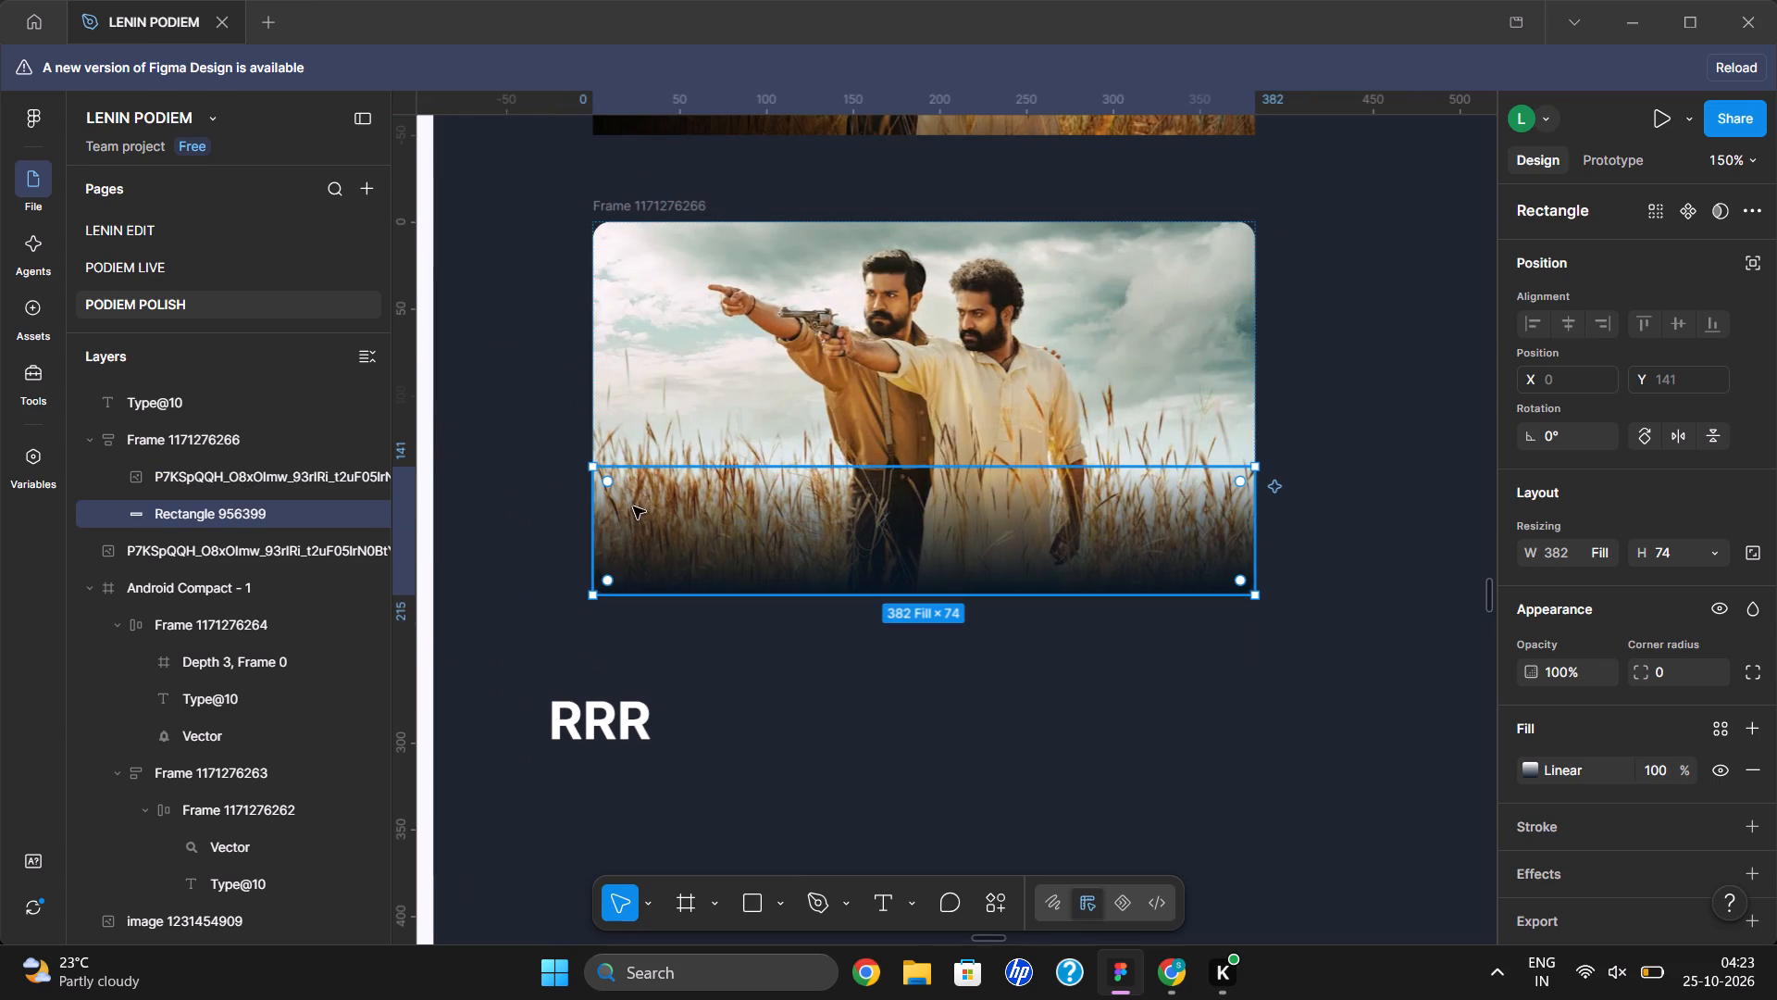
Ungroup the auto layout frame that holds the movie photo and the gradient rectangle.
click(644, 201)
right_click(644, 201)
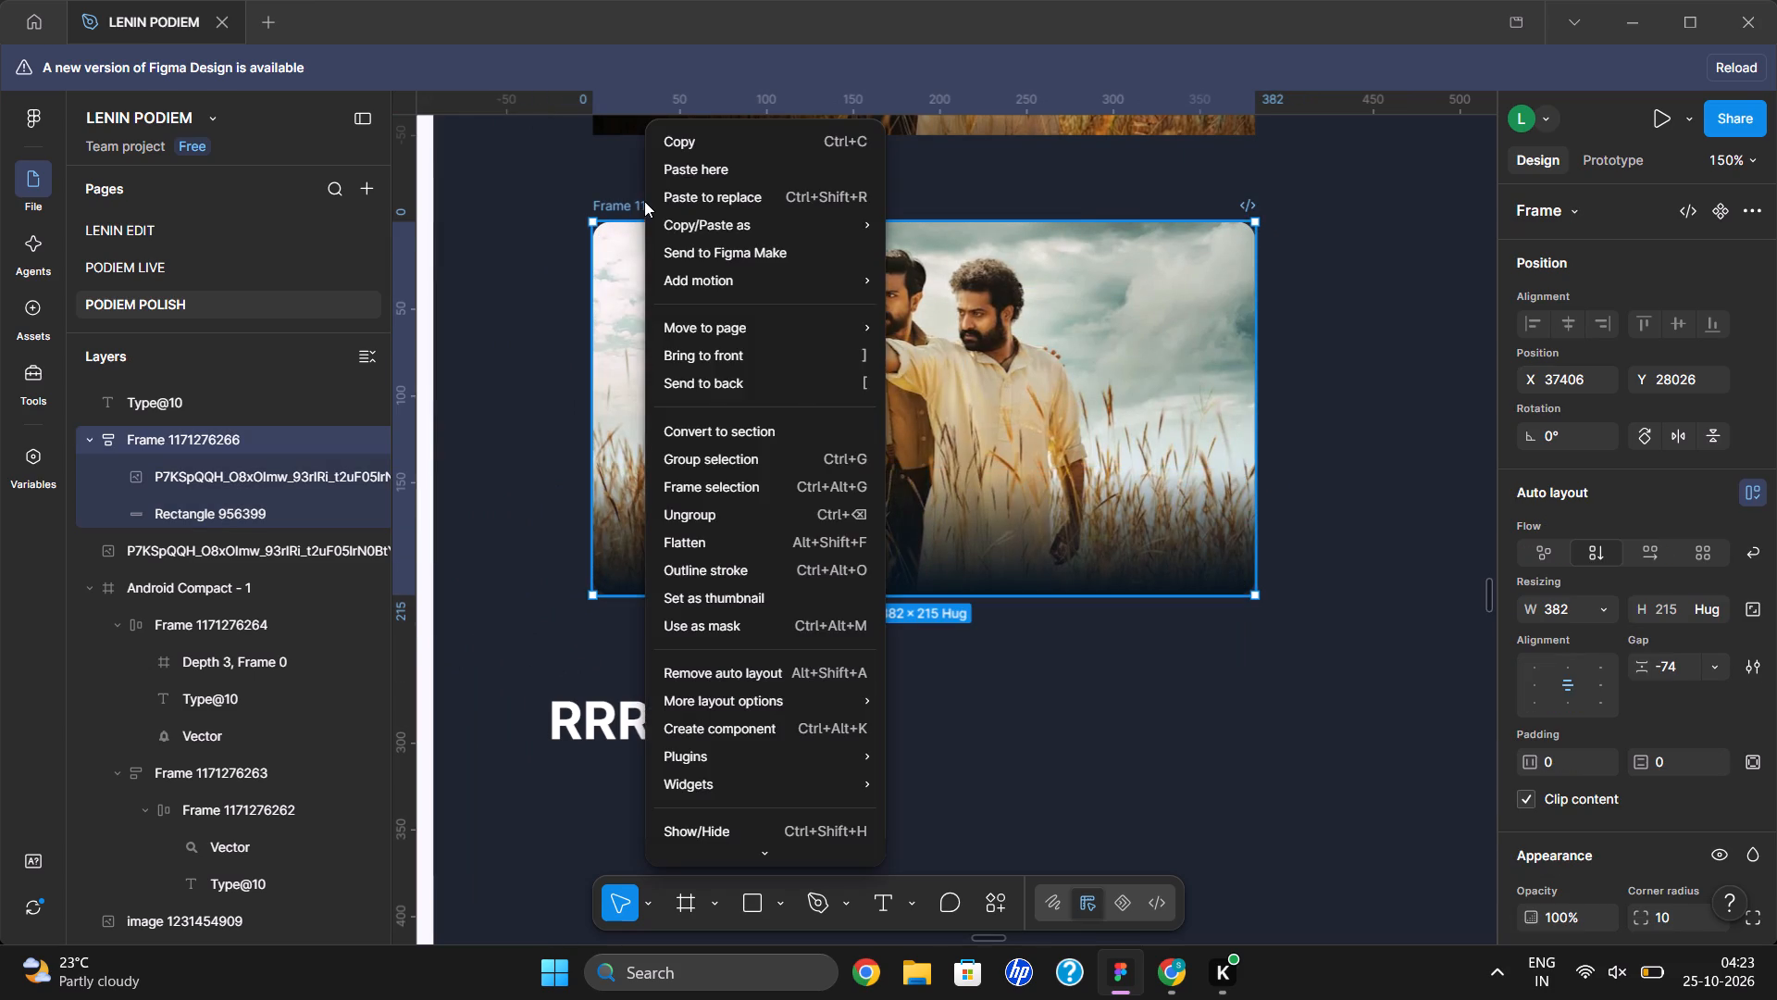
click(774, 512)
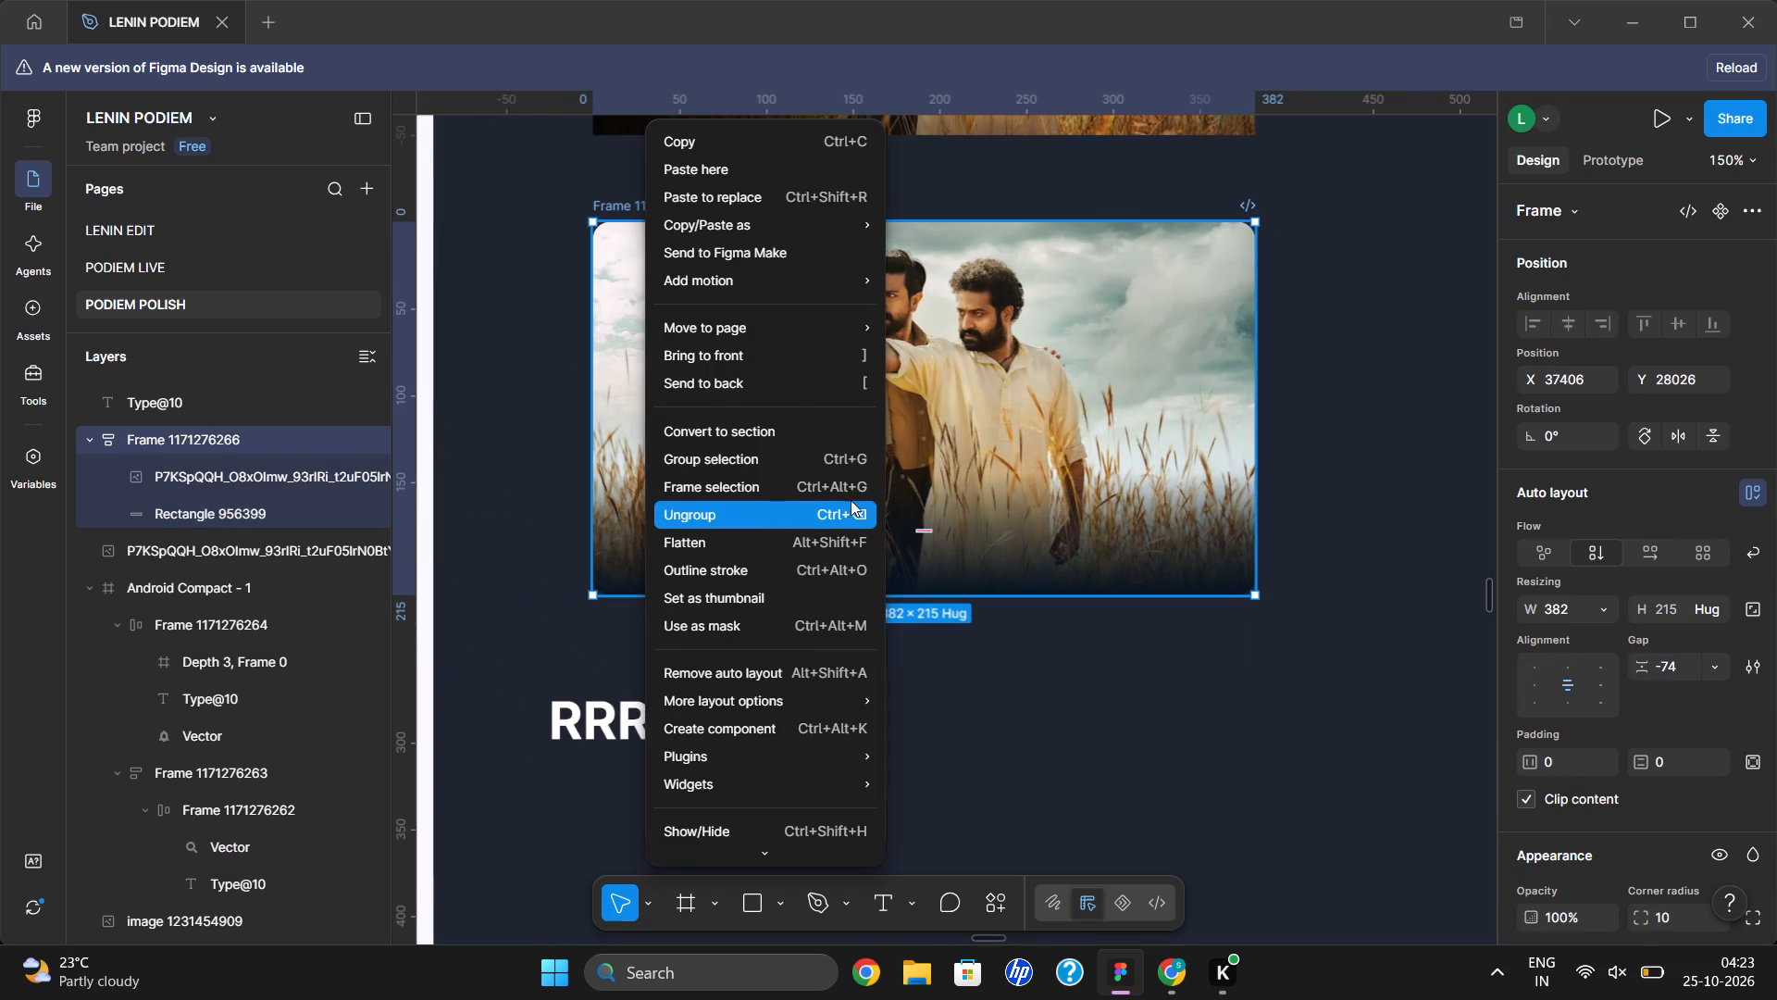
Extend the gradient rectangle upward over the photo from its top edge to a height of 117.
click(1029, 506)
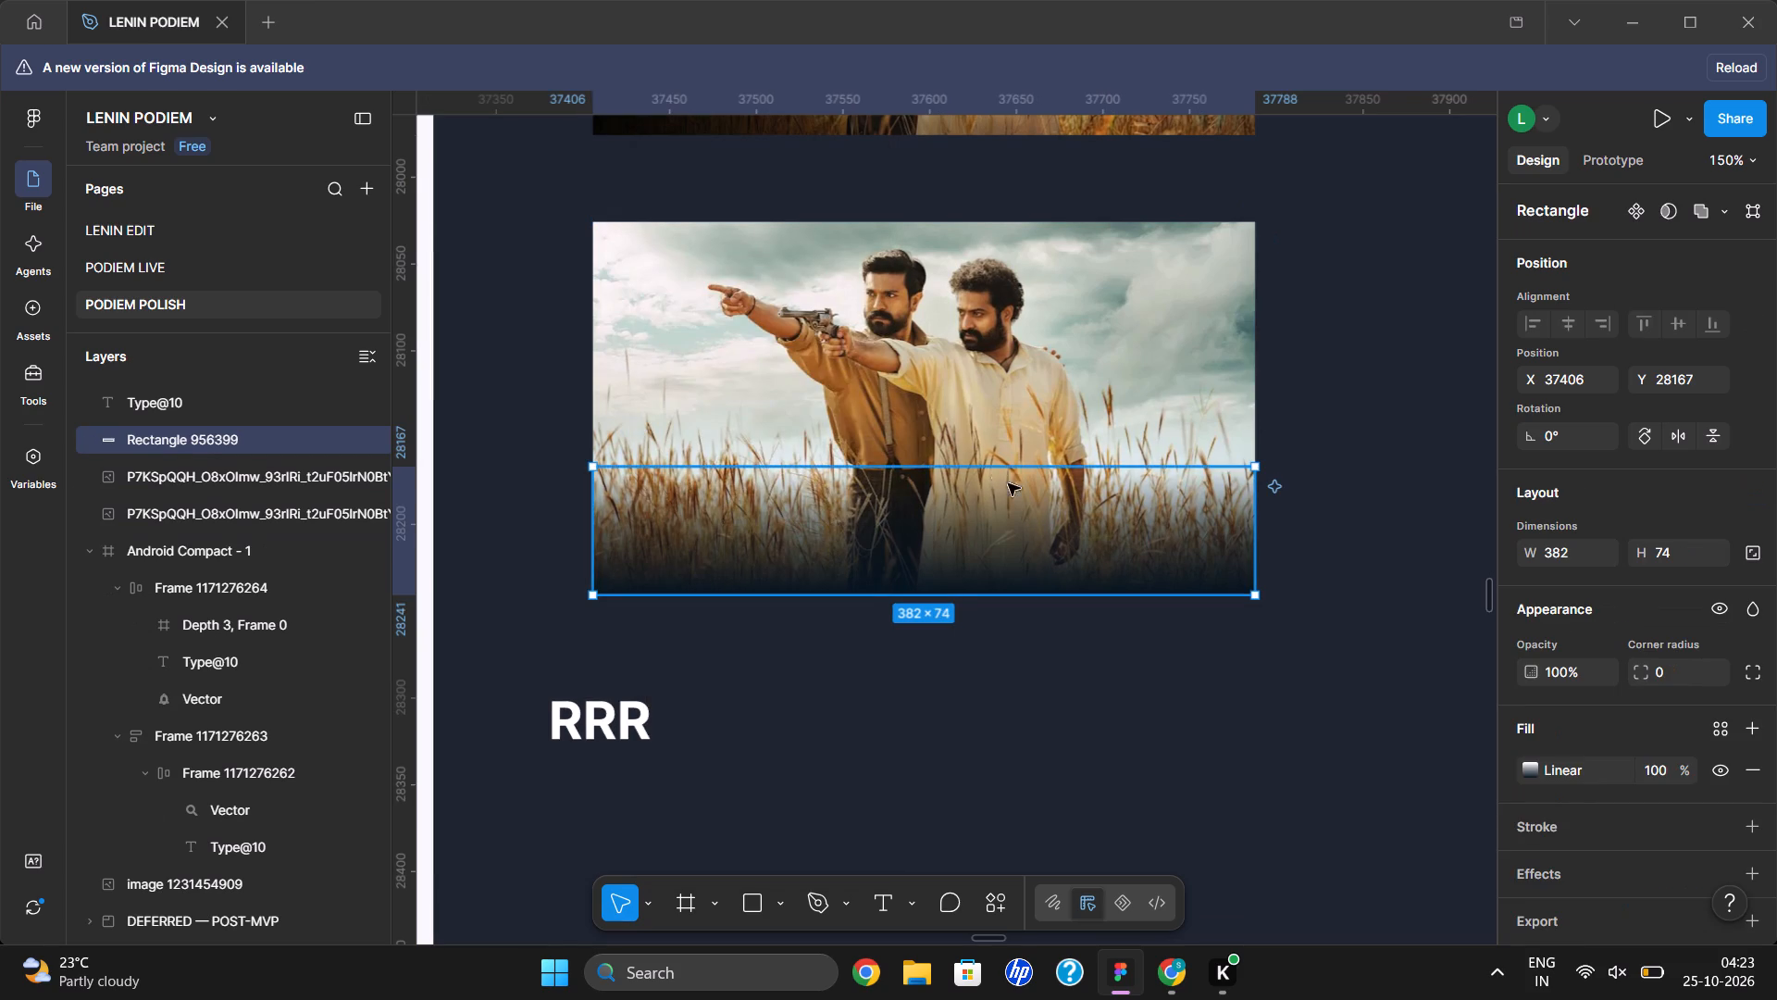
drag(959, 461, 973, 414)
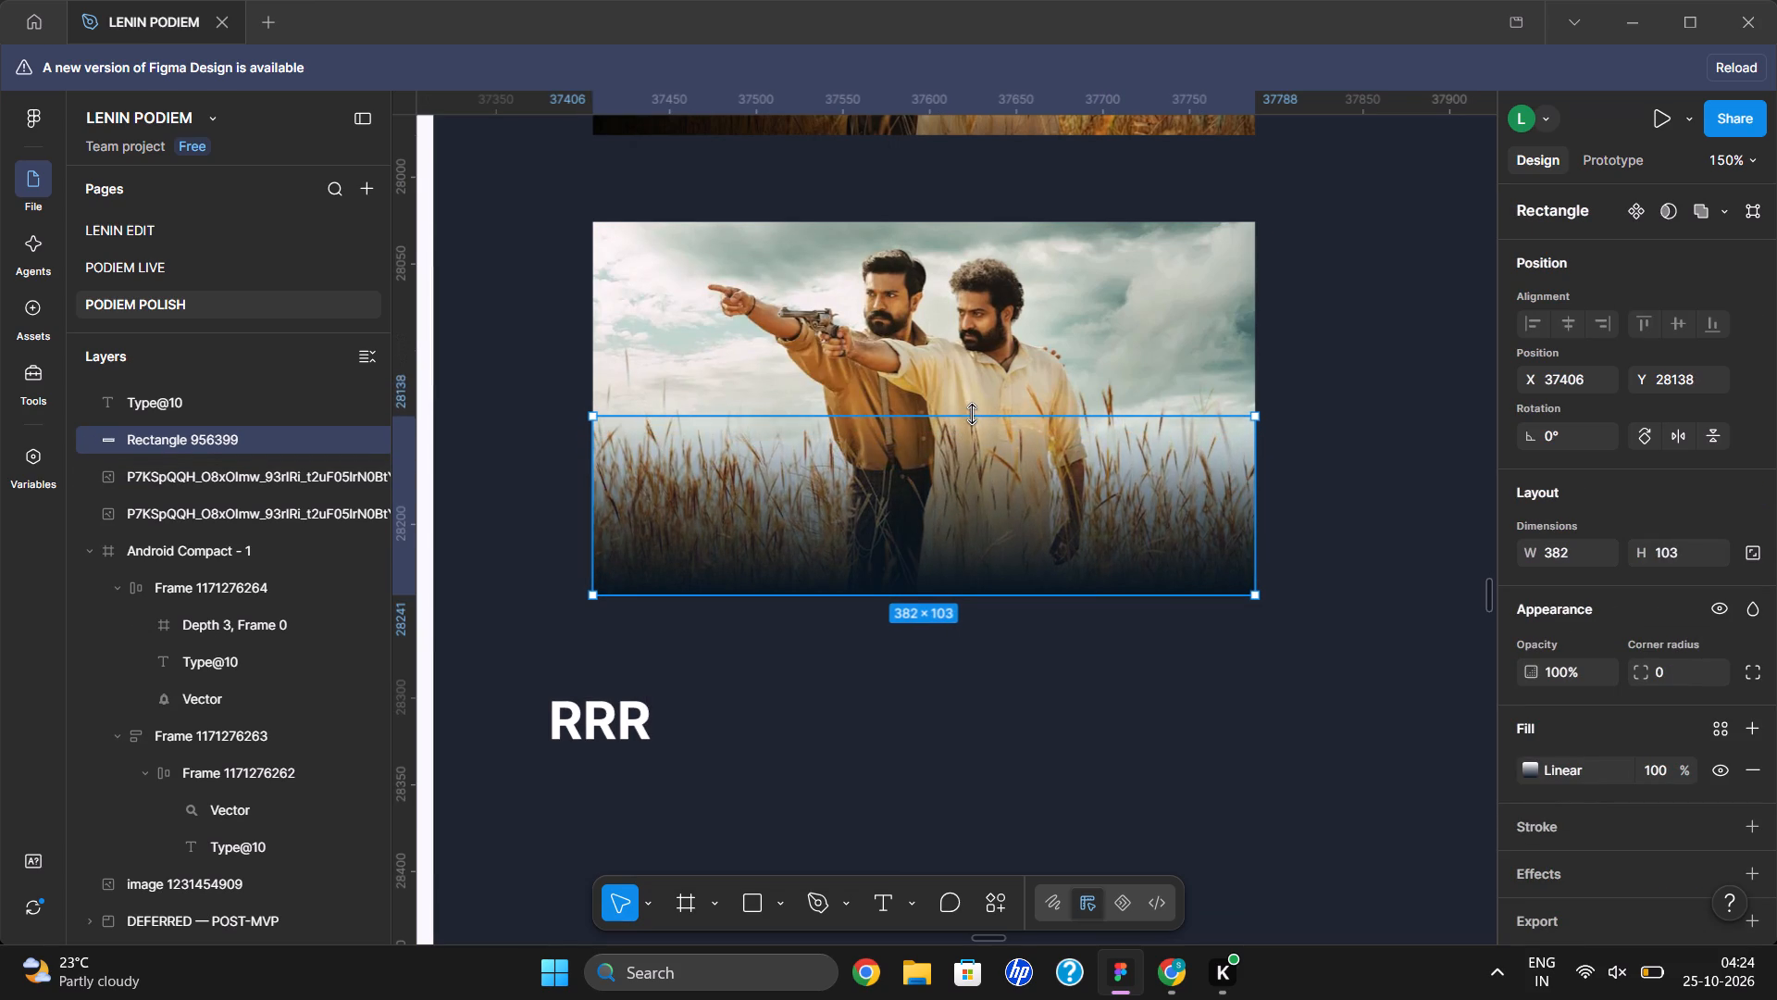
drag(973, 414, 976, 394)
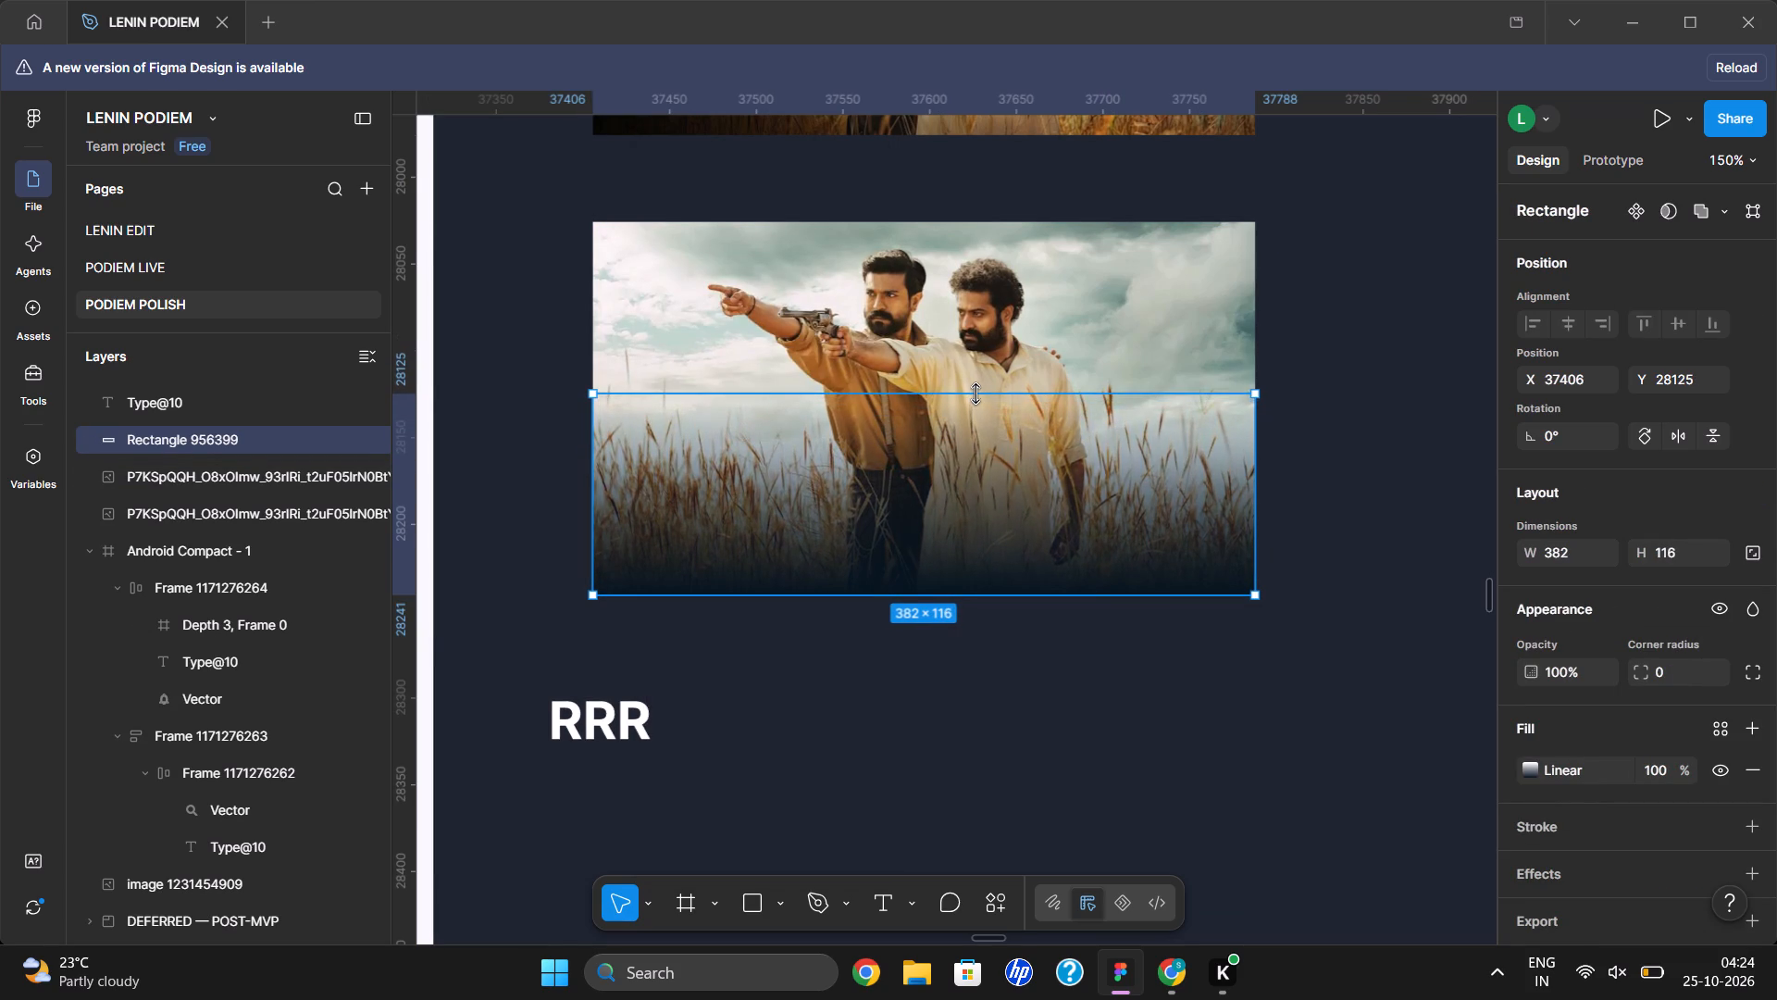
drag(976, 394, 976, 393)
click(817, 811)
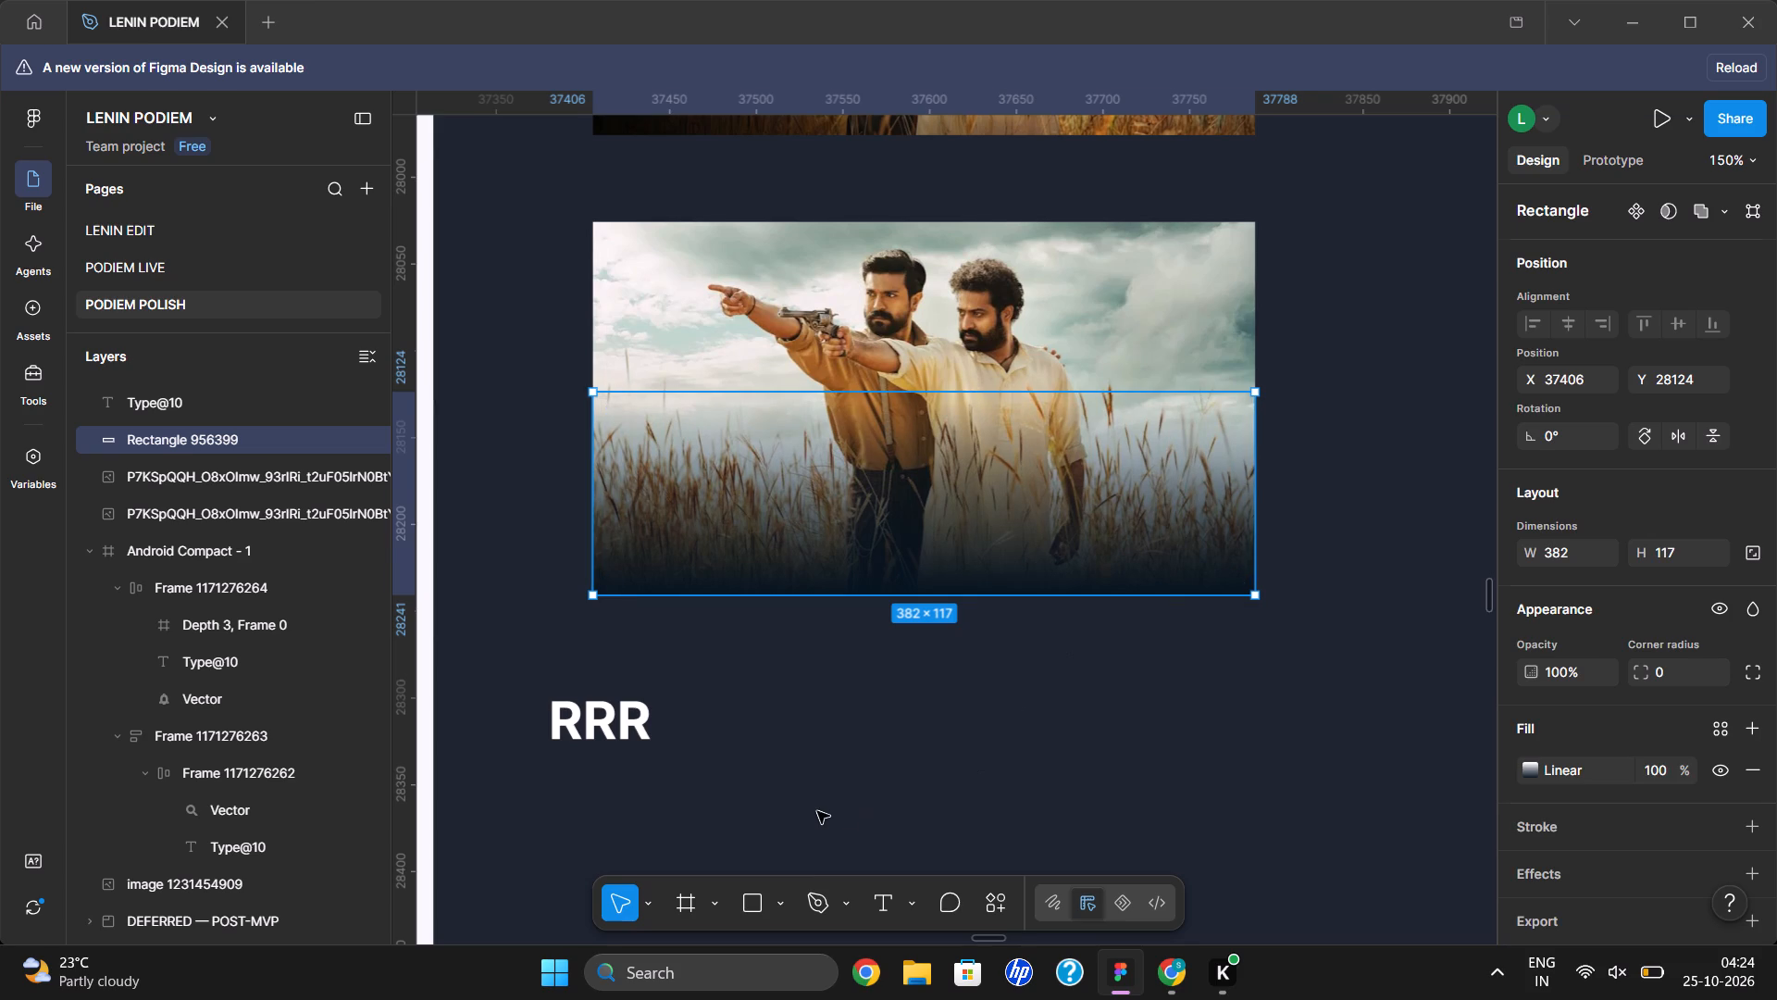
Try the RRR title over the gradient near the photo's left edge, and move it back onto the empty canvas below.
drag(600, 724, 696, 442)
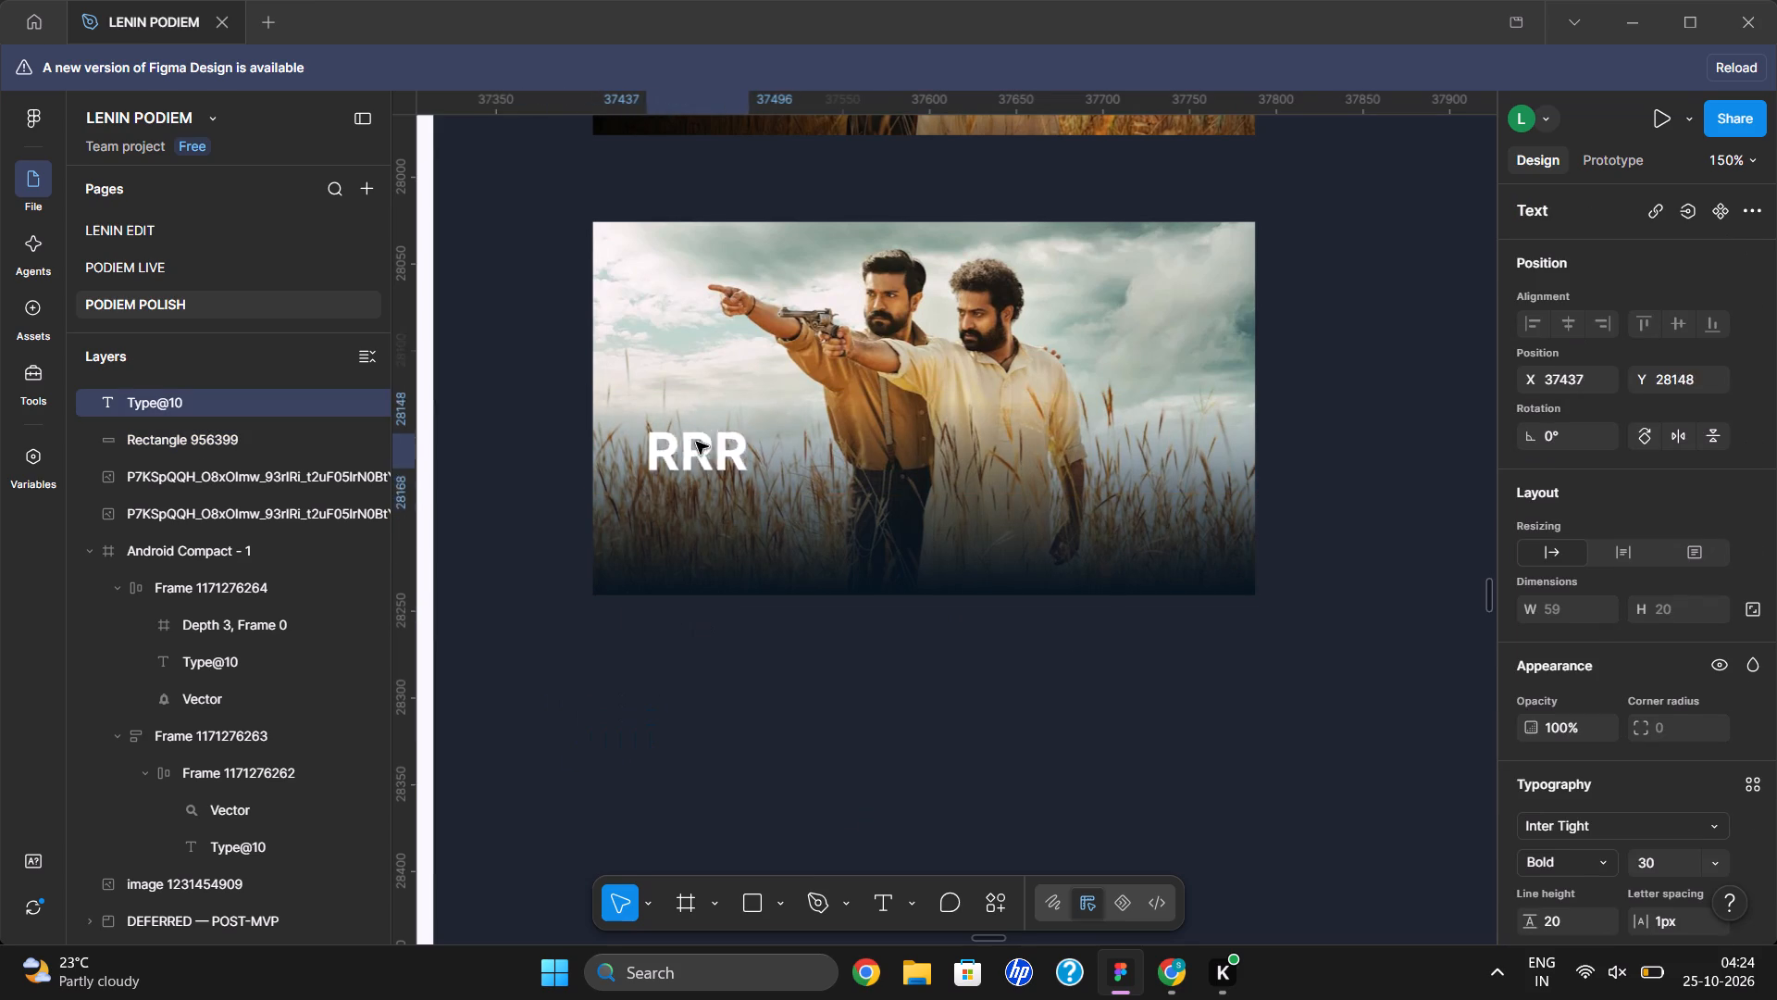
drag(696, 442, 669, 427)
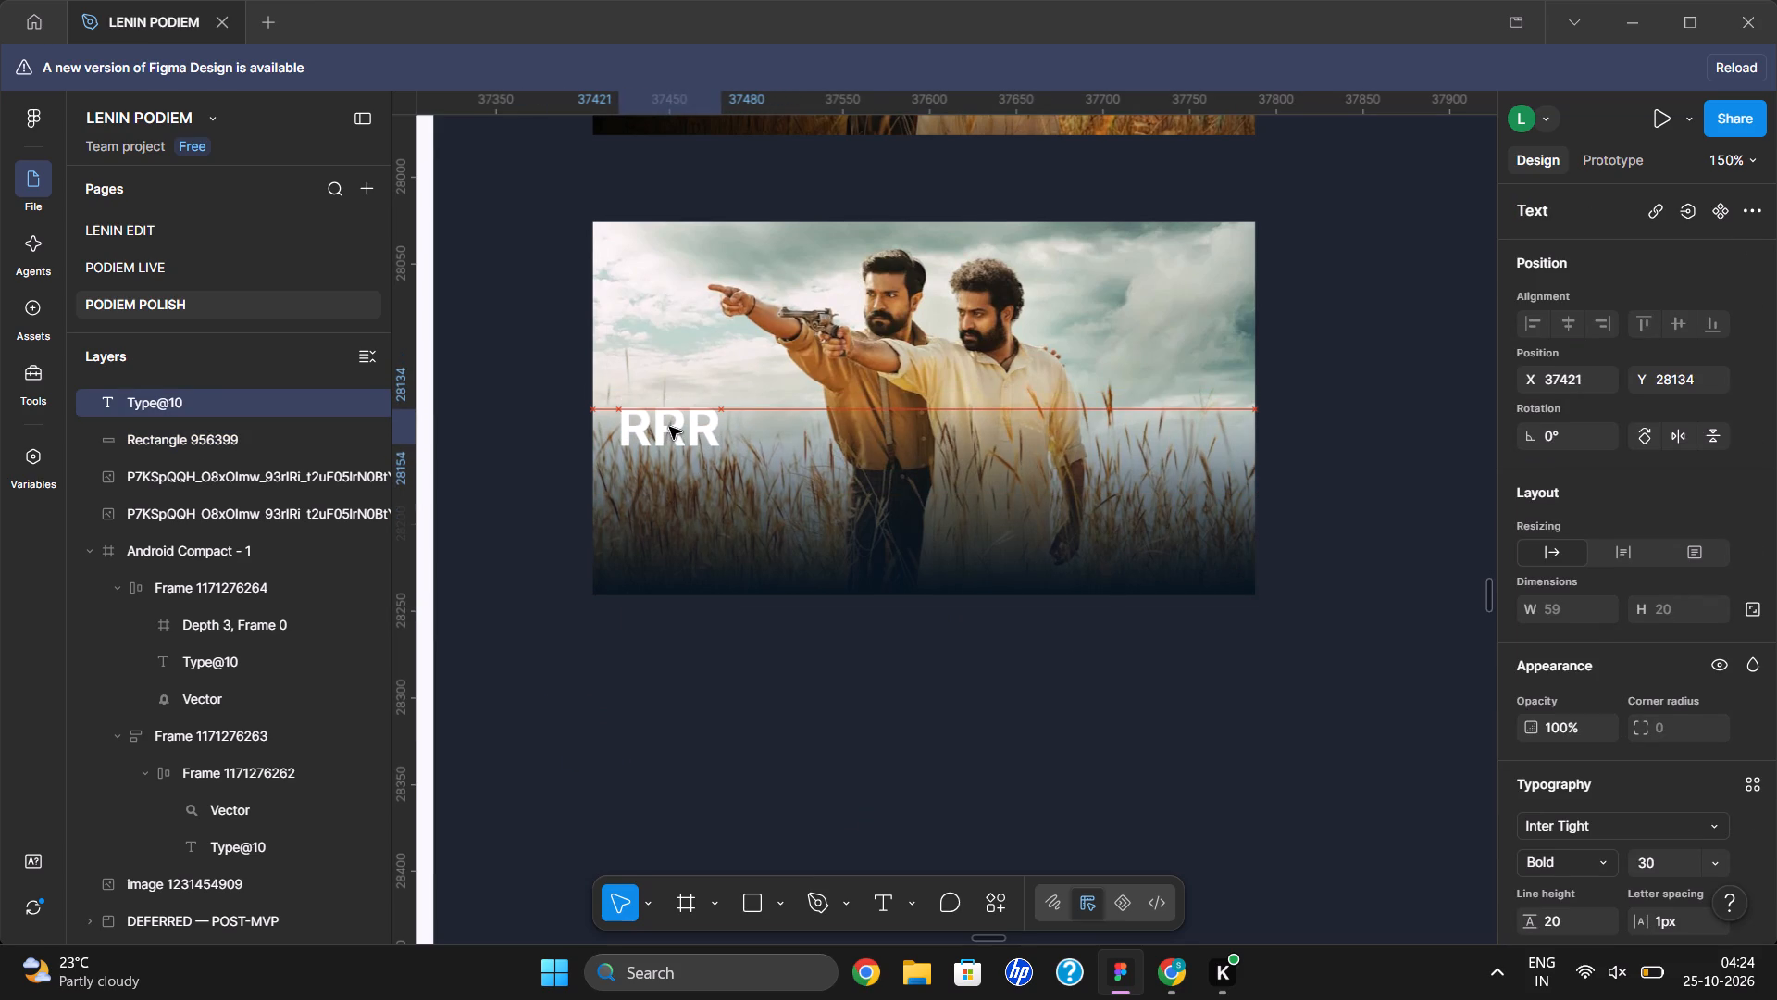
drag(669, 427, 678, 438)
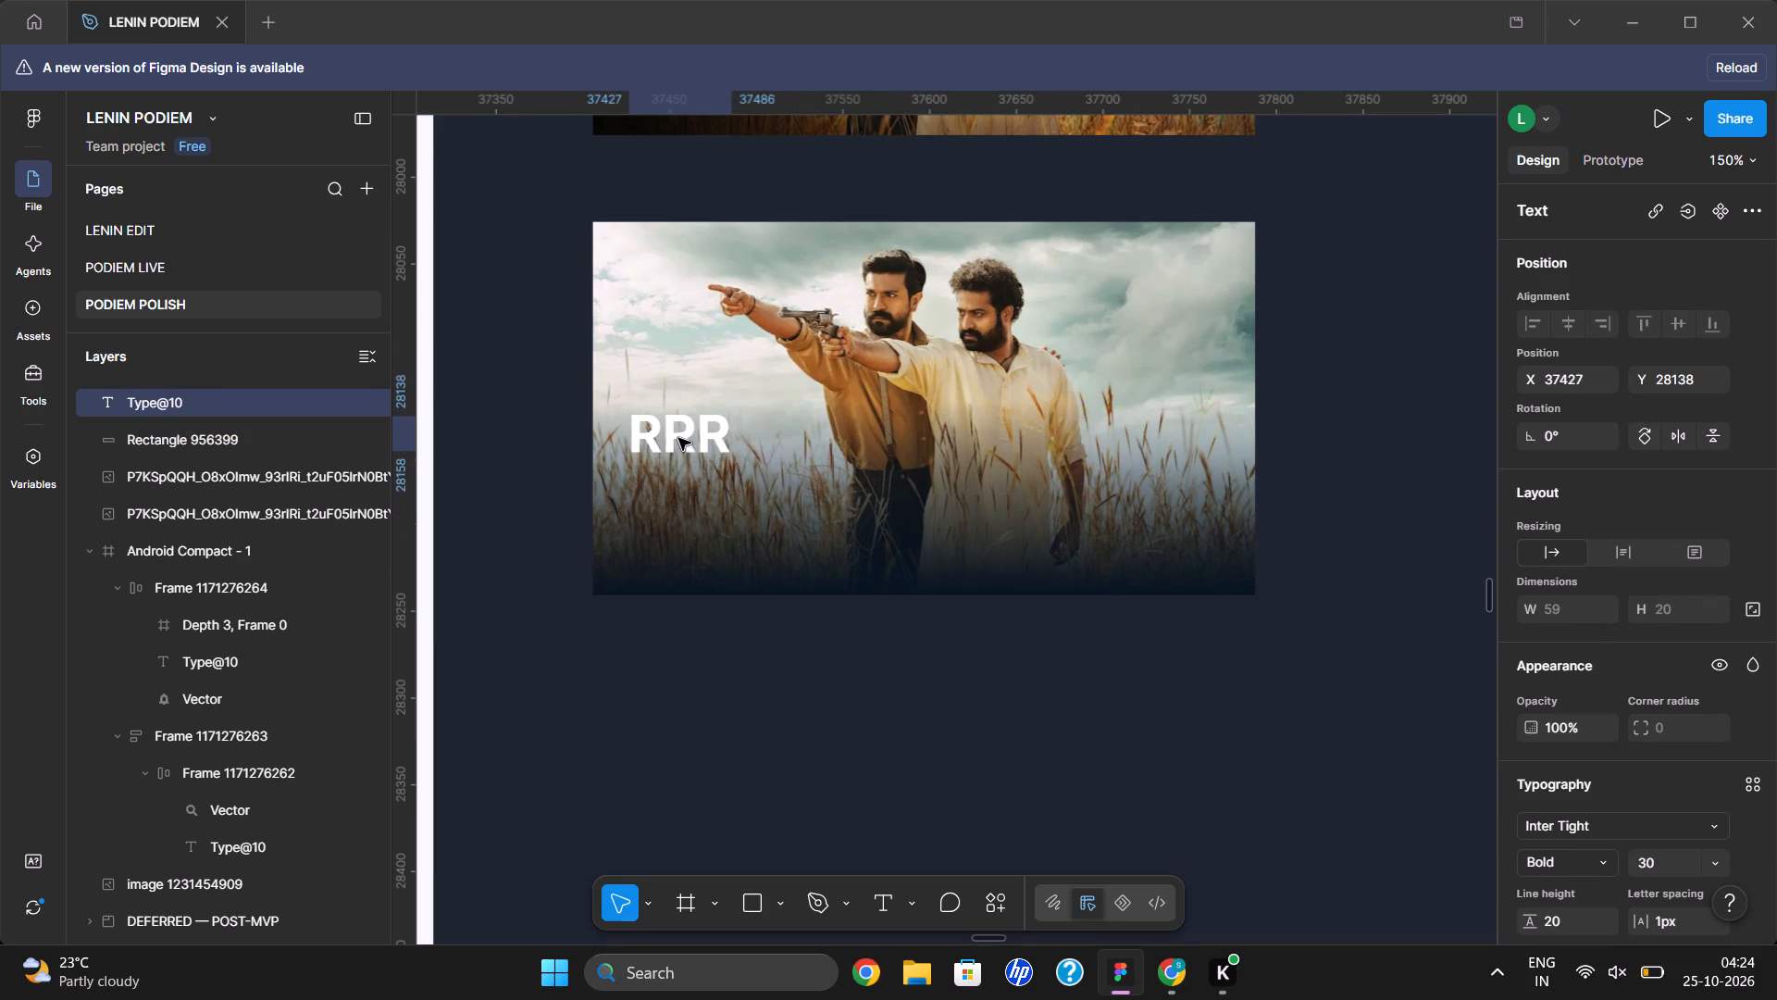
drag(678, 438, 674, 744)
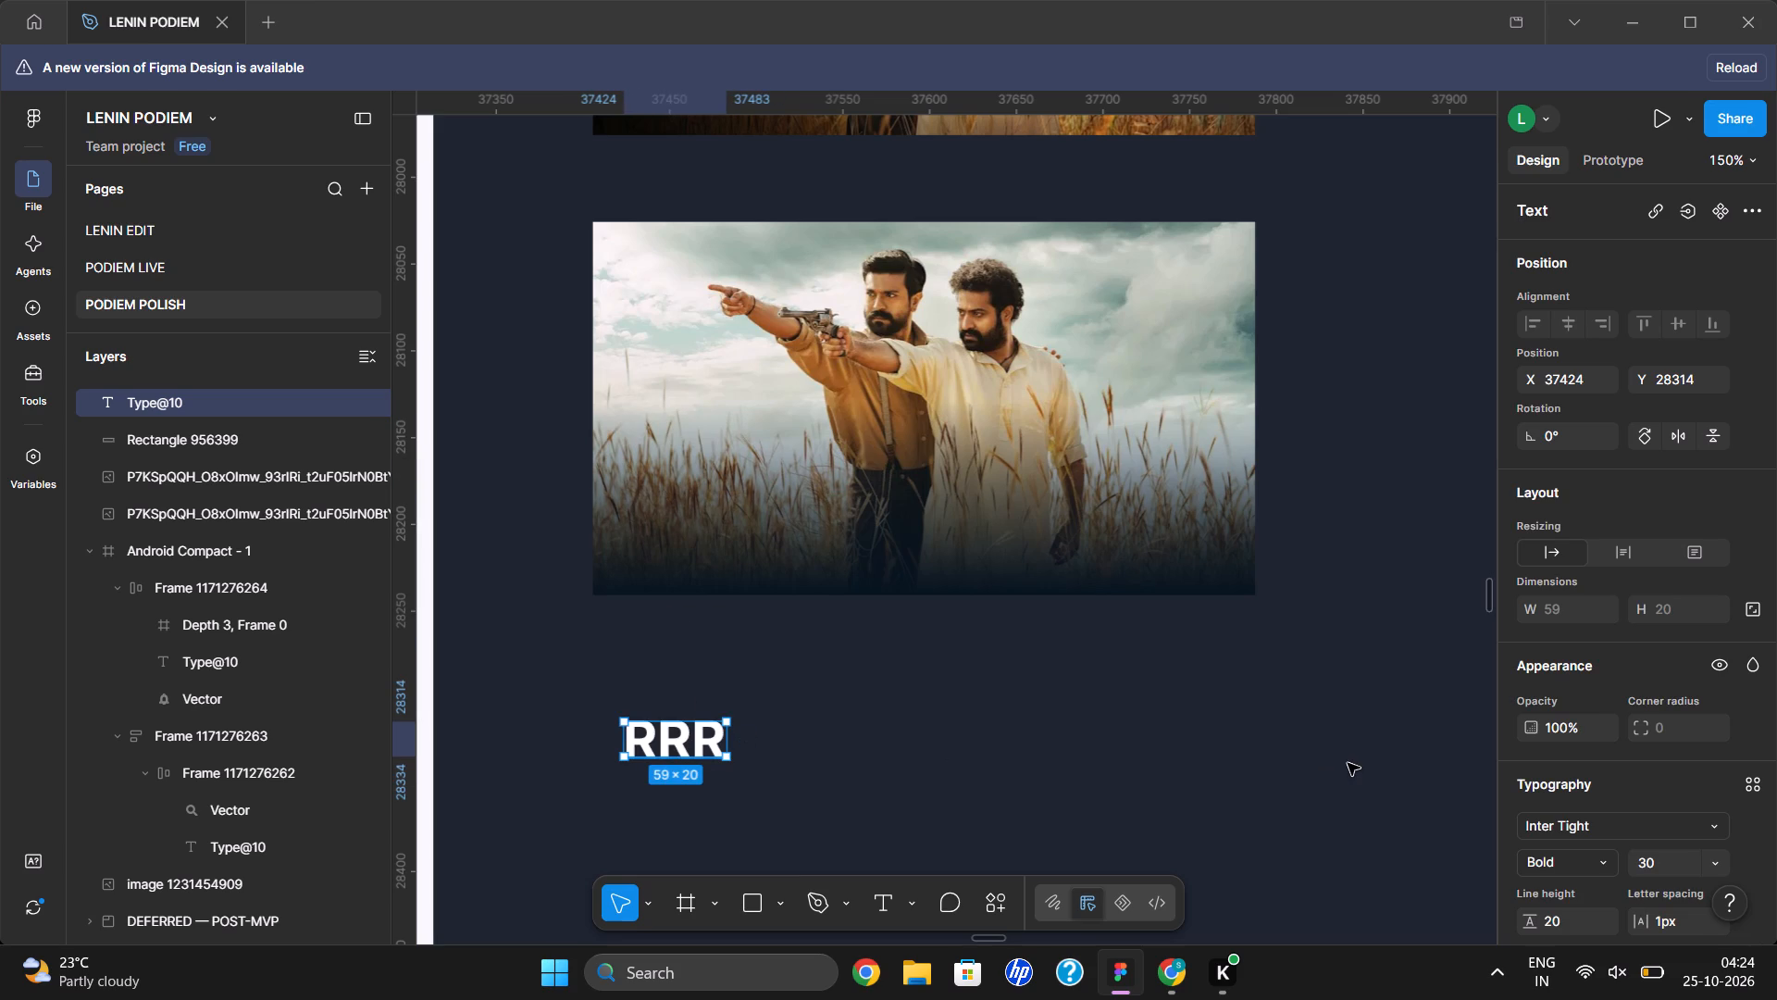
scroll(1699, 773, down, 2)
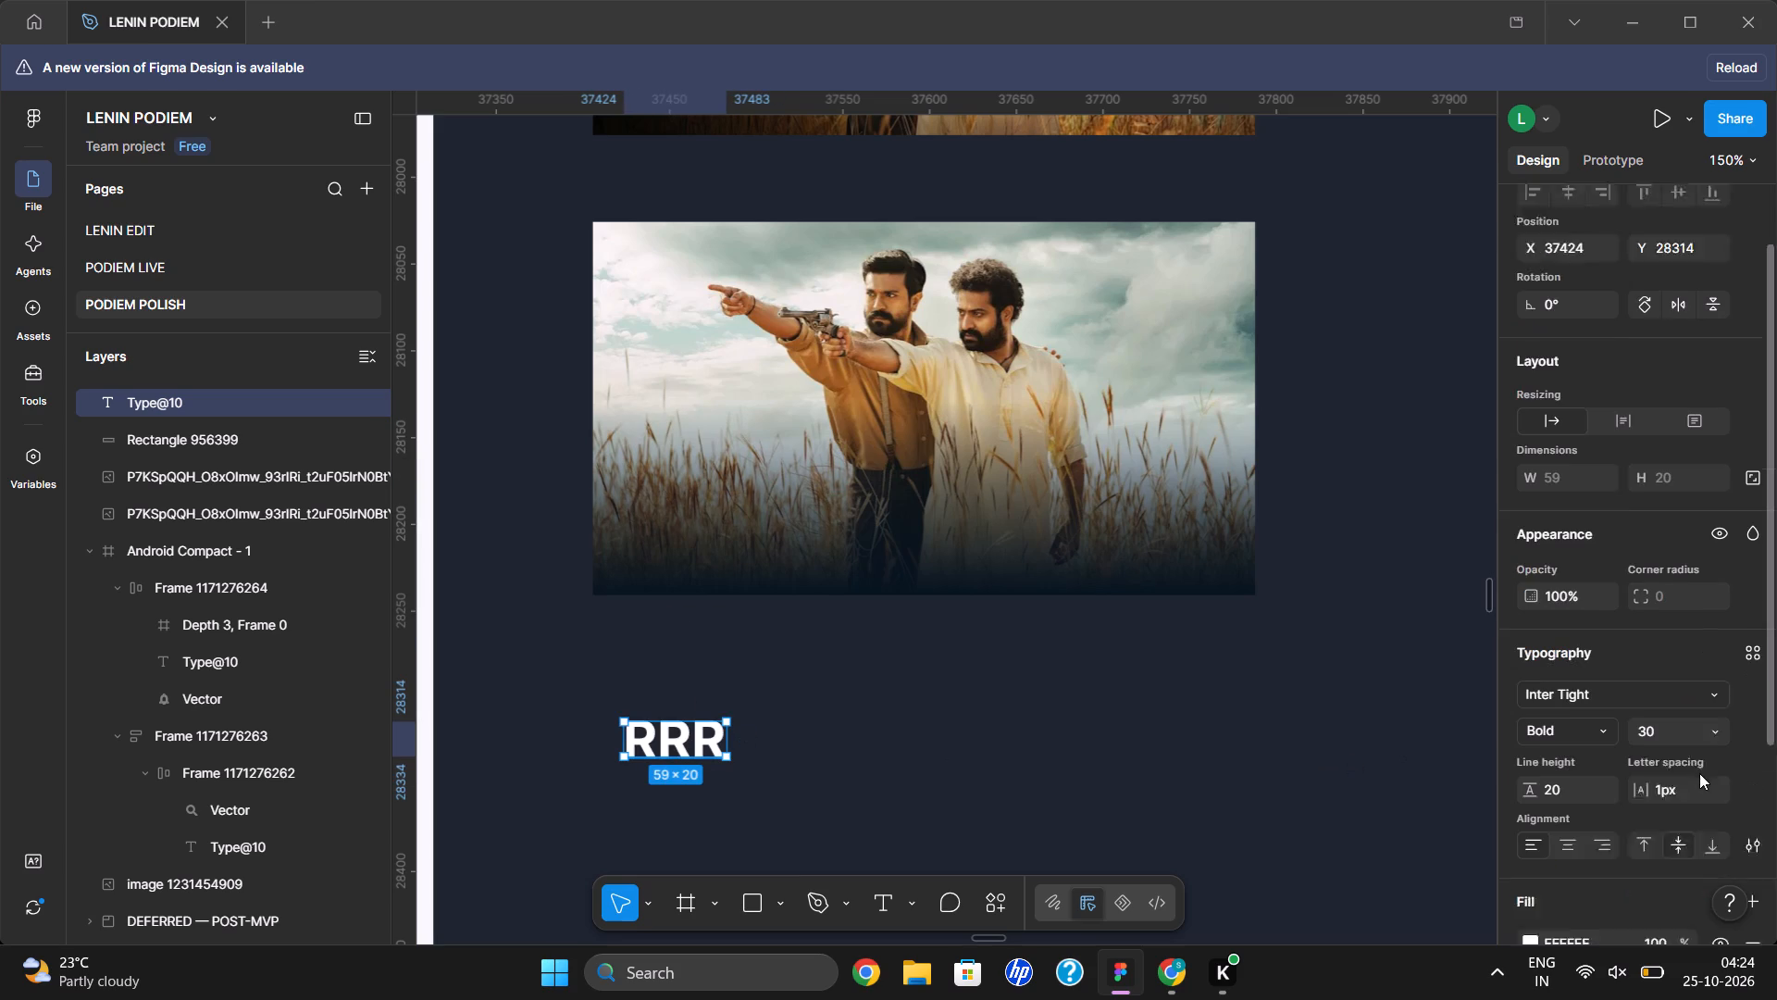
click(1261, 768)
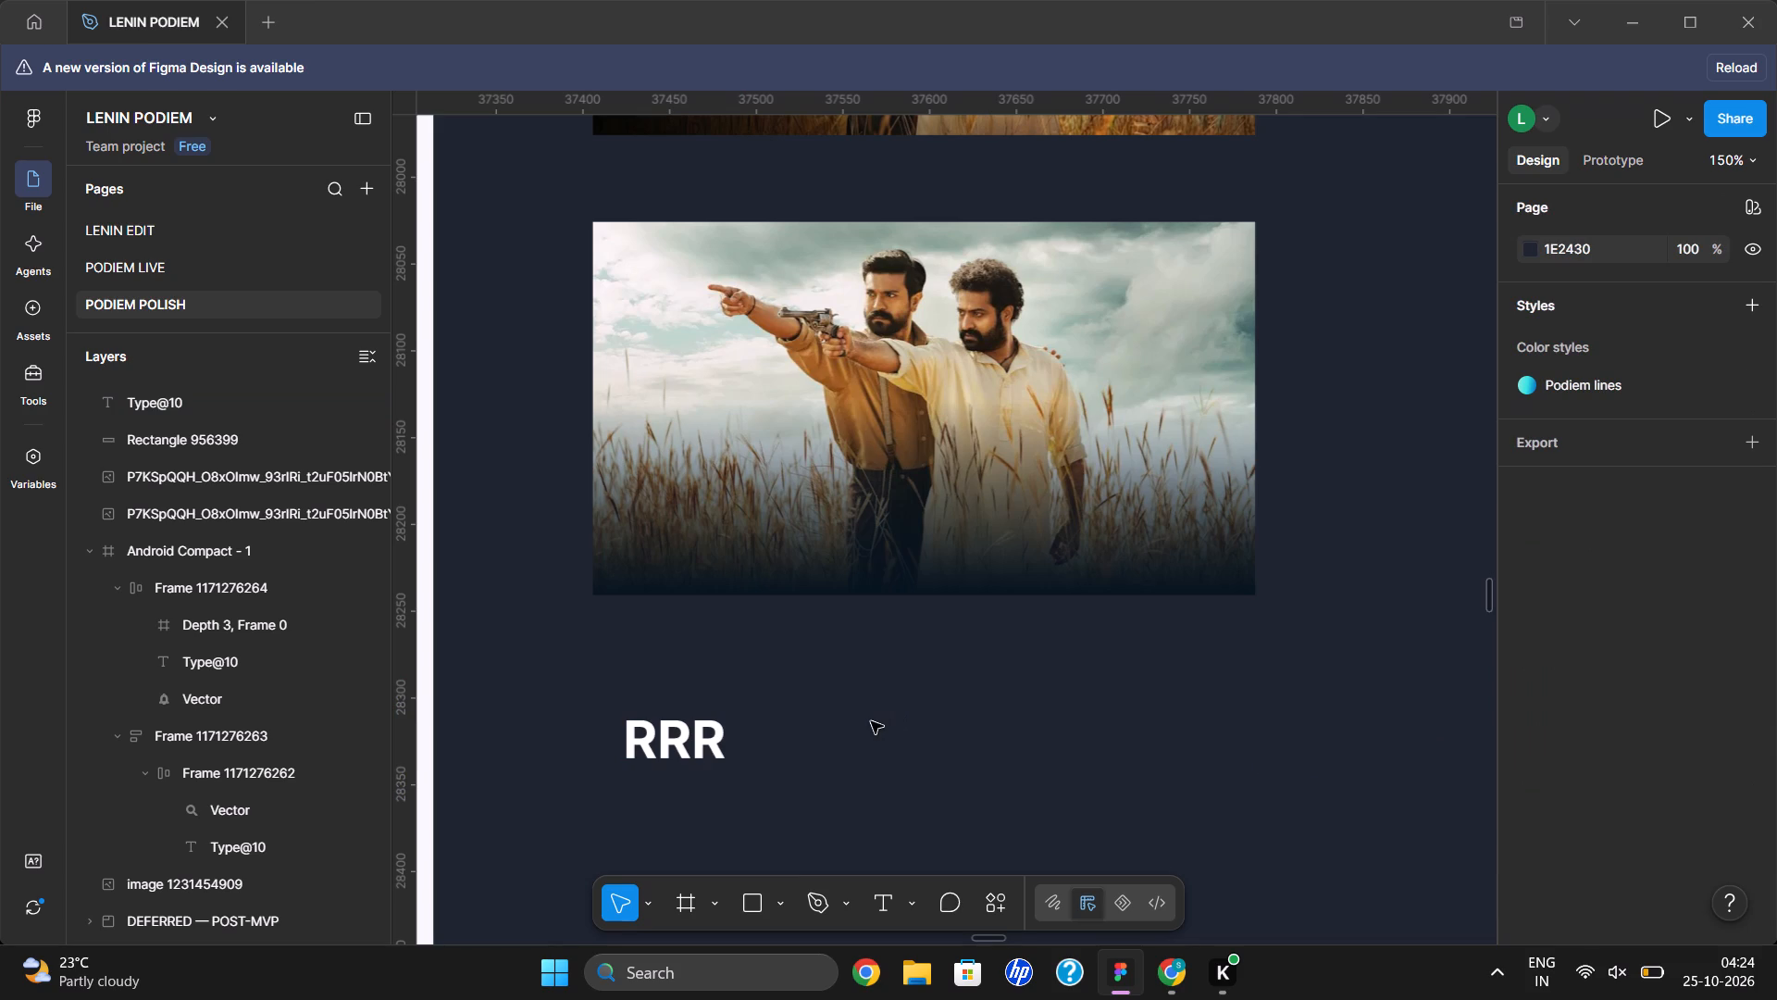
Draw a small frame of 184 × 22 on the canvas below the RRR title.
scroll(871, 721, down, 1)
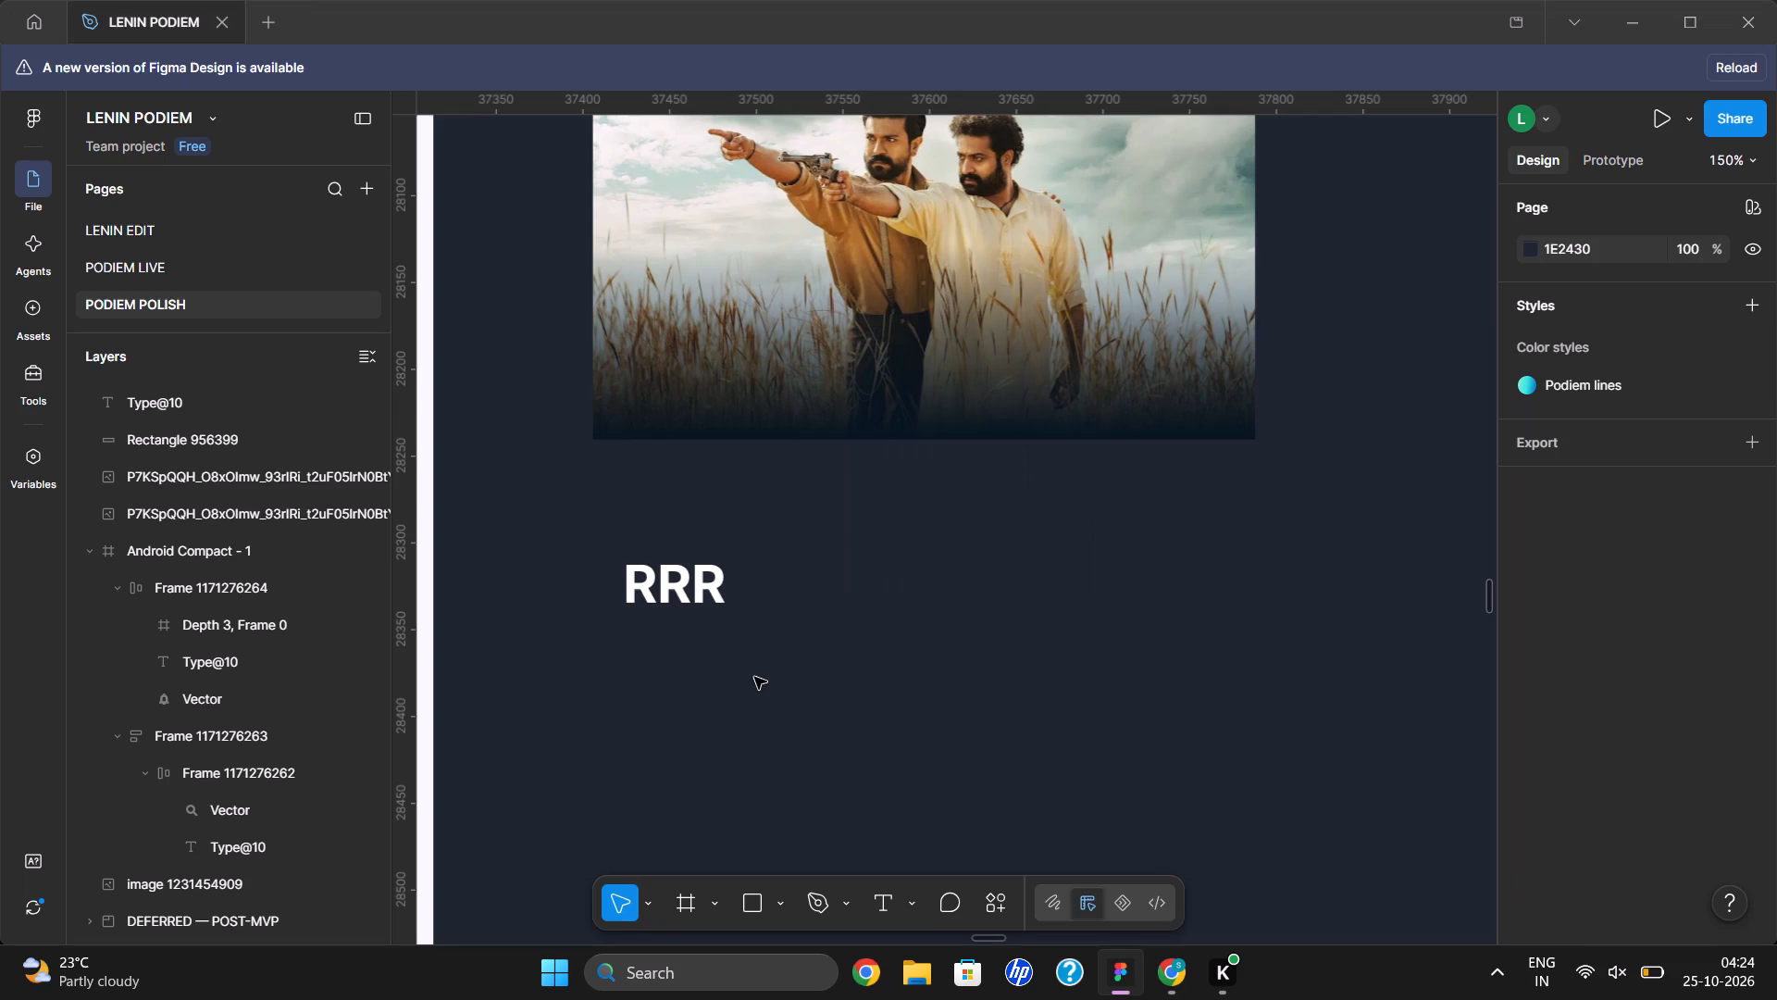
click(700, 902)
drag(675, 669, 838, 713)
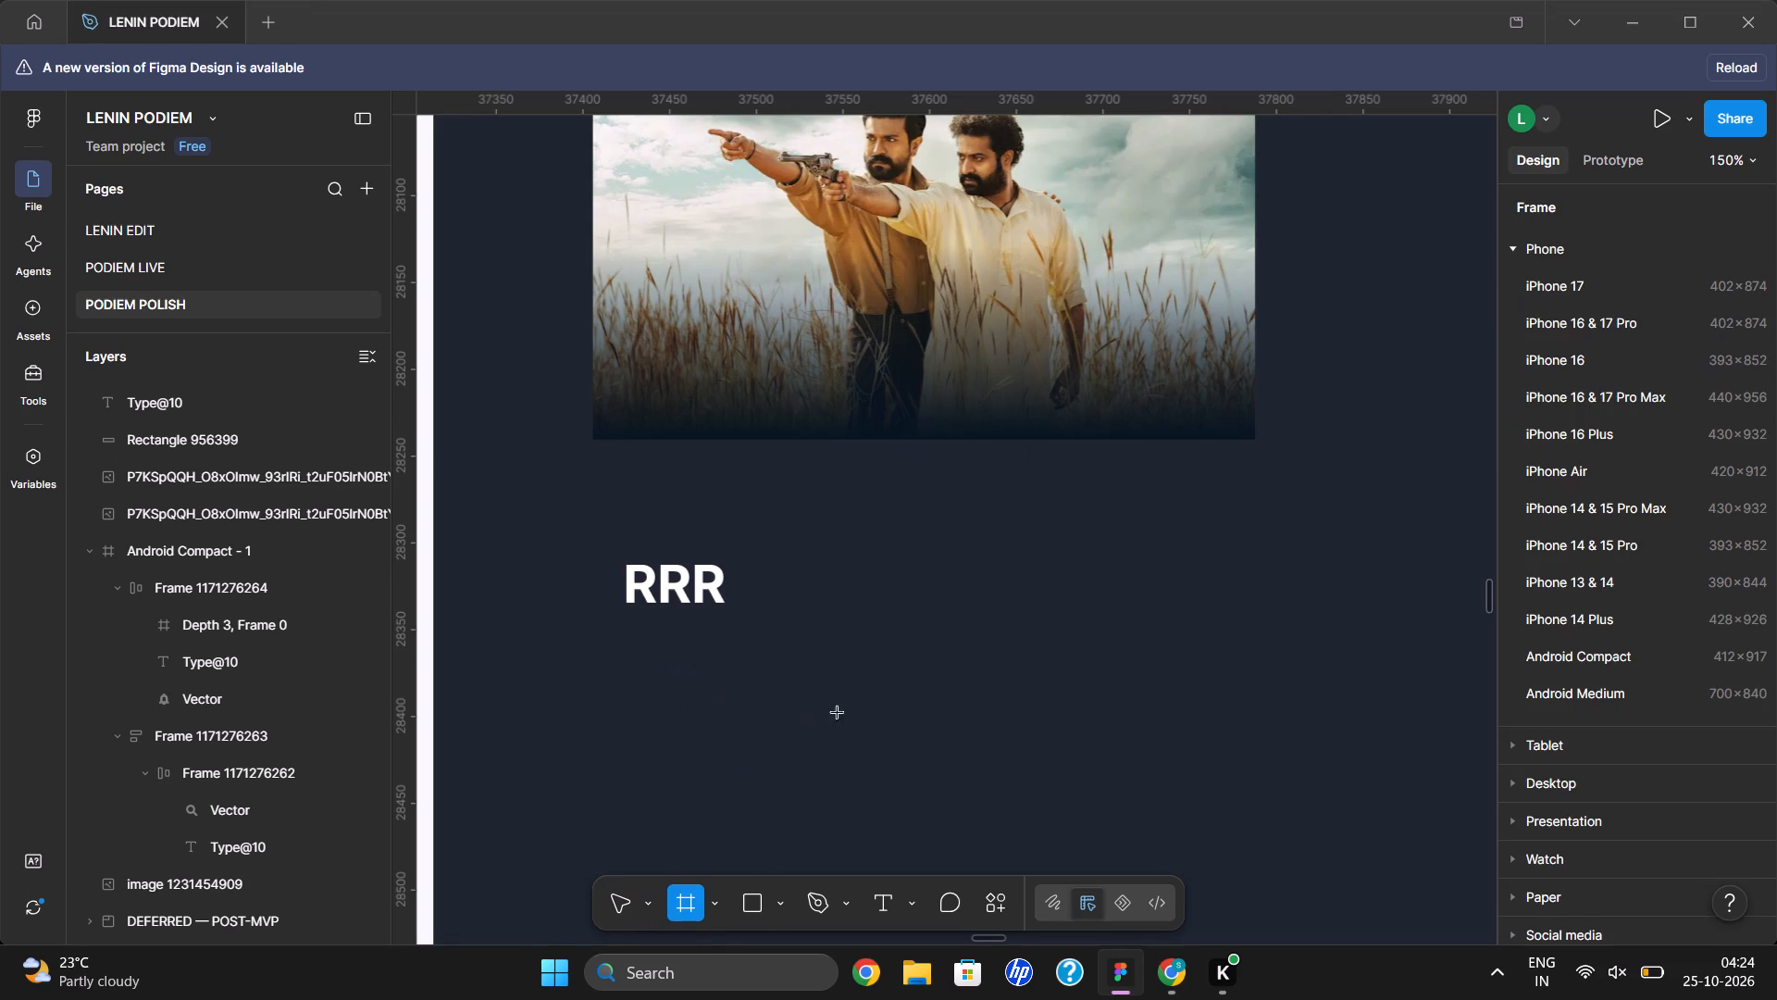
drag(838, 713, 996, 713)
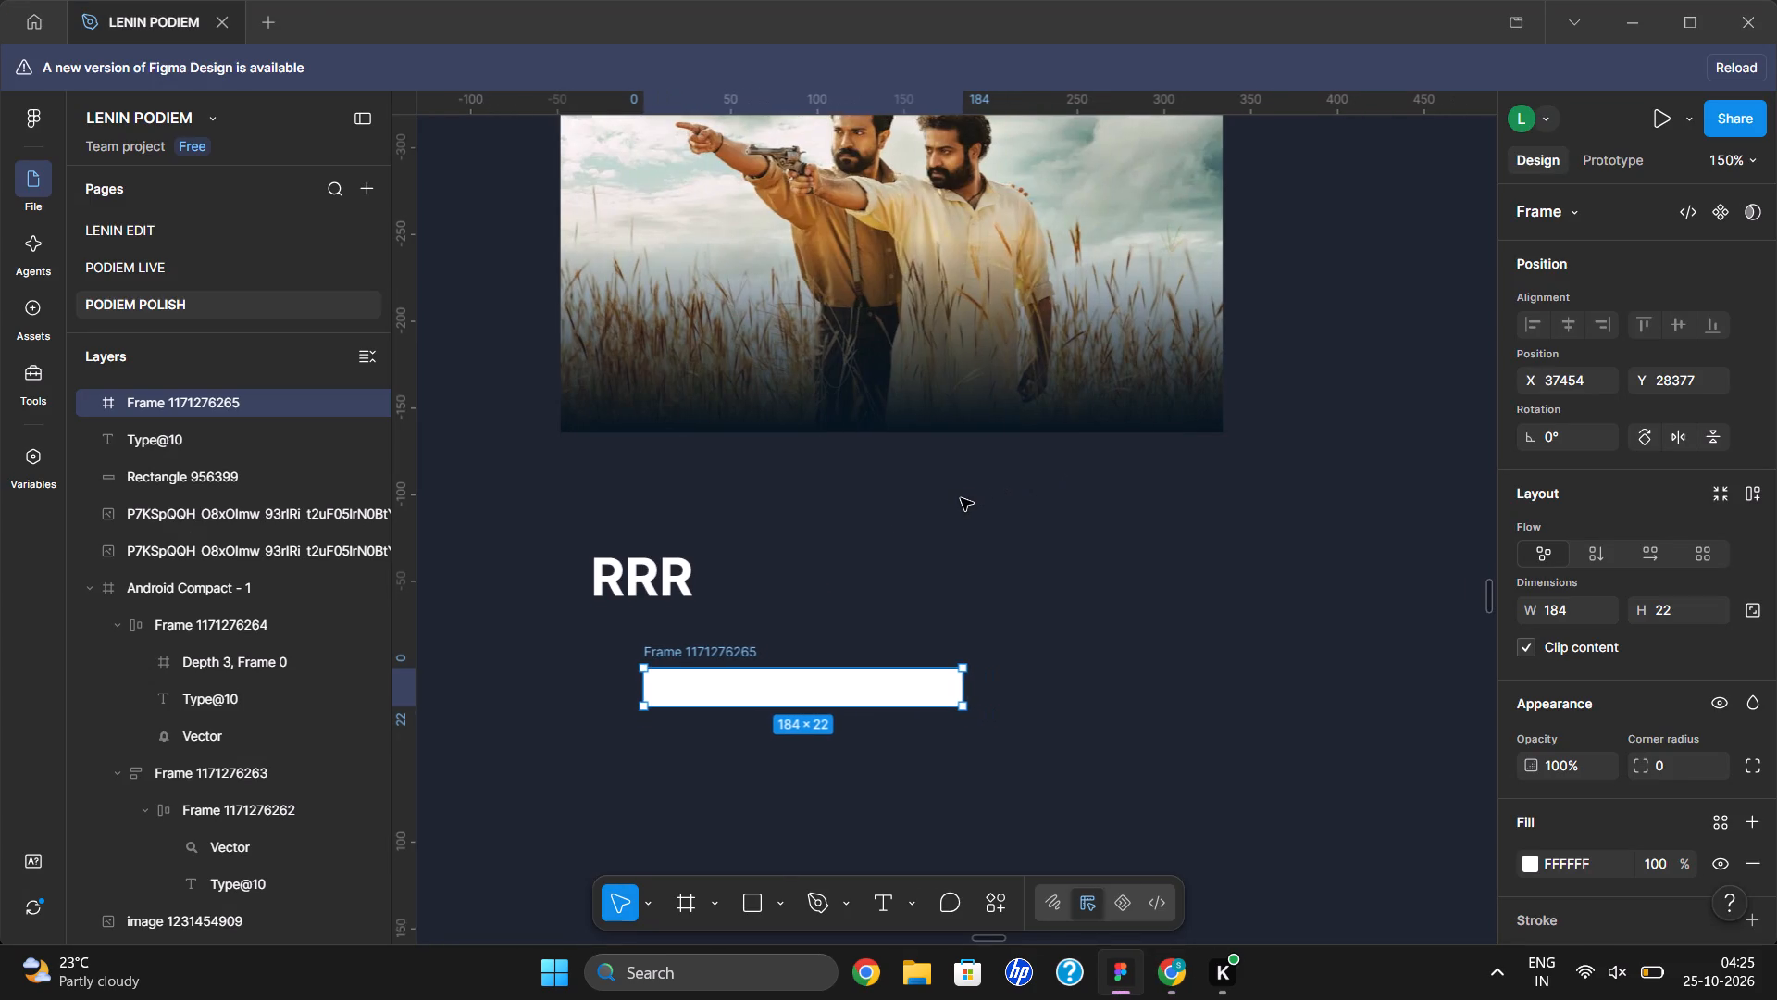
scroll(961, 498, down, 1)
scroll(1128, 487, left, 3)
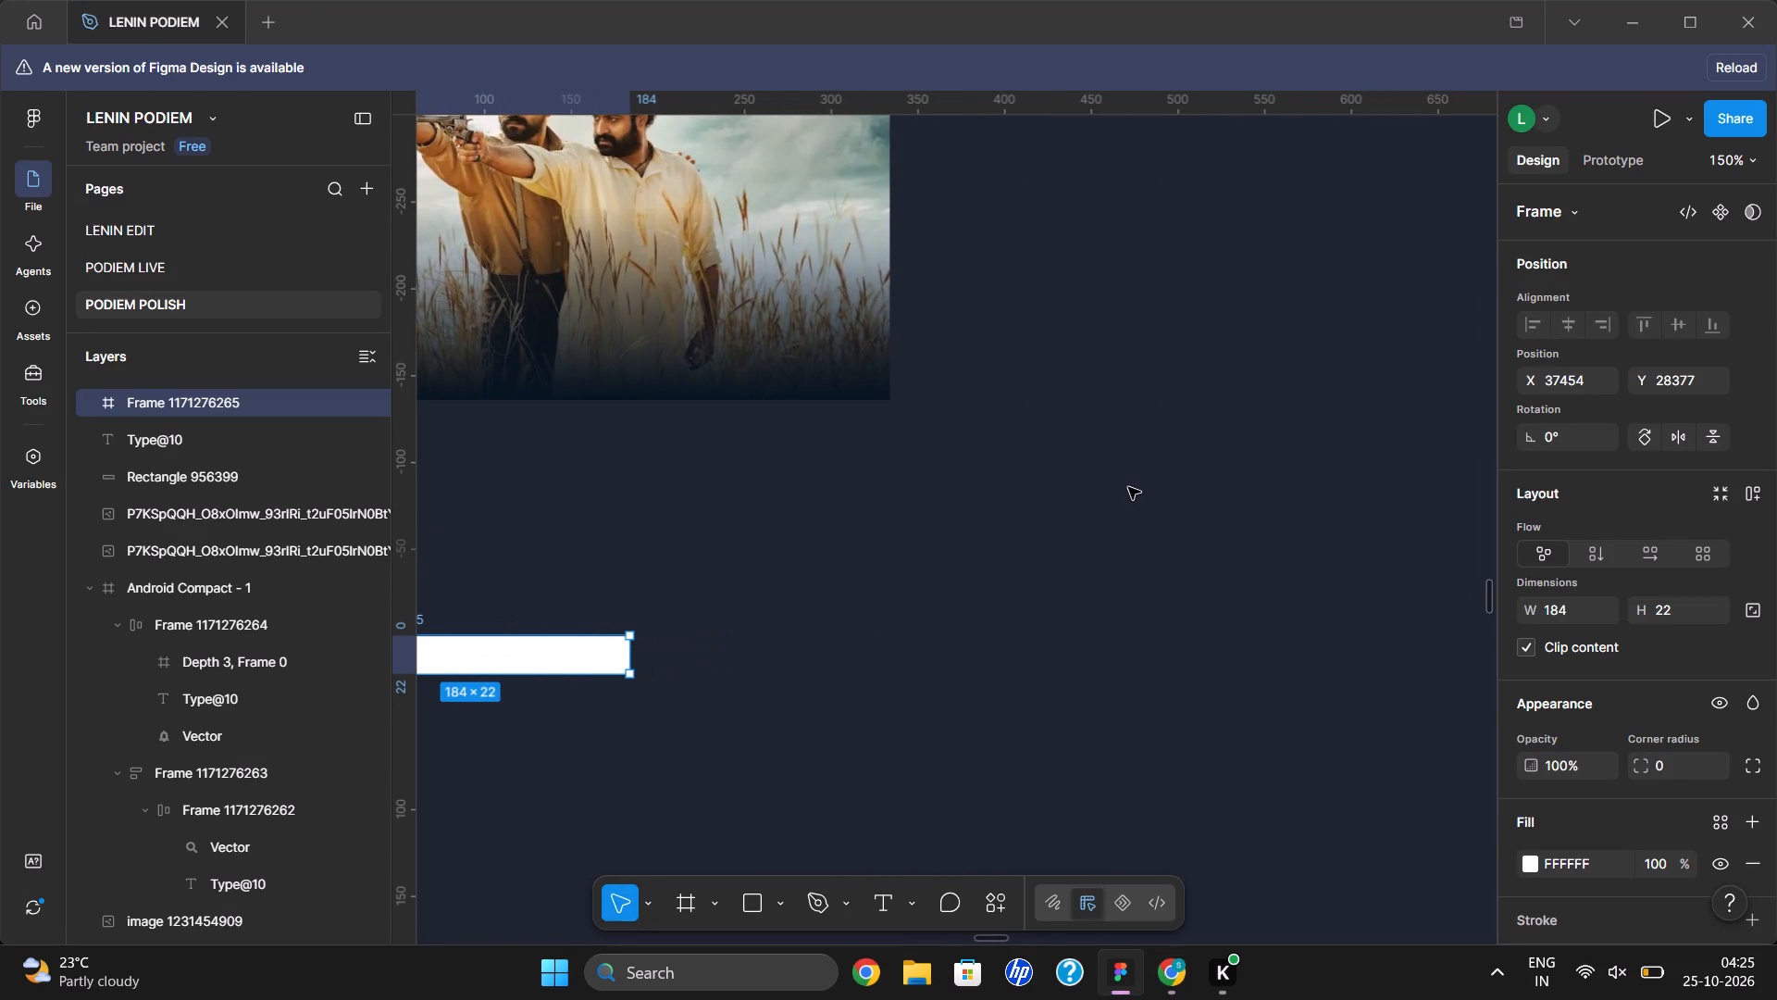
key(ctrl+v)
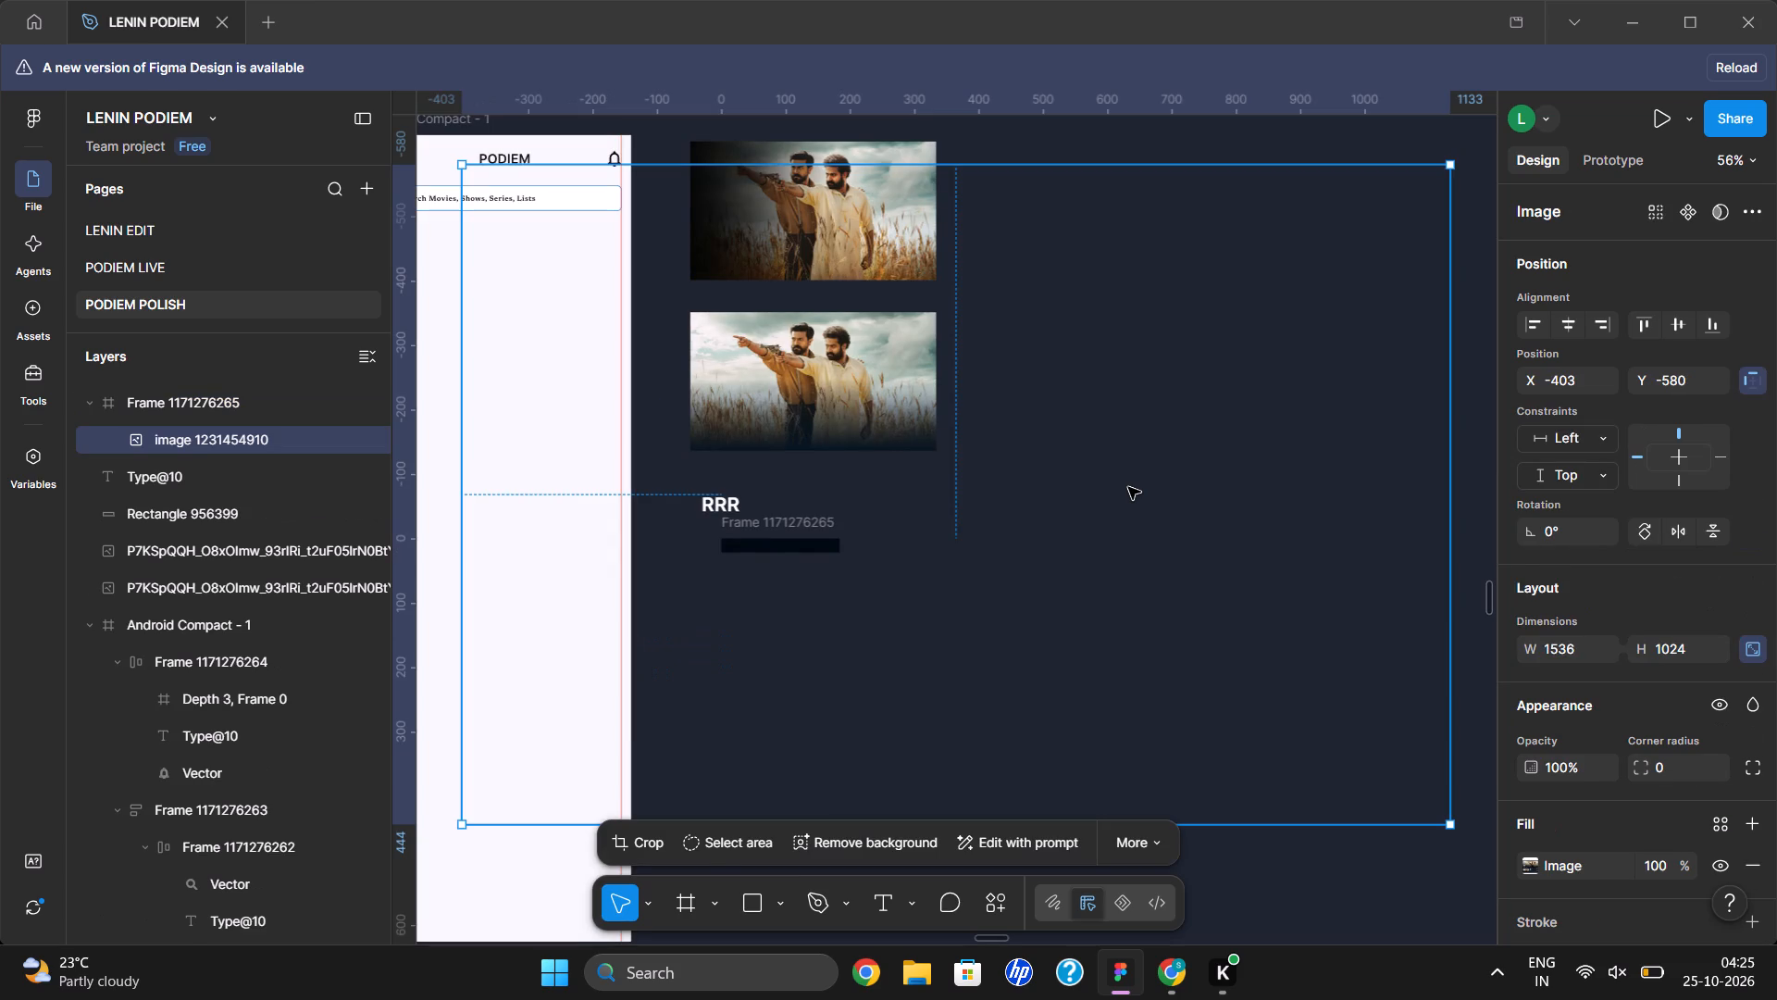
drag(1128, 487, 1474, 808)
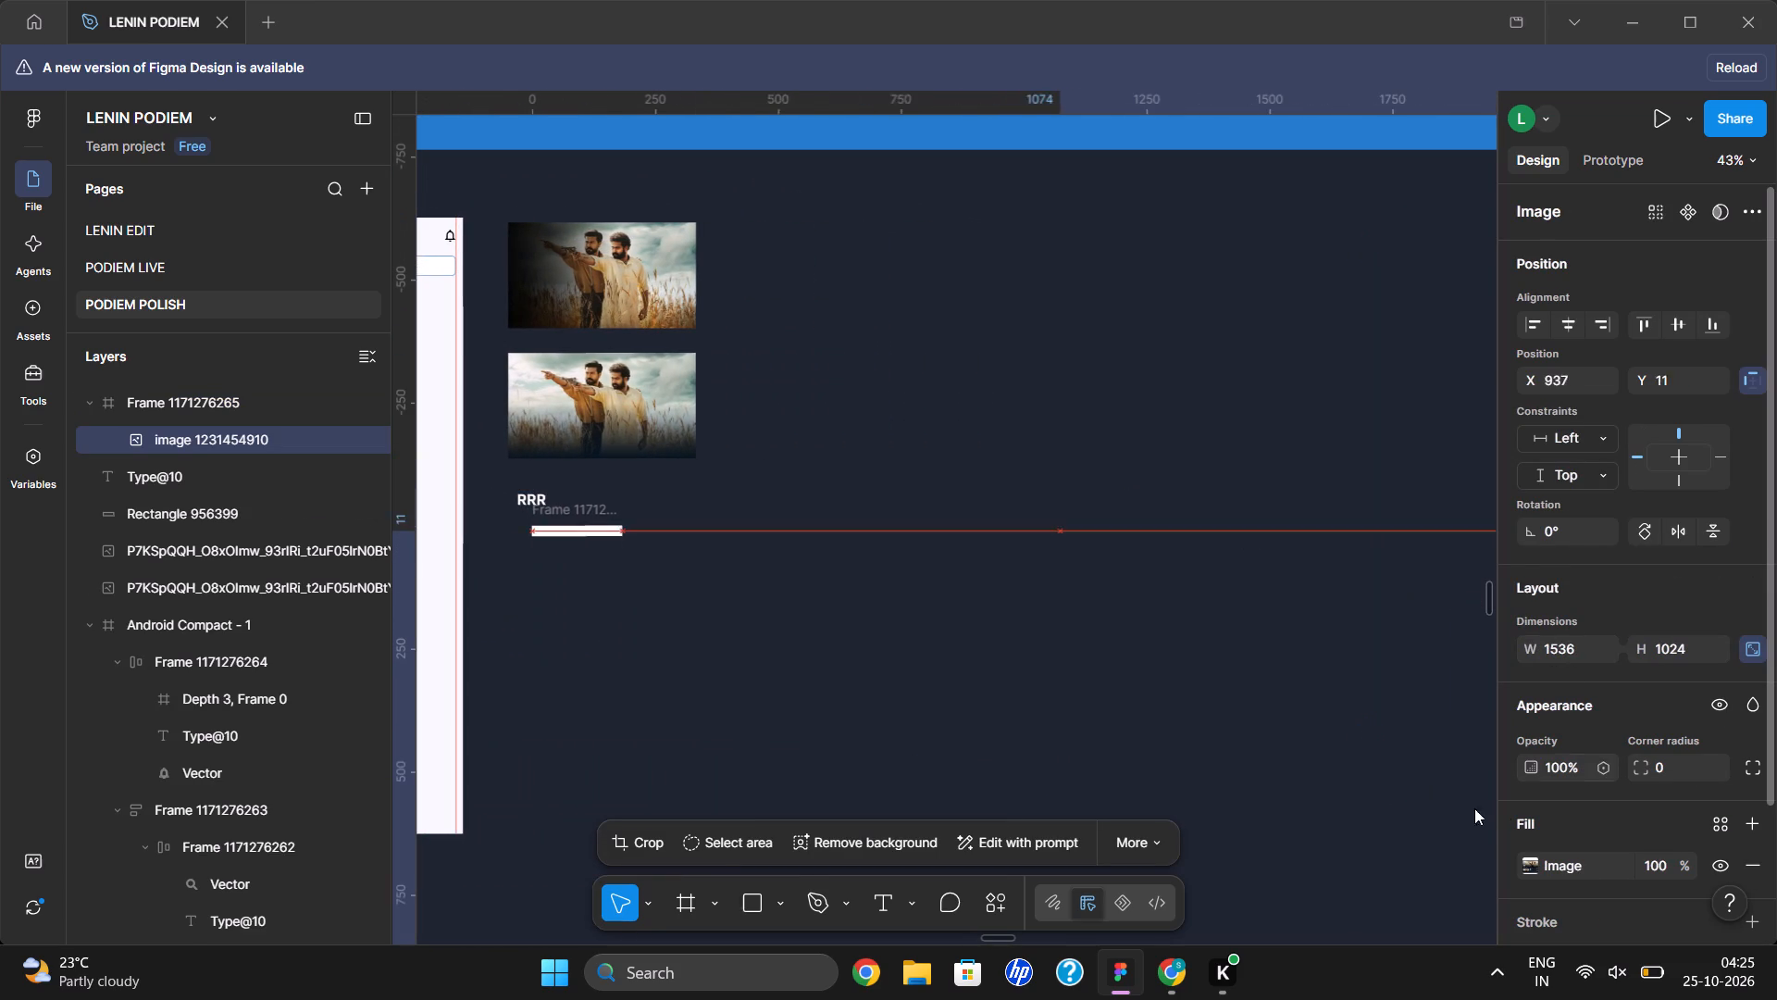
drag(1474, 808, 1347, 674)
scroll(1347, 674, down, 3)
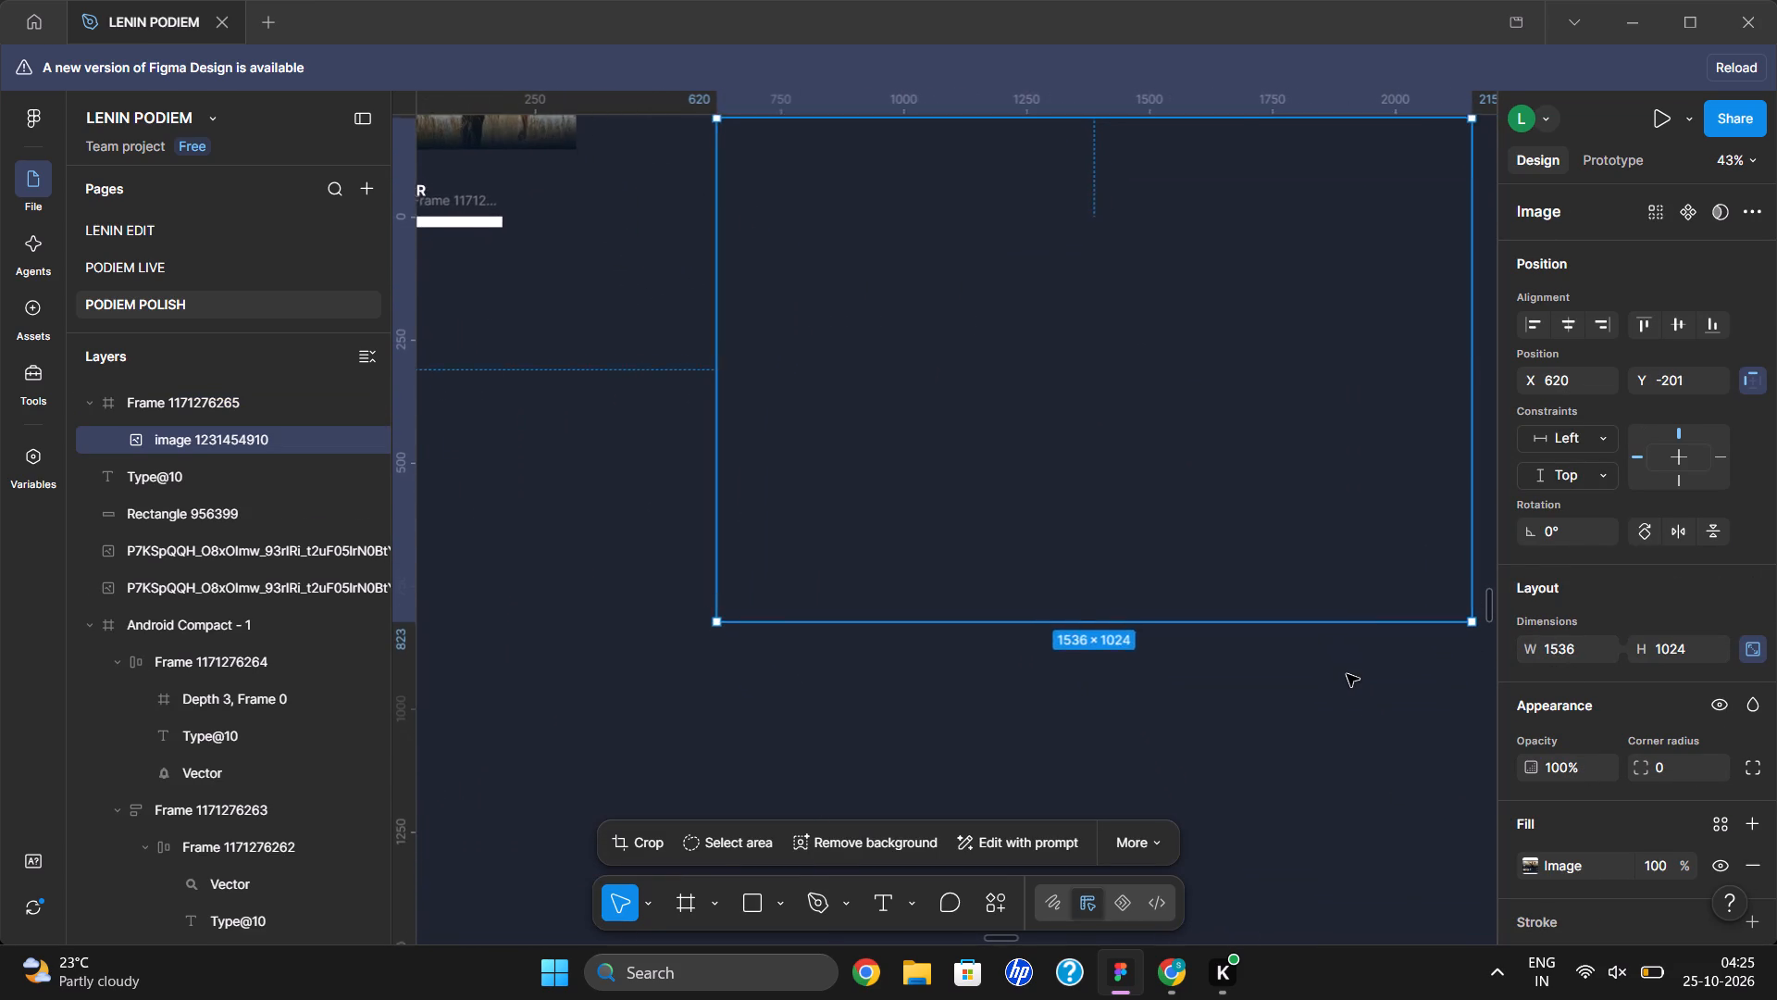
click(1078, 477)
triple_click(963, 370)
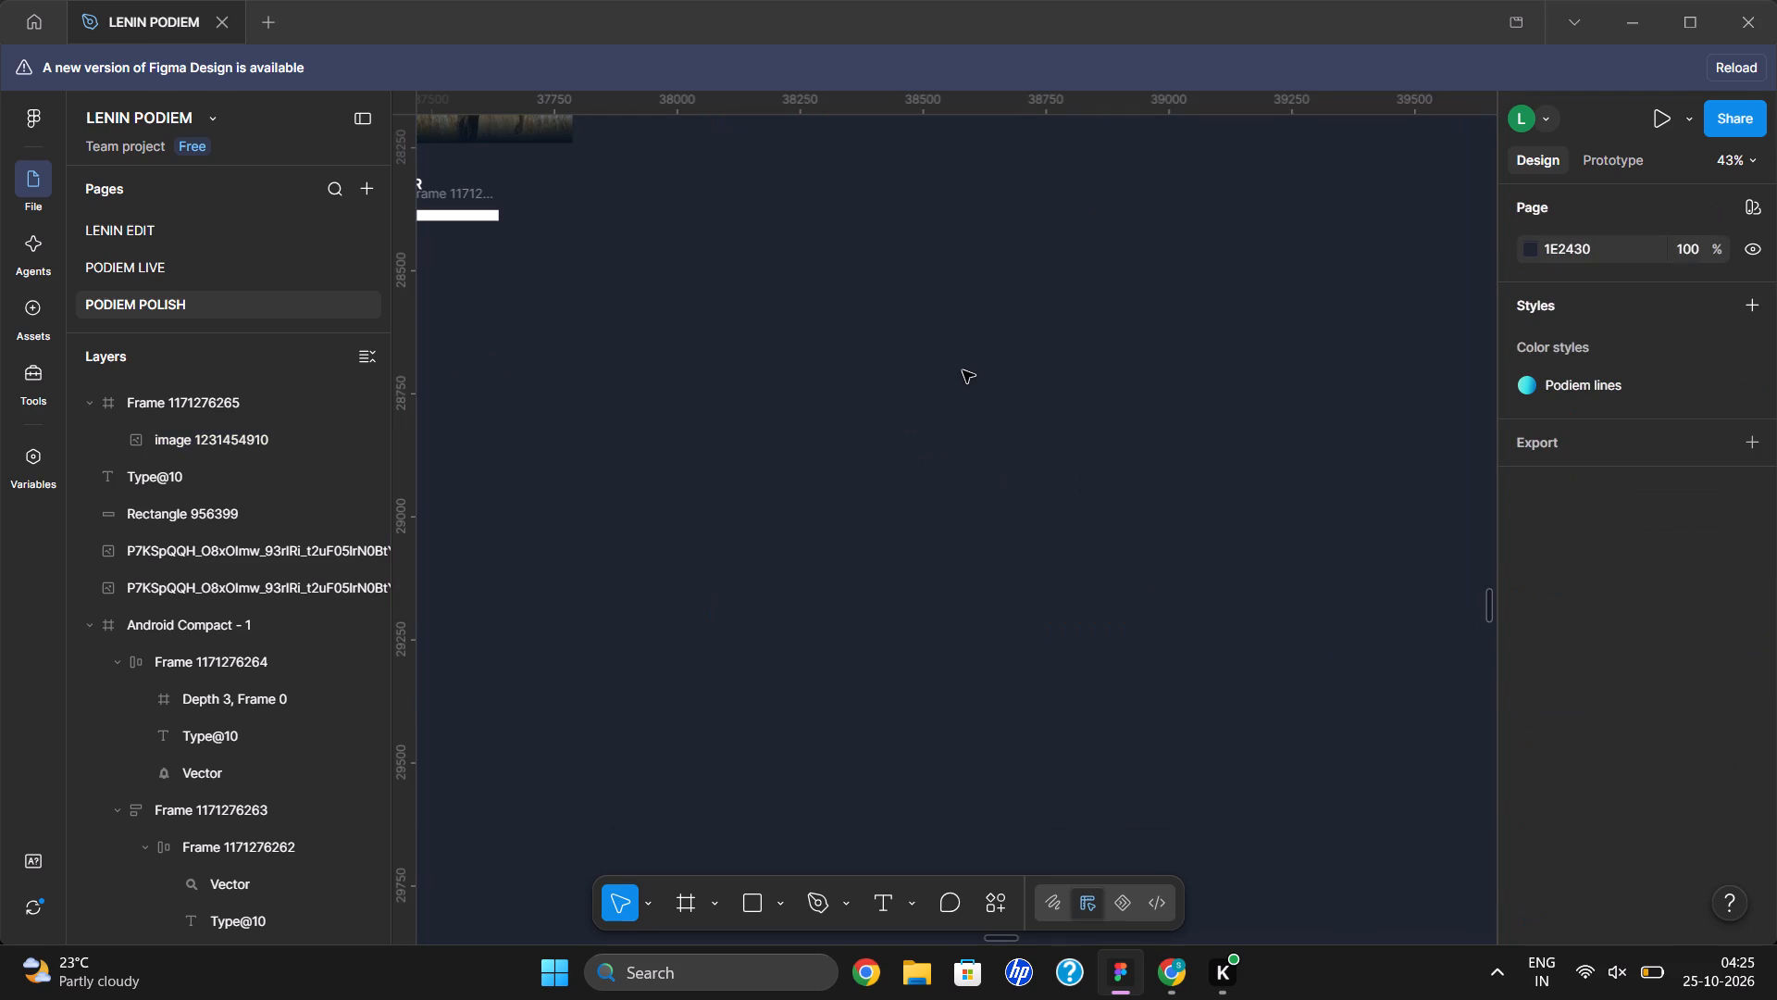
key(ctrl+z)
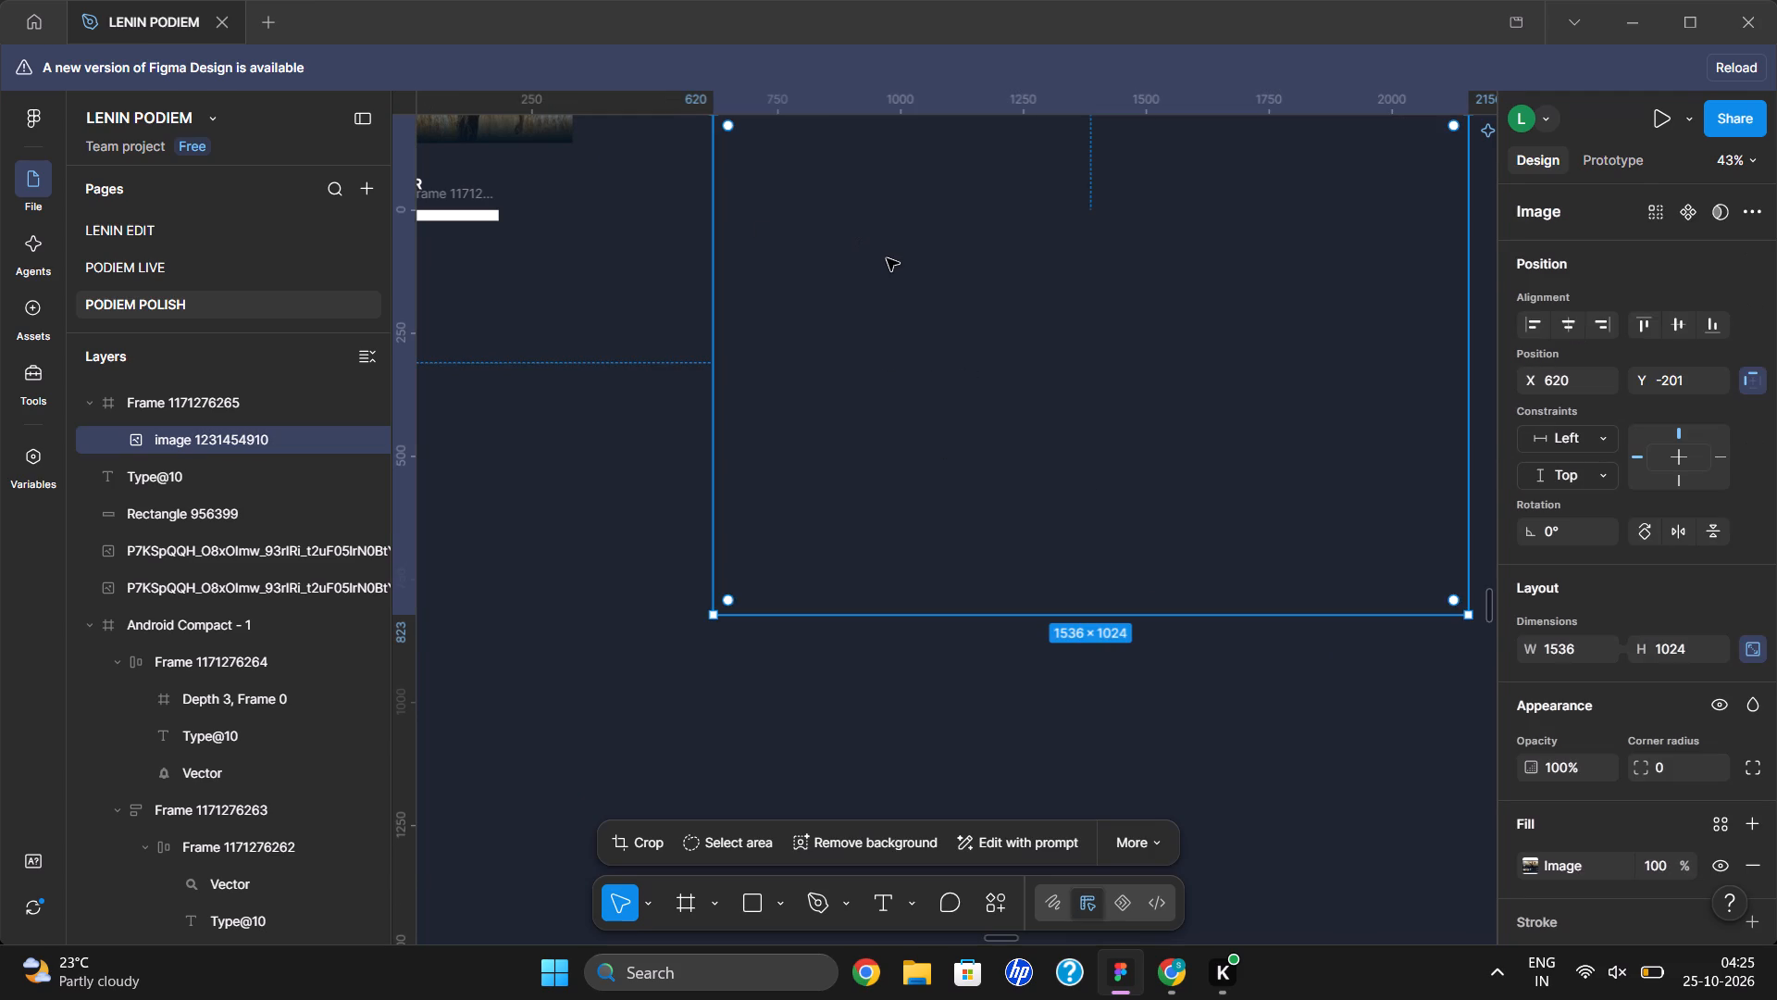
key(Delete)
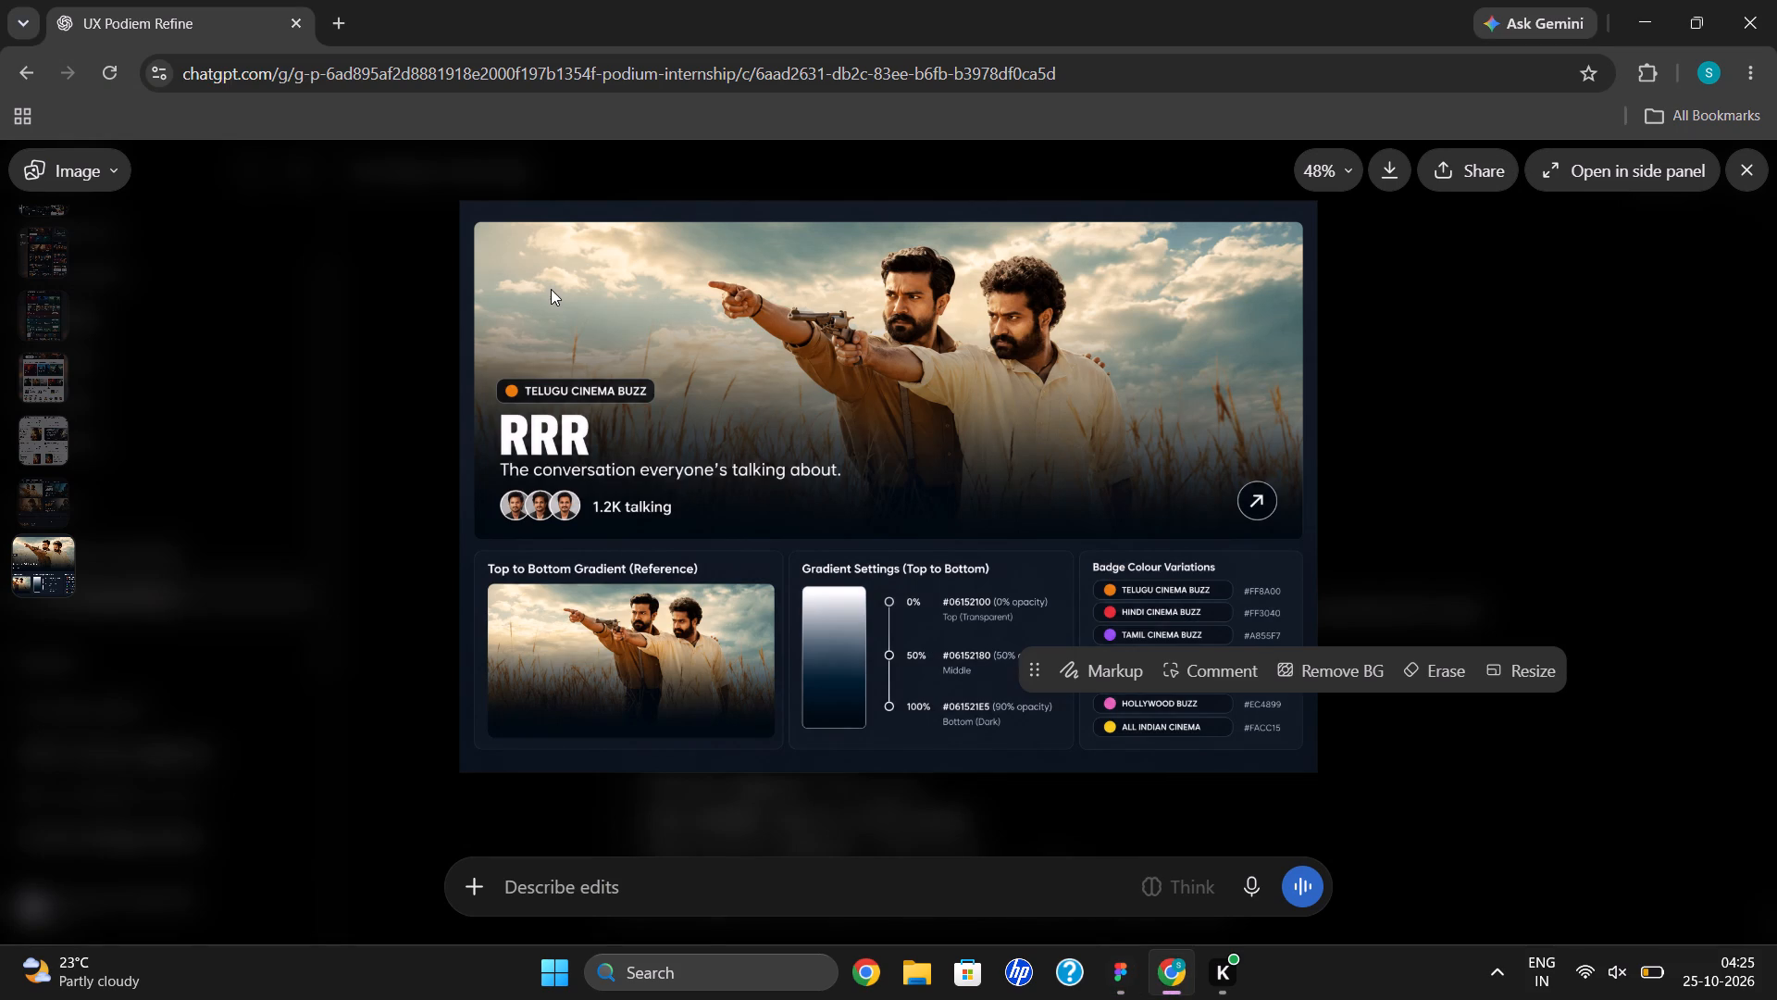
Capture a screenshot of the upper part of ChatGPT's enlarged reference image, covering the full RRR hero card.
key(Print)
drag(463, 192, 1311, 613)
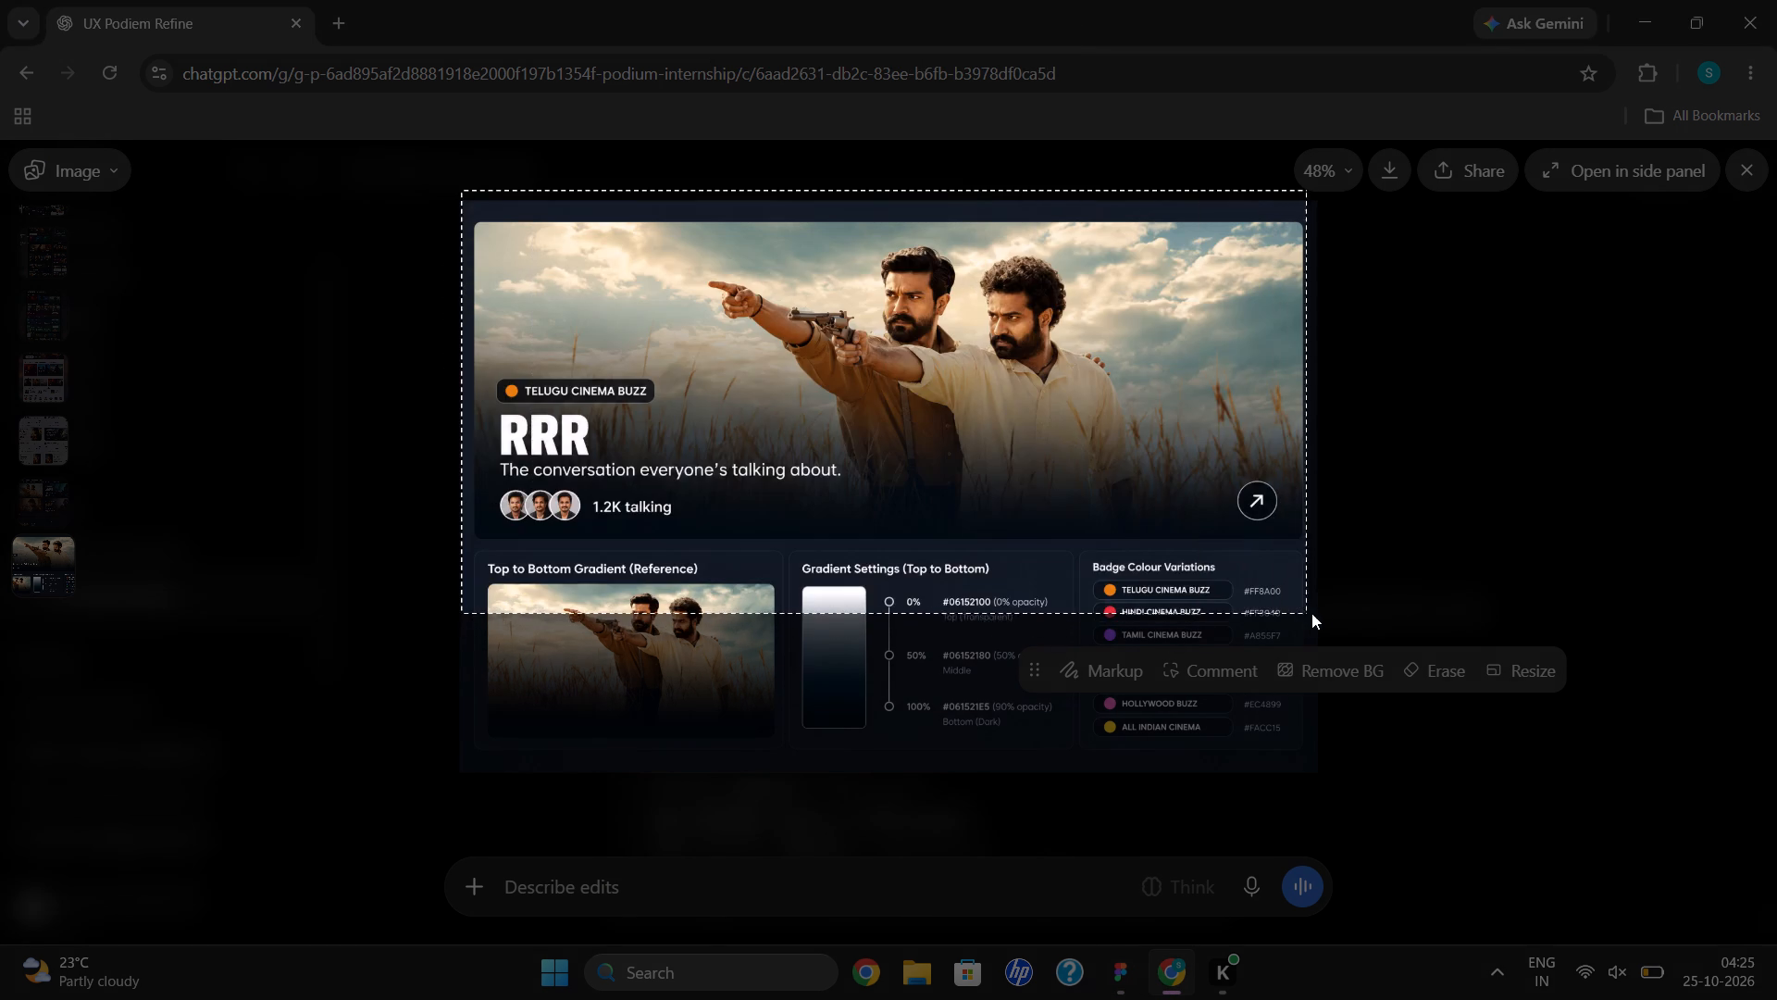
drag(1311, 613, 1381, 612)
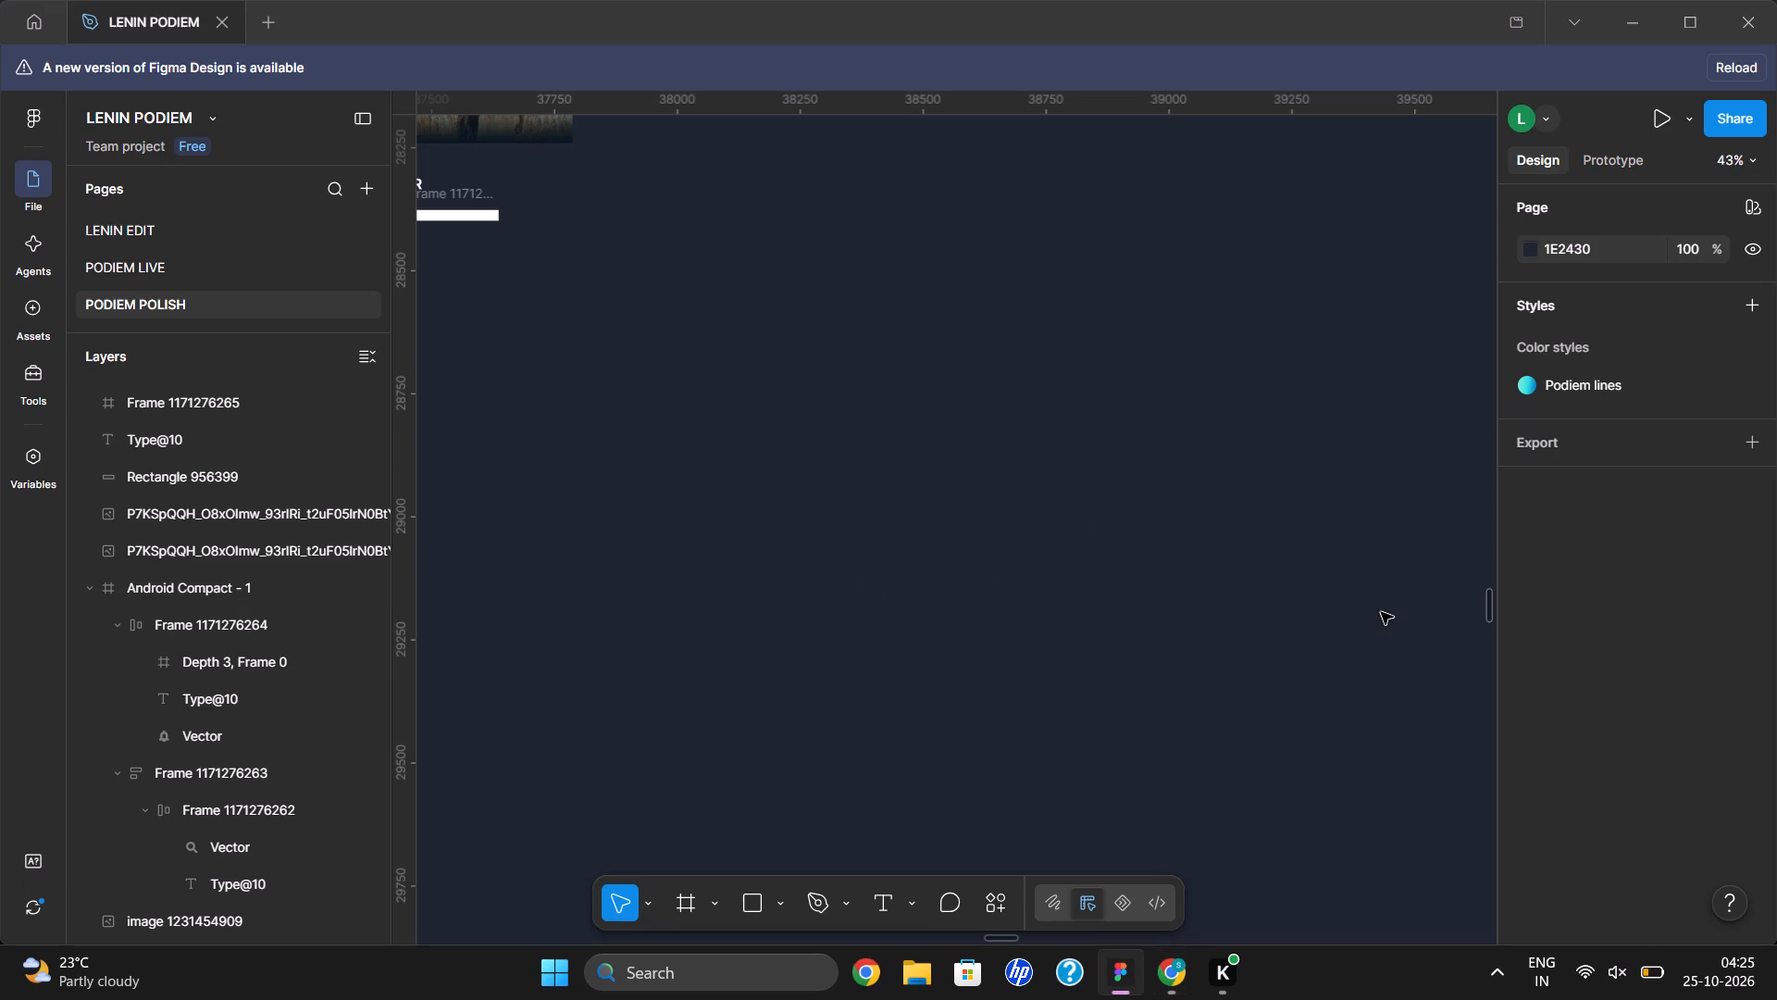
Paste the captured reference onto the Figma canvas and place it below and to the right of the movie cards.
click(871, 419)
key(ctrl+v)
drag(841, 532, 777, 517)
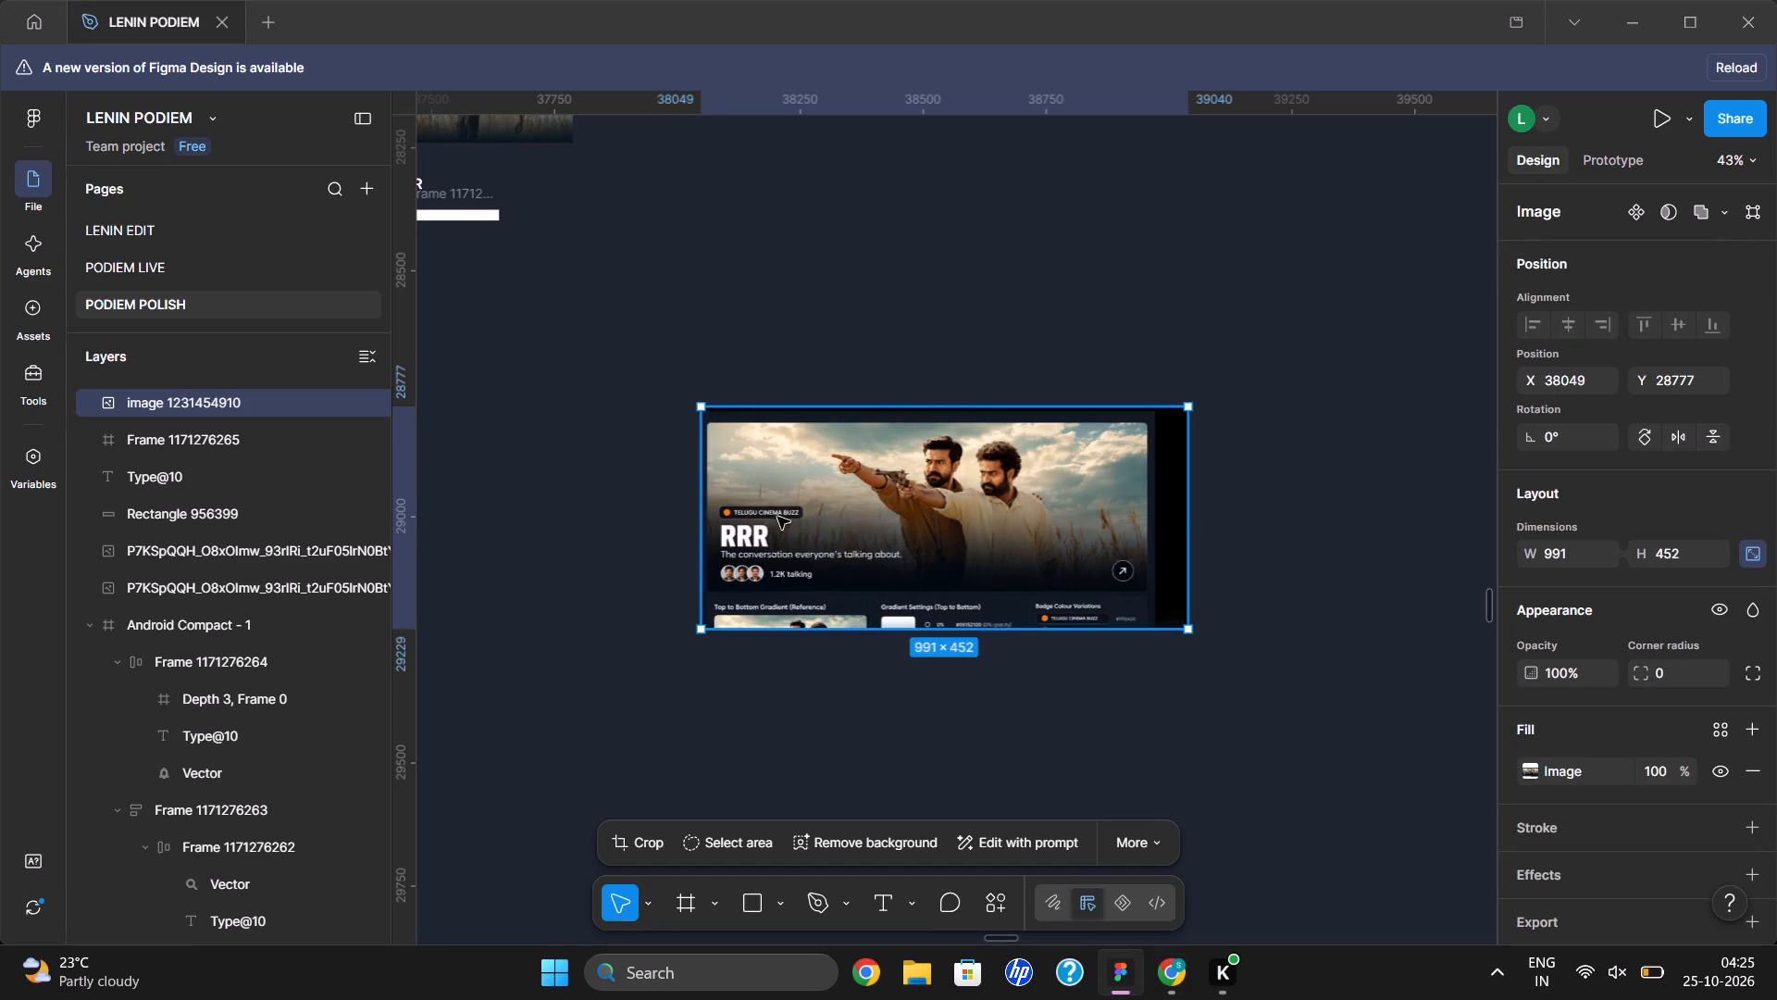
drag(777, 517, 739, 501)
scroll(739, 501, right, 3)
scroll(735, 613, up, 1)
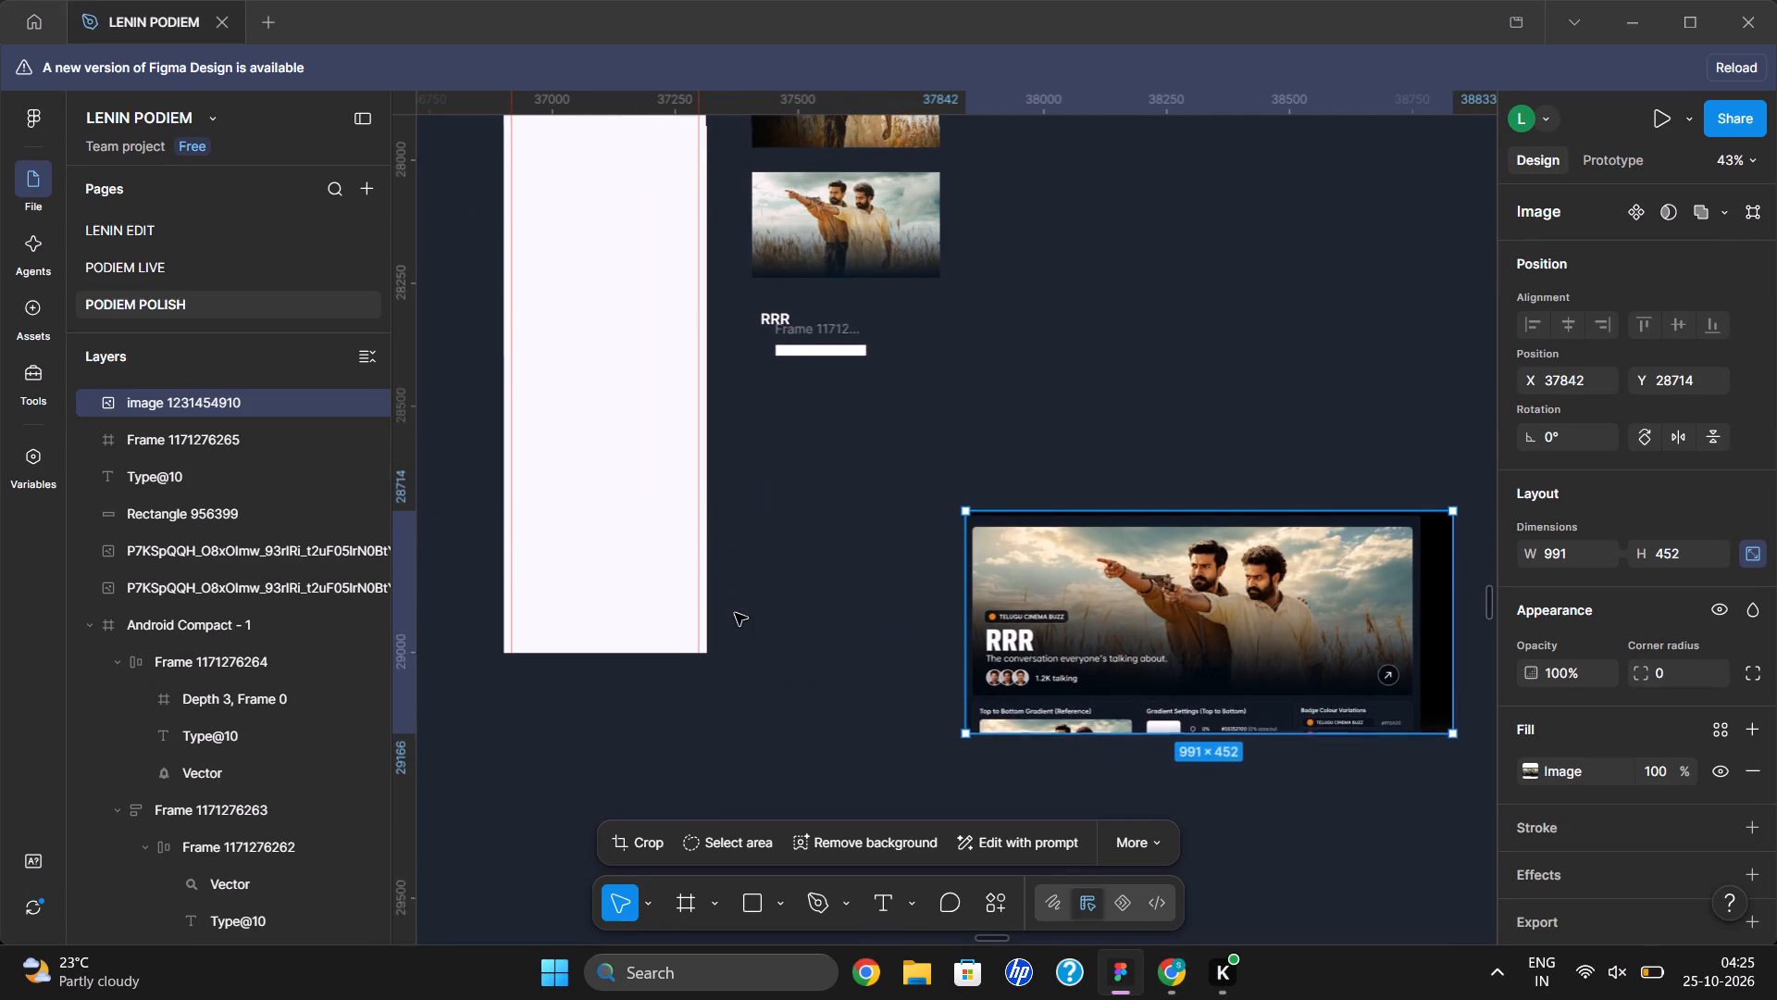
Fill the white badge frame below the RRR title with the dark colour 191B1C sampled from the reference's Telugu Cinema Buzz badge.
scroll(735, 613, up, 1)
click(839, 408)
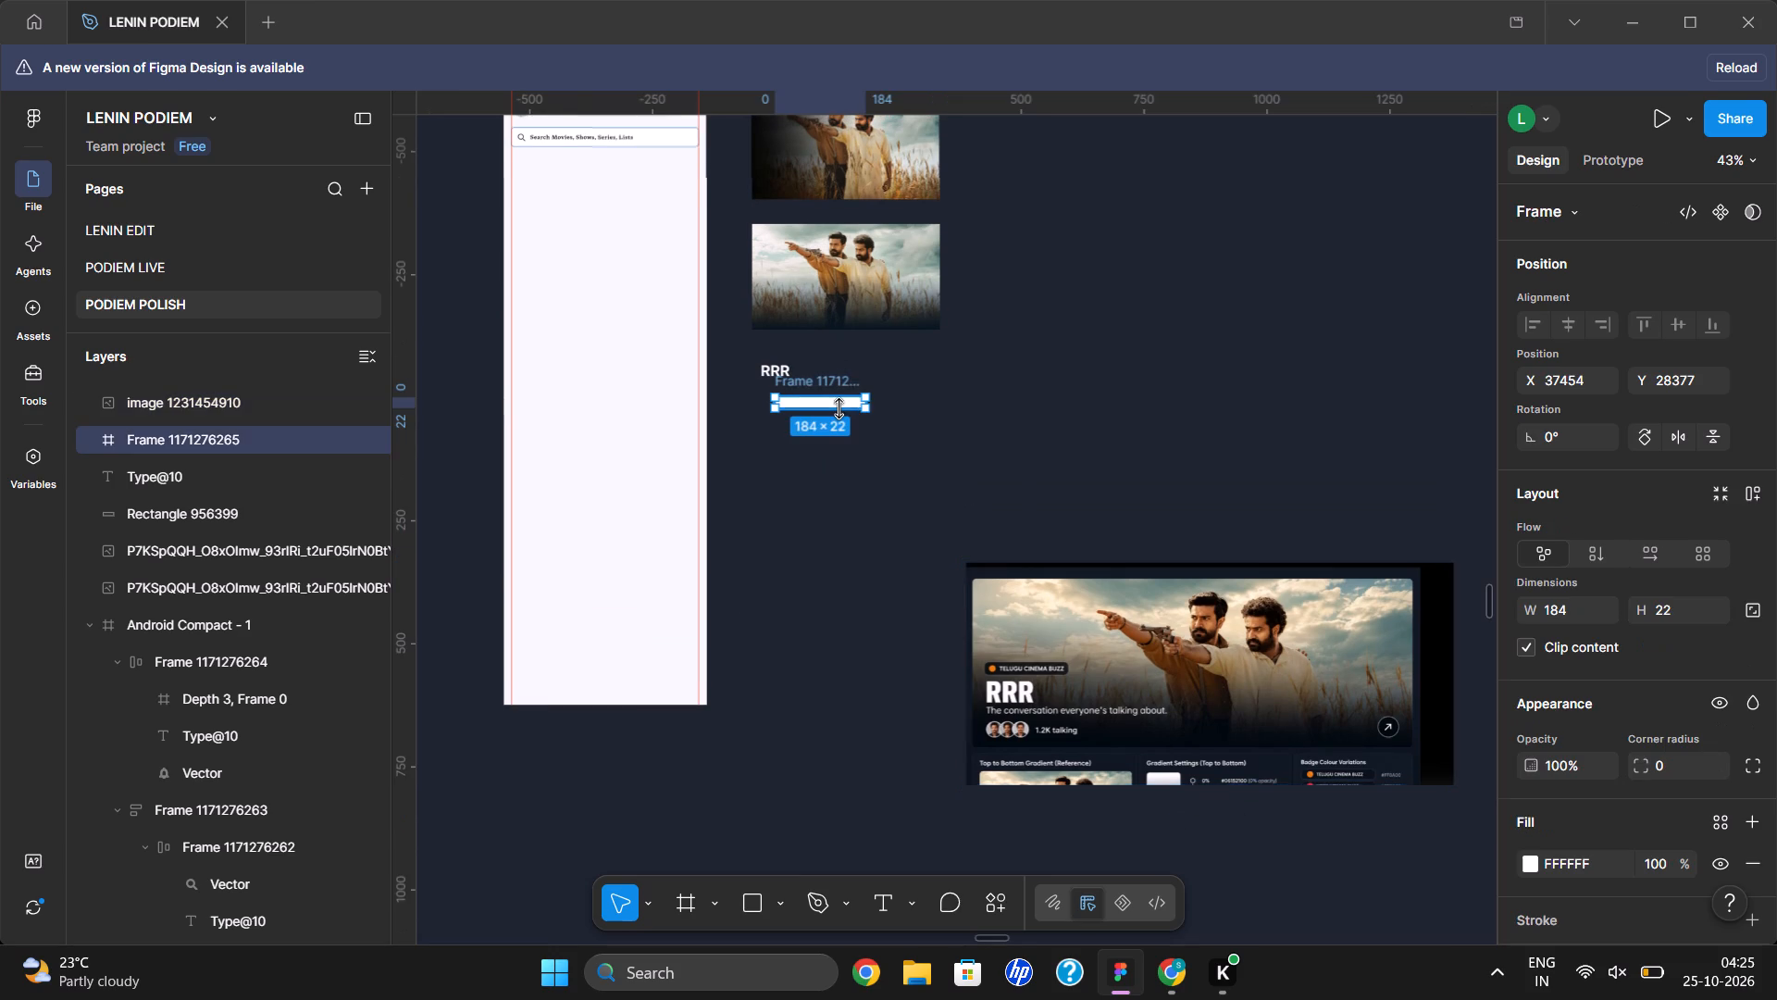
scroll(1734, 806, down, 4)
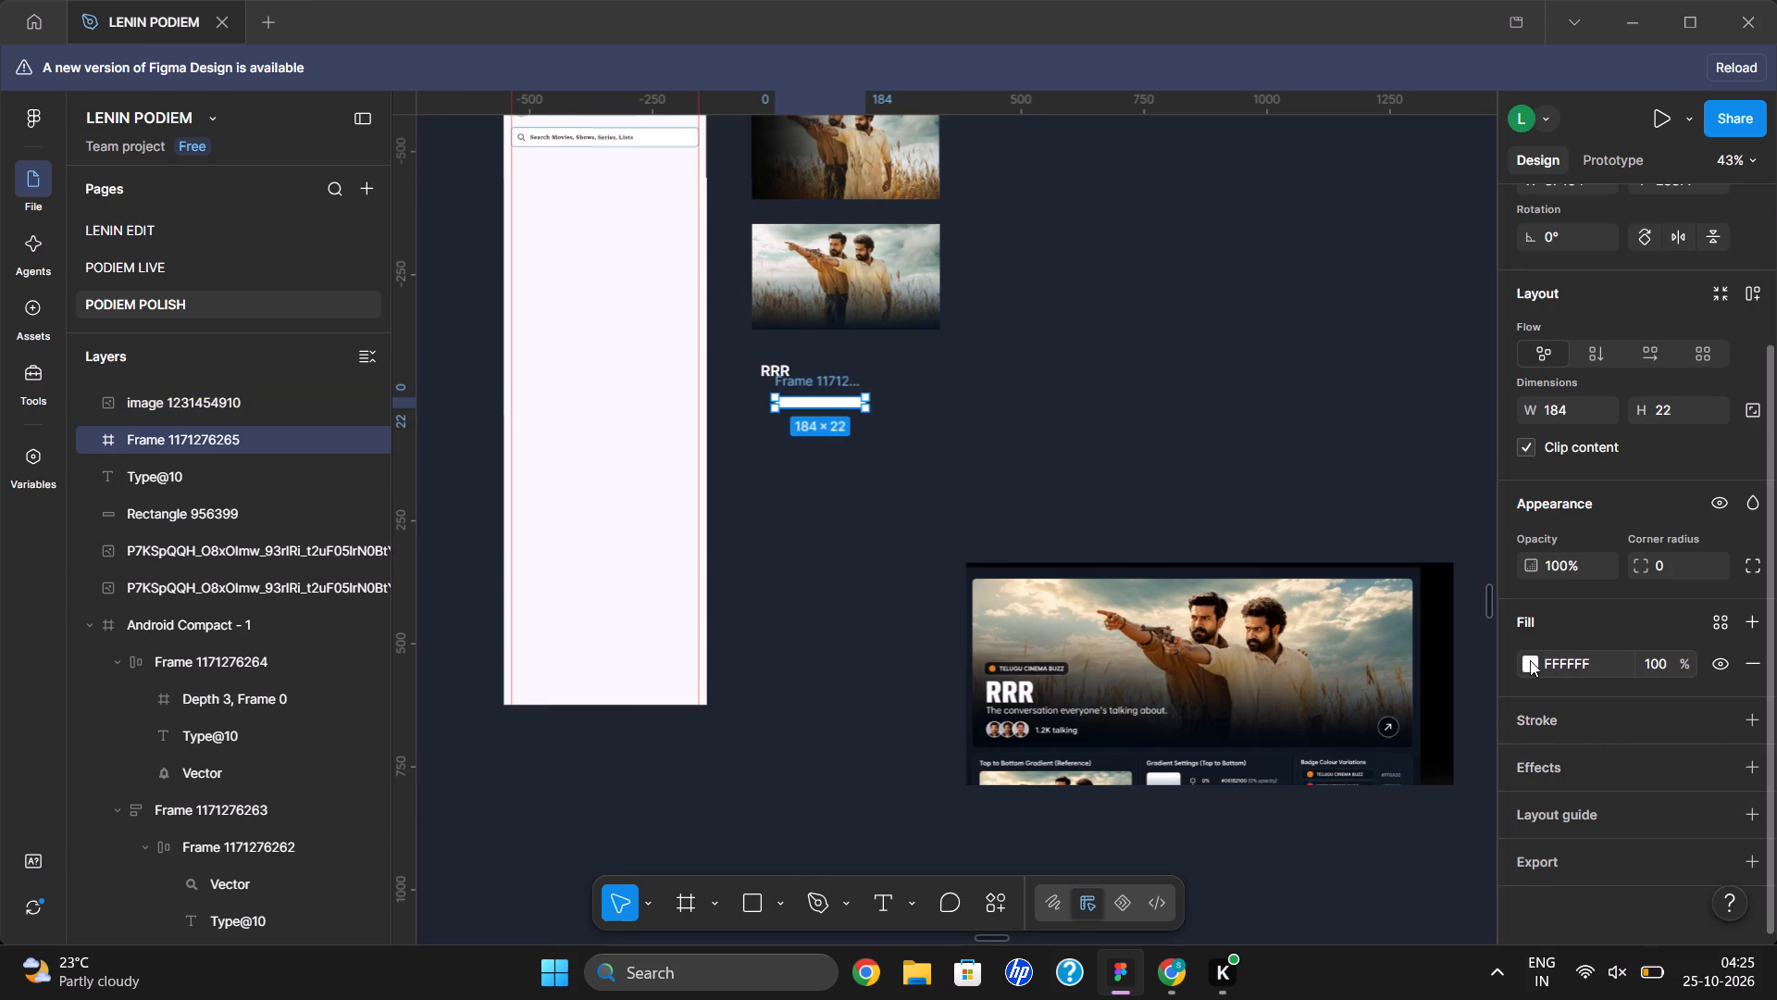
click(1527, 659)
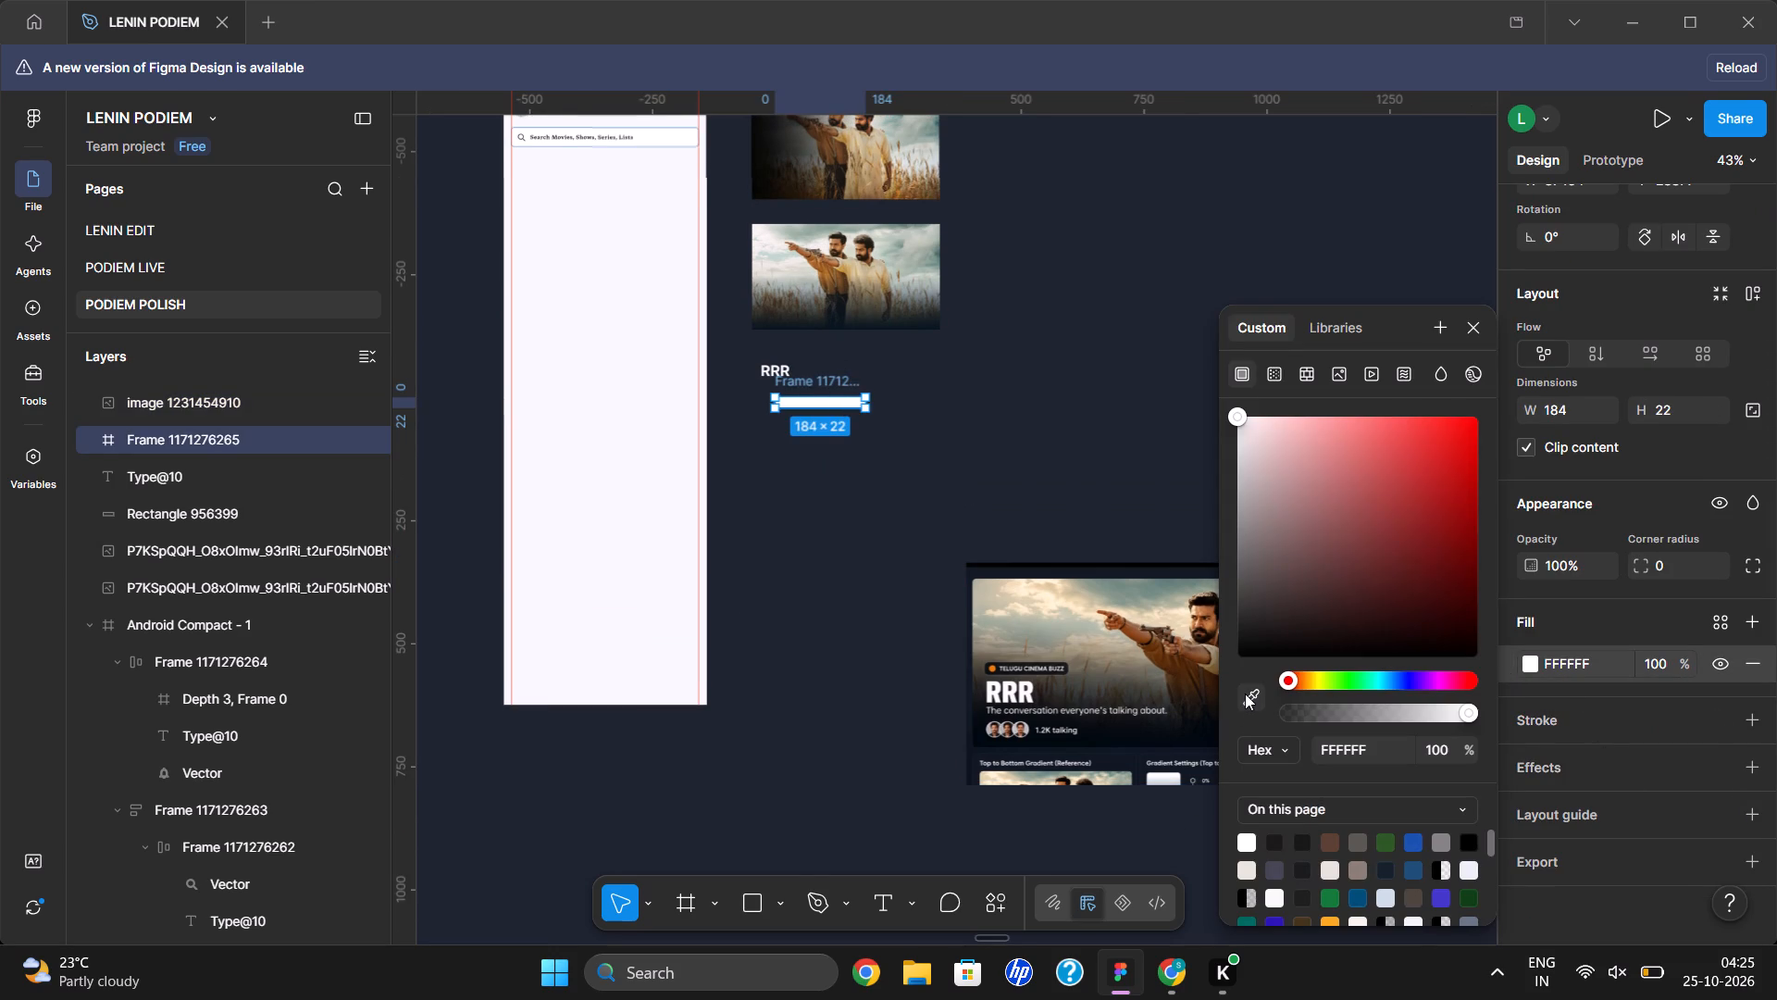
click(1245, 694)
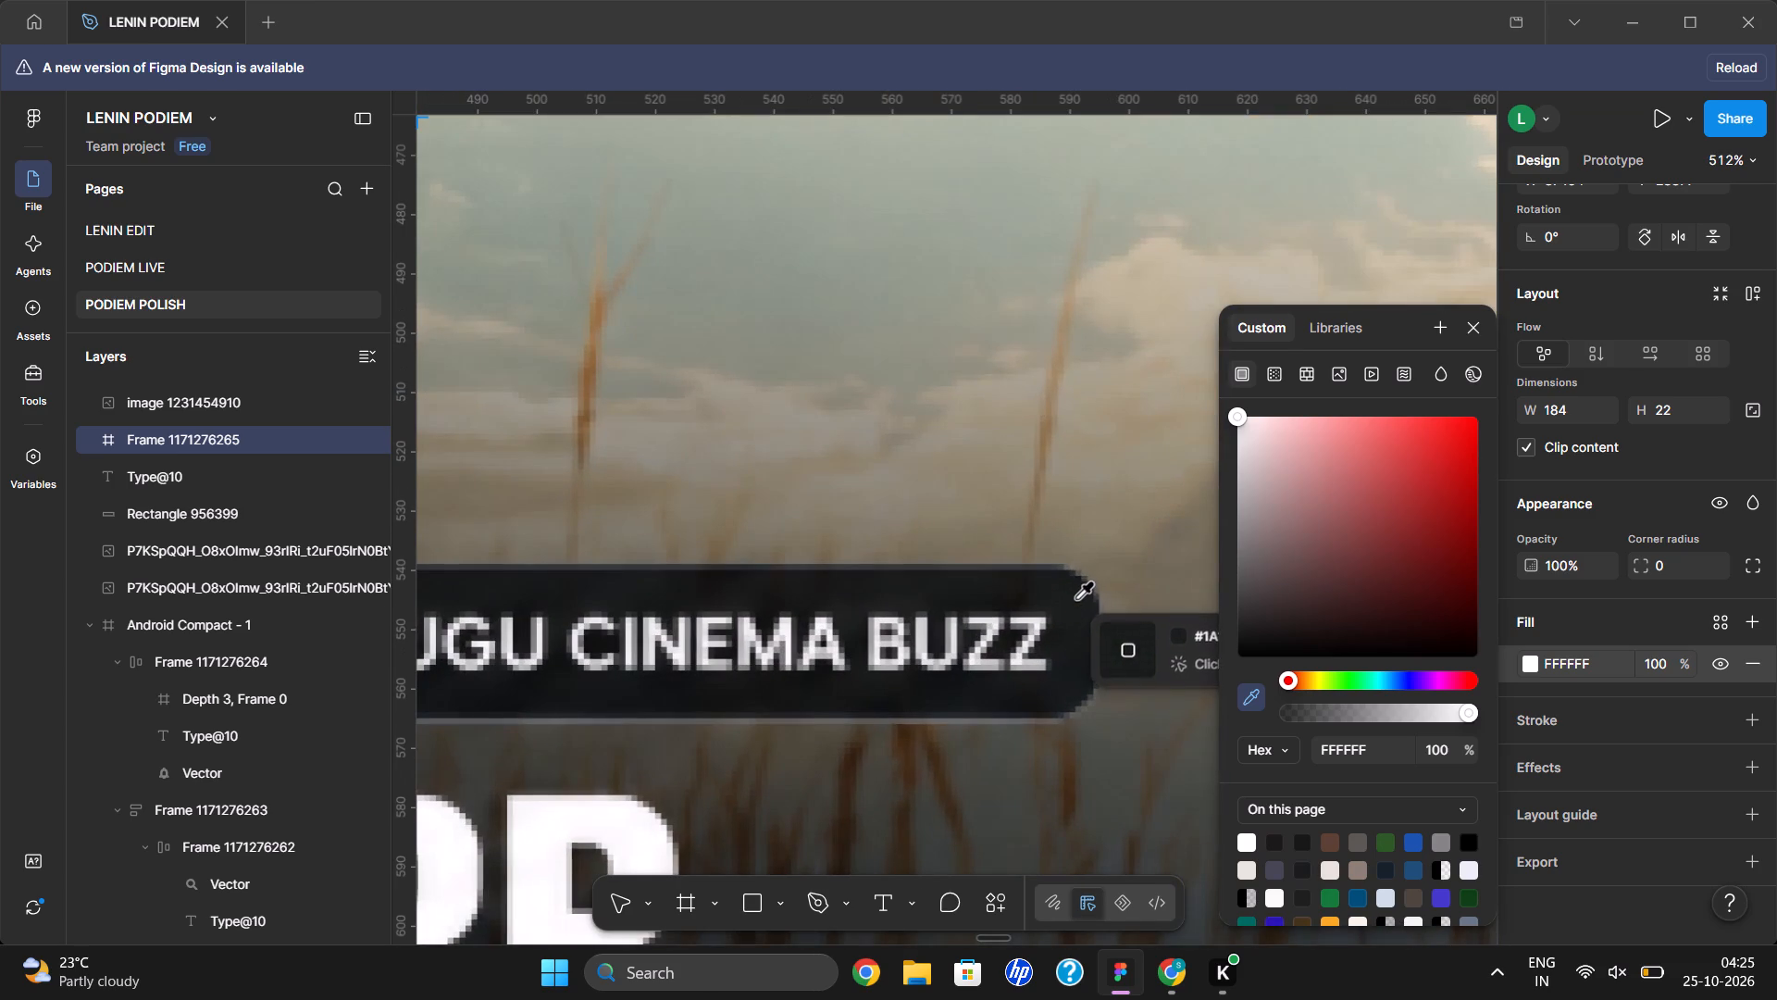
click(1069, 585)
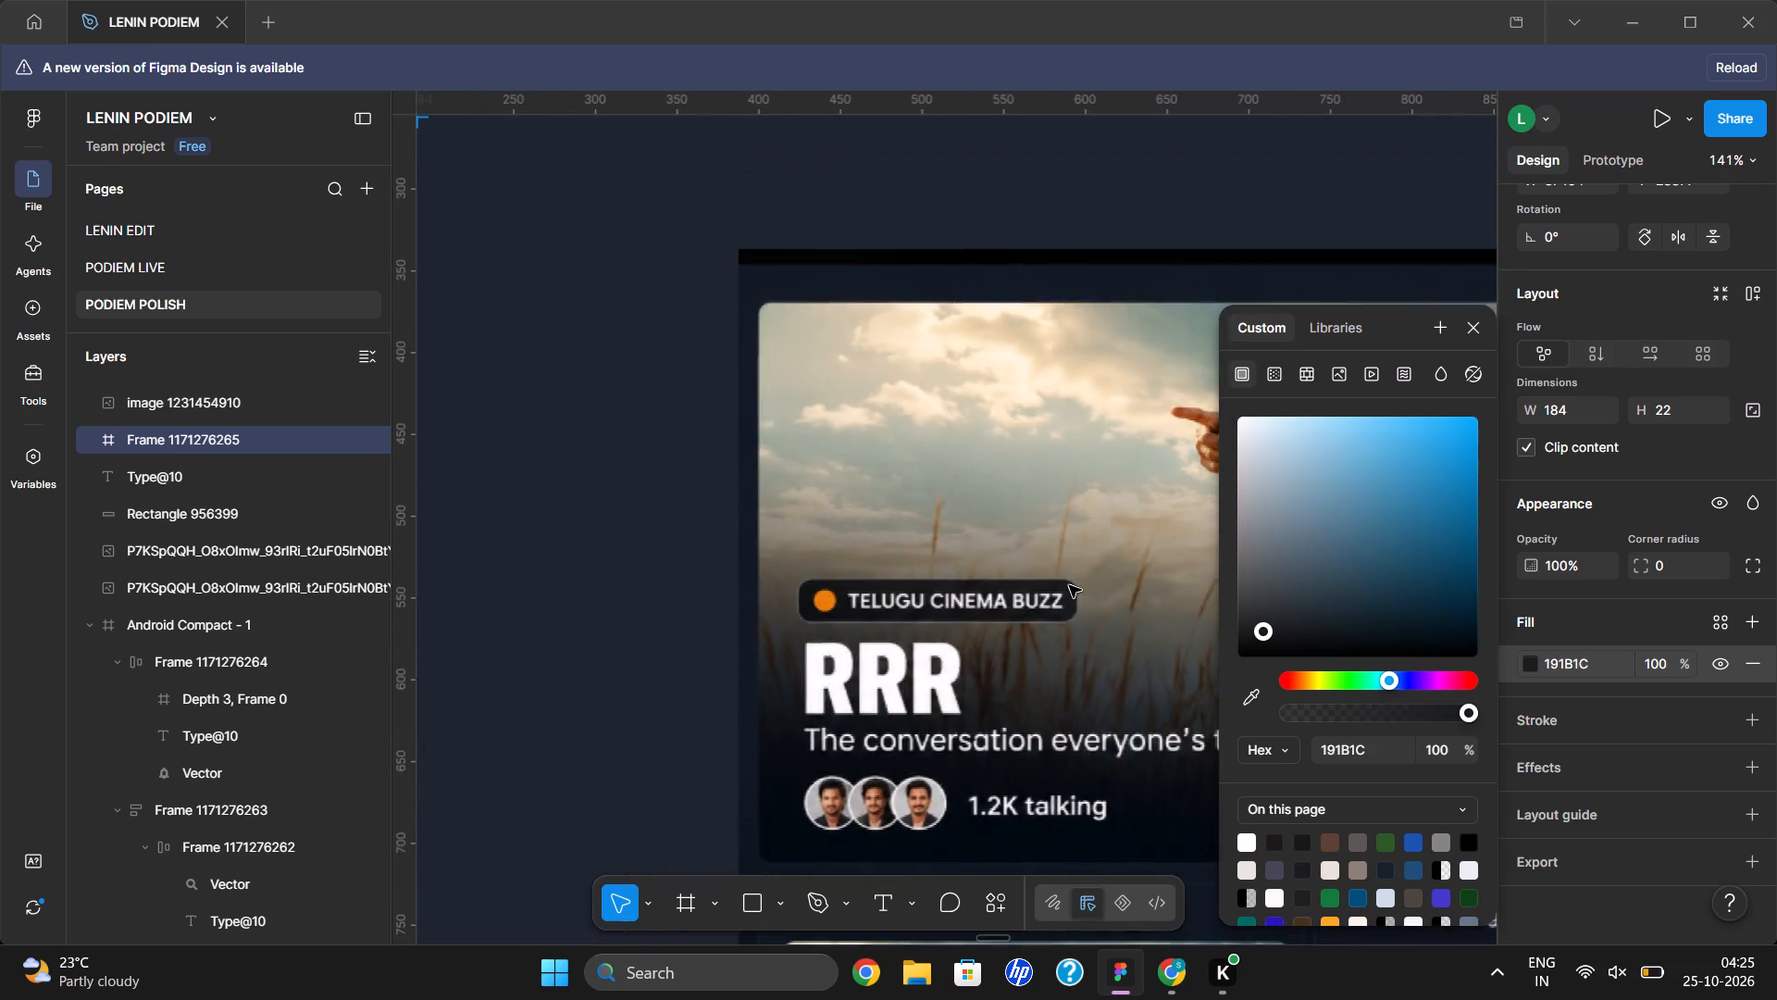
click(997, 385)
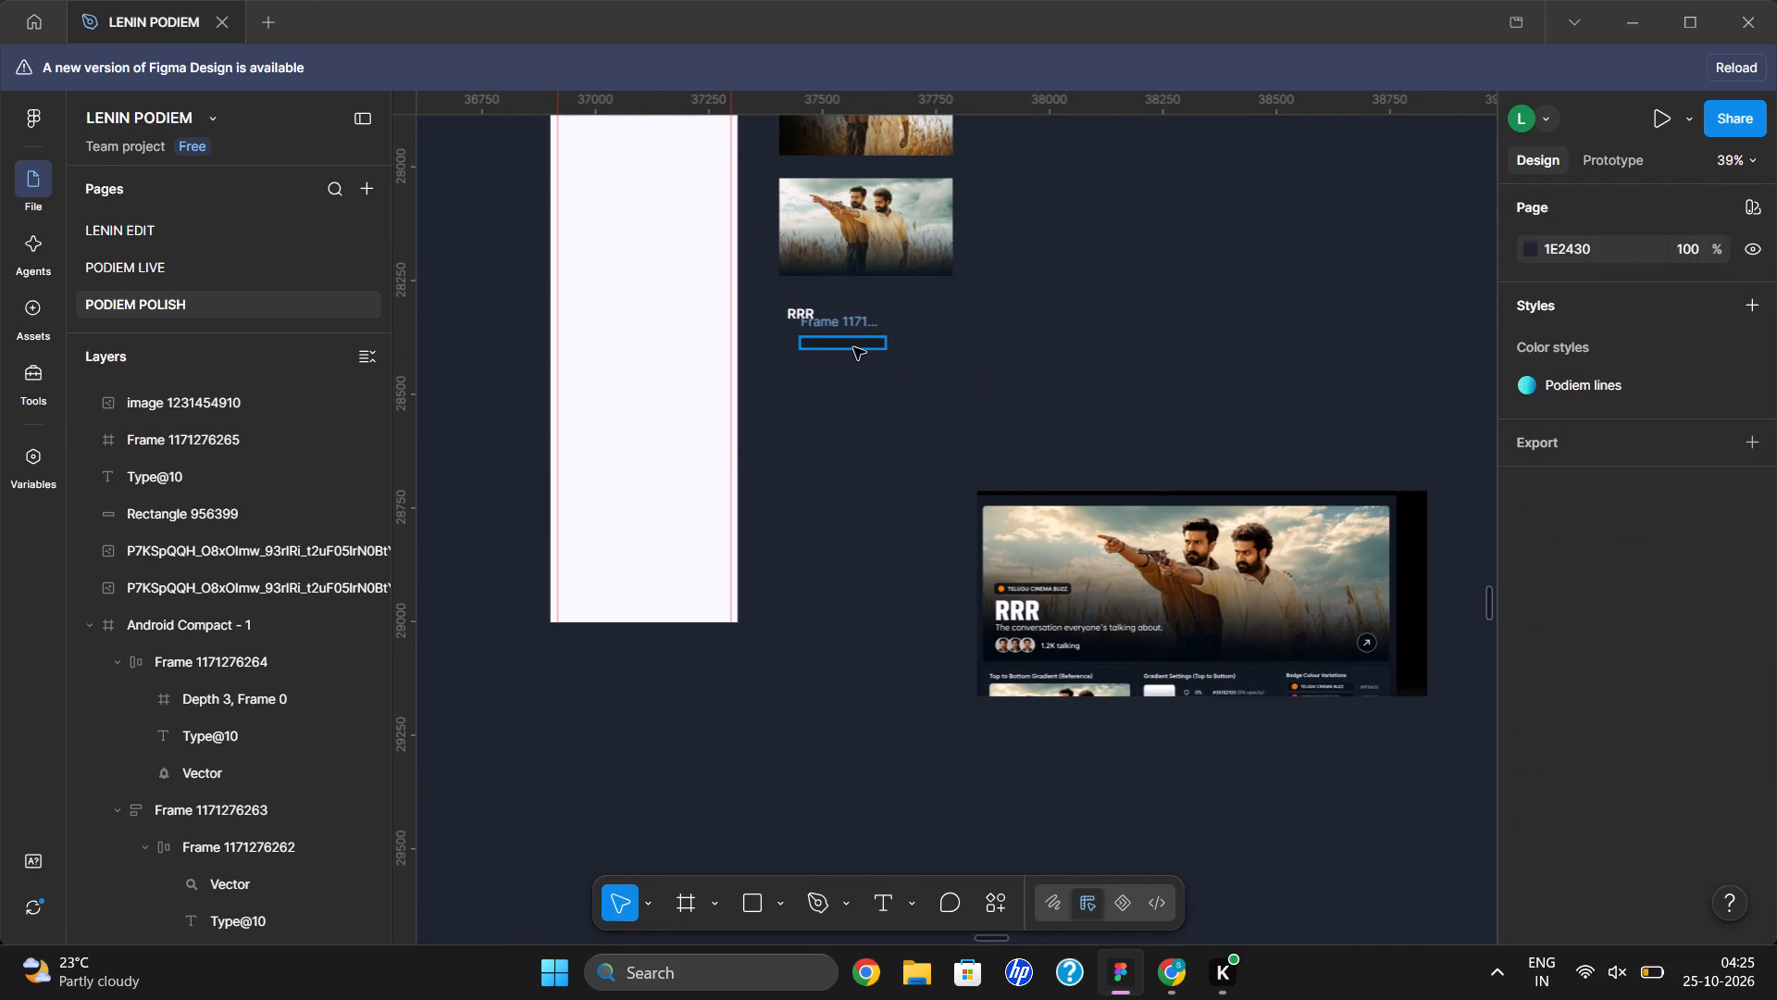
Set the dark badge frame's corner radius to 15.
scroll(832, 340, down, 1)
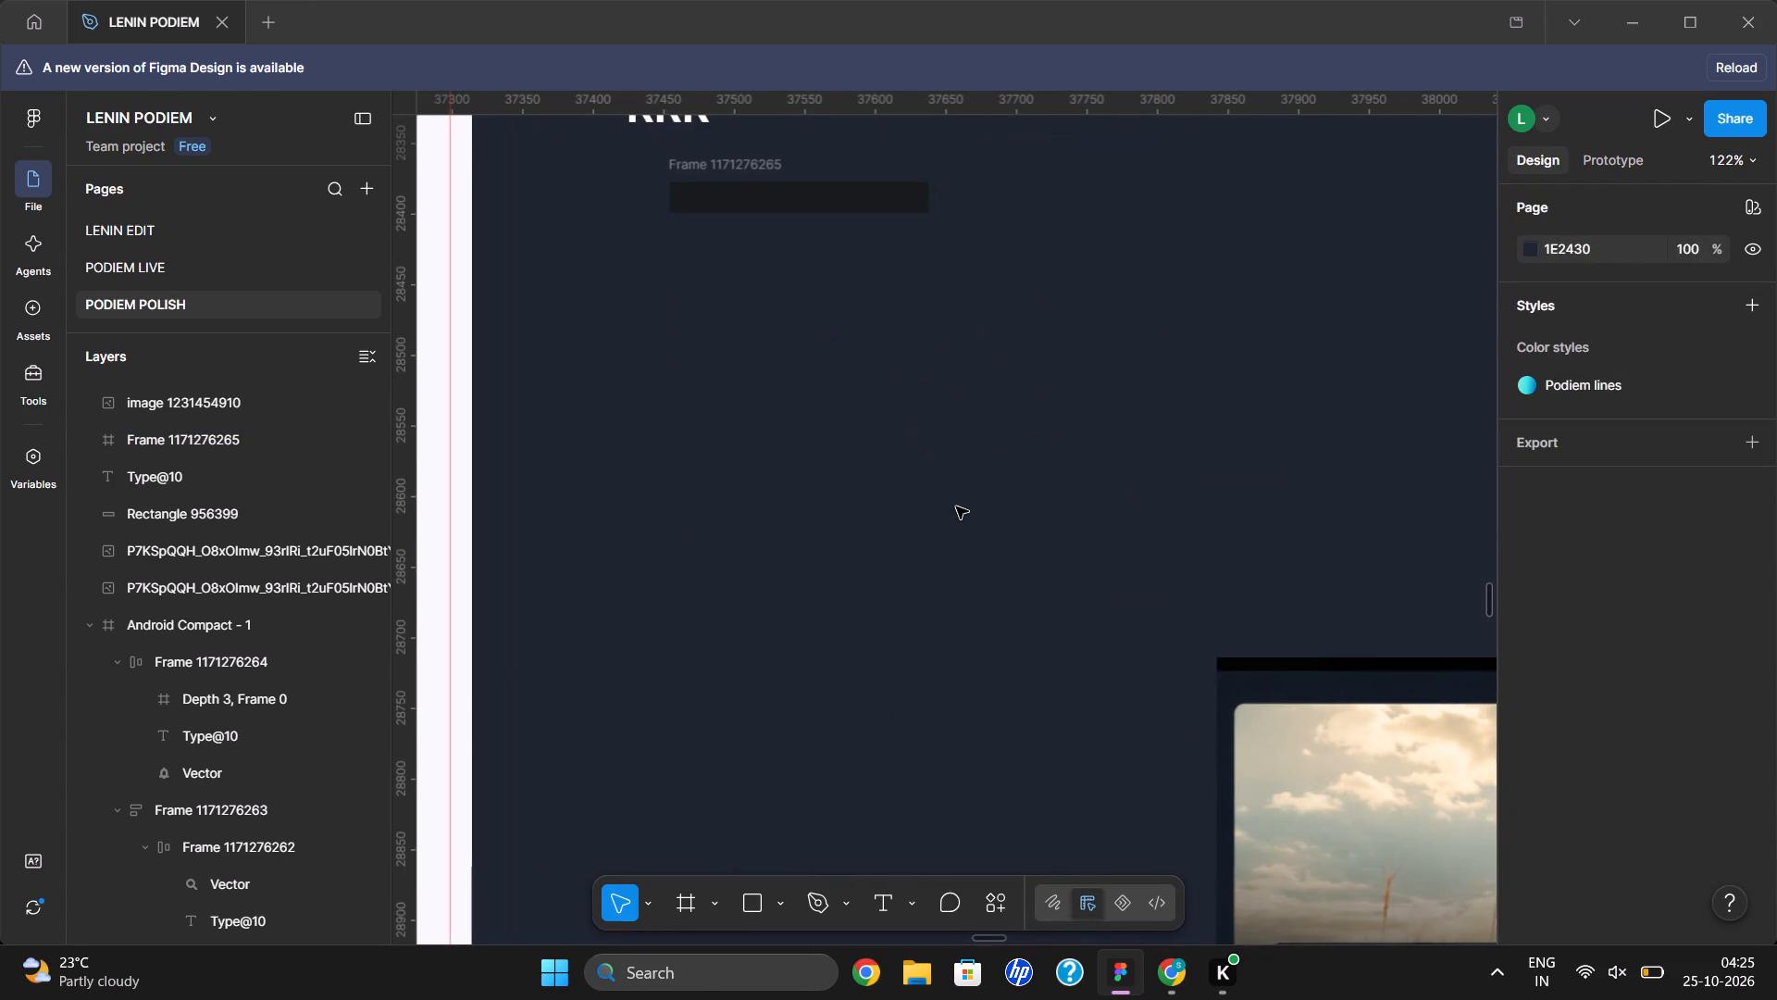
scroll(956, 506, down, 1)
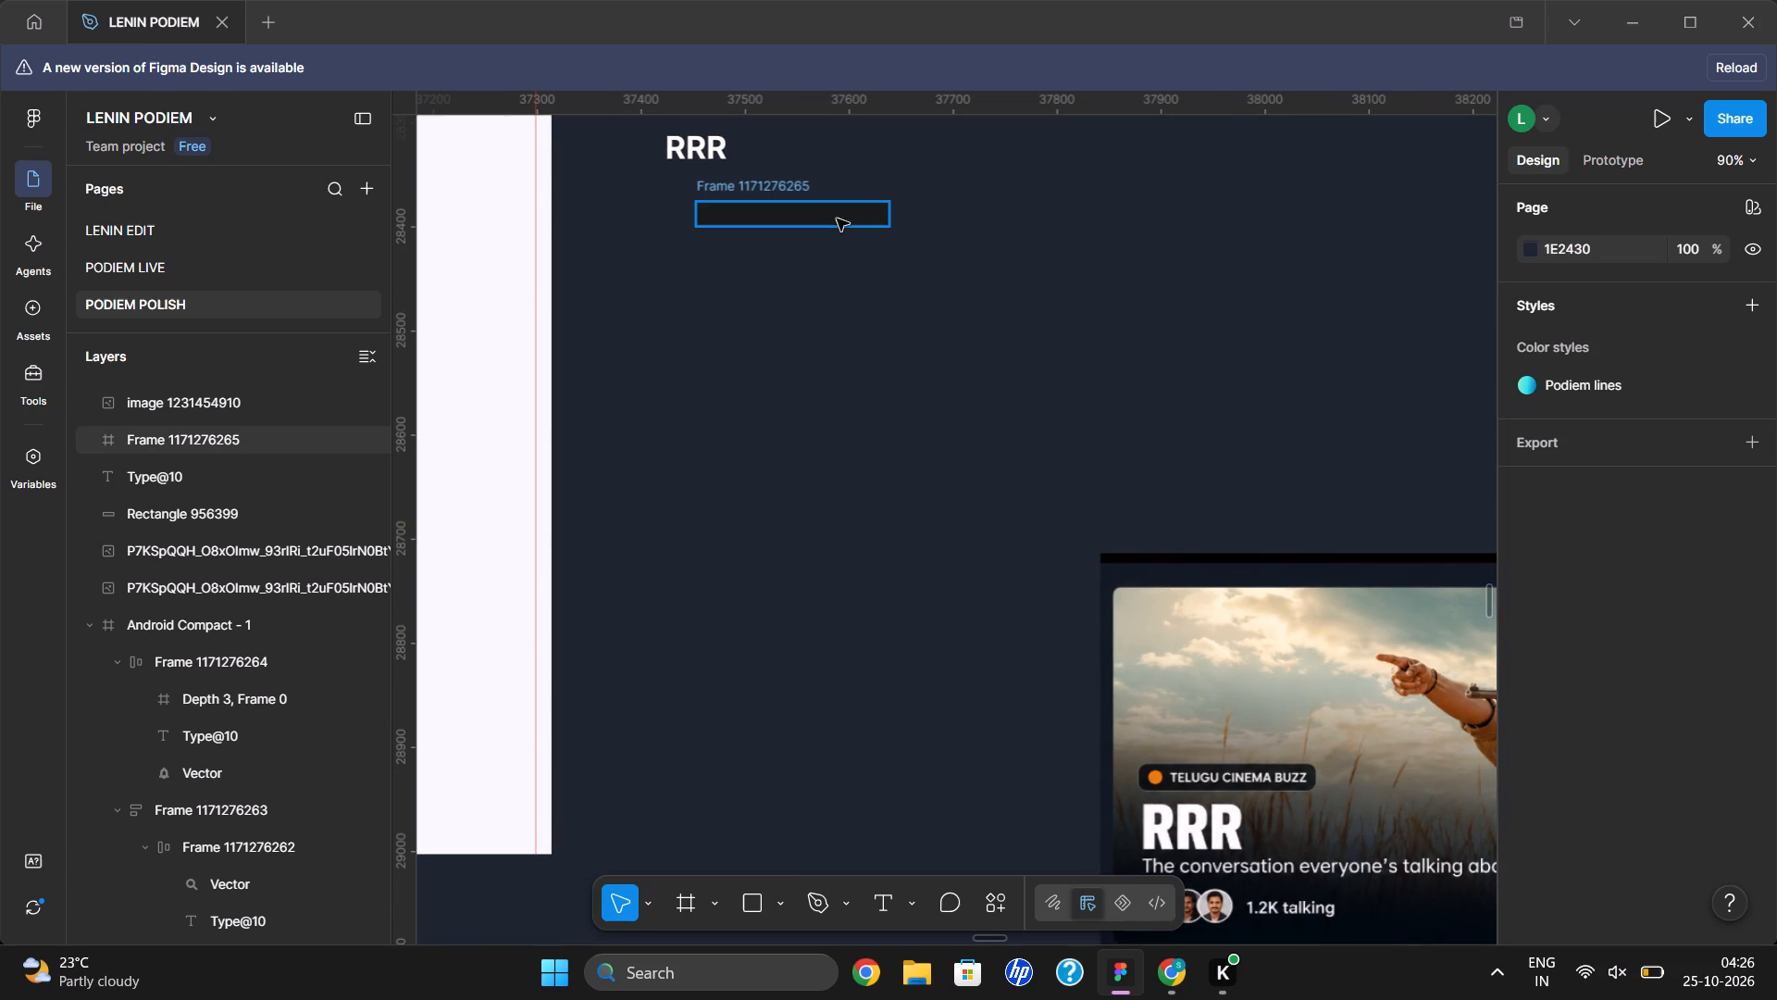
click(837, 219)
click(1666, 768)
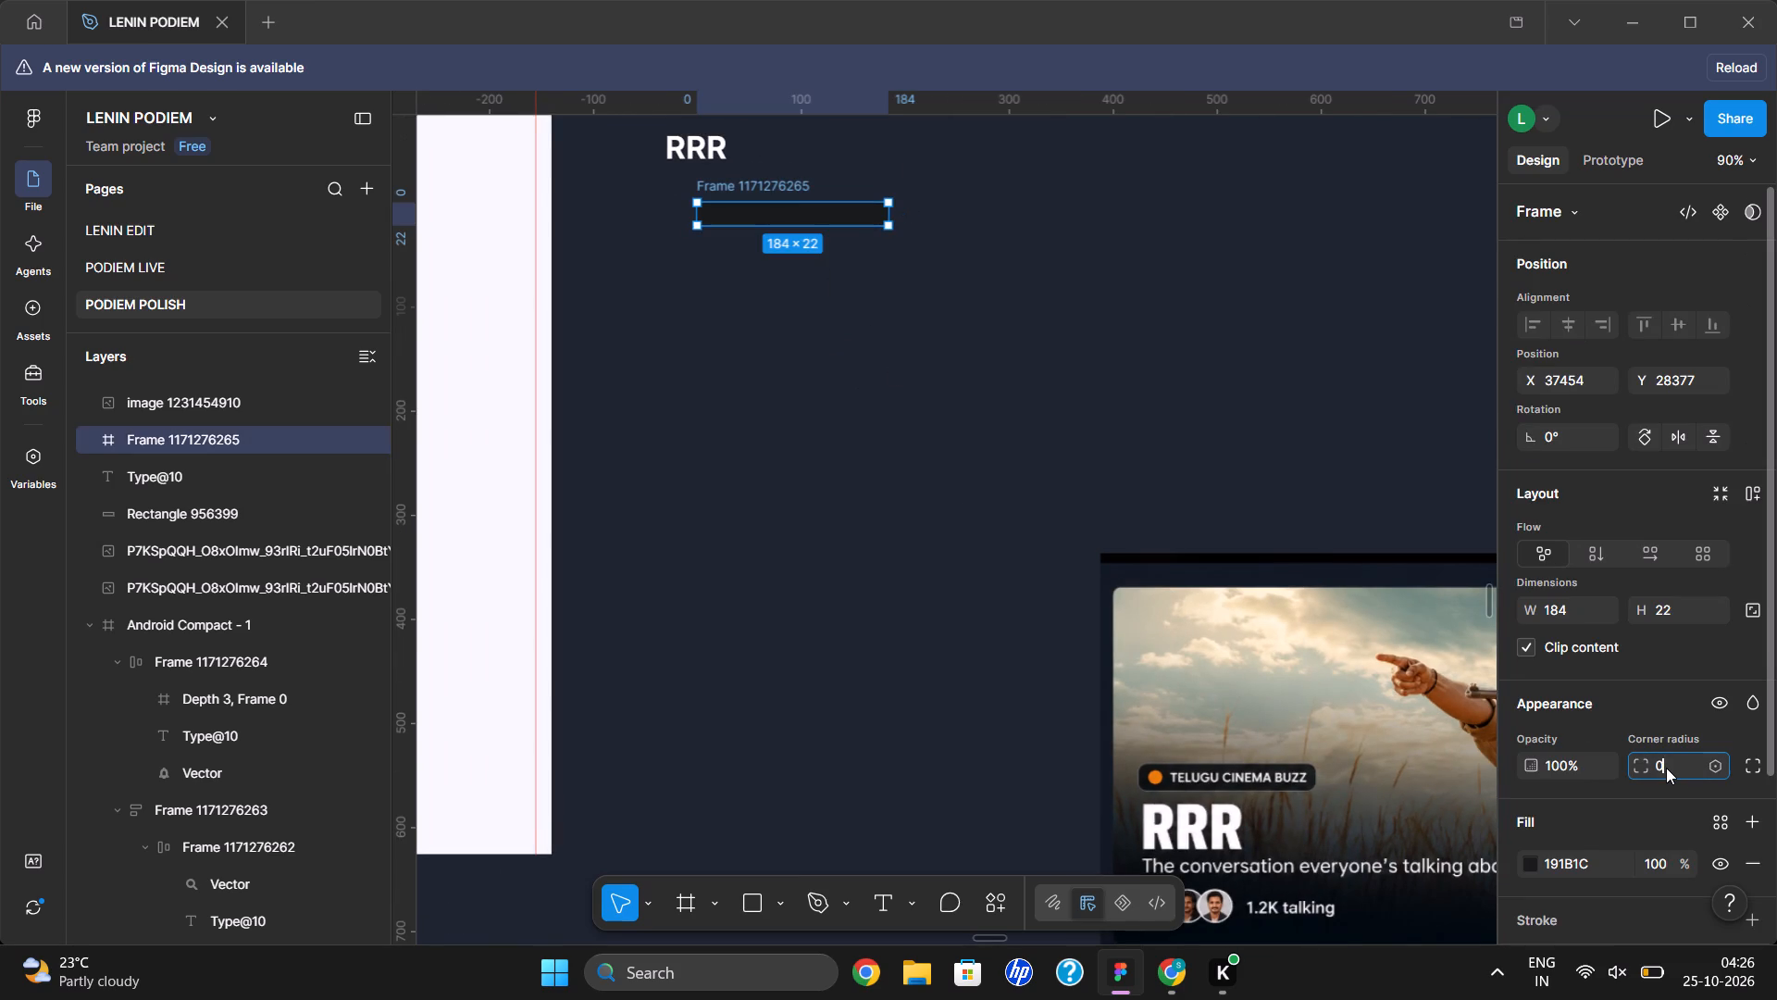
text(15)
click(1152, 334)
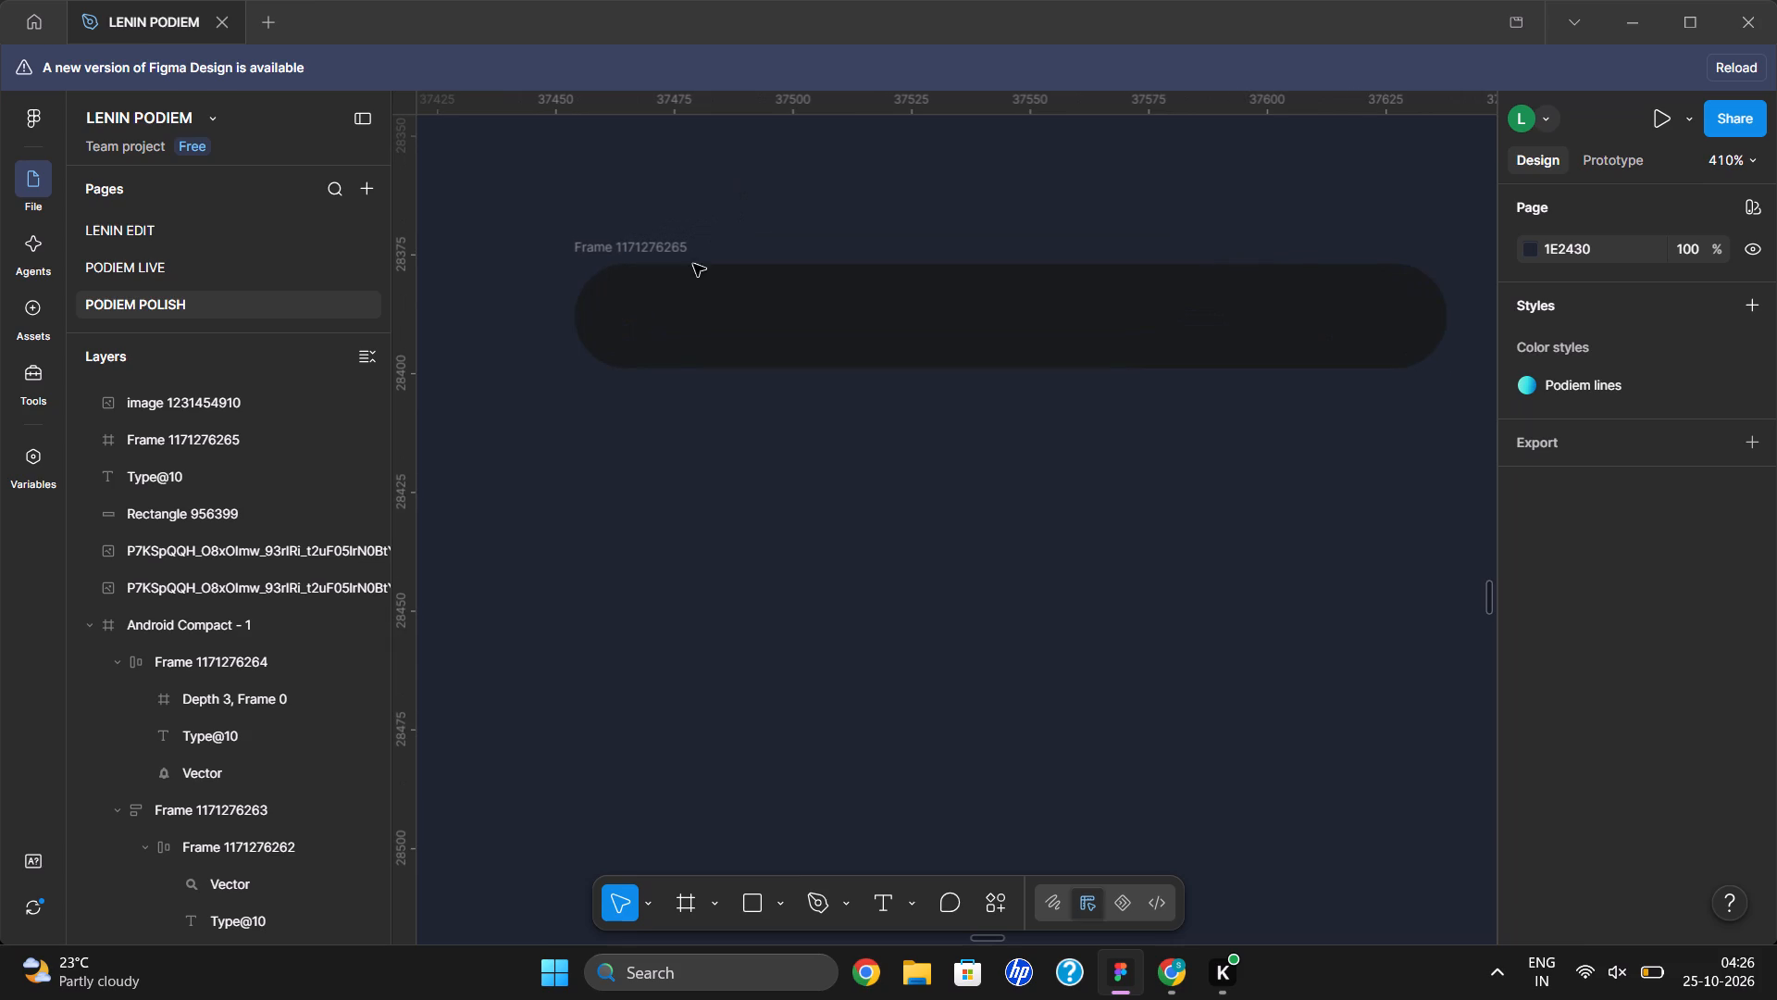
Resize the rounded badge frame to about 256 wide and 30 high.
click(689, 280)
scroll(689, 280, up, 1)
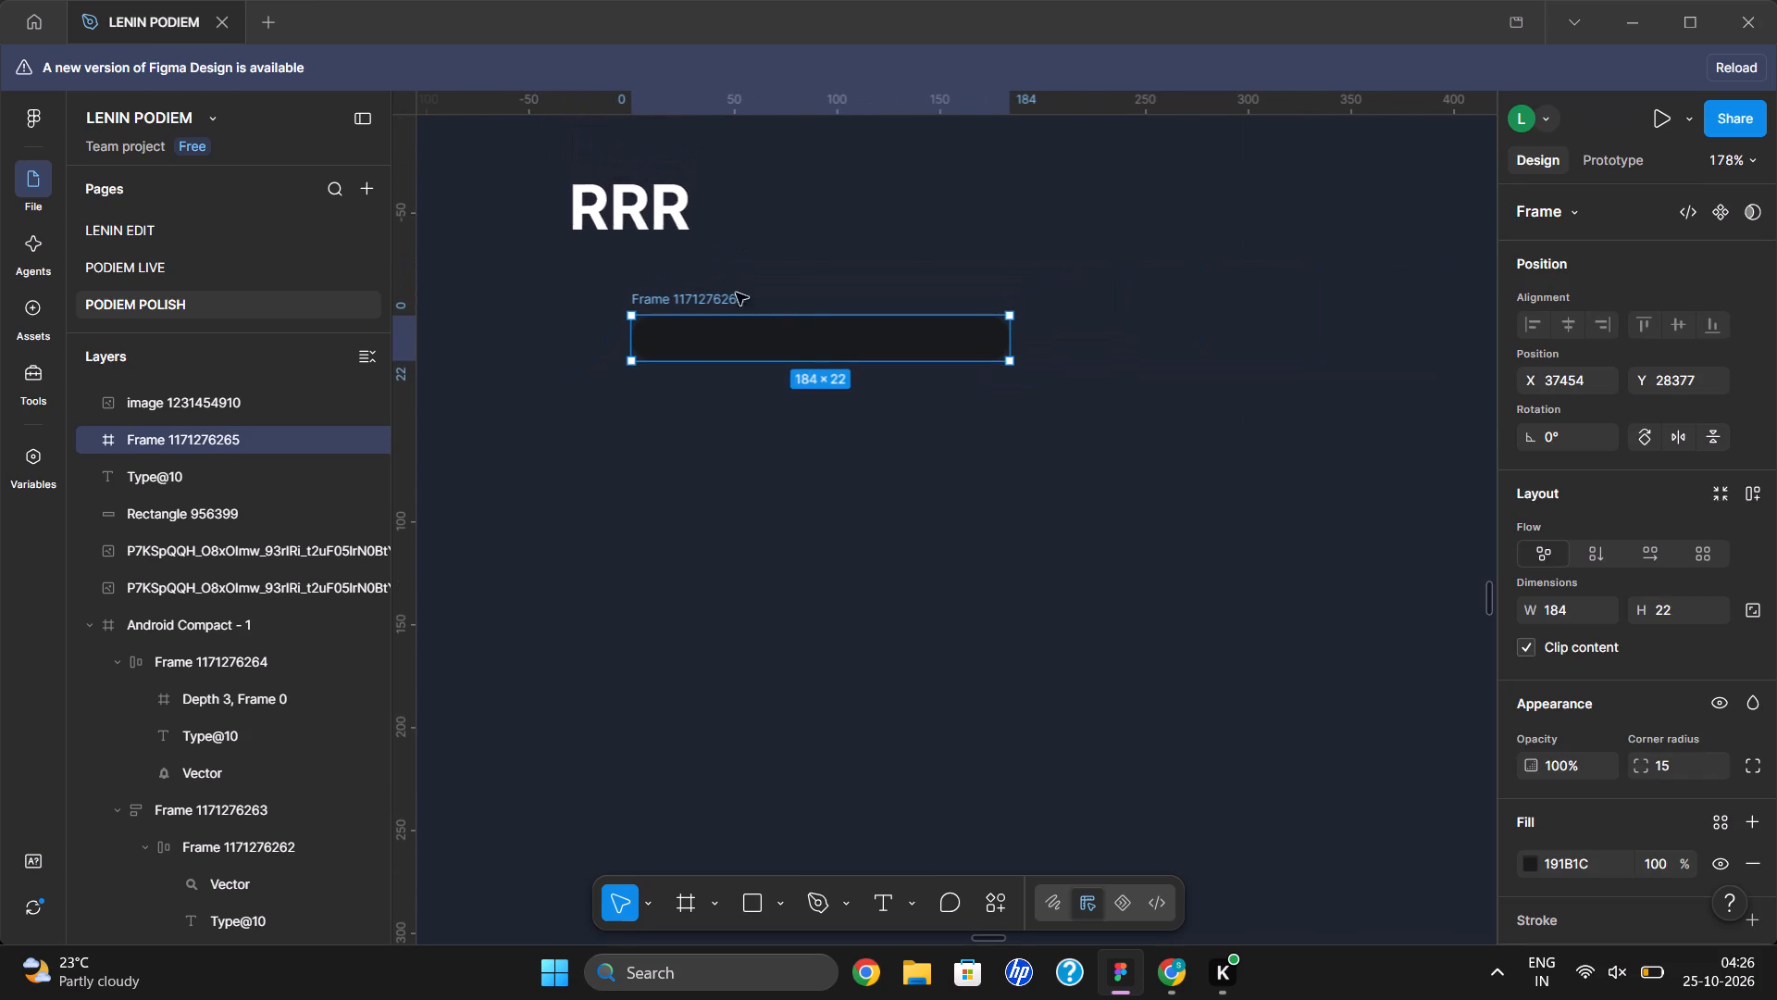
drag(816, 361, 816, 383)
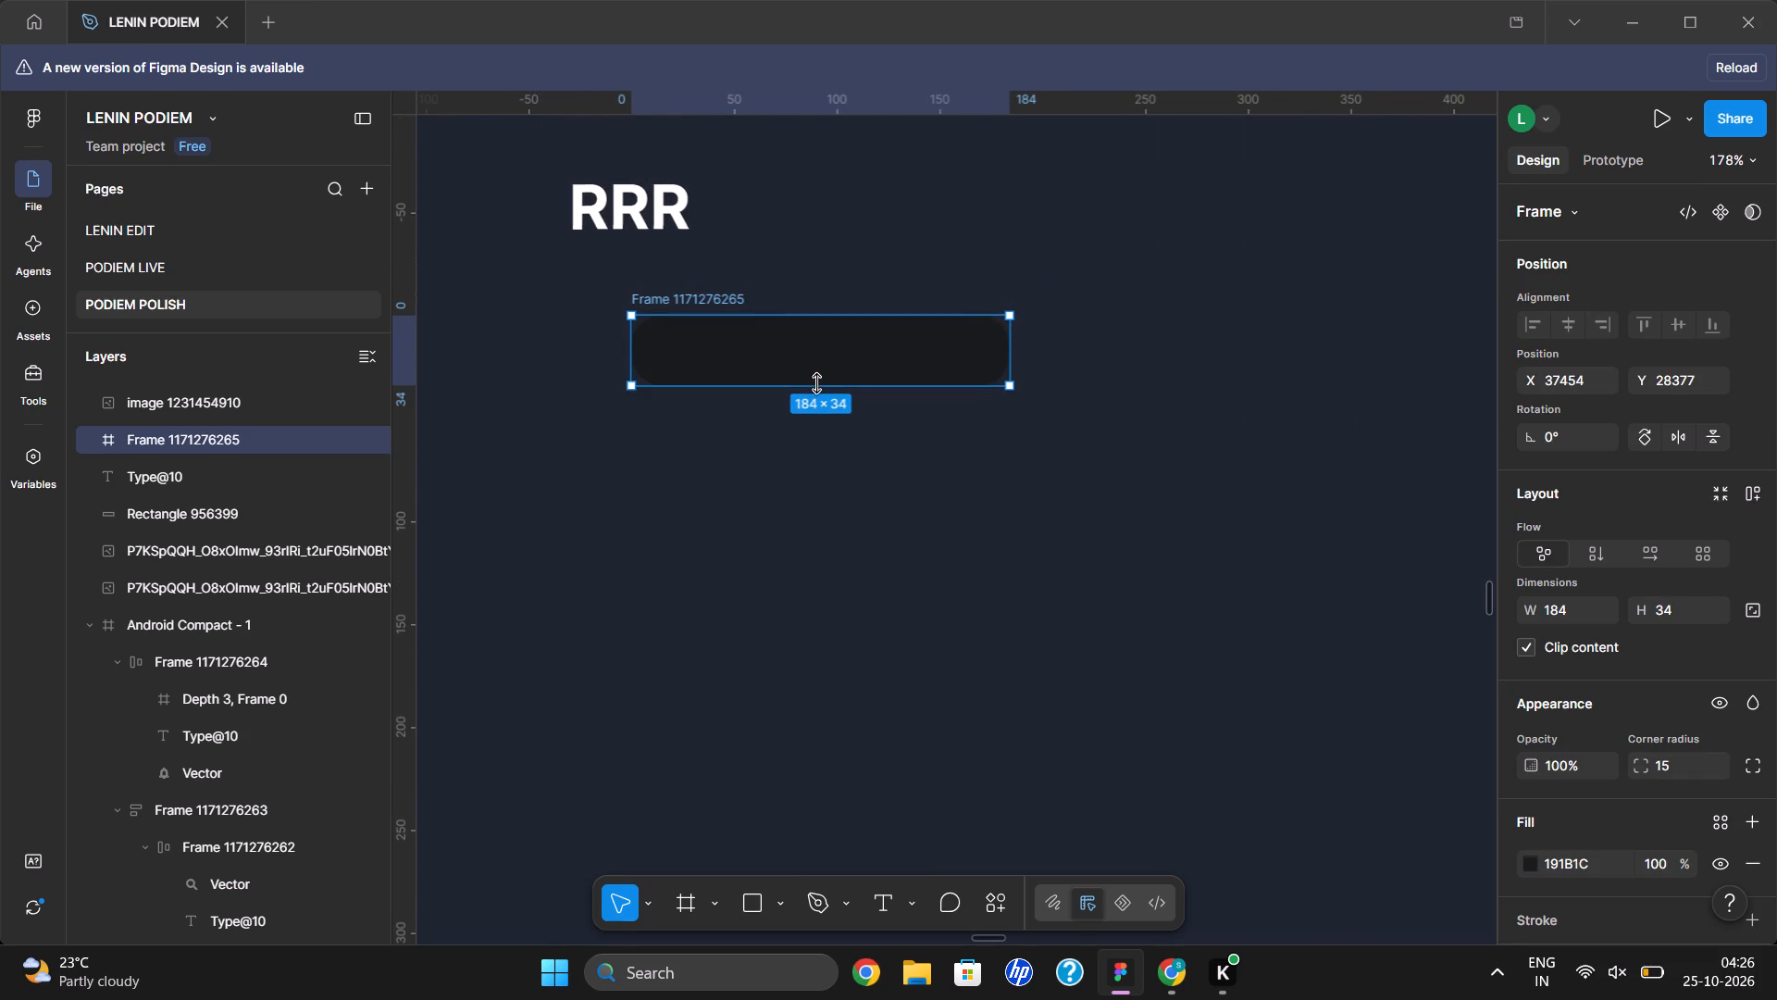
drag(816, 383, 818, 370)
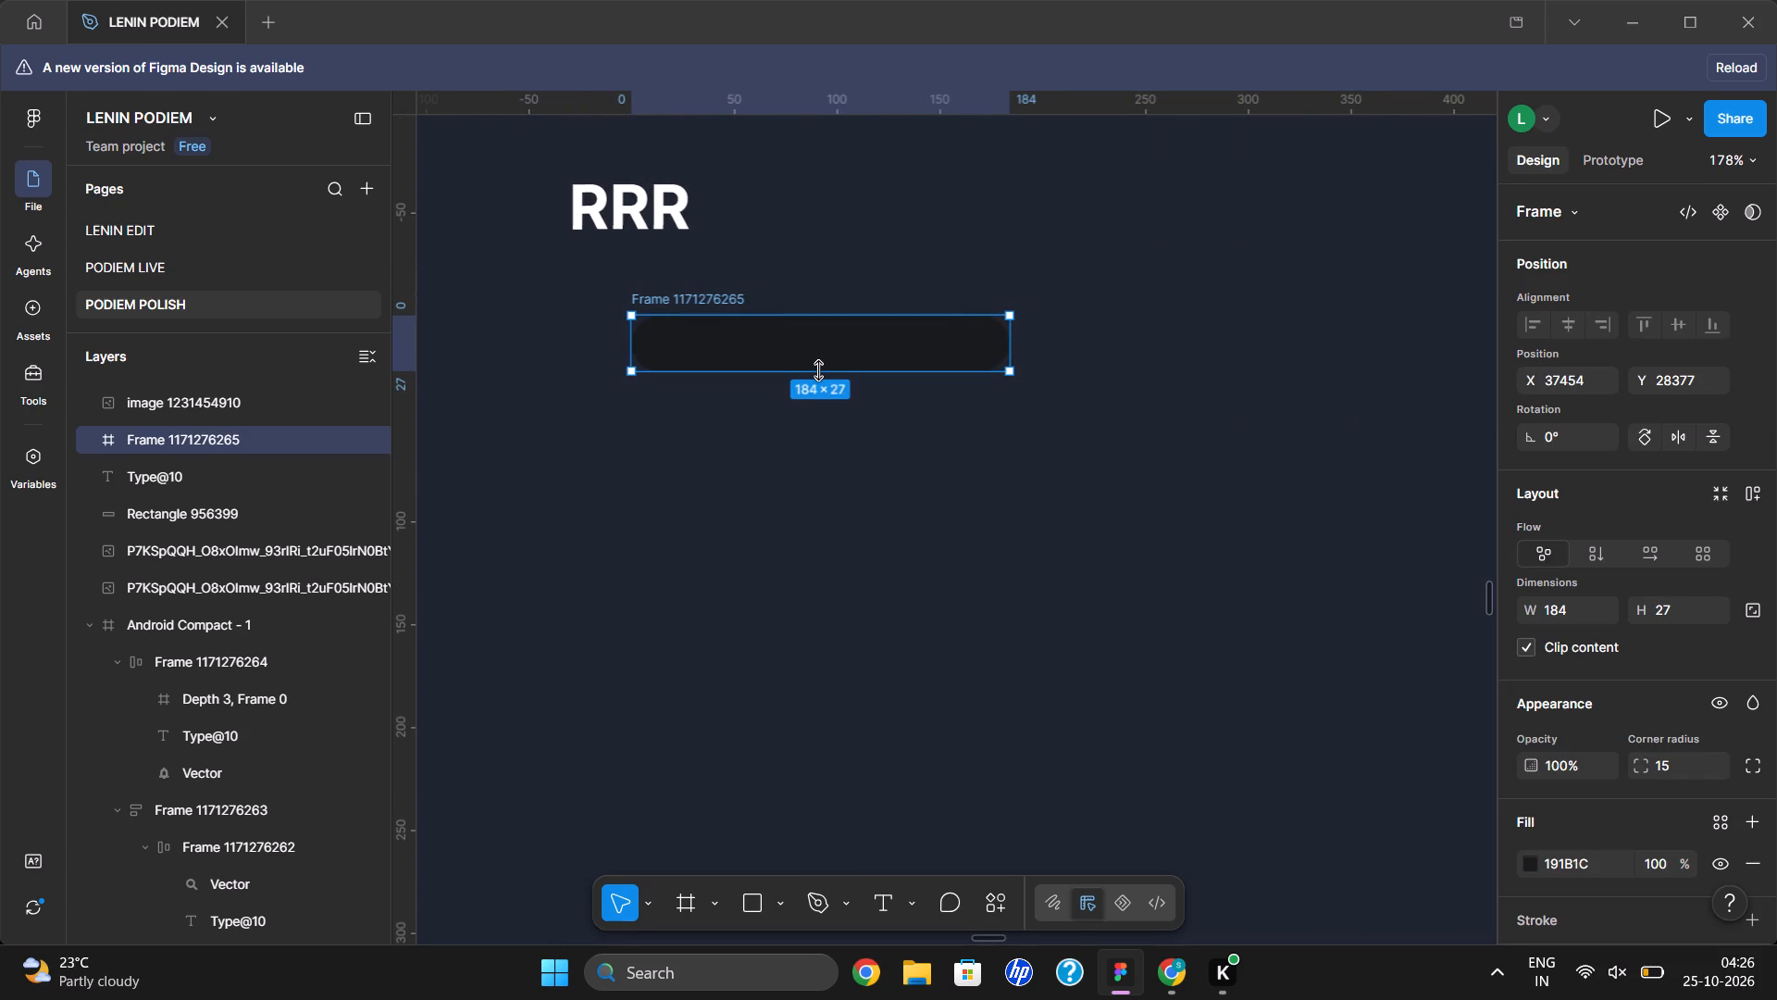
drag(818, 370, 818, 368)
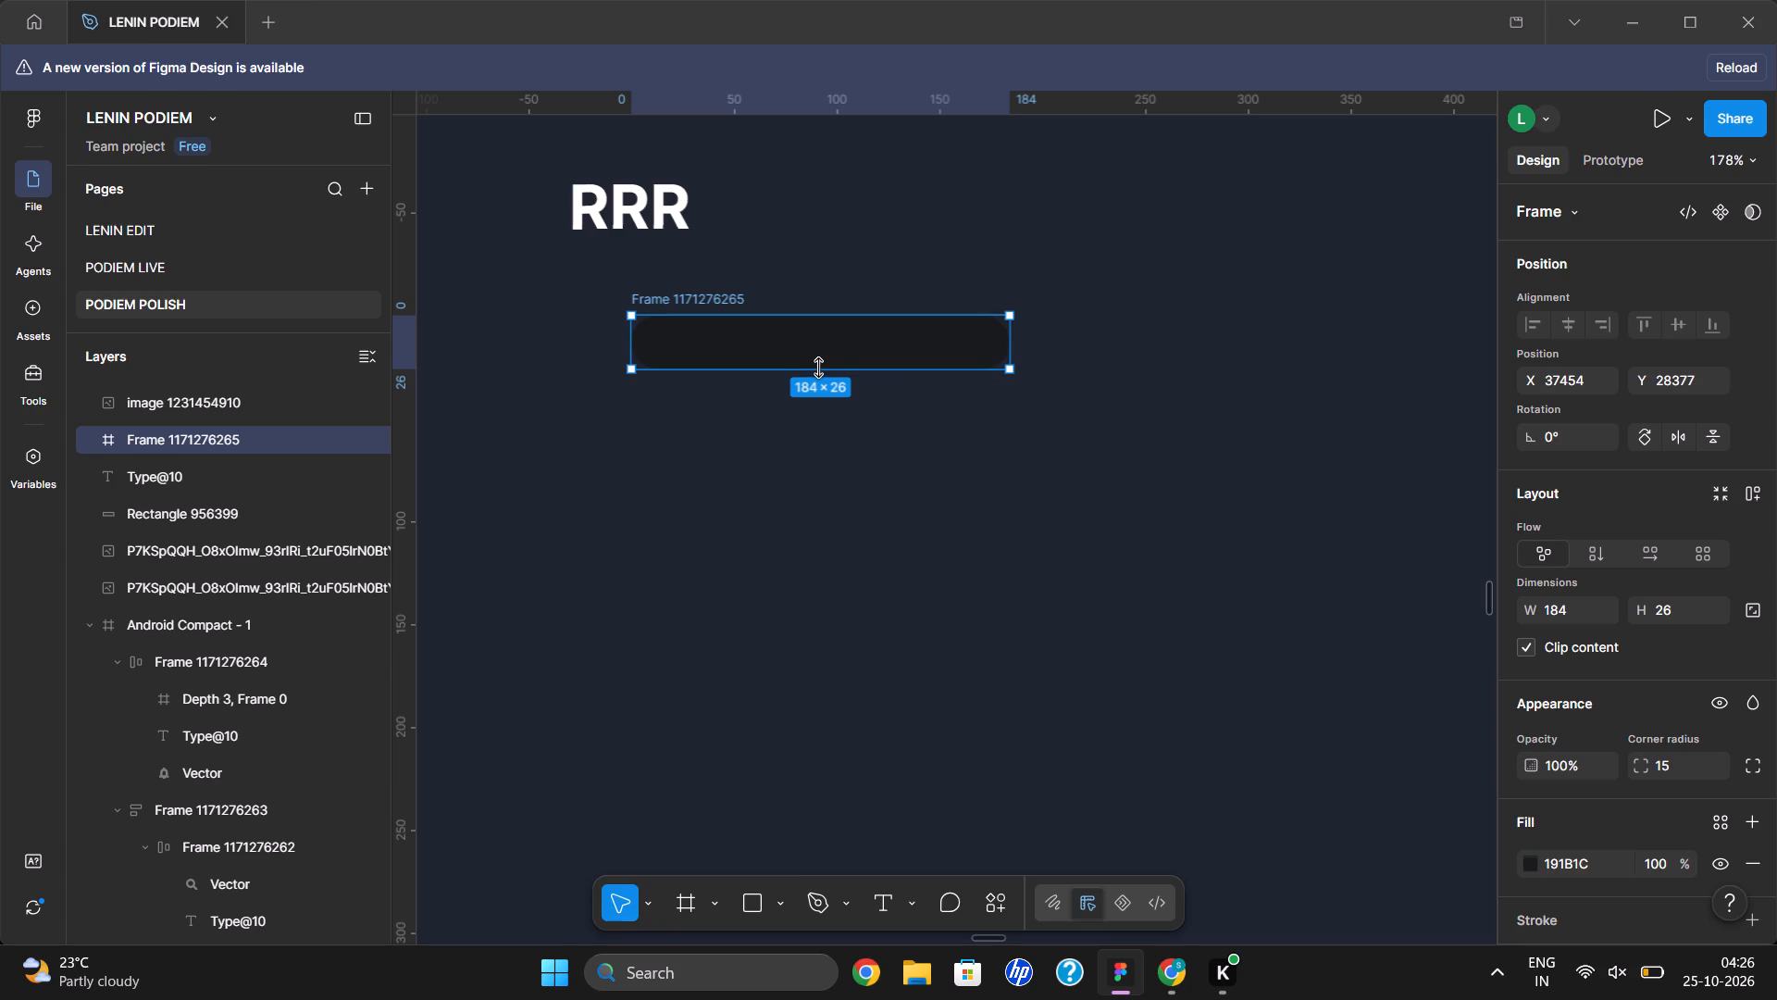
drag(818, 368, 818, 375)
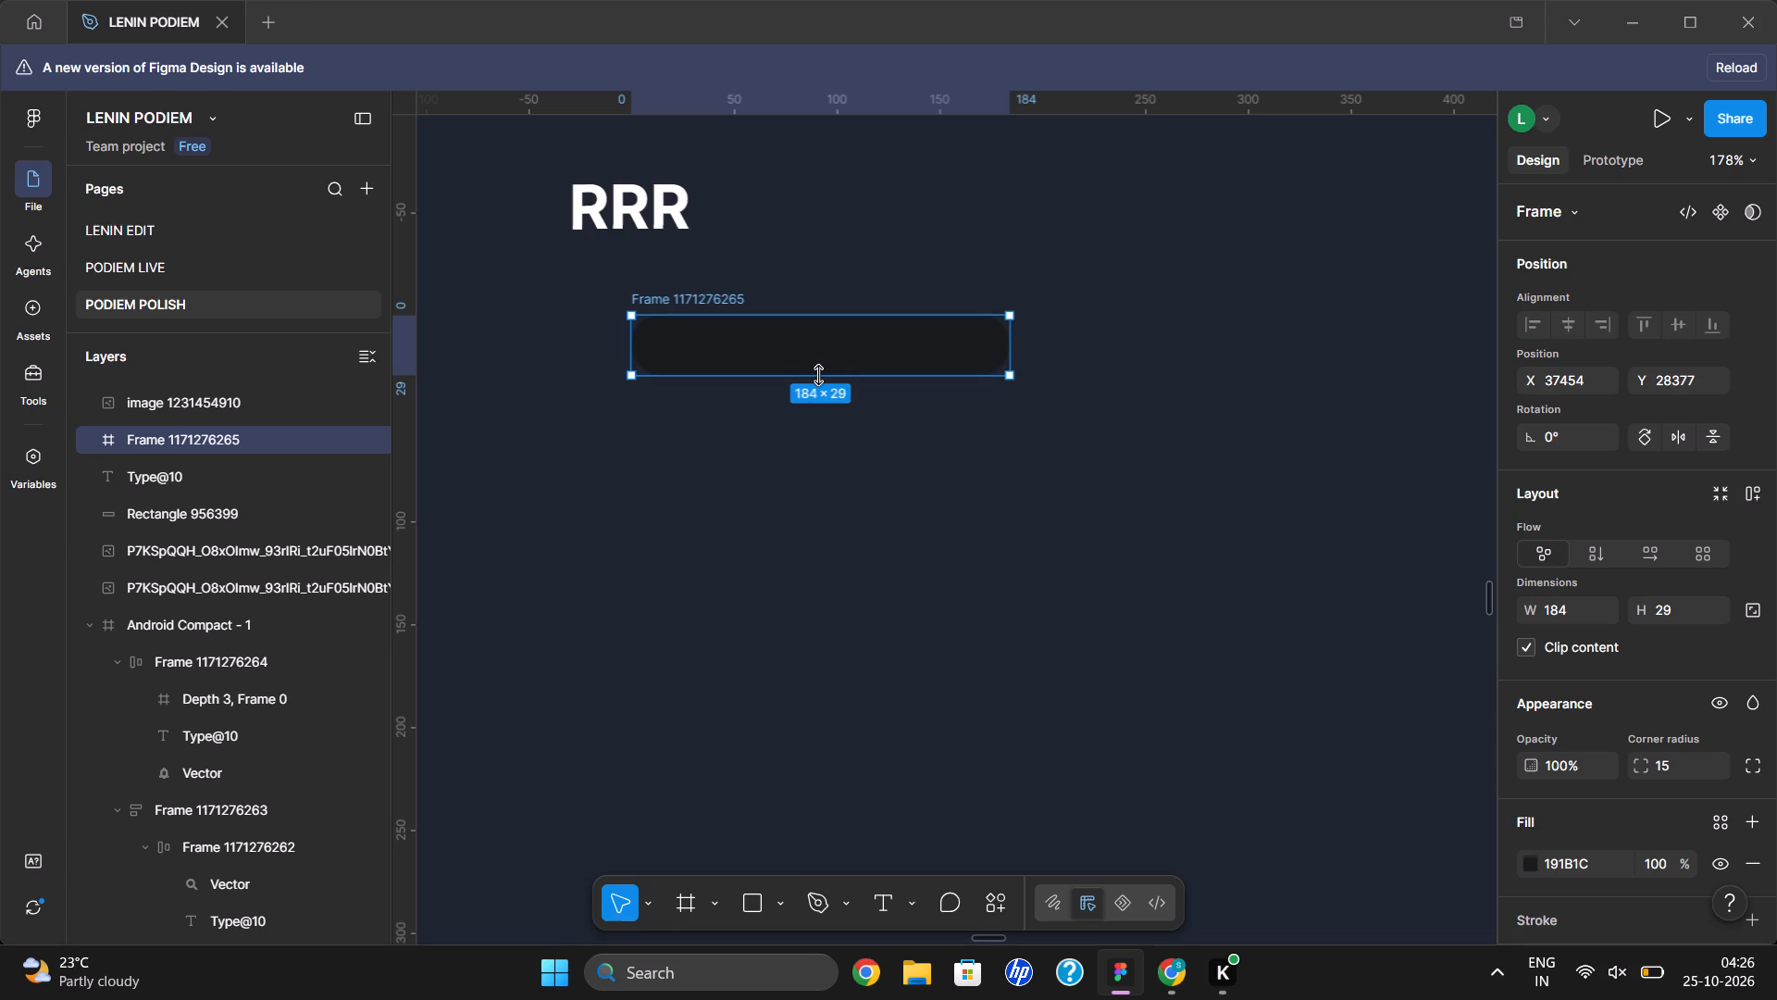
drag(818, 375, 818, 376)
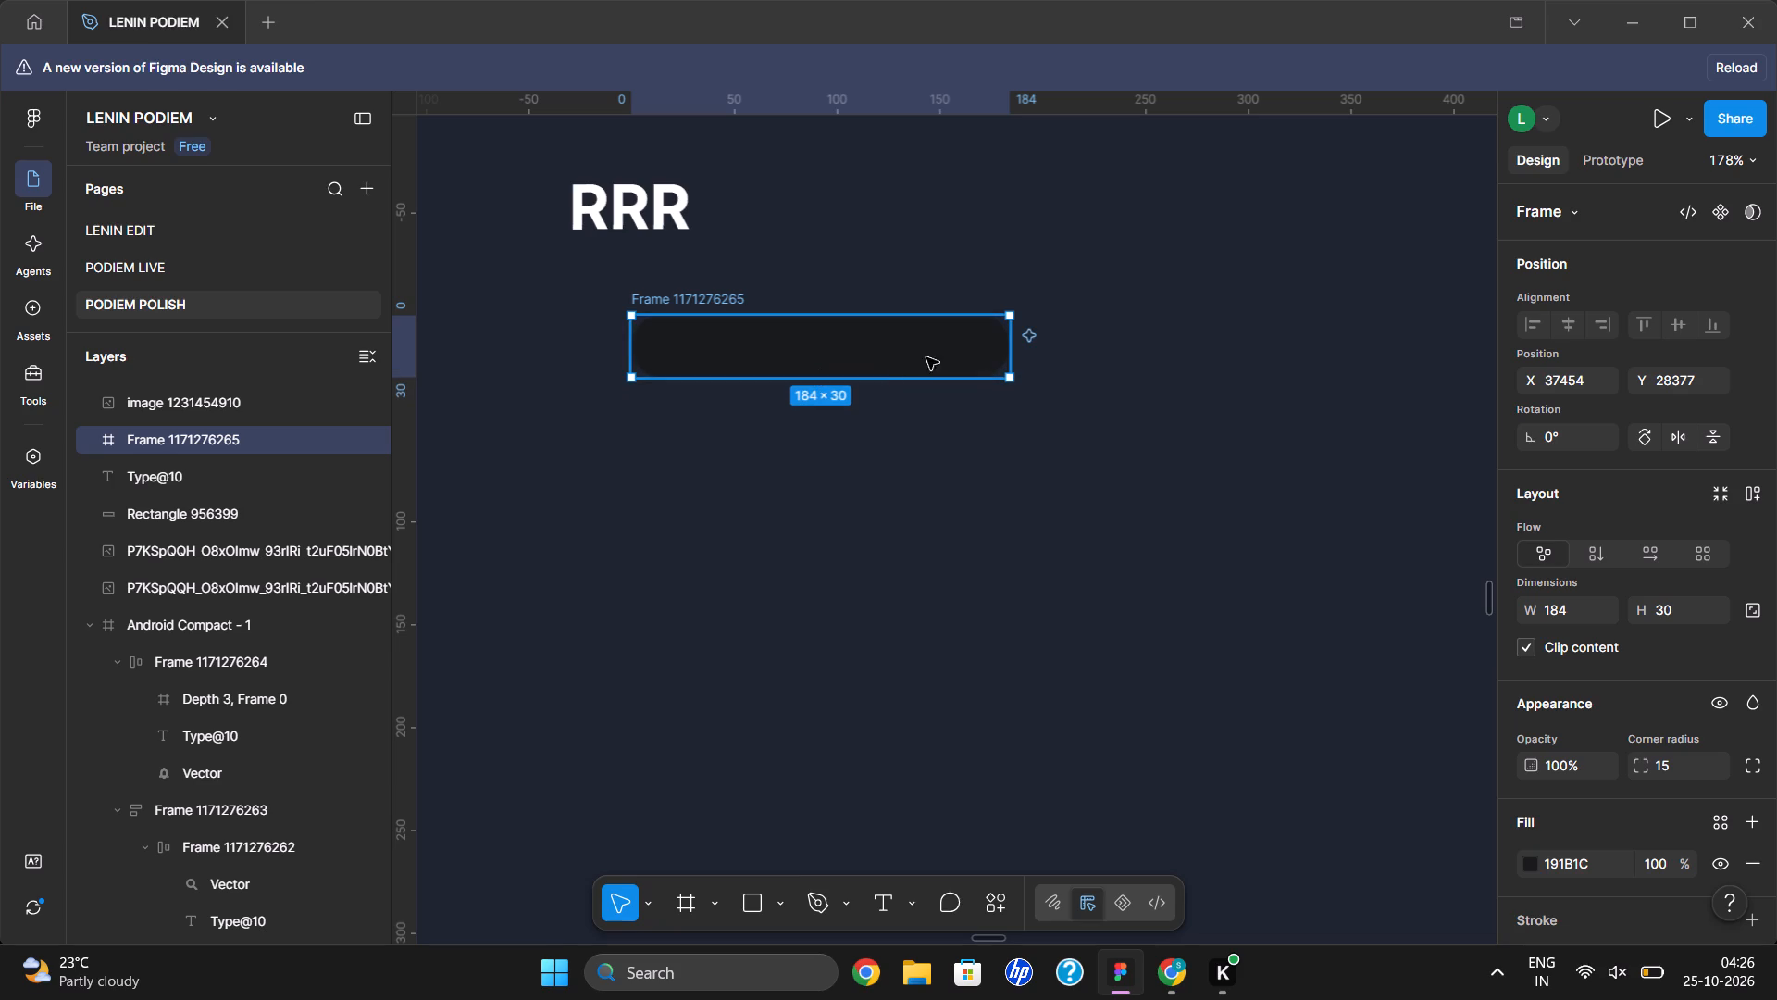
drag(1008, 341, 1158, 365)
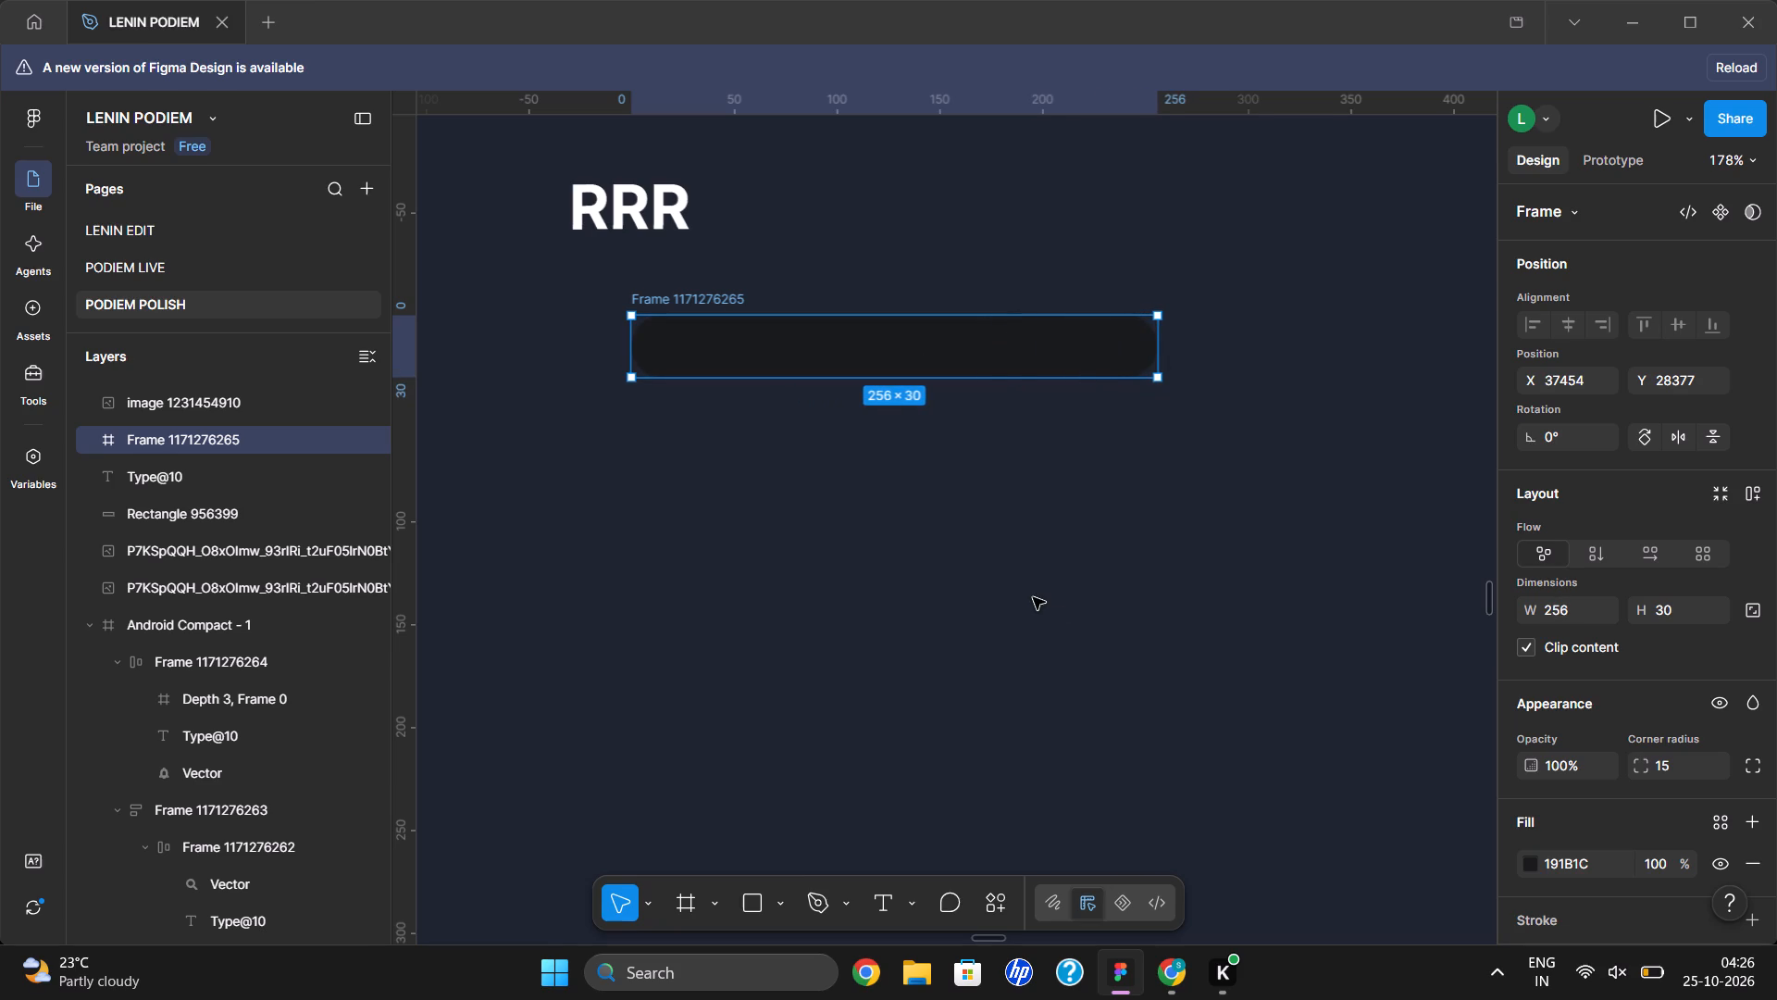
click(1033, 597)
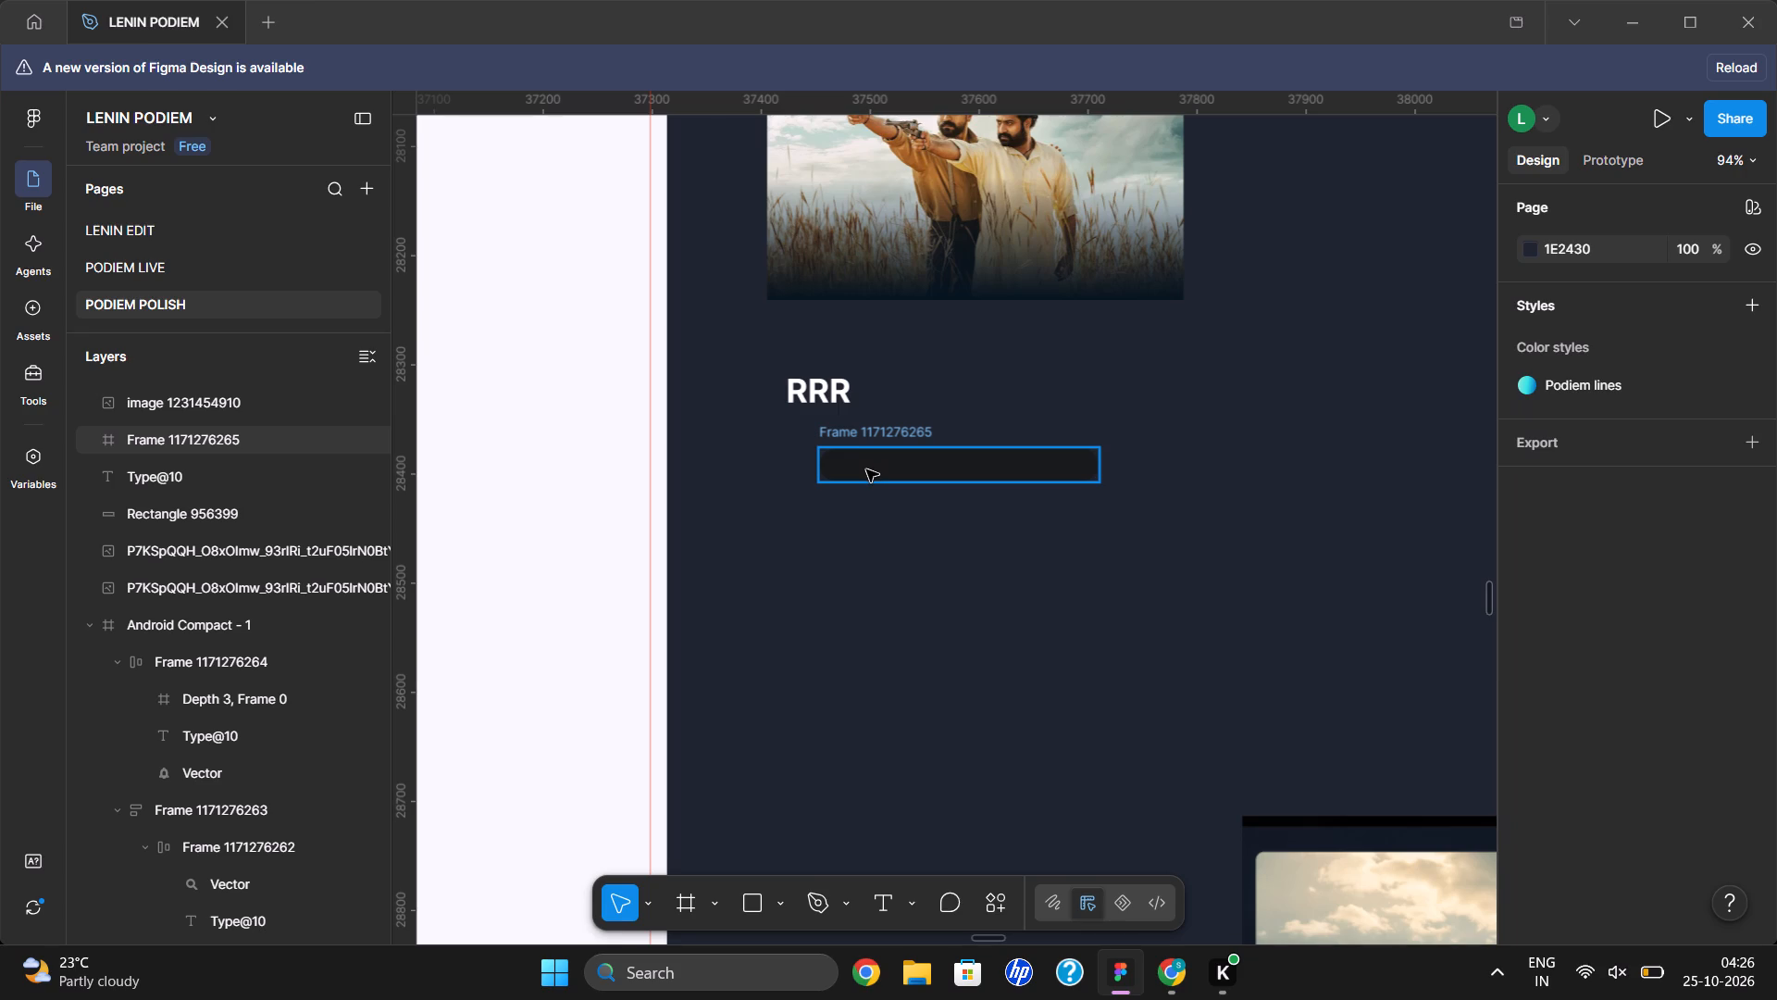
Add a text layer reading "Telugu Cinema Buzz" on the empty canvas below the badge frame.
click(866, 469)
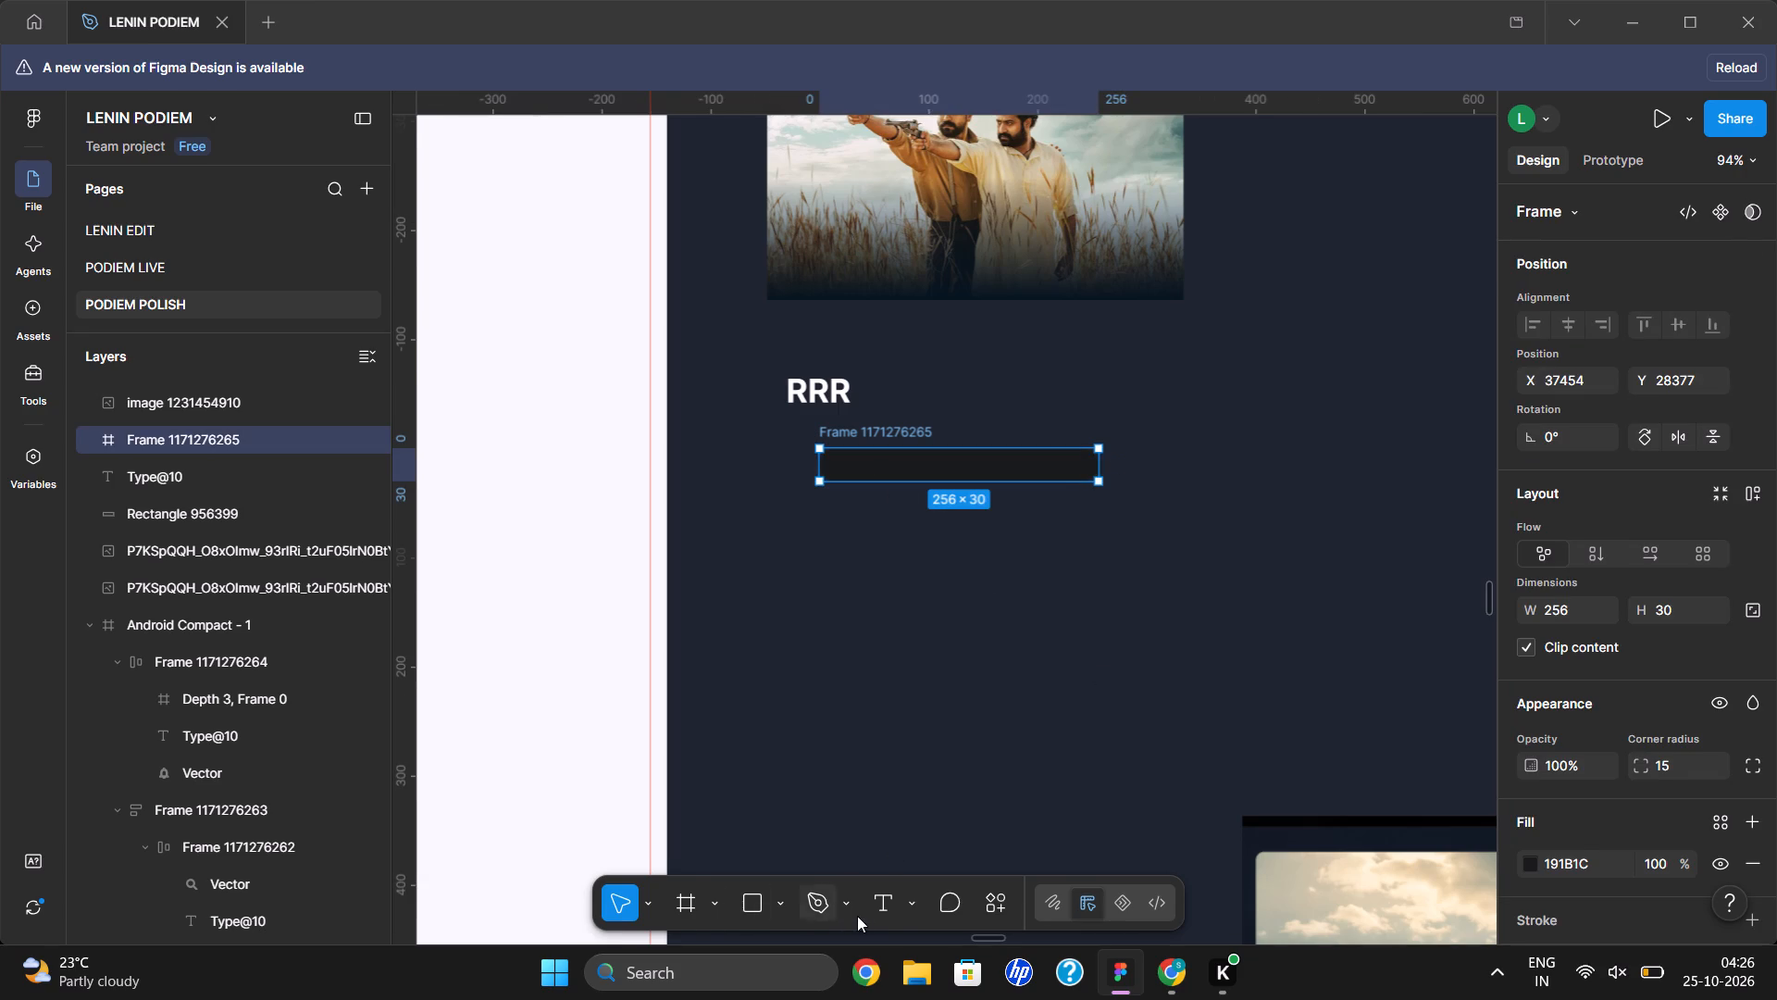
click(880, 911)
click(847, 706)
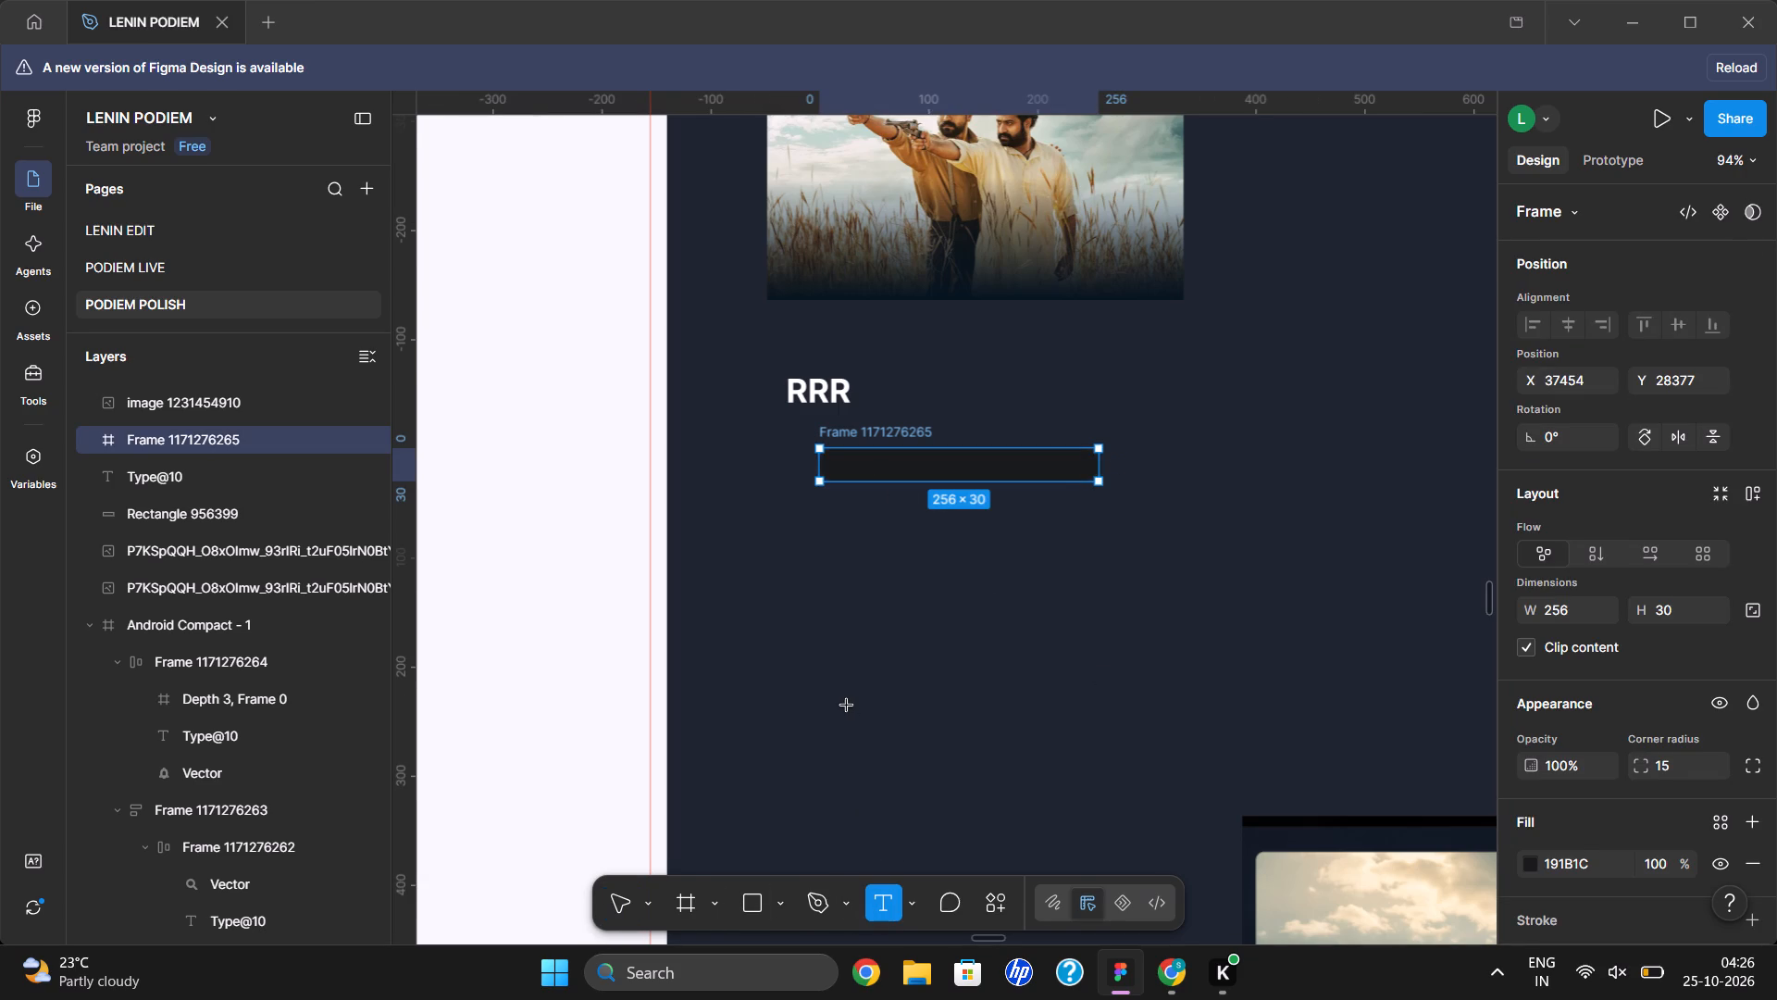
key(shift+t)
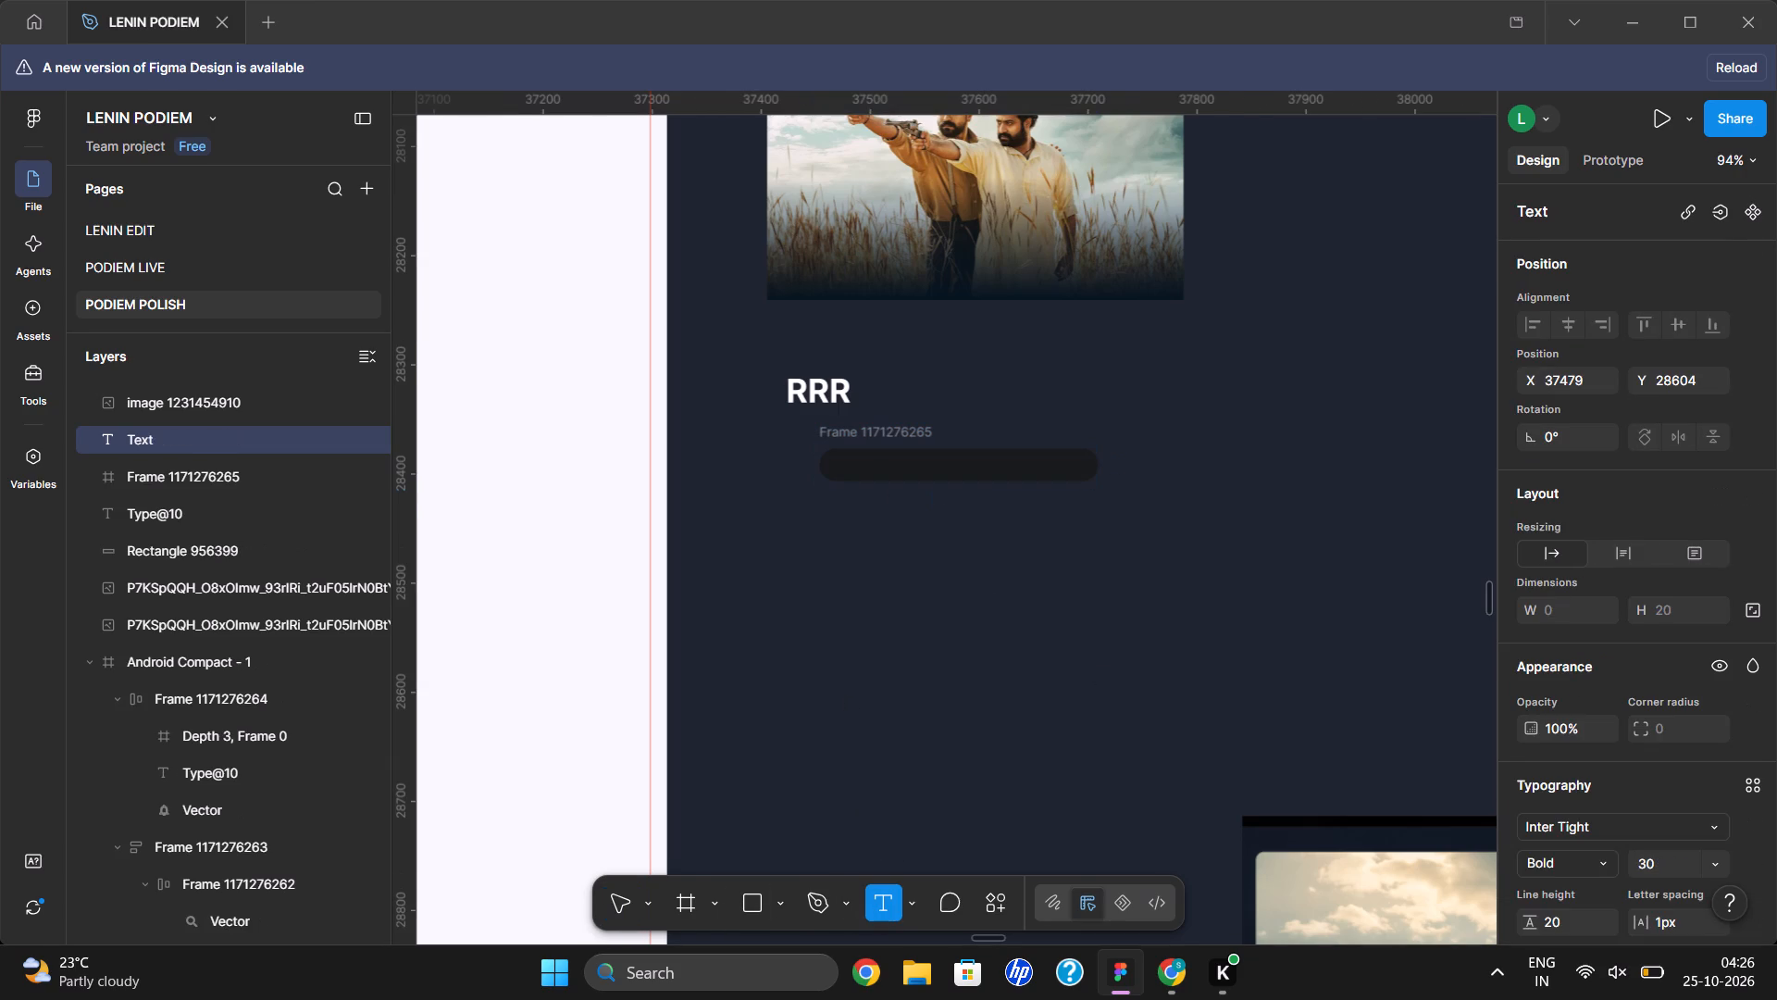
text(elu)
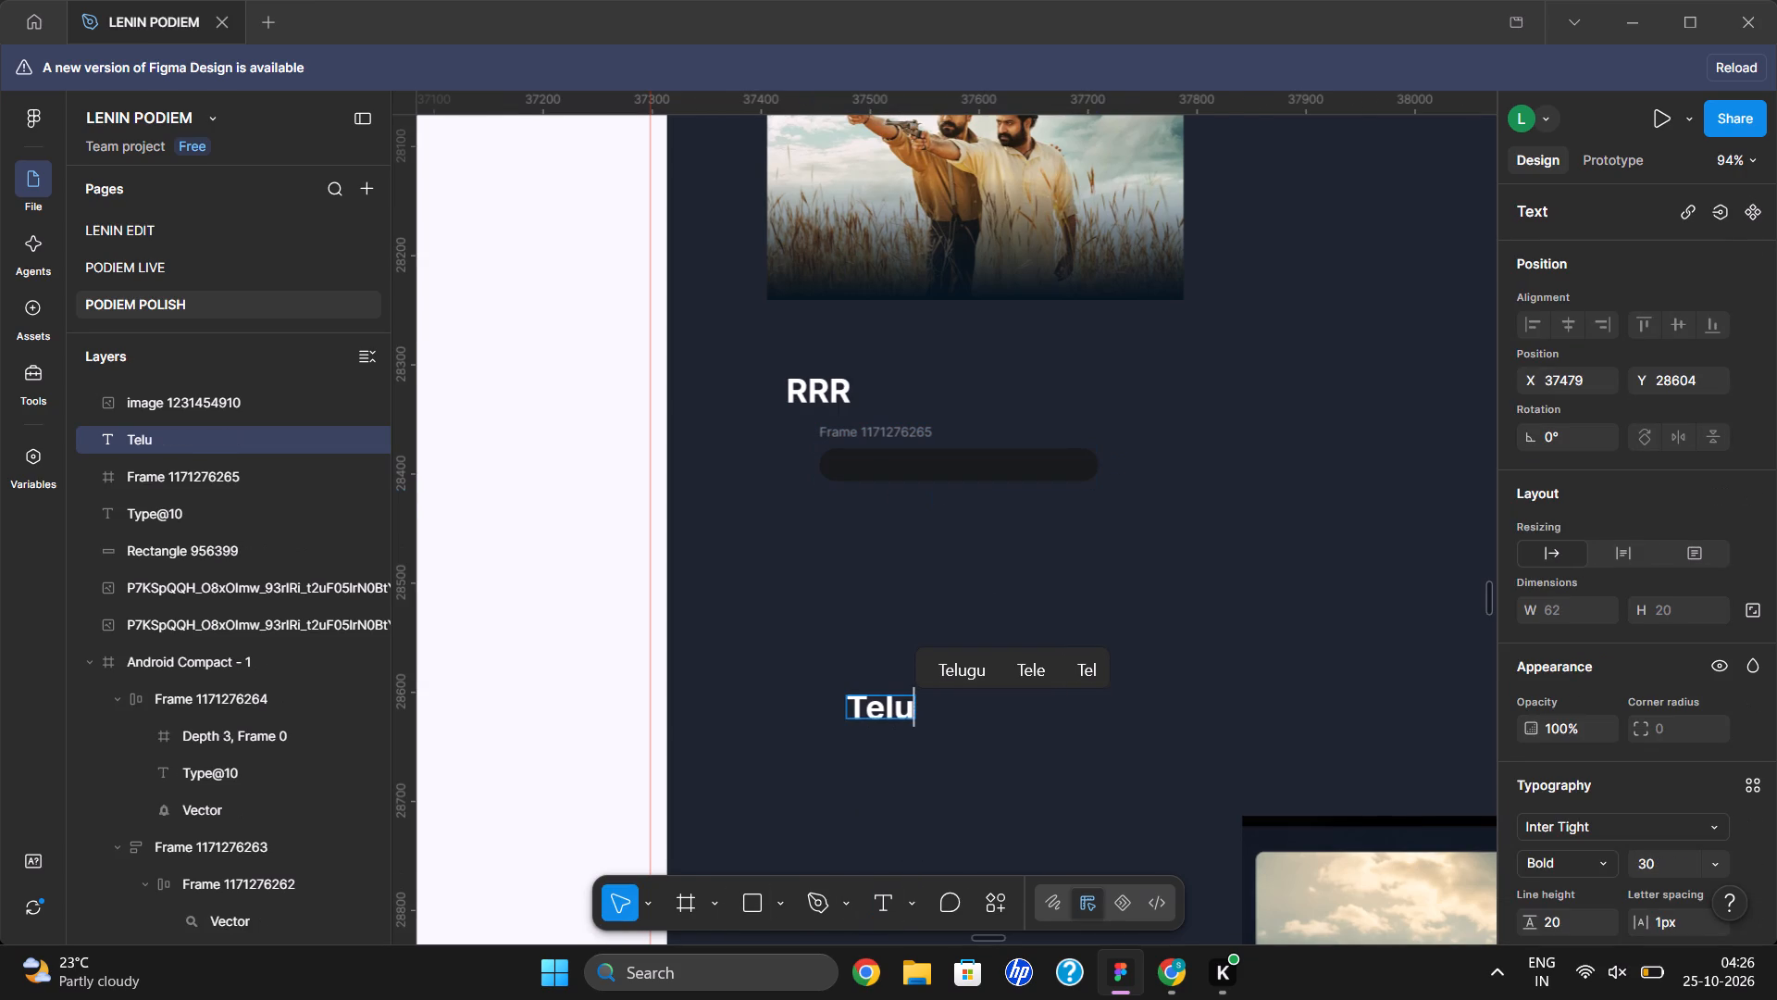
text(fu)
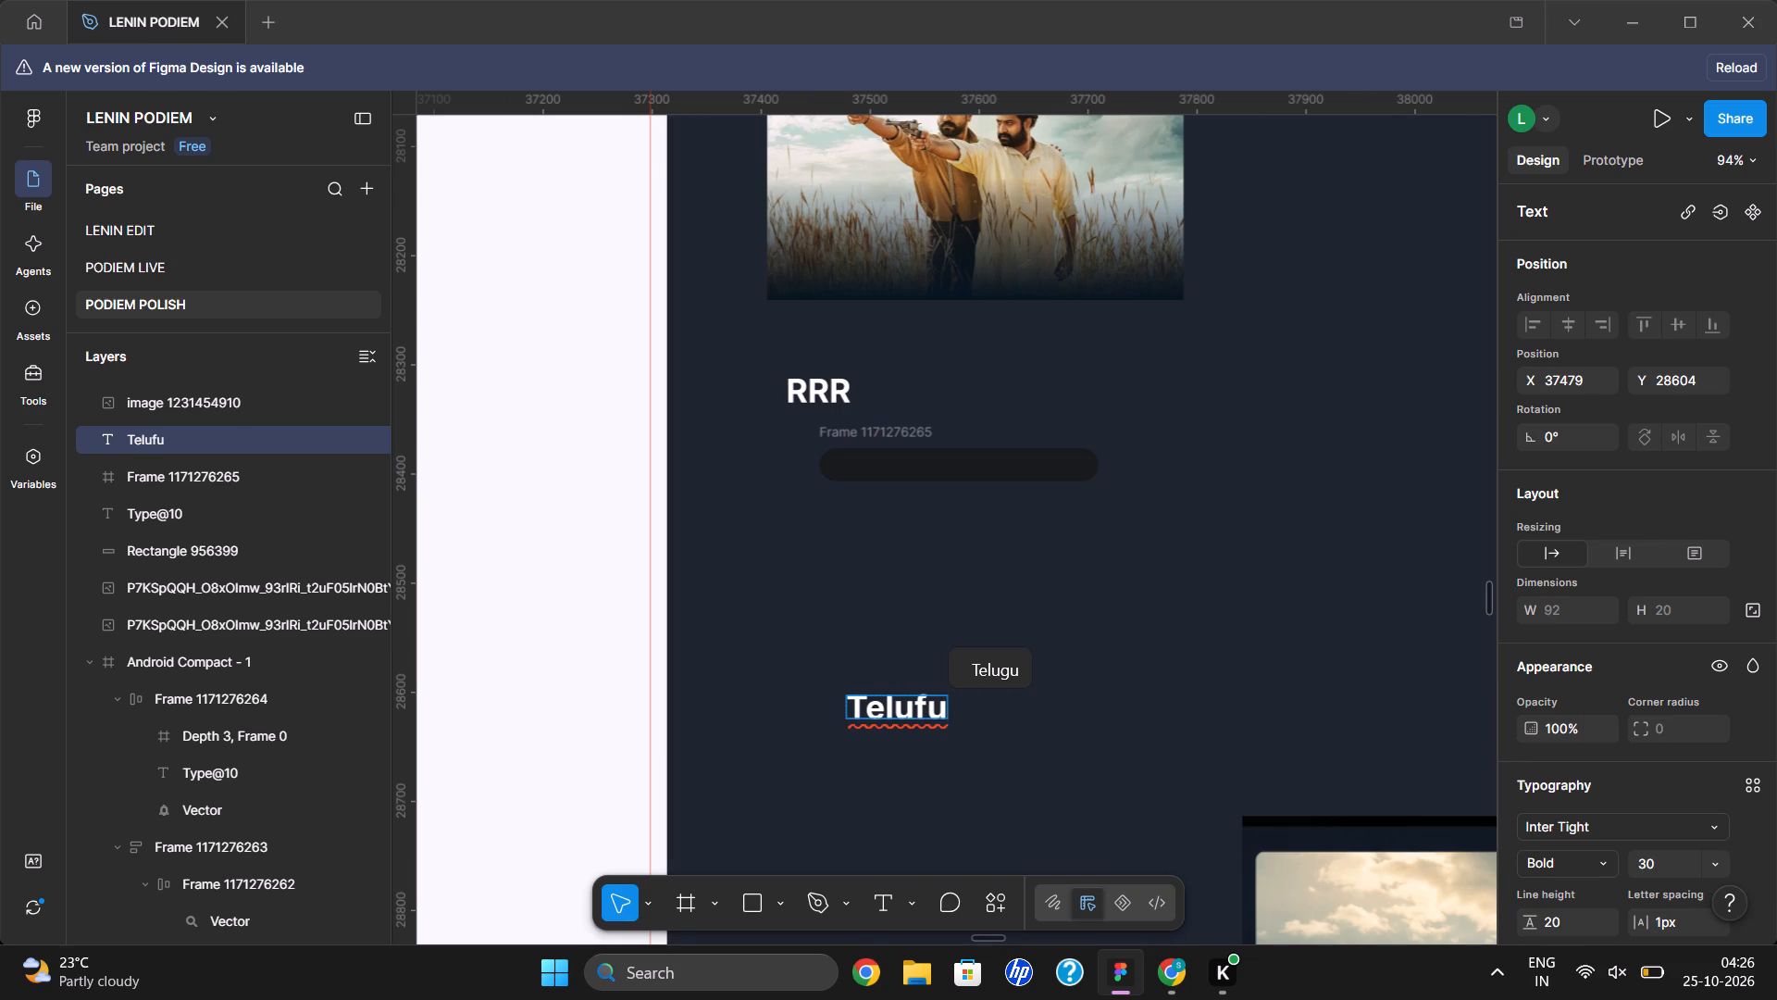
key(Up)
key(Return)
key(BackSpace)
key(BackSpace)
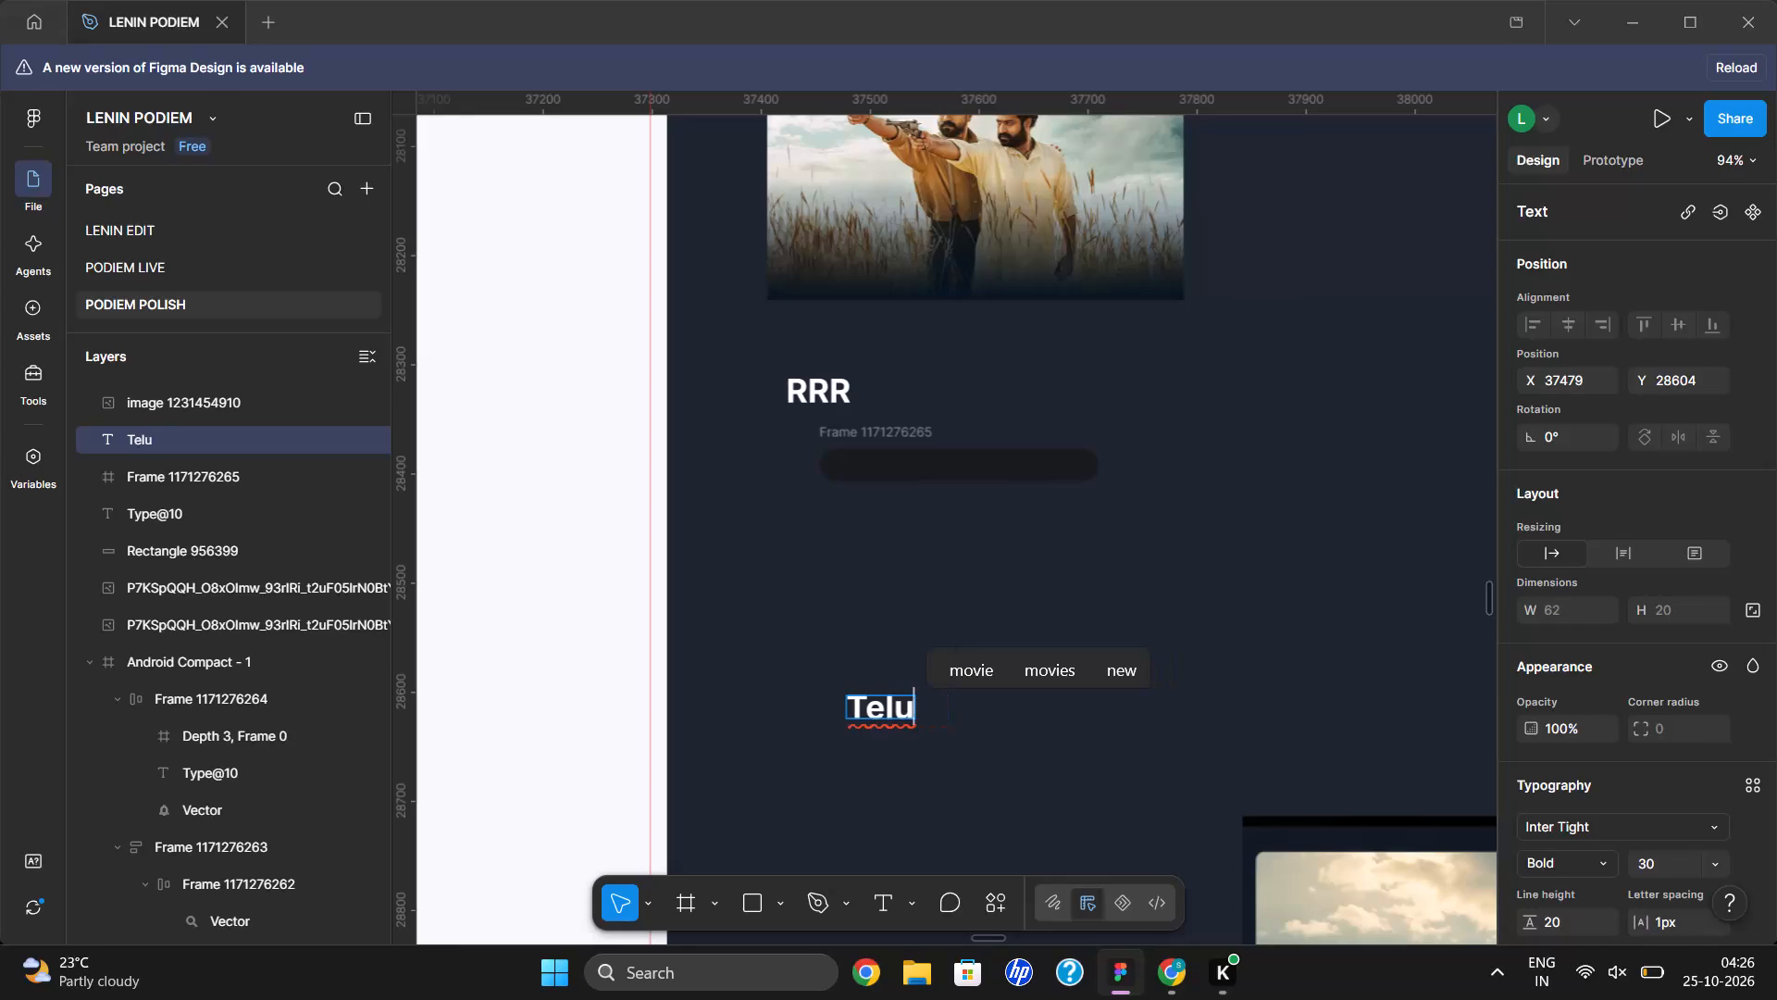
text(gu)
key(space)
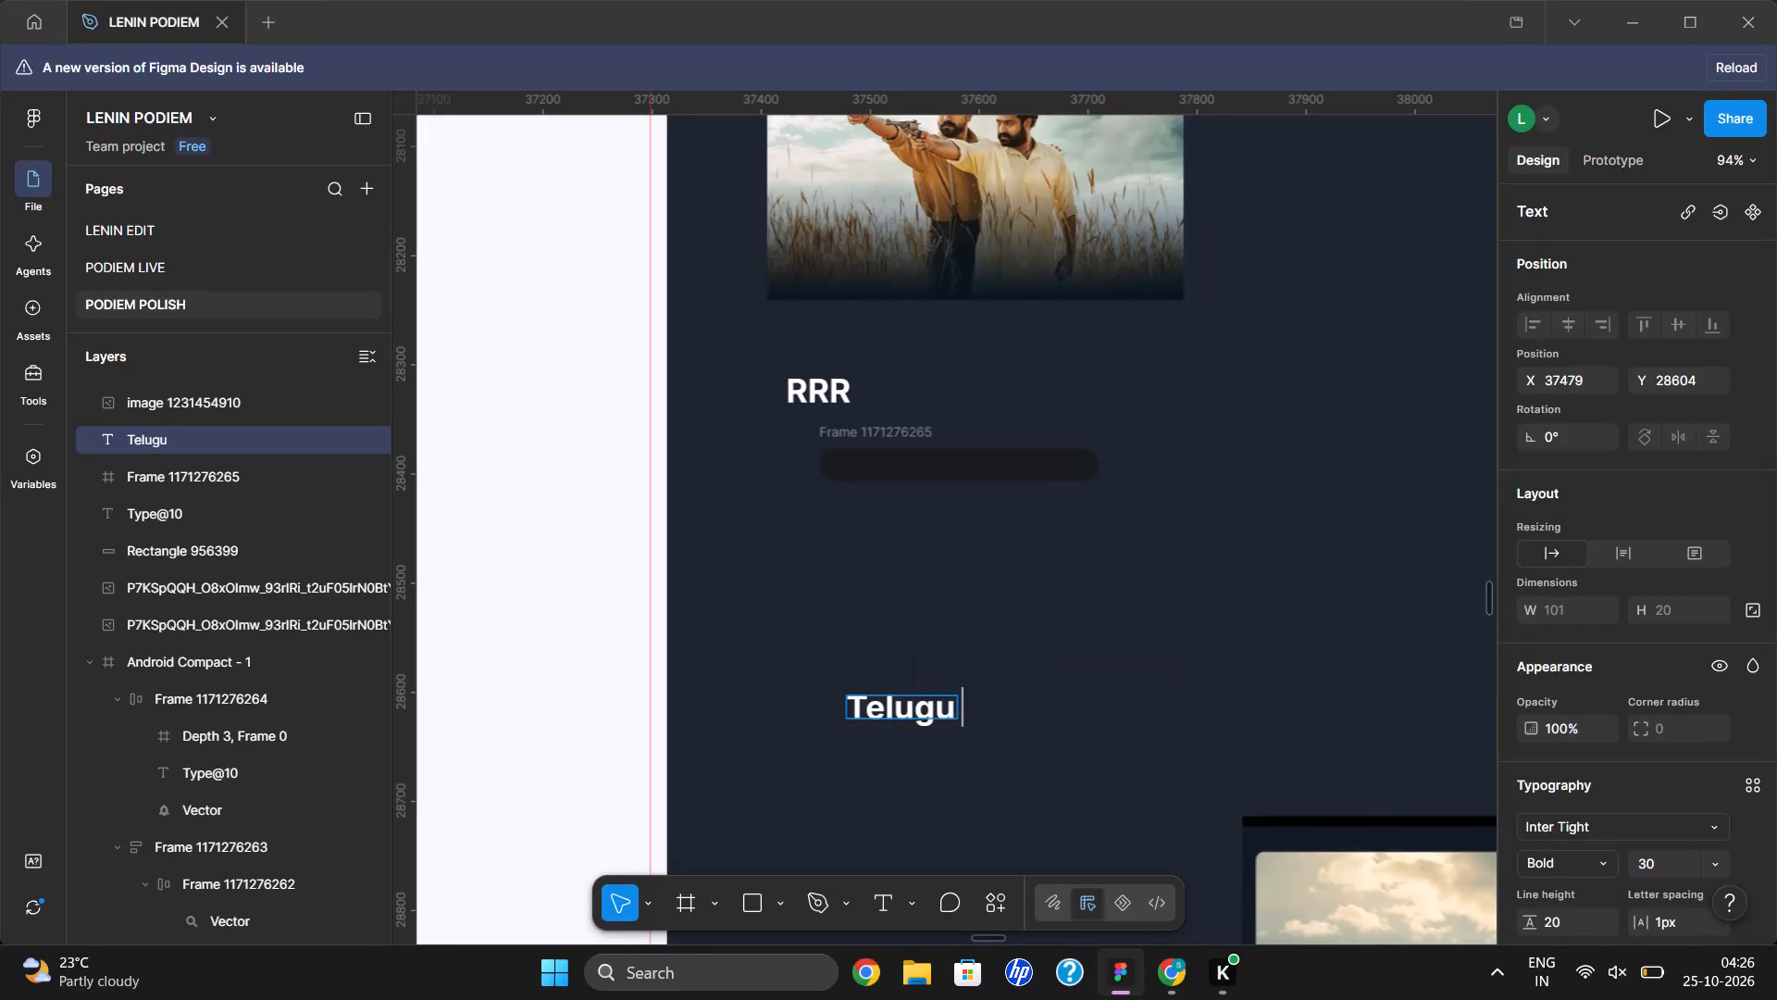
text(Ci)
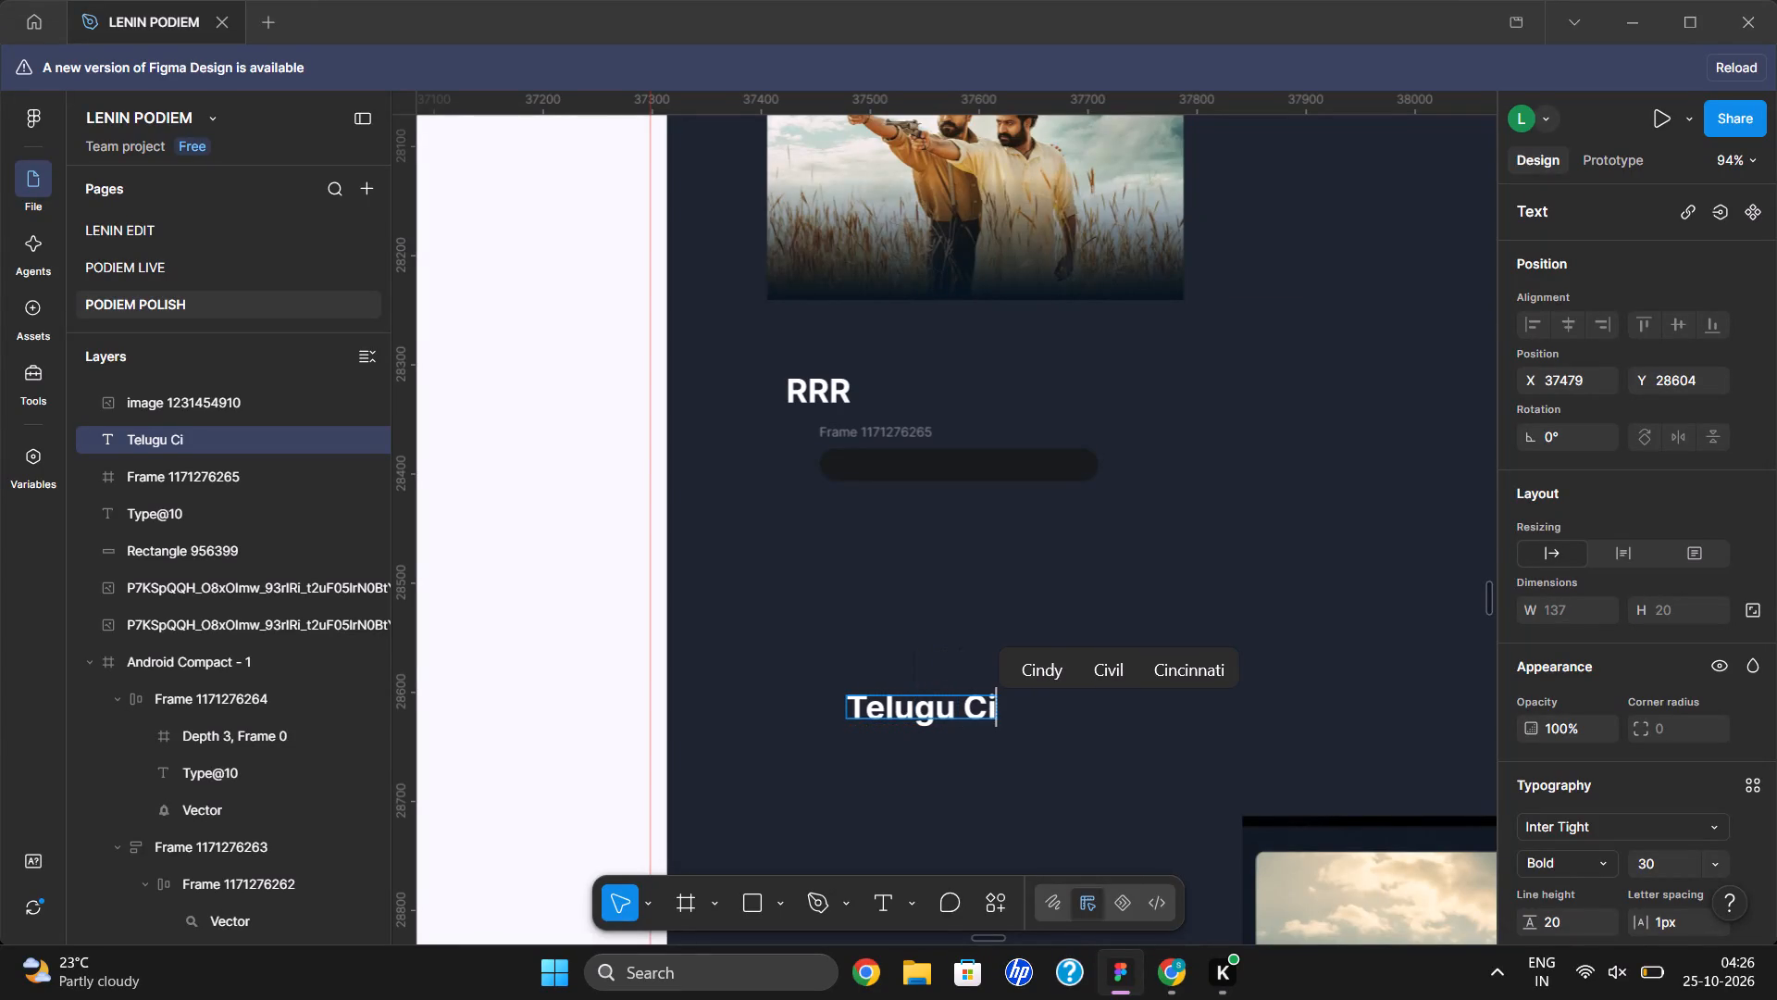
text(ni)
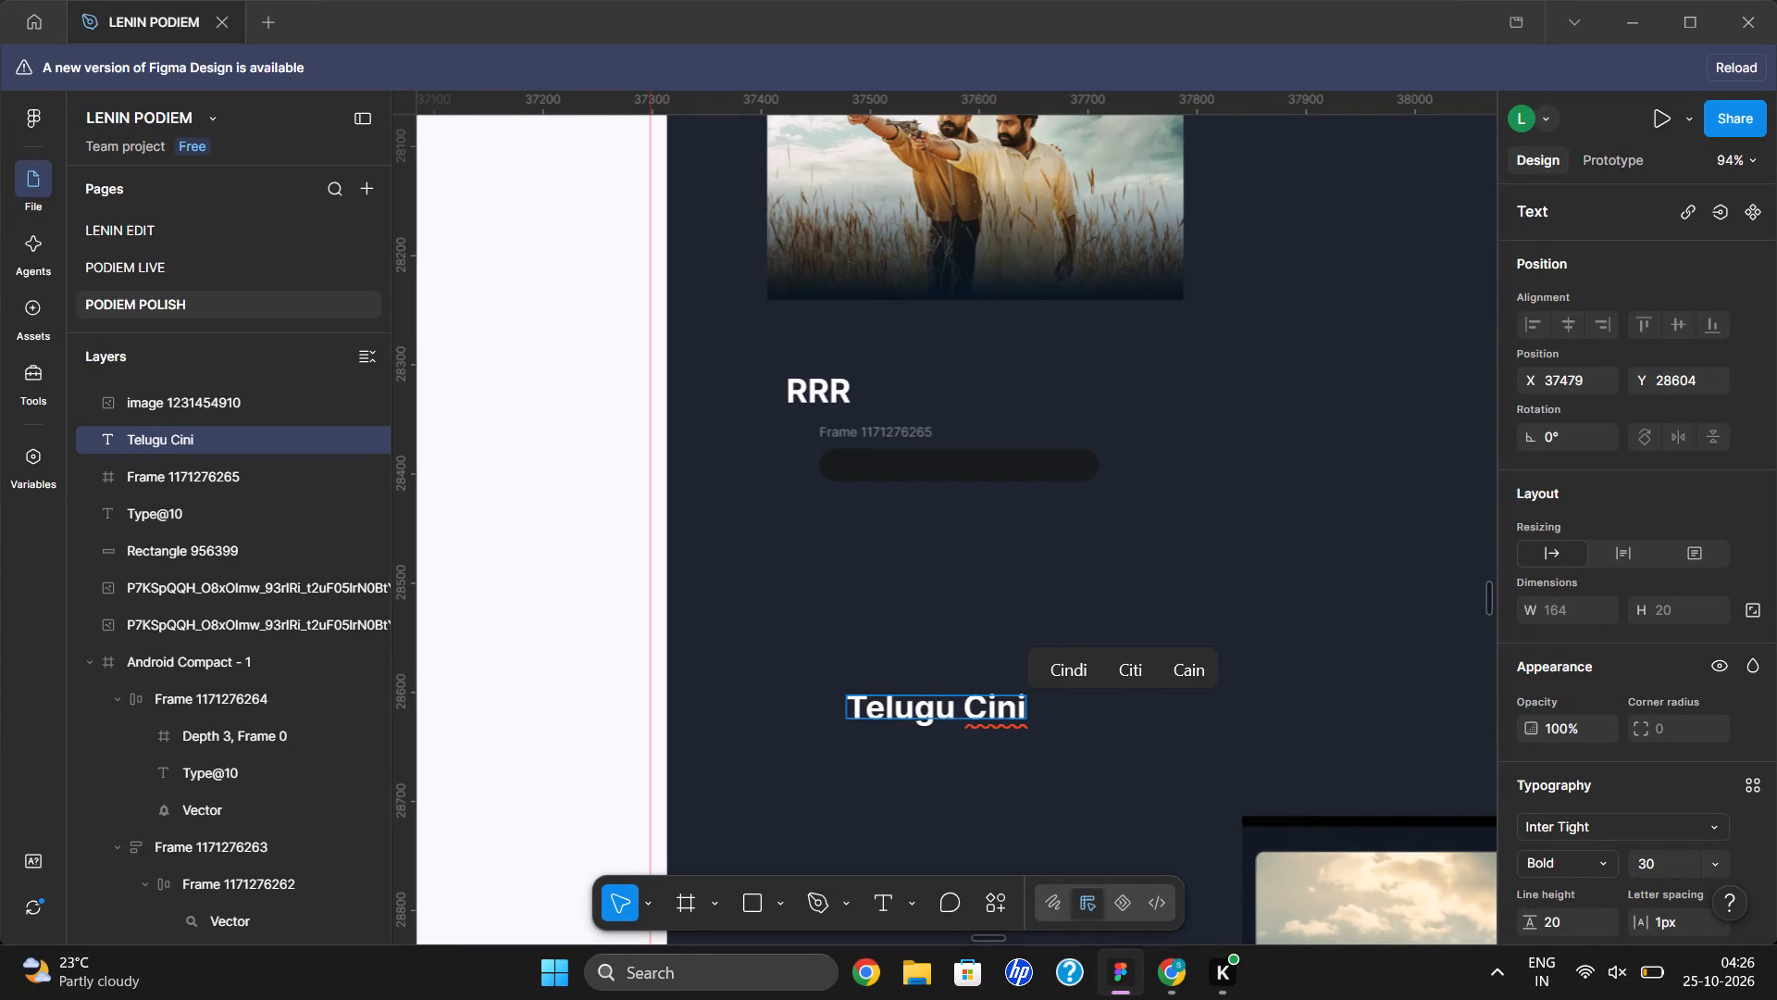
key(BackSpace)
key(e)
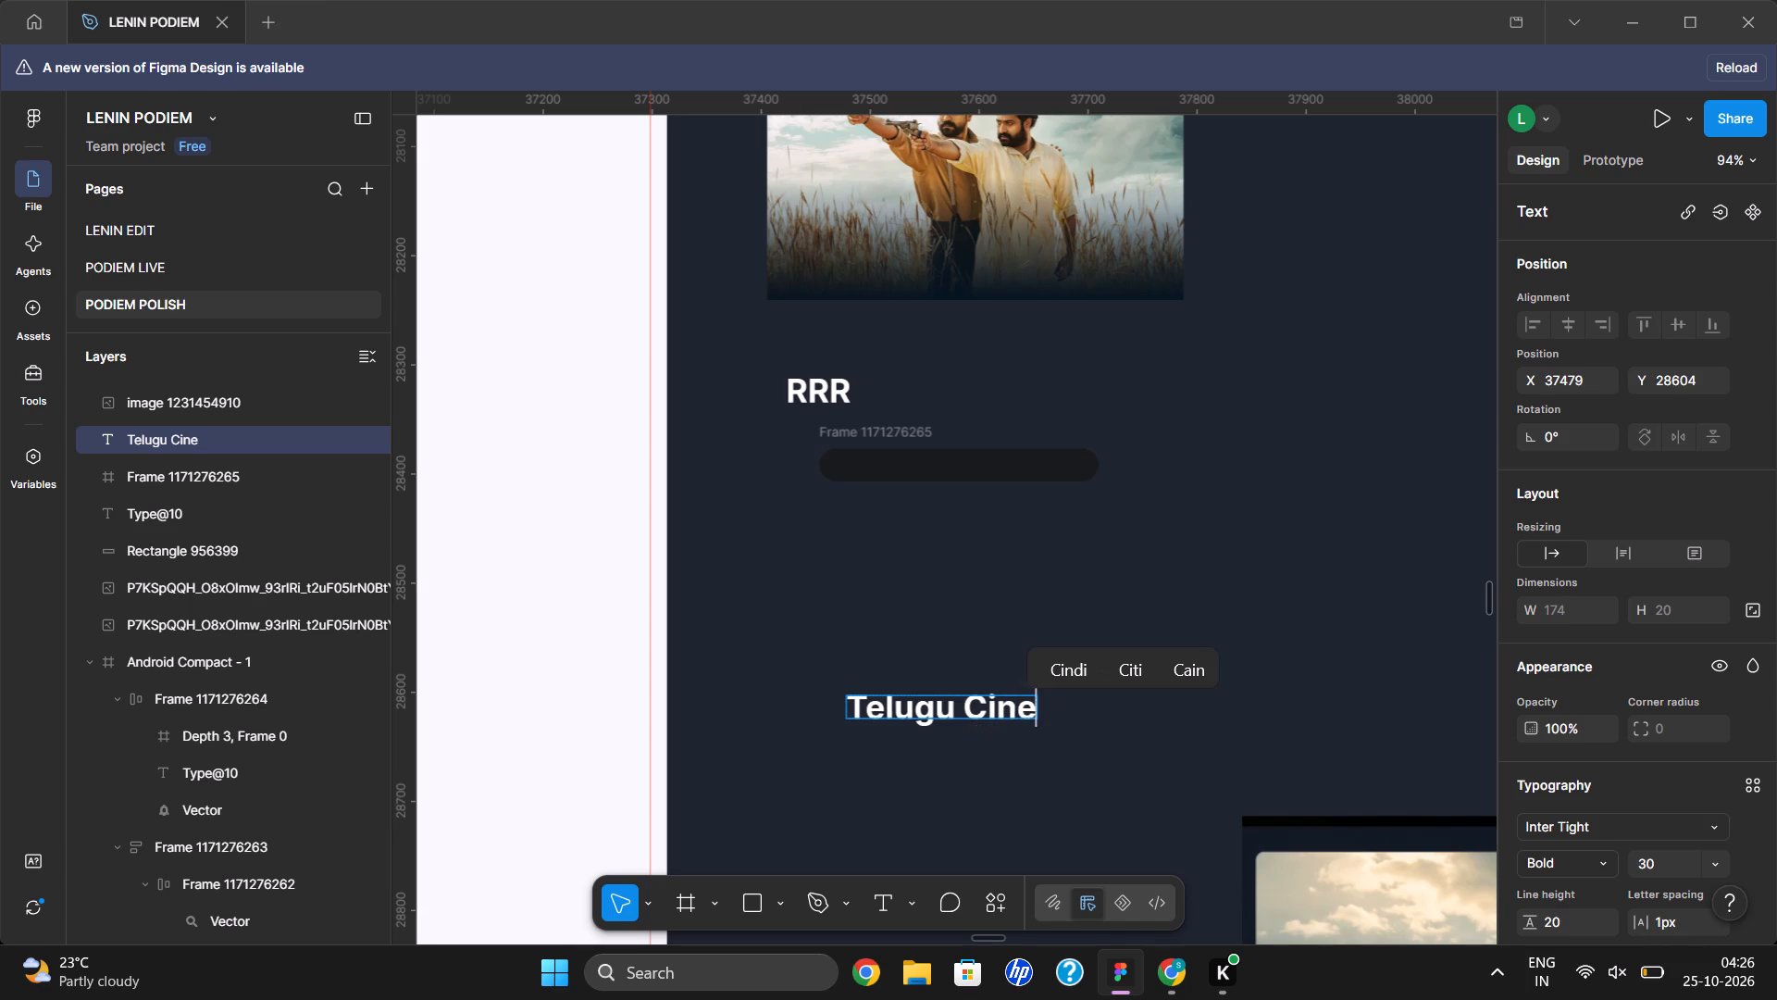
text(nma)
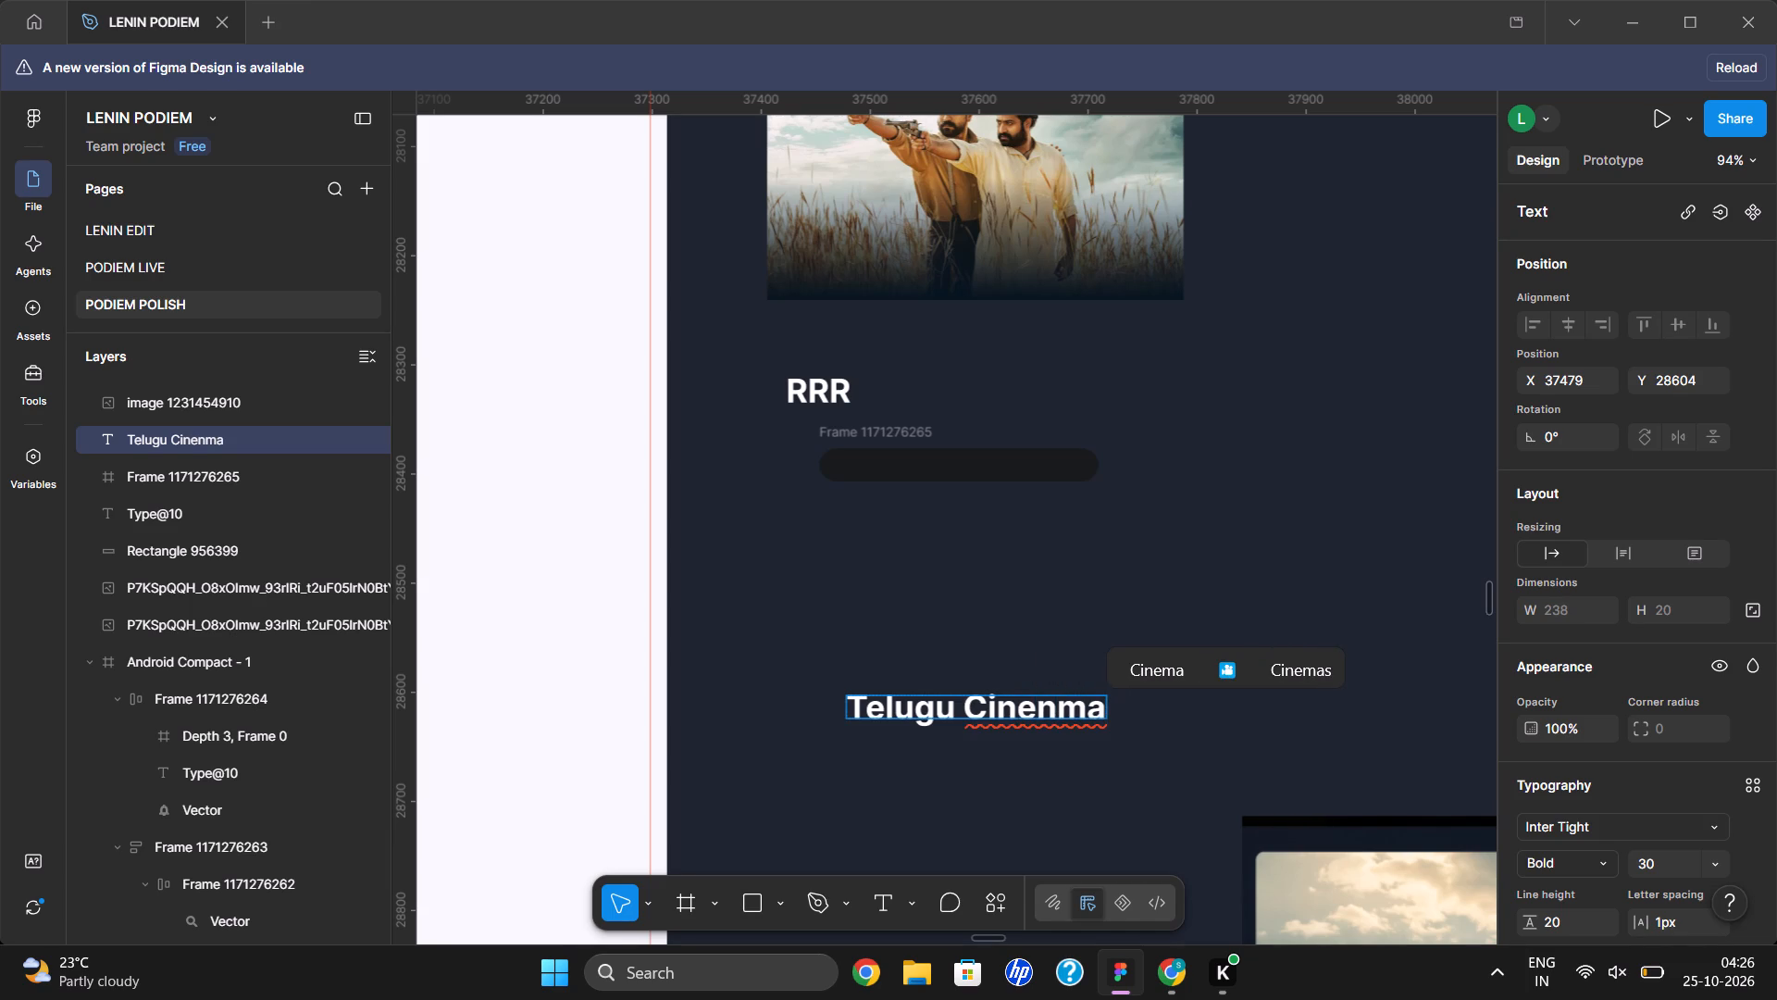
key(Left)
key(Left)
key(BackSpace)
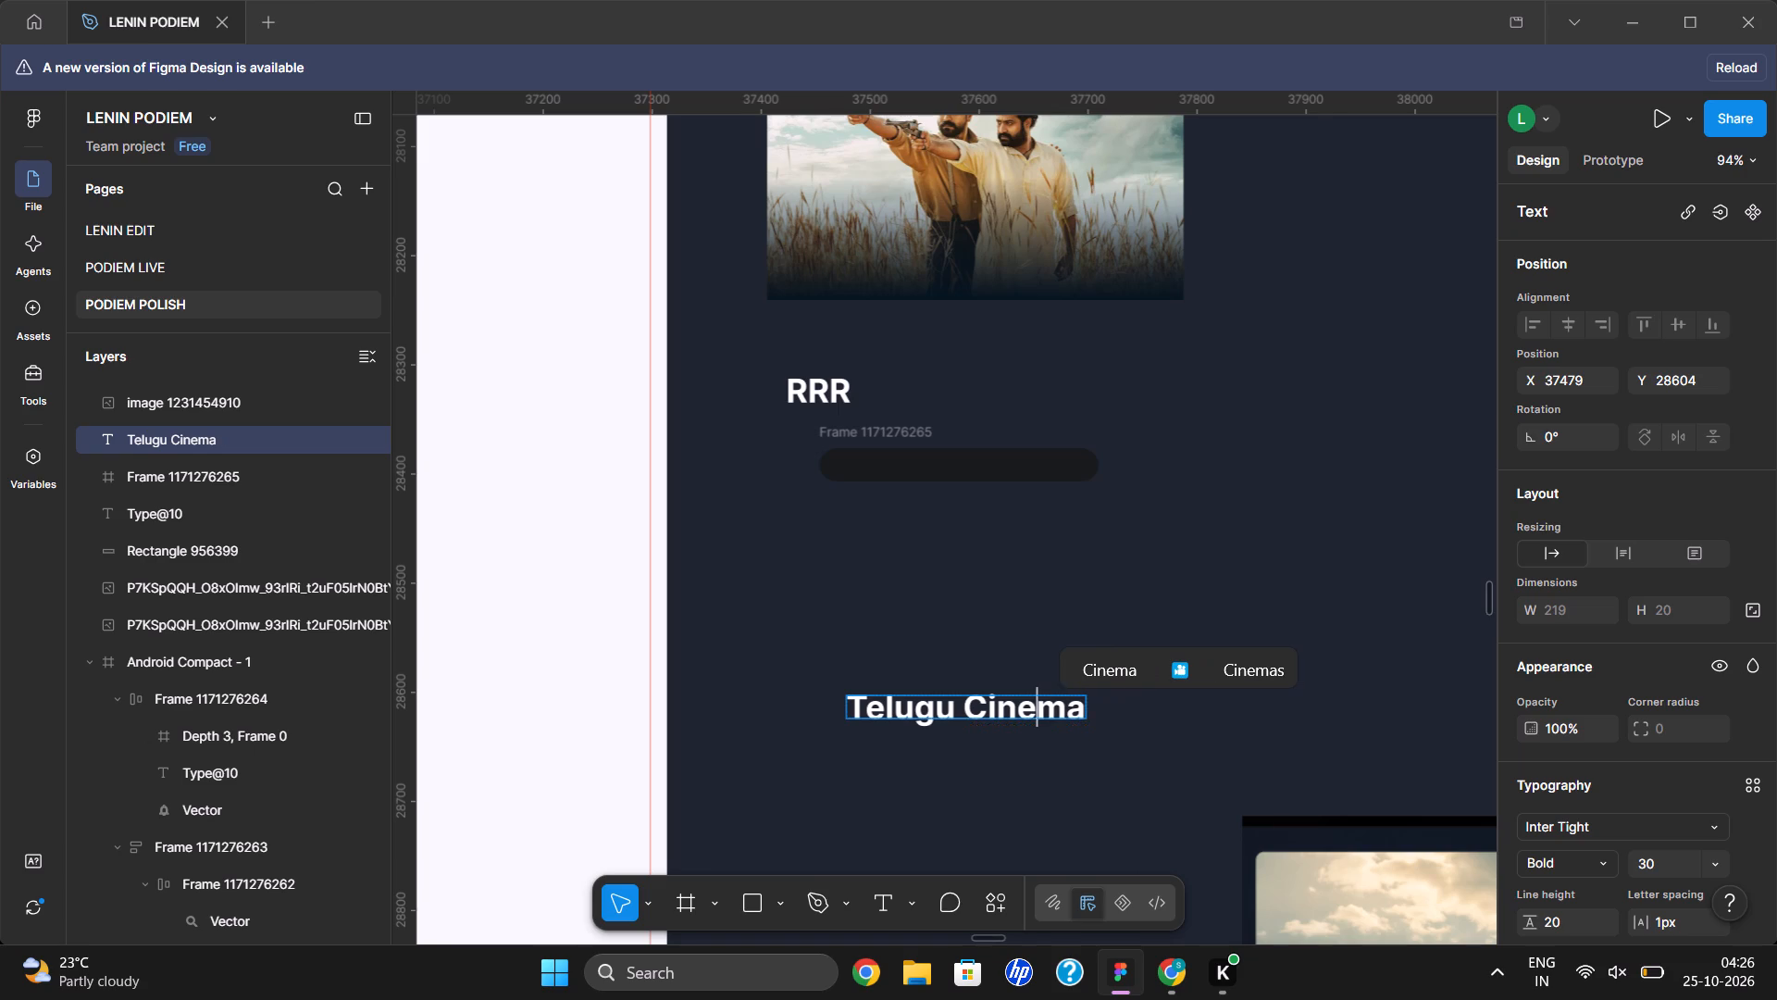
key(Right)
key(Right)
key(Right)
key(space)
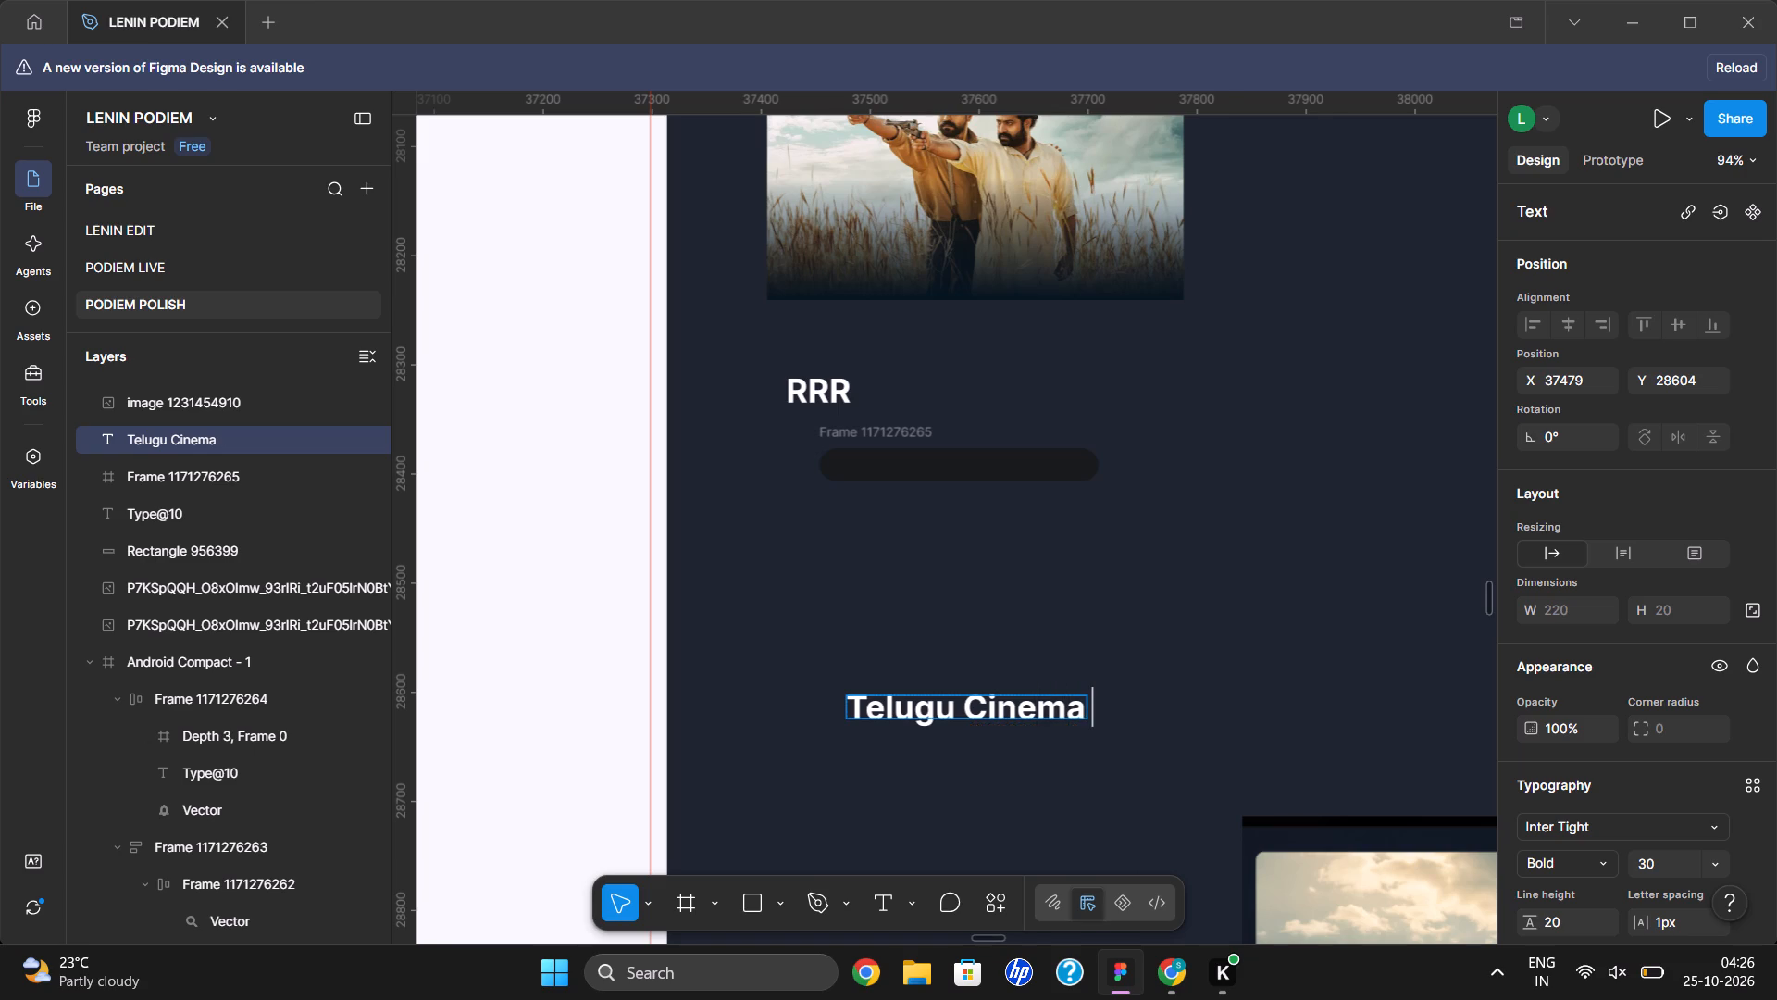
text(Buzz)
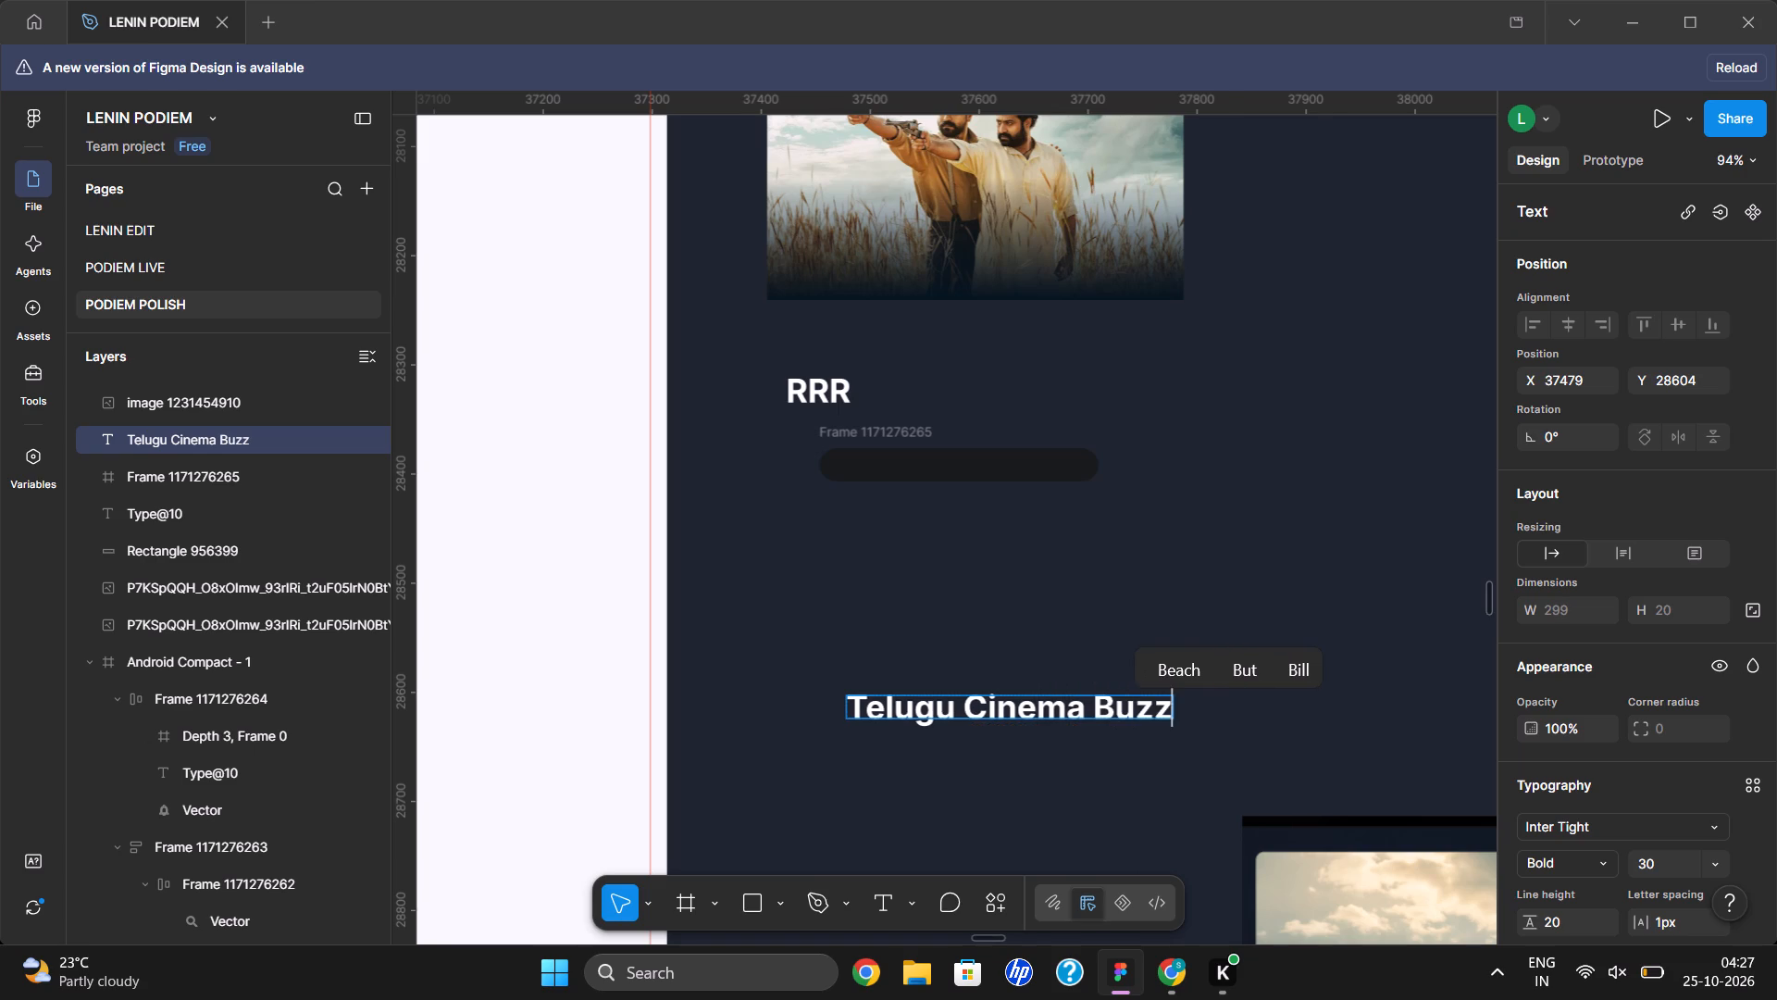
Set the Telugu Cinema Buzz text to Medium weight with a font size of 23.
scroll(1061, 508, down, 1)
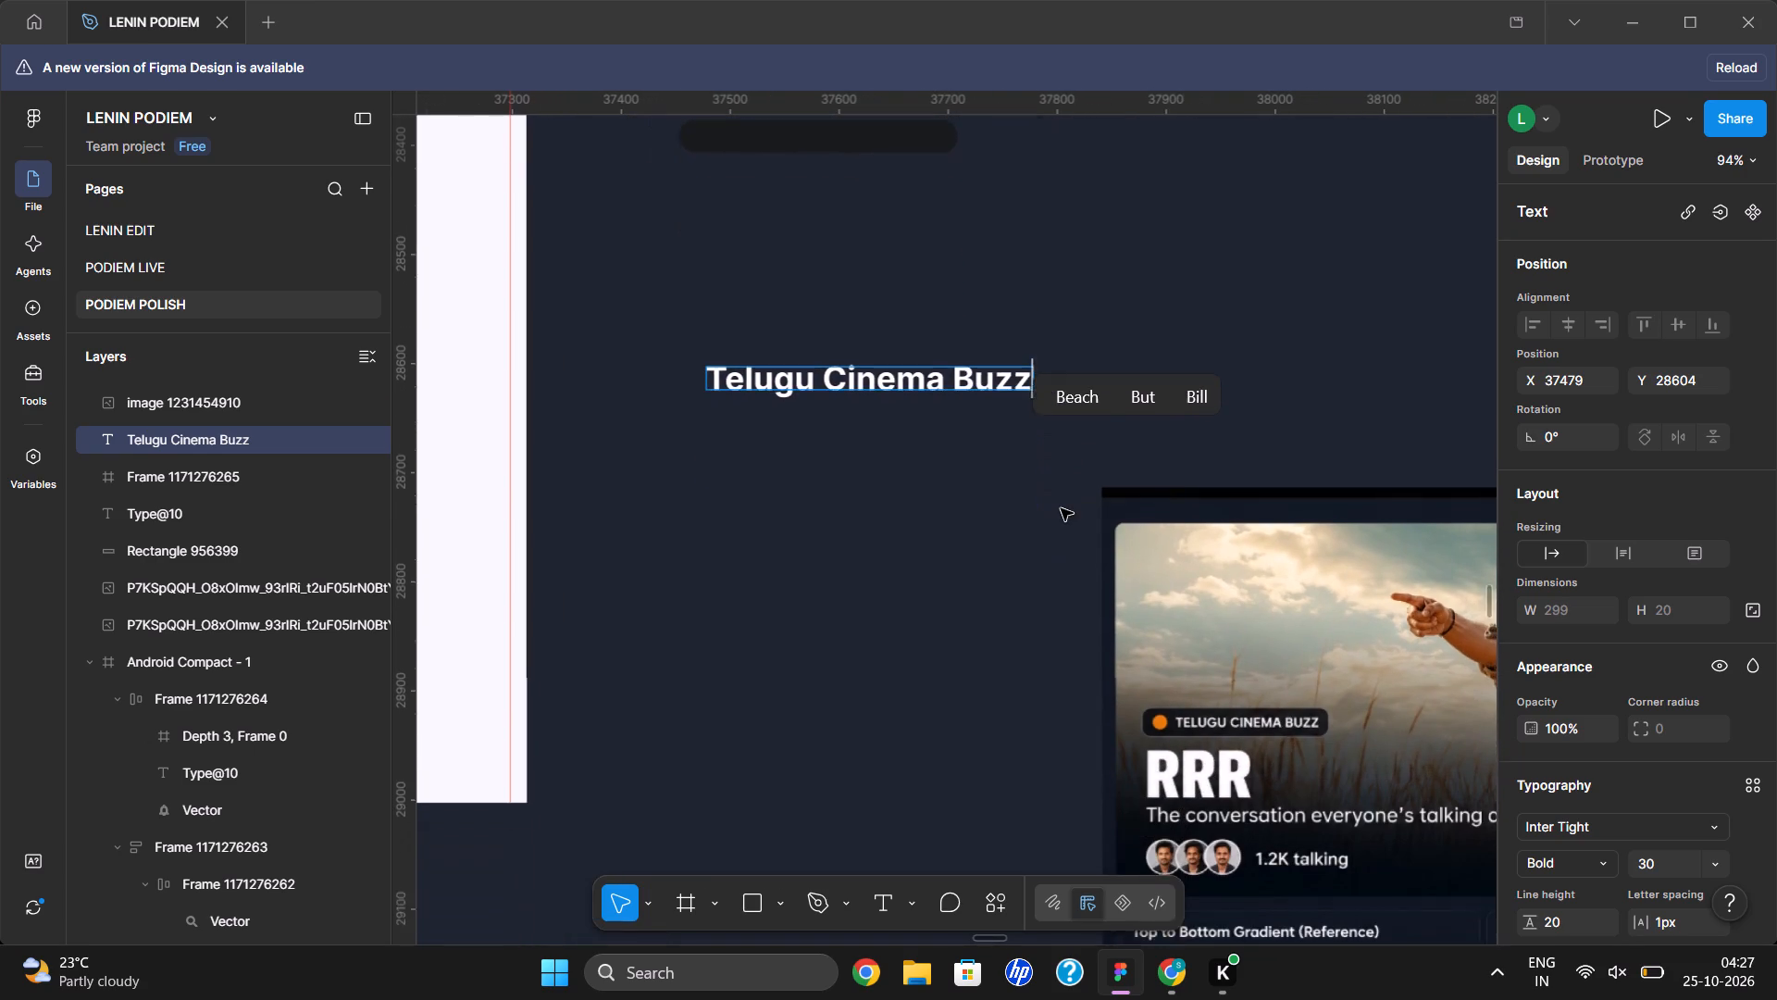
scroll(1061, 508, down, 1)
scroll(851, 426, up, 1)
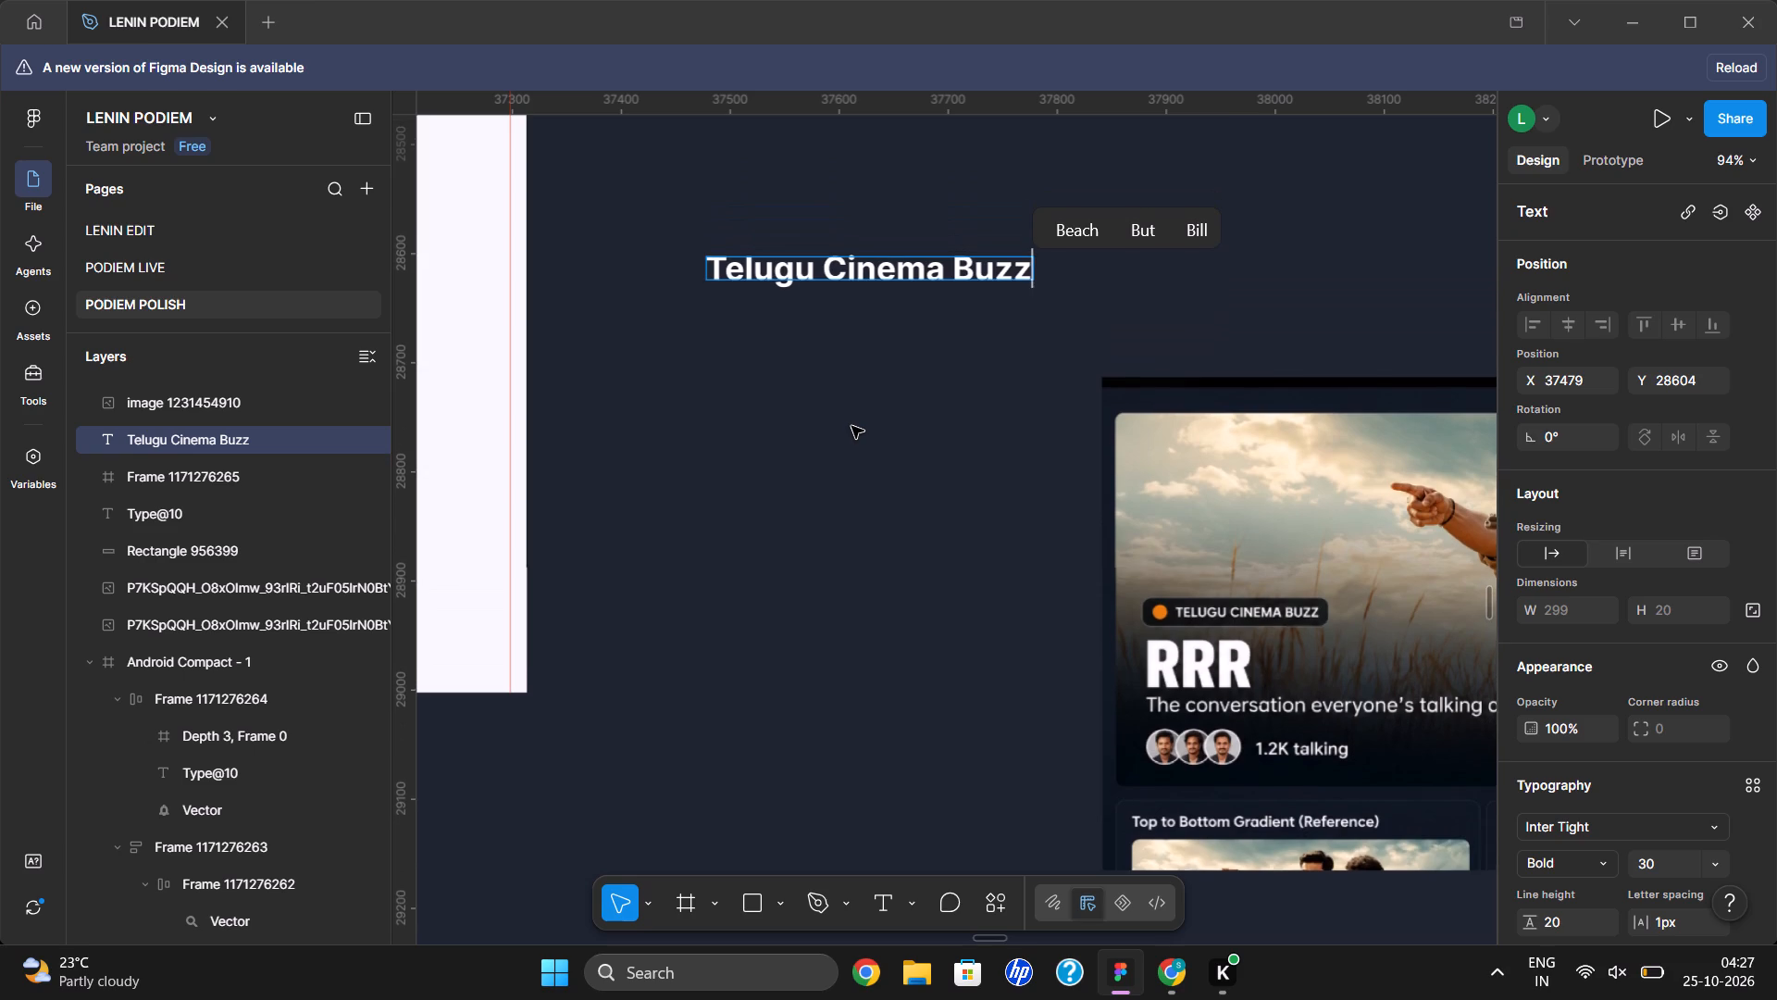
scroll(851, 426, up, 1)
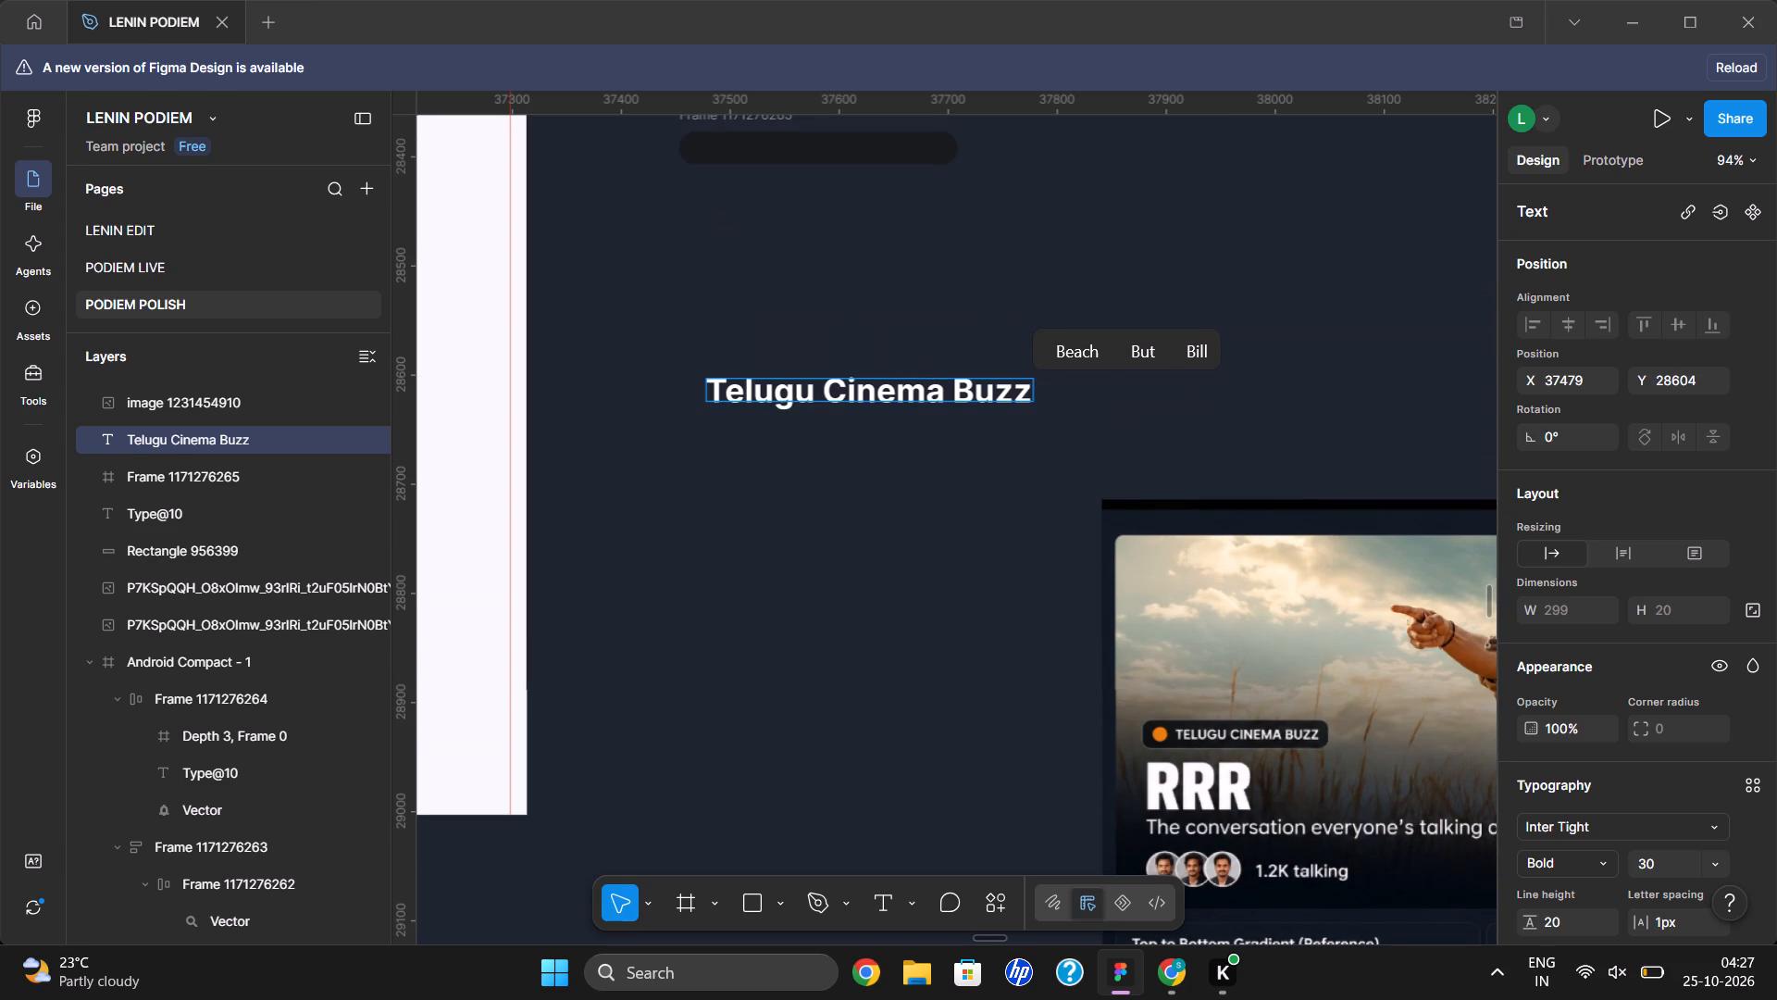
key(ctrl+a)
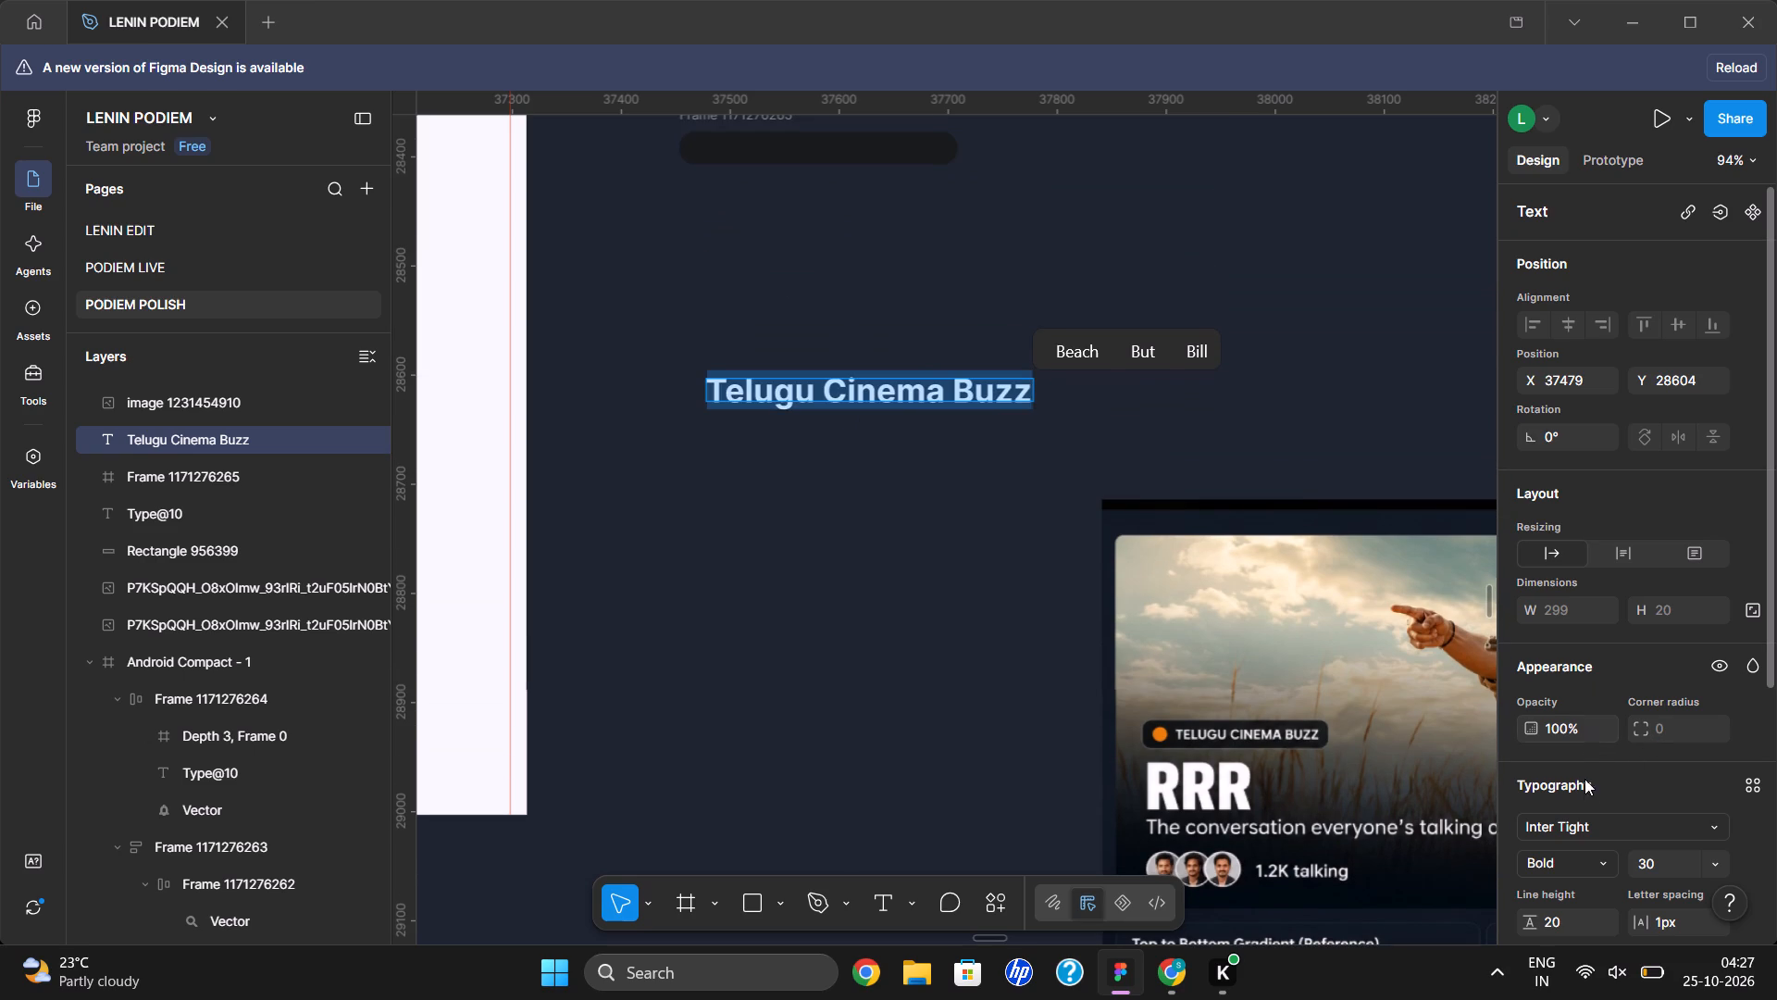
click(1584, 855)
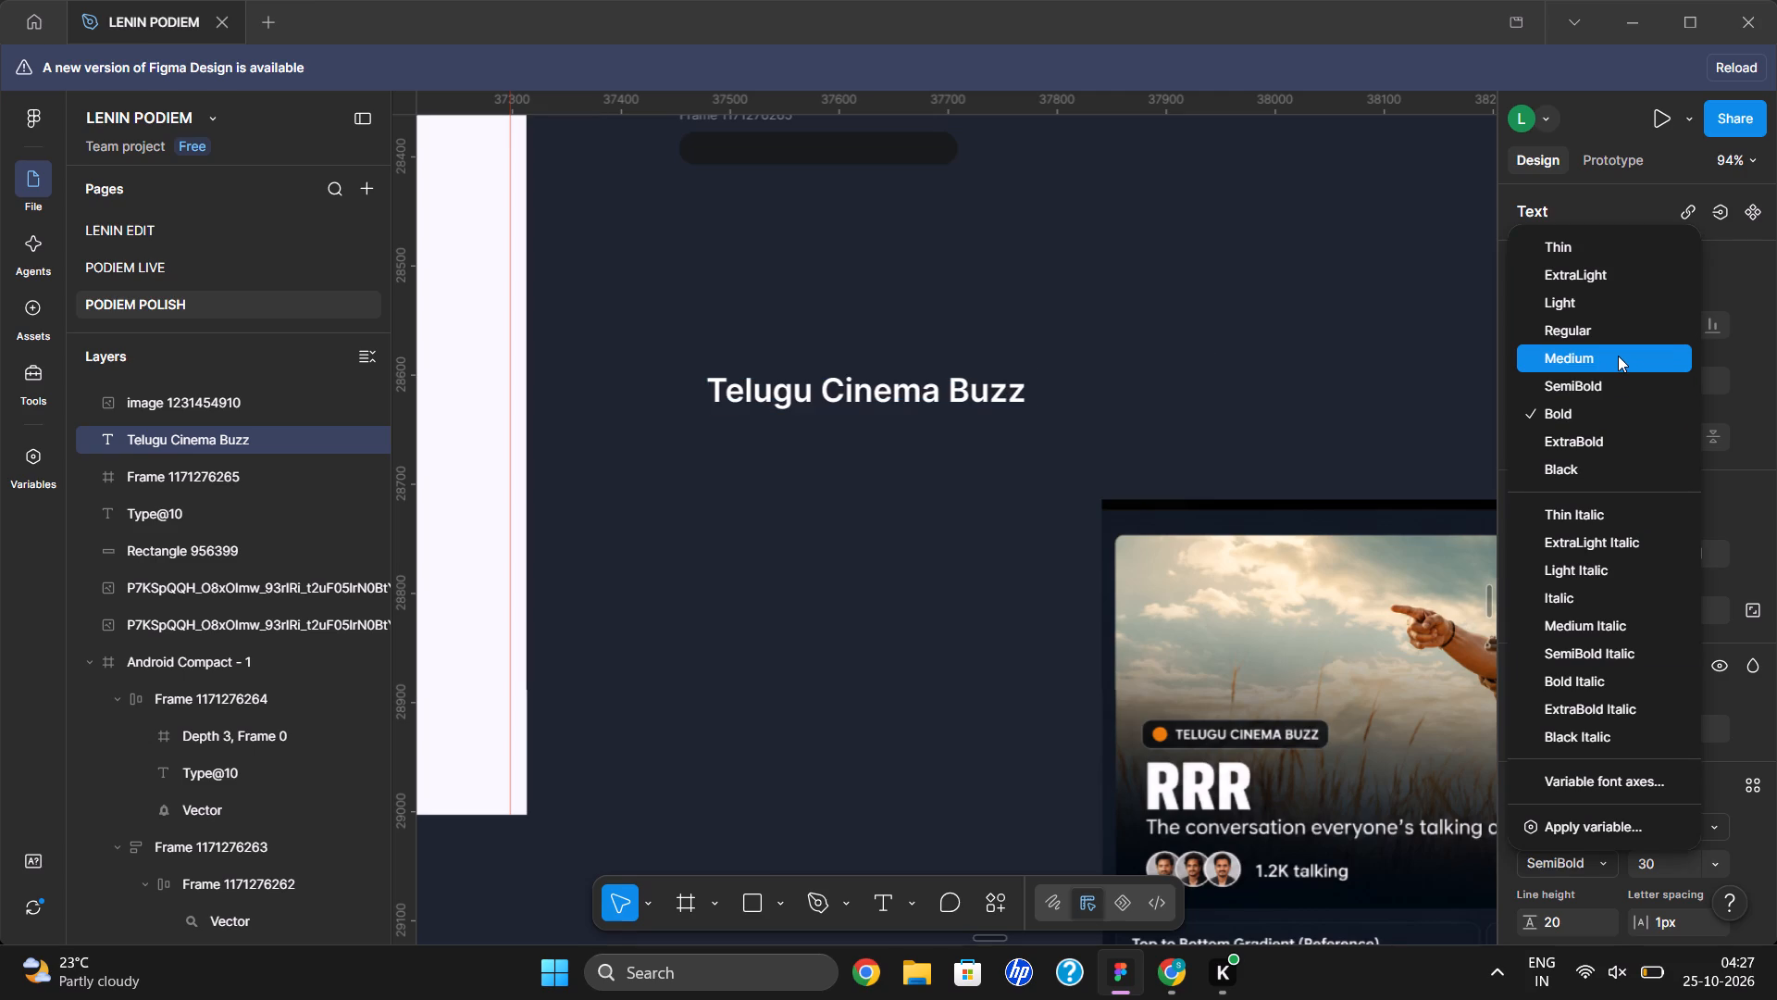
click(1618, 356)
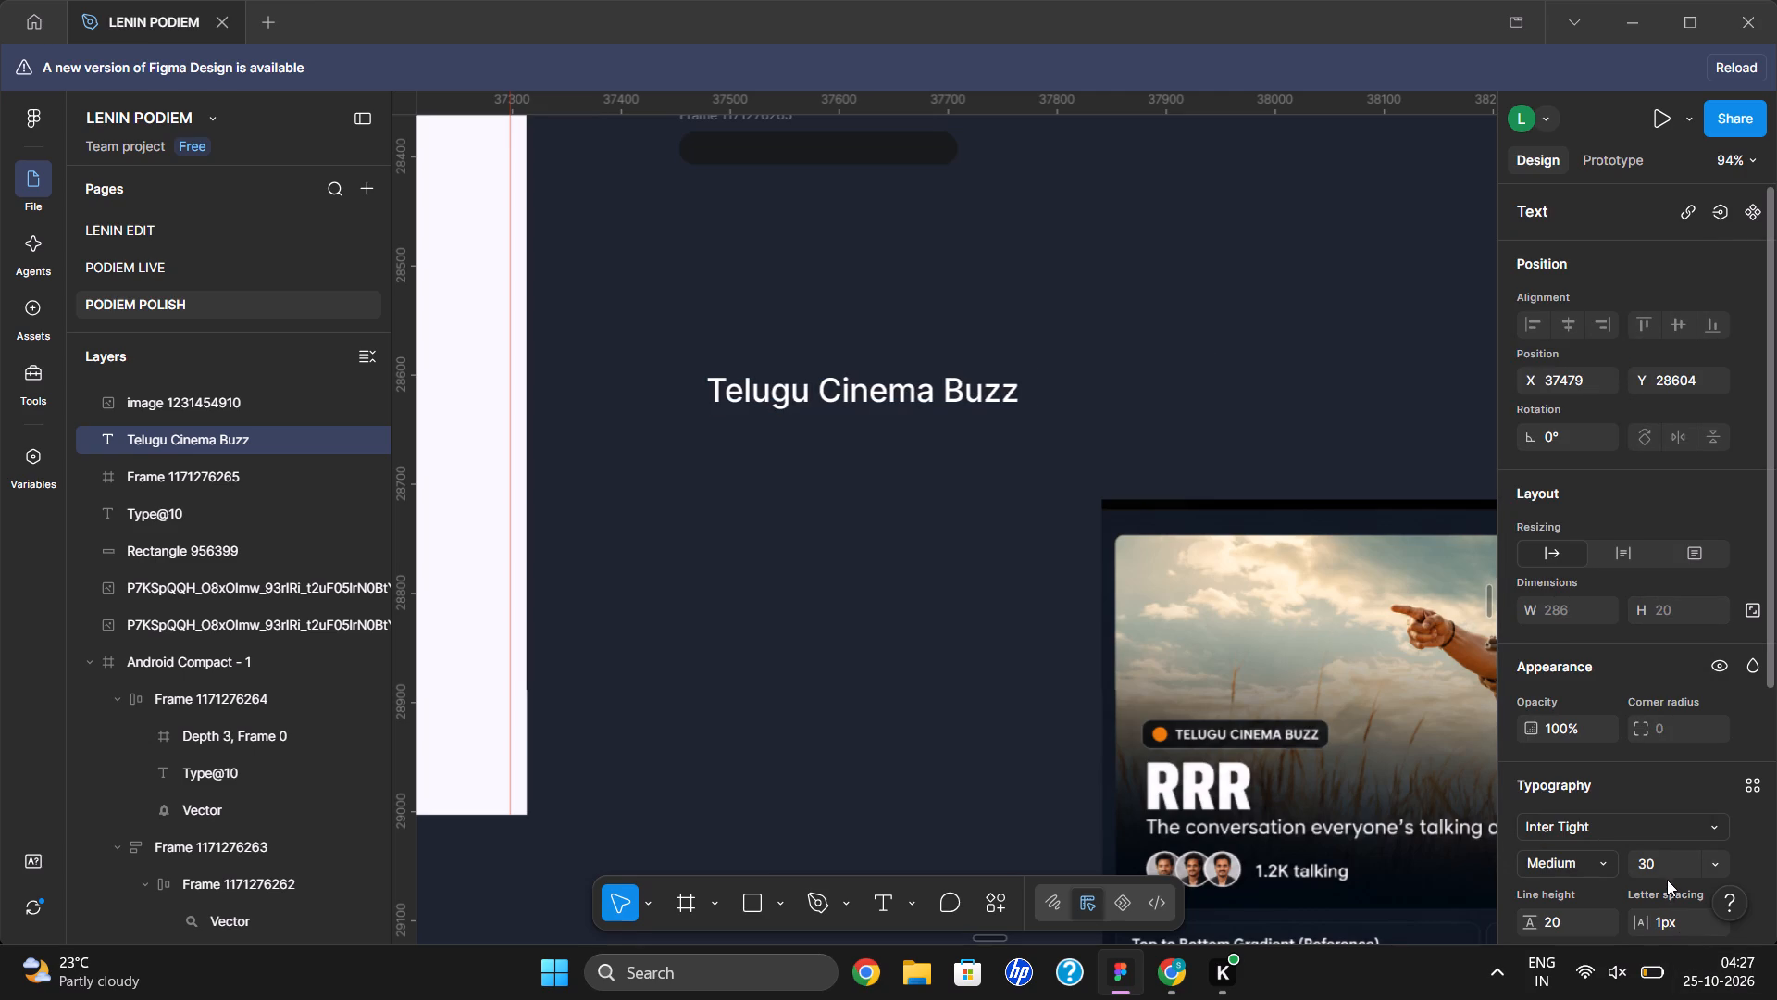
click(1667, 876)
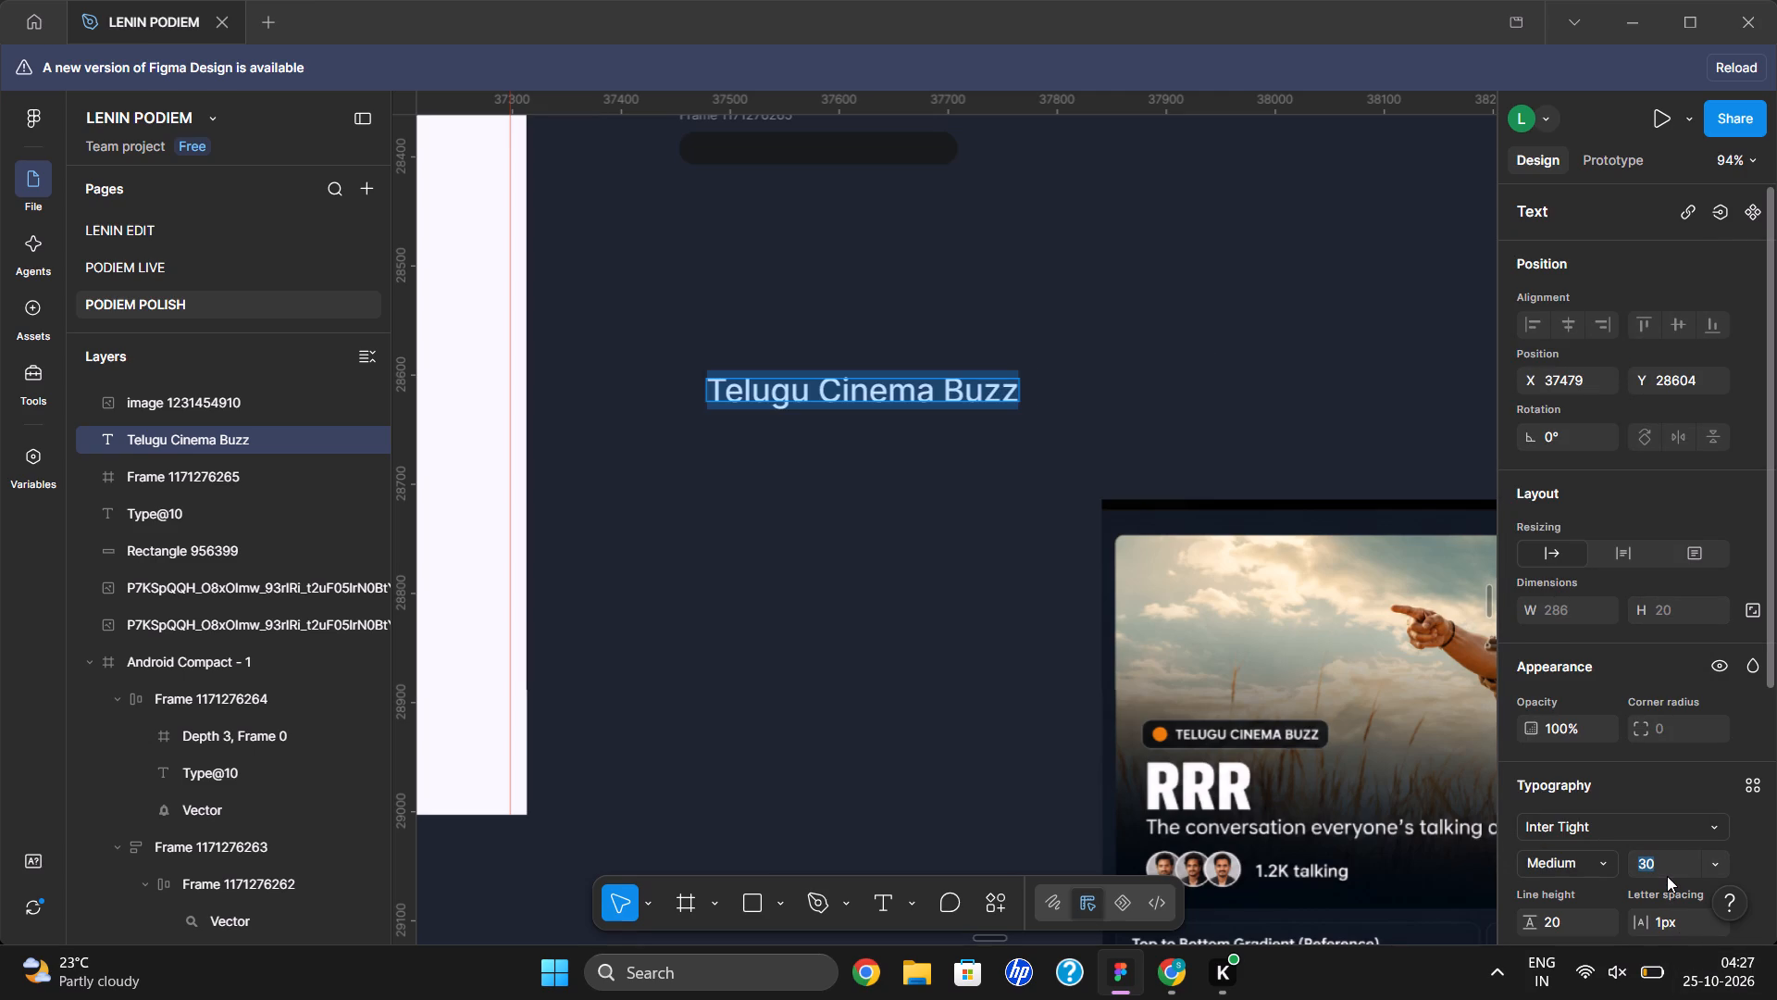
text(23)
click(1246, 321)
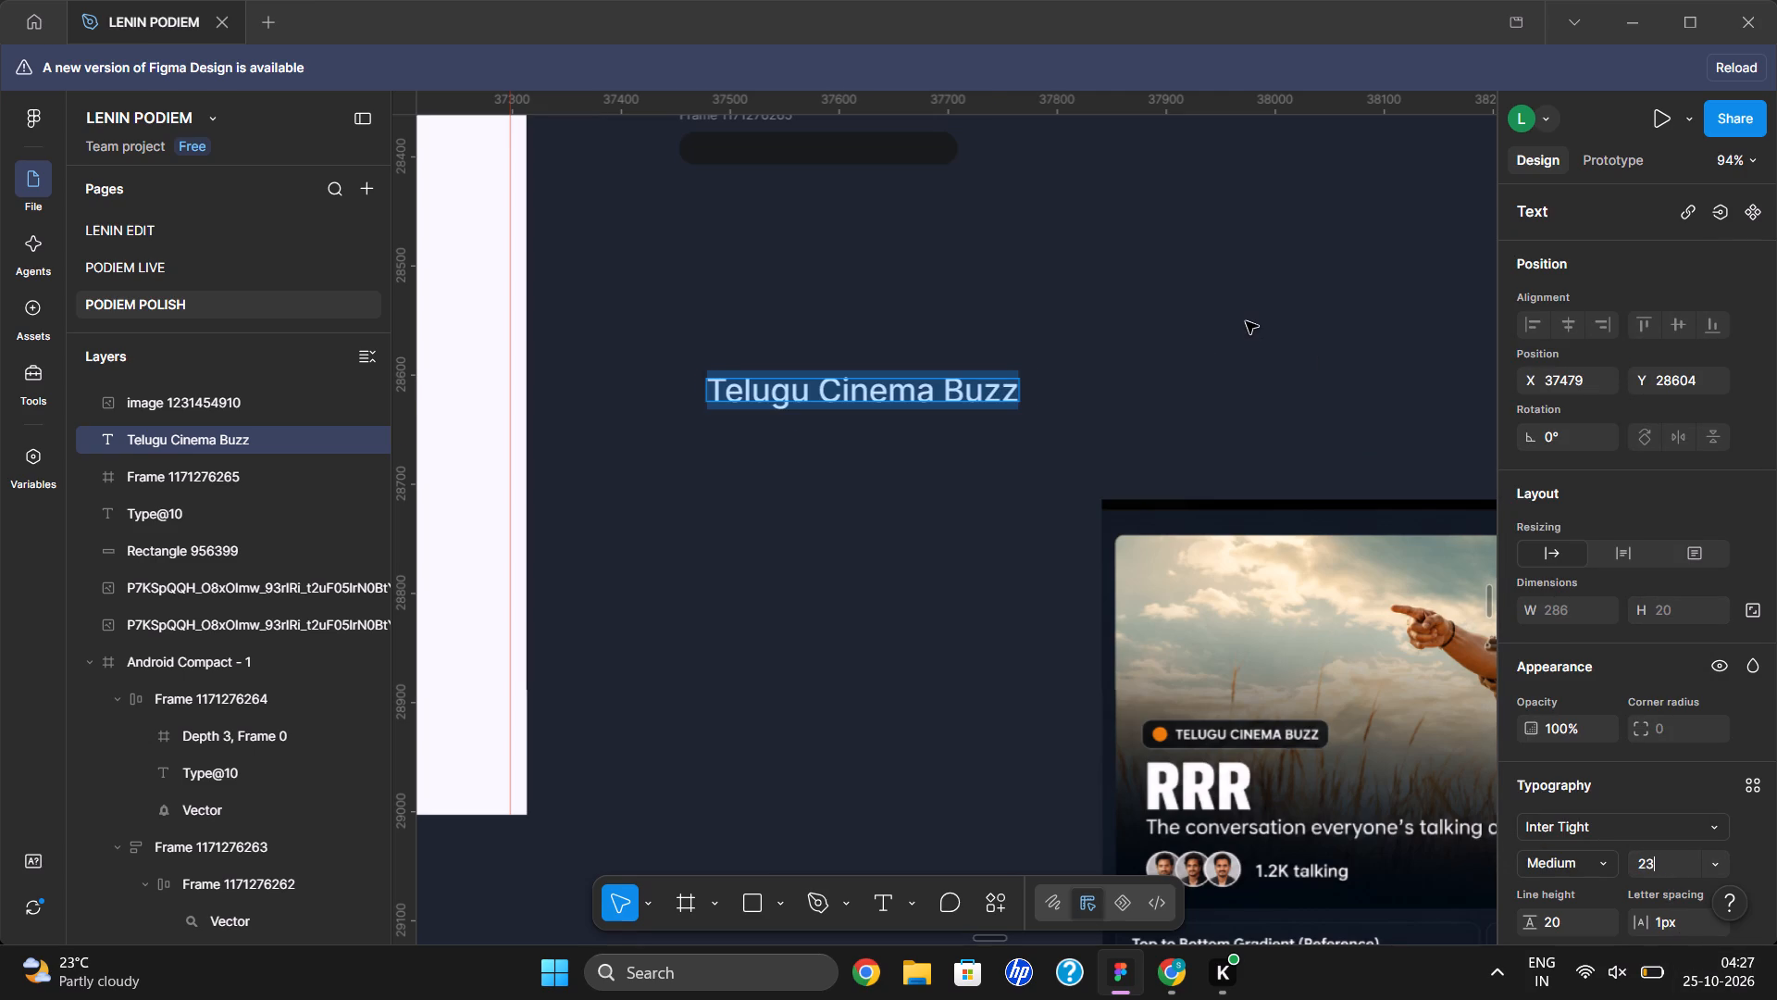
Move the Telugu Cinema Buzz text up to just below the dark badge frame, at about X 37486, Y 28463.
drag(790, 396, 790, 264)
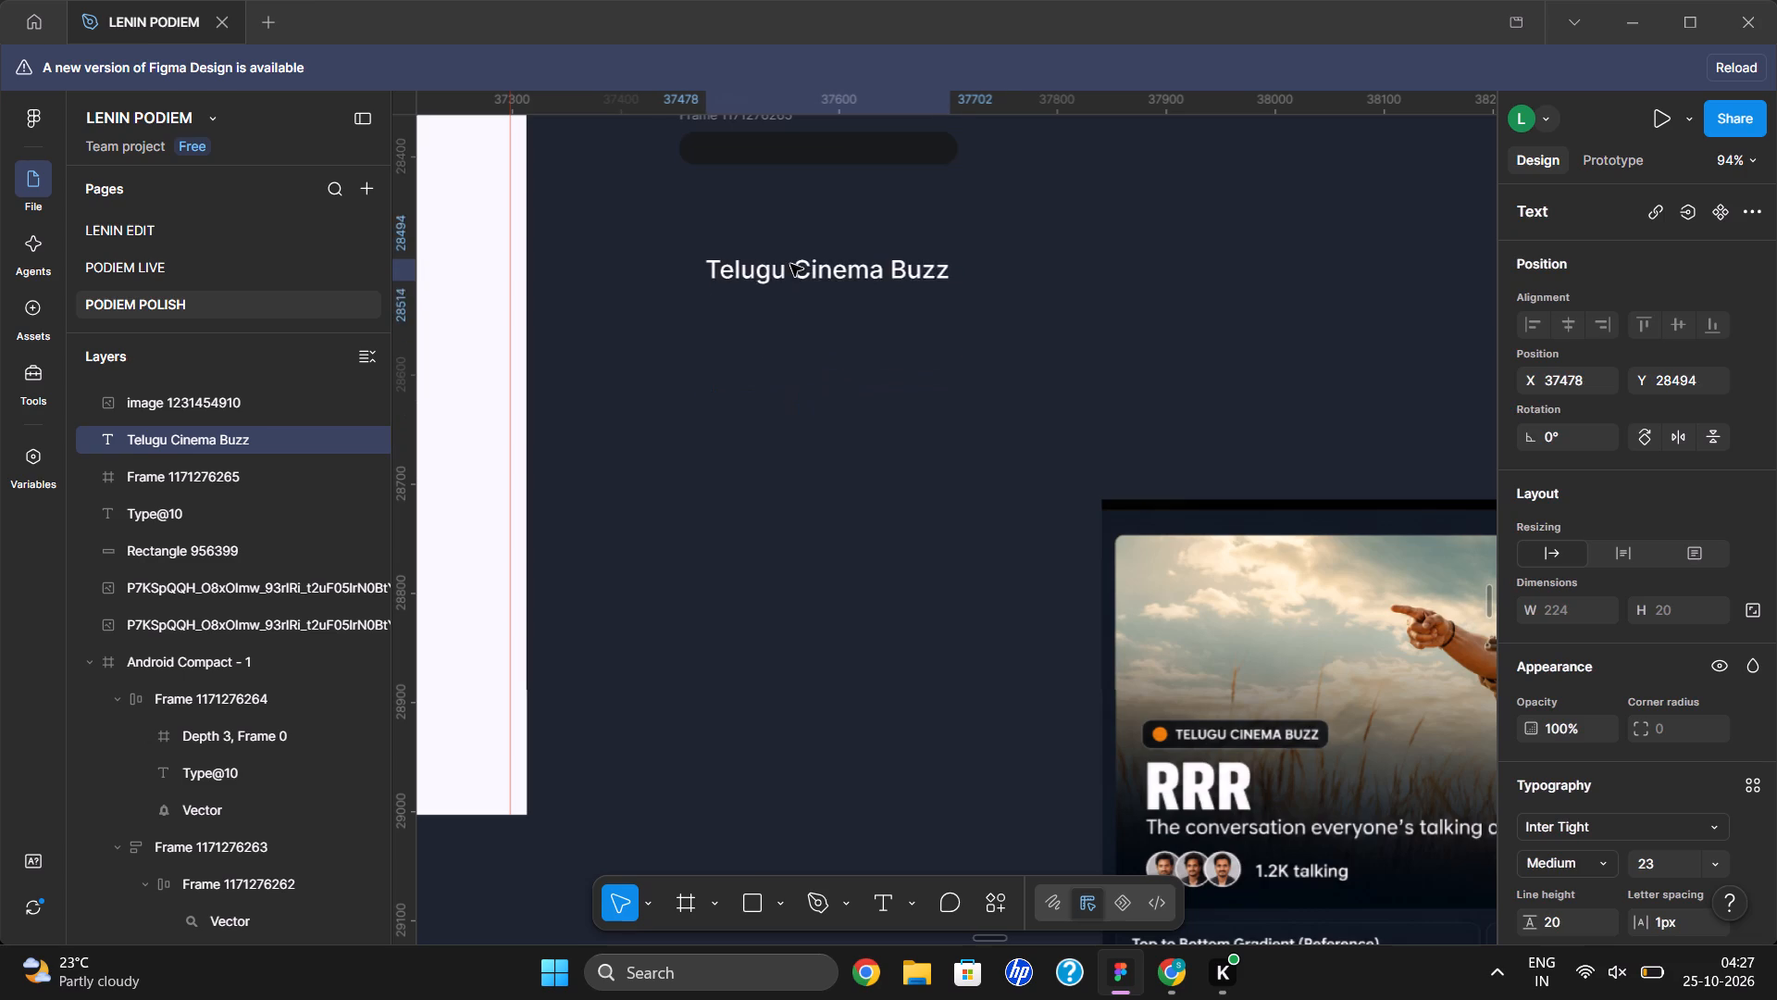
drag(790, 264, 793, 242)
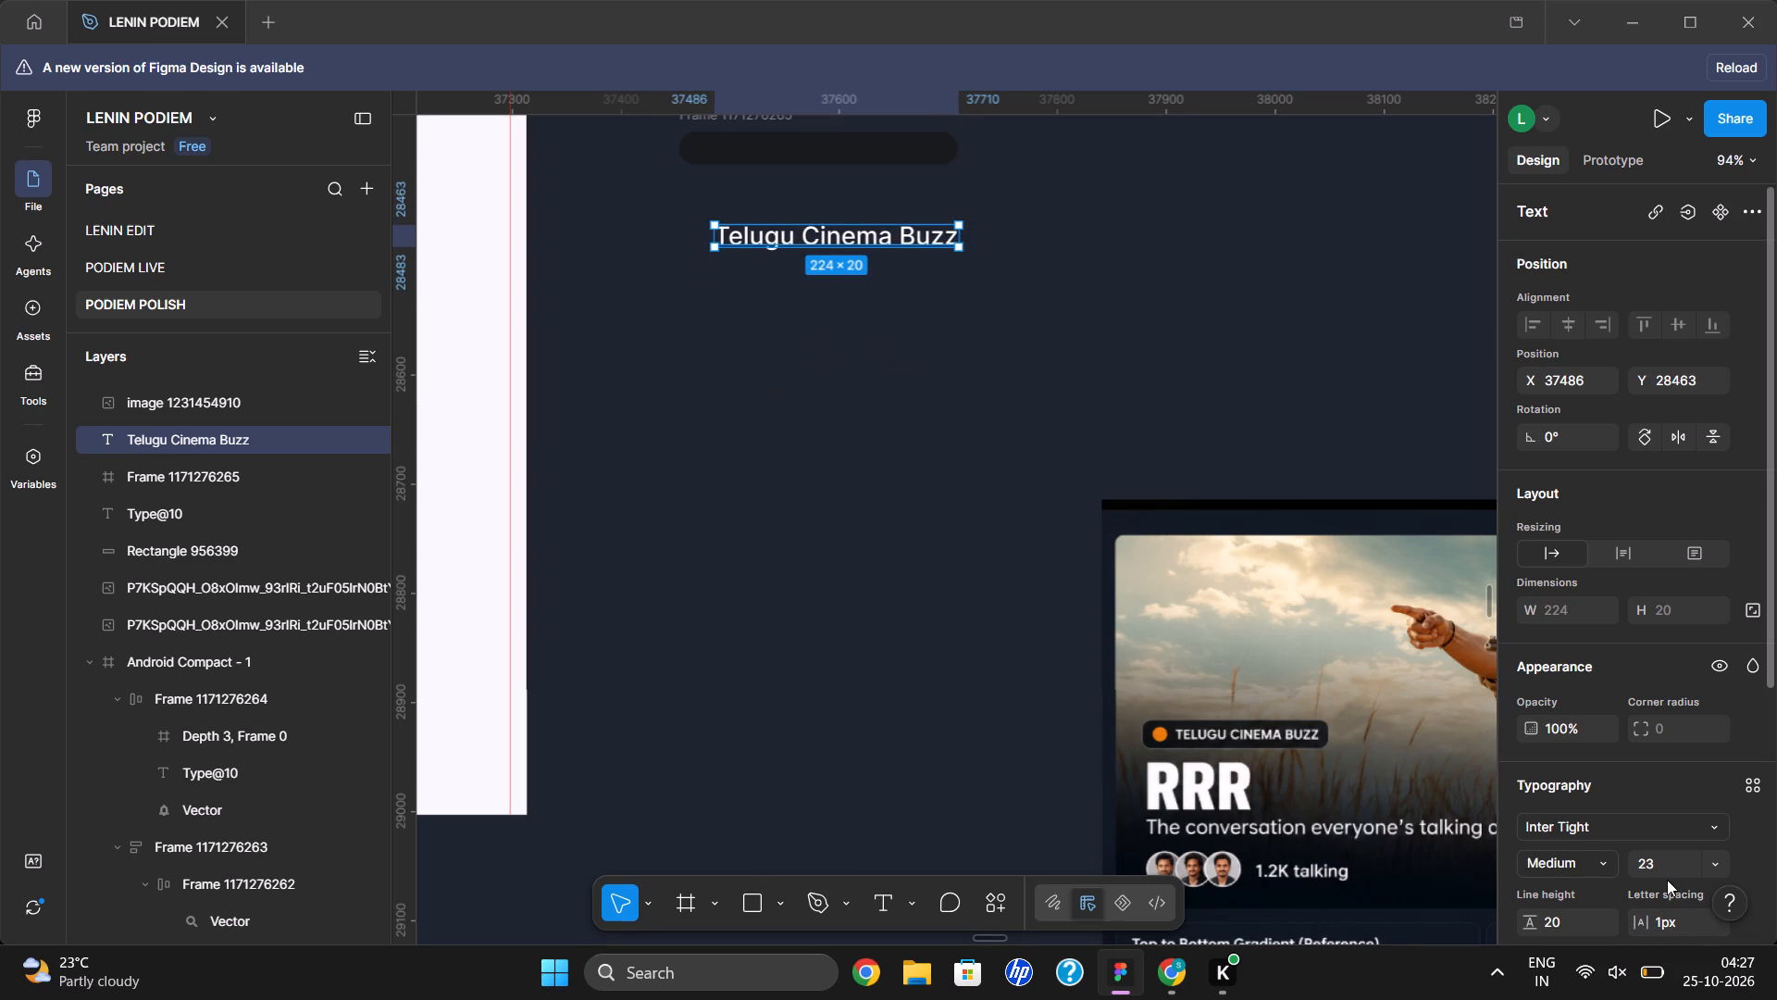
Set the Telugu Cinema Buzz text's font size to 20 and move it slightly closer to the badge frame, to about Y 28446.
key(ctrl+a)
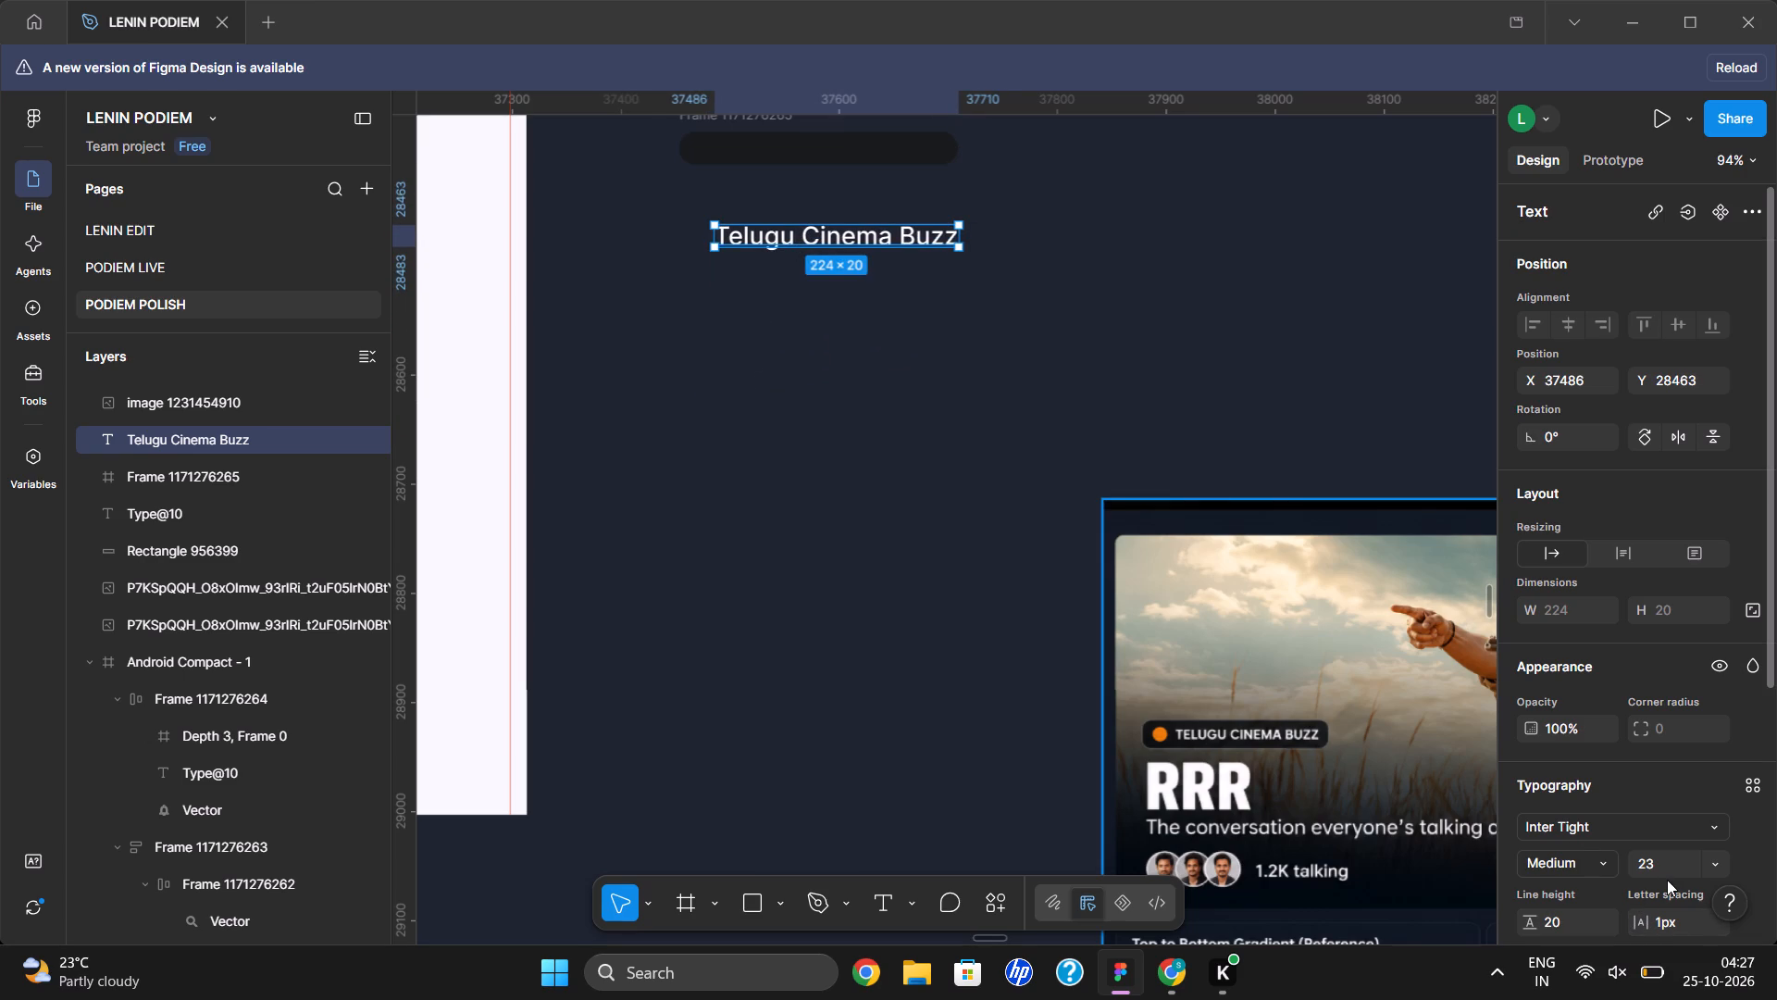
triple_click(853, 236)
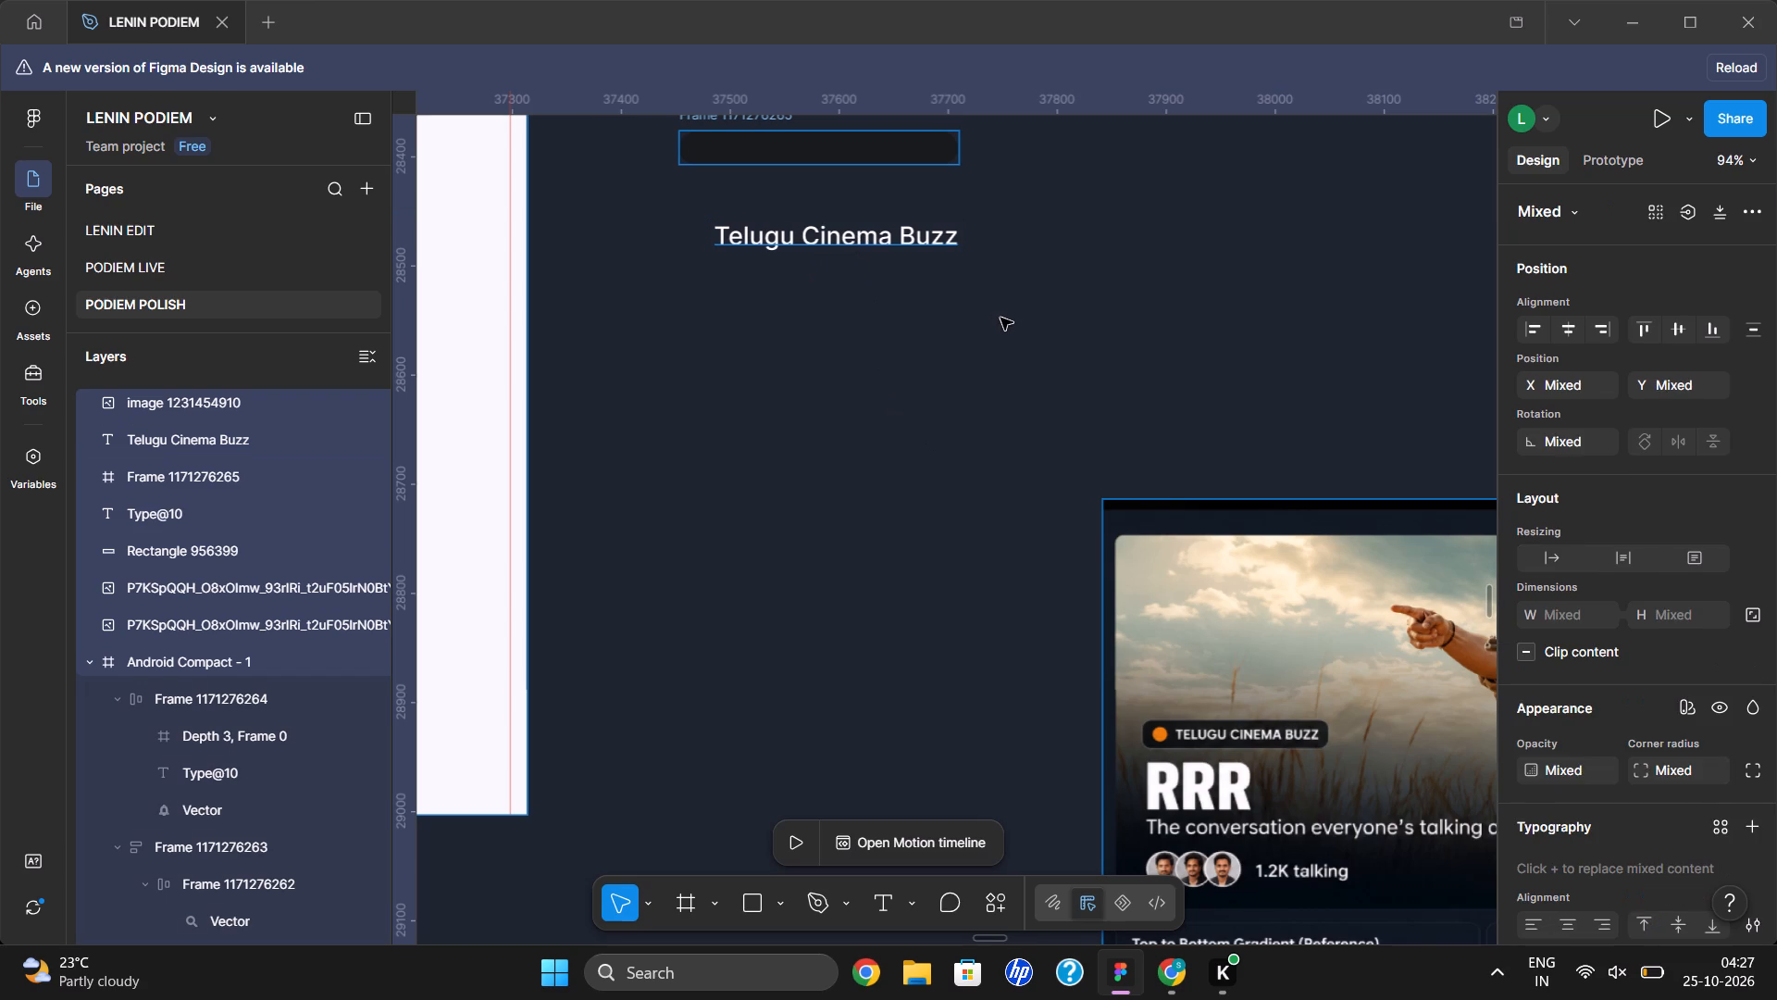
click(1000, 318)
triple_click(900, 229)
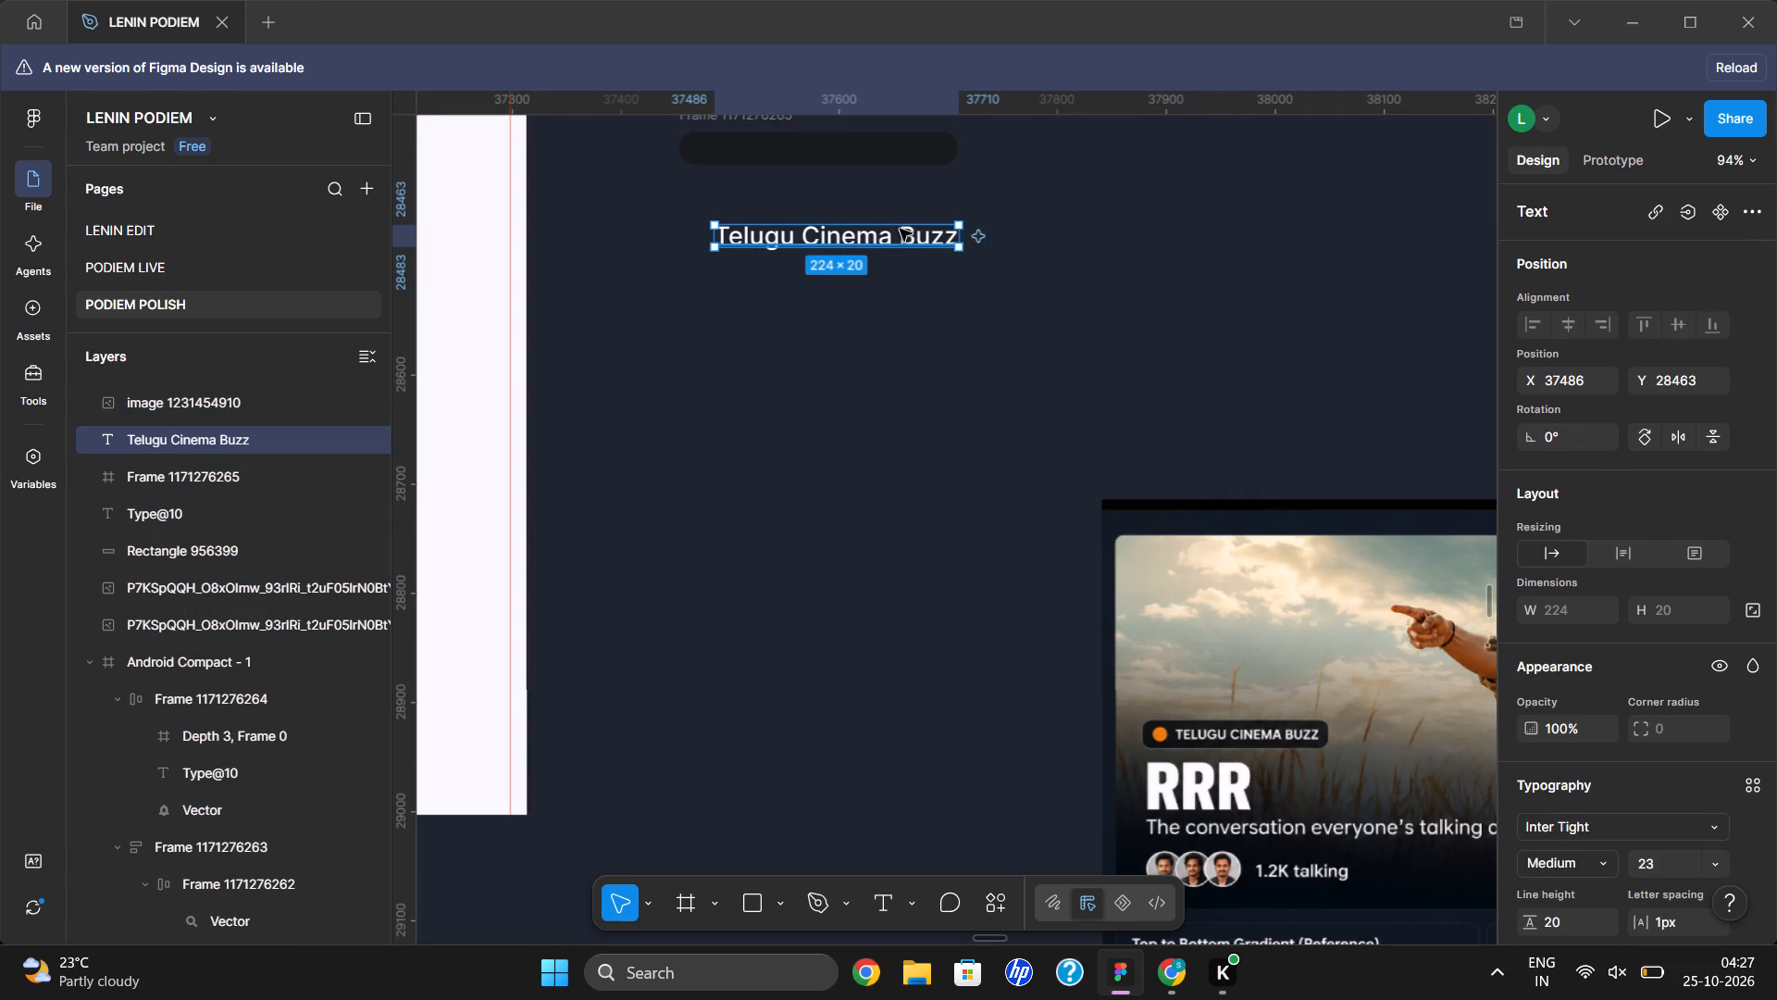
click(1674, 862)
text(20)
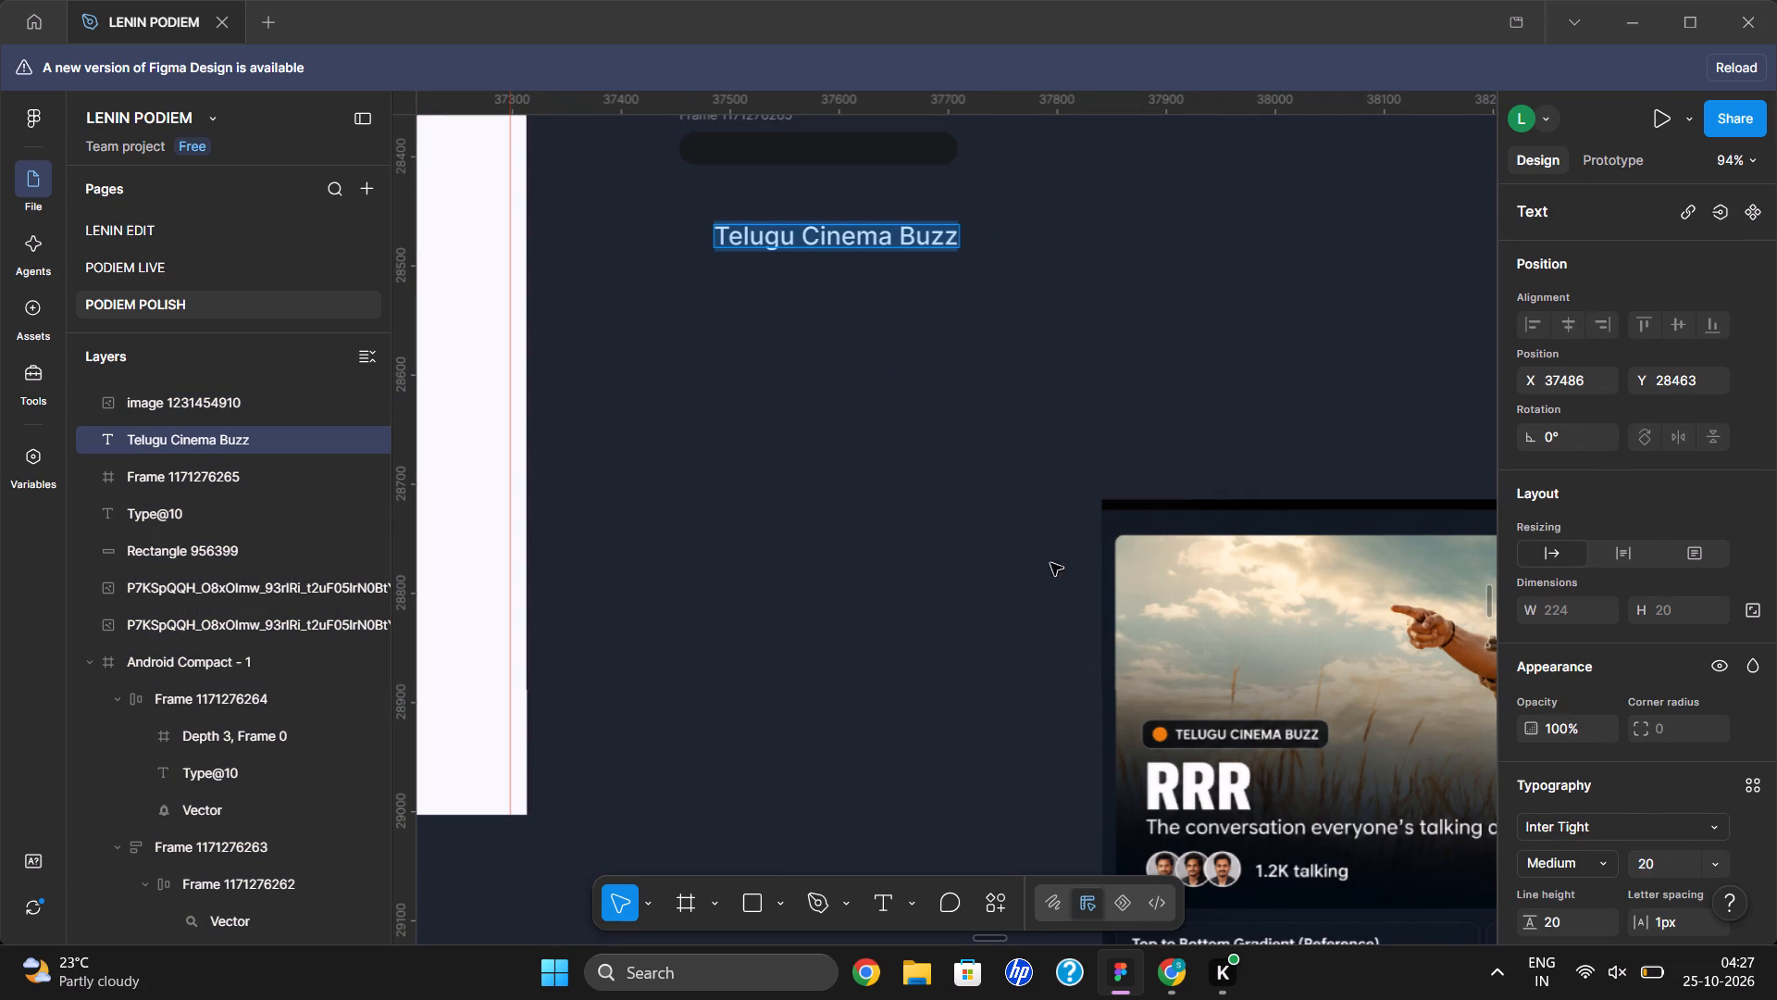
click(1057, 543)
drag(814, 234, 813, 215)
Reduce the Telugu Cinema Buzz text's font size to 18.
scroll(813, 215, up, 2)
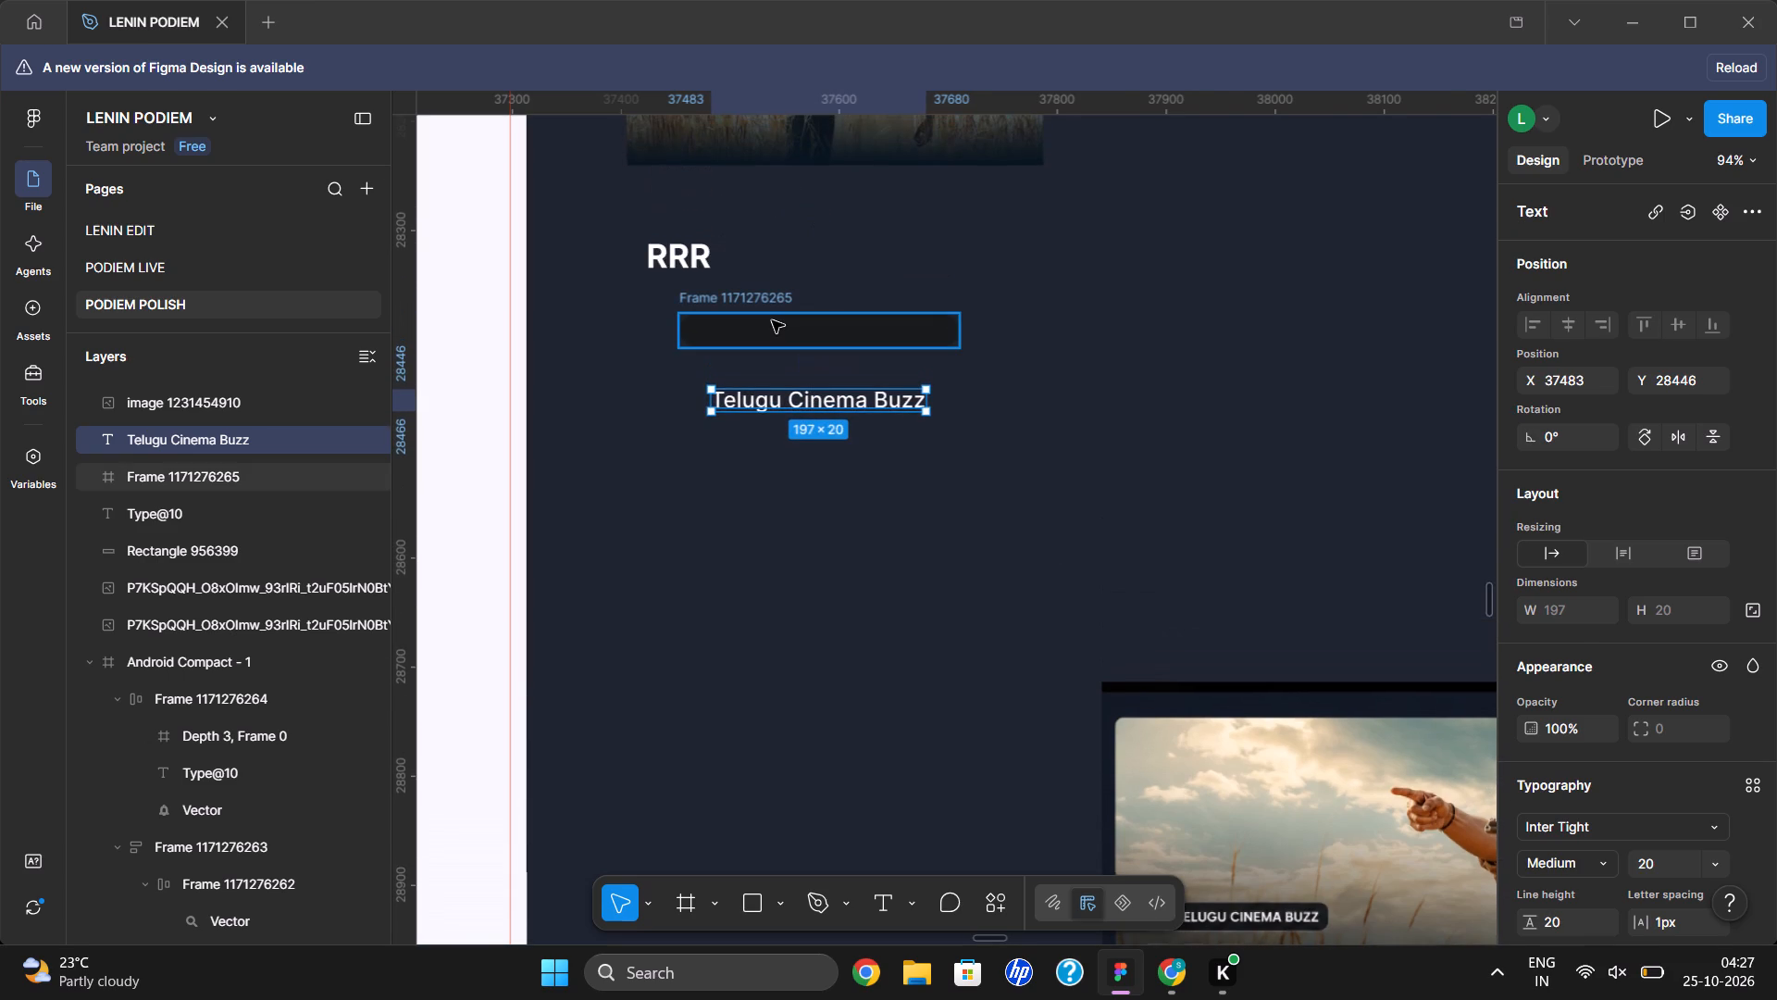
click(772, 320)
click(811, 411)
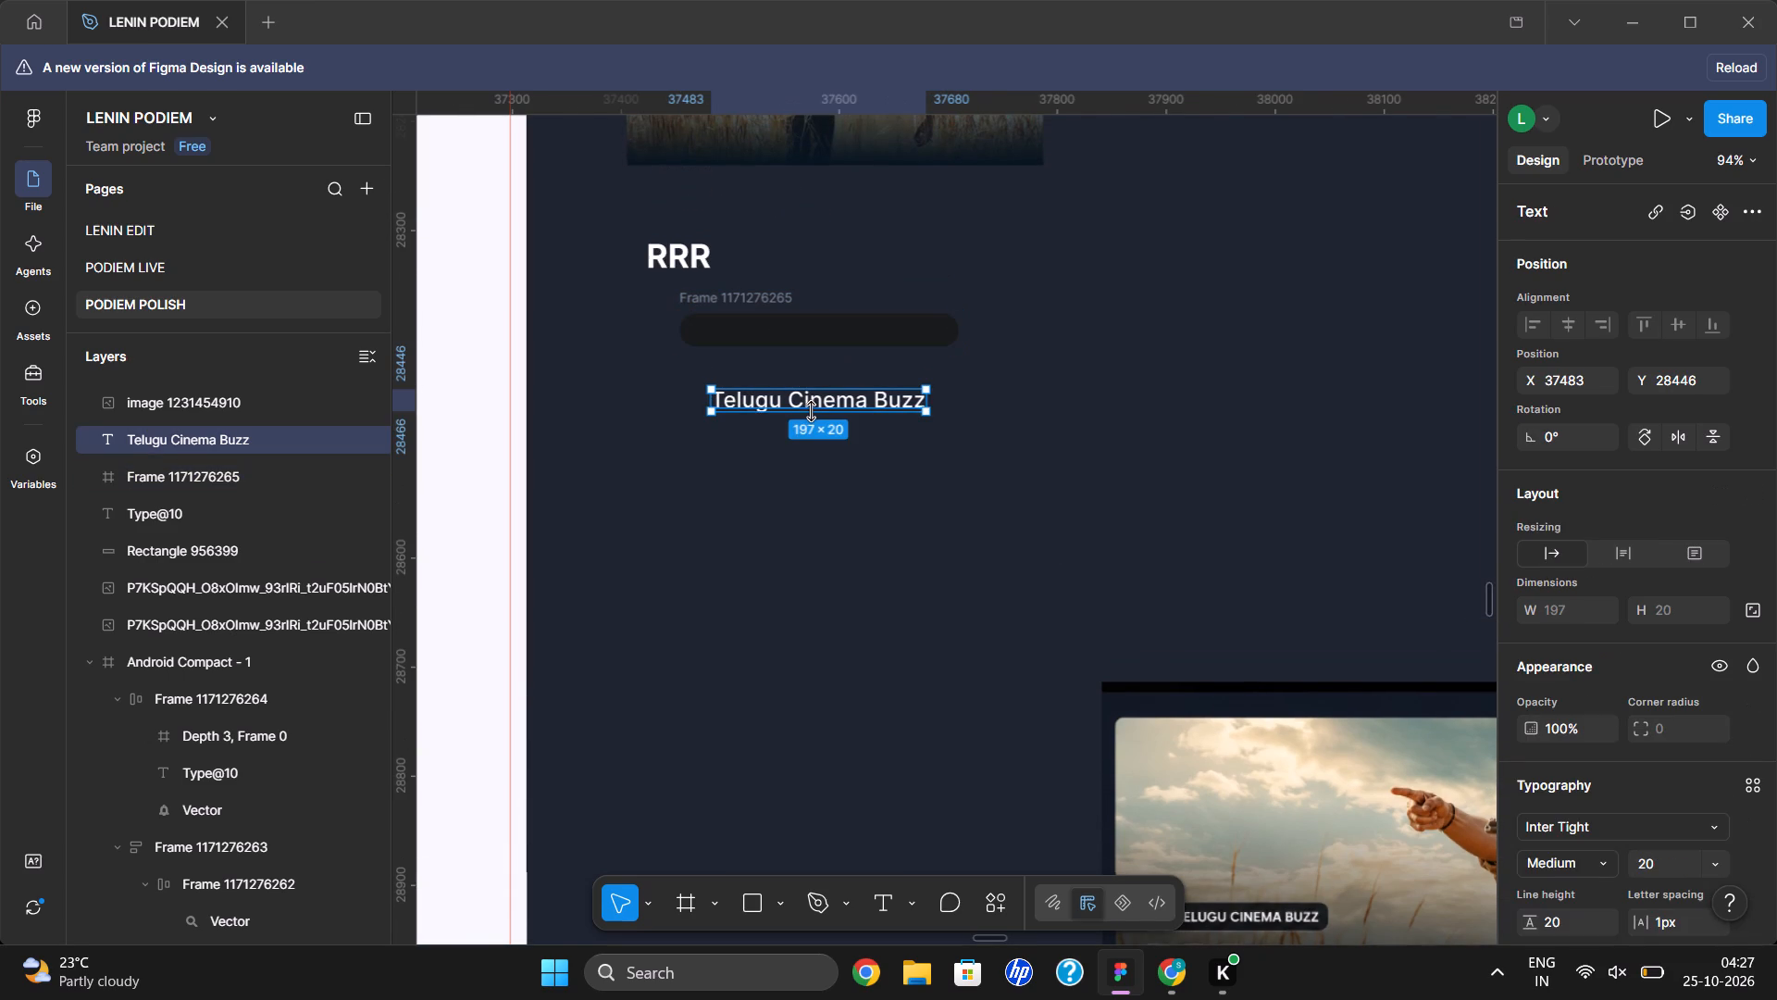
triple_click(812, 399)
click(1667, 860)
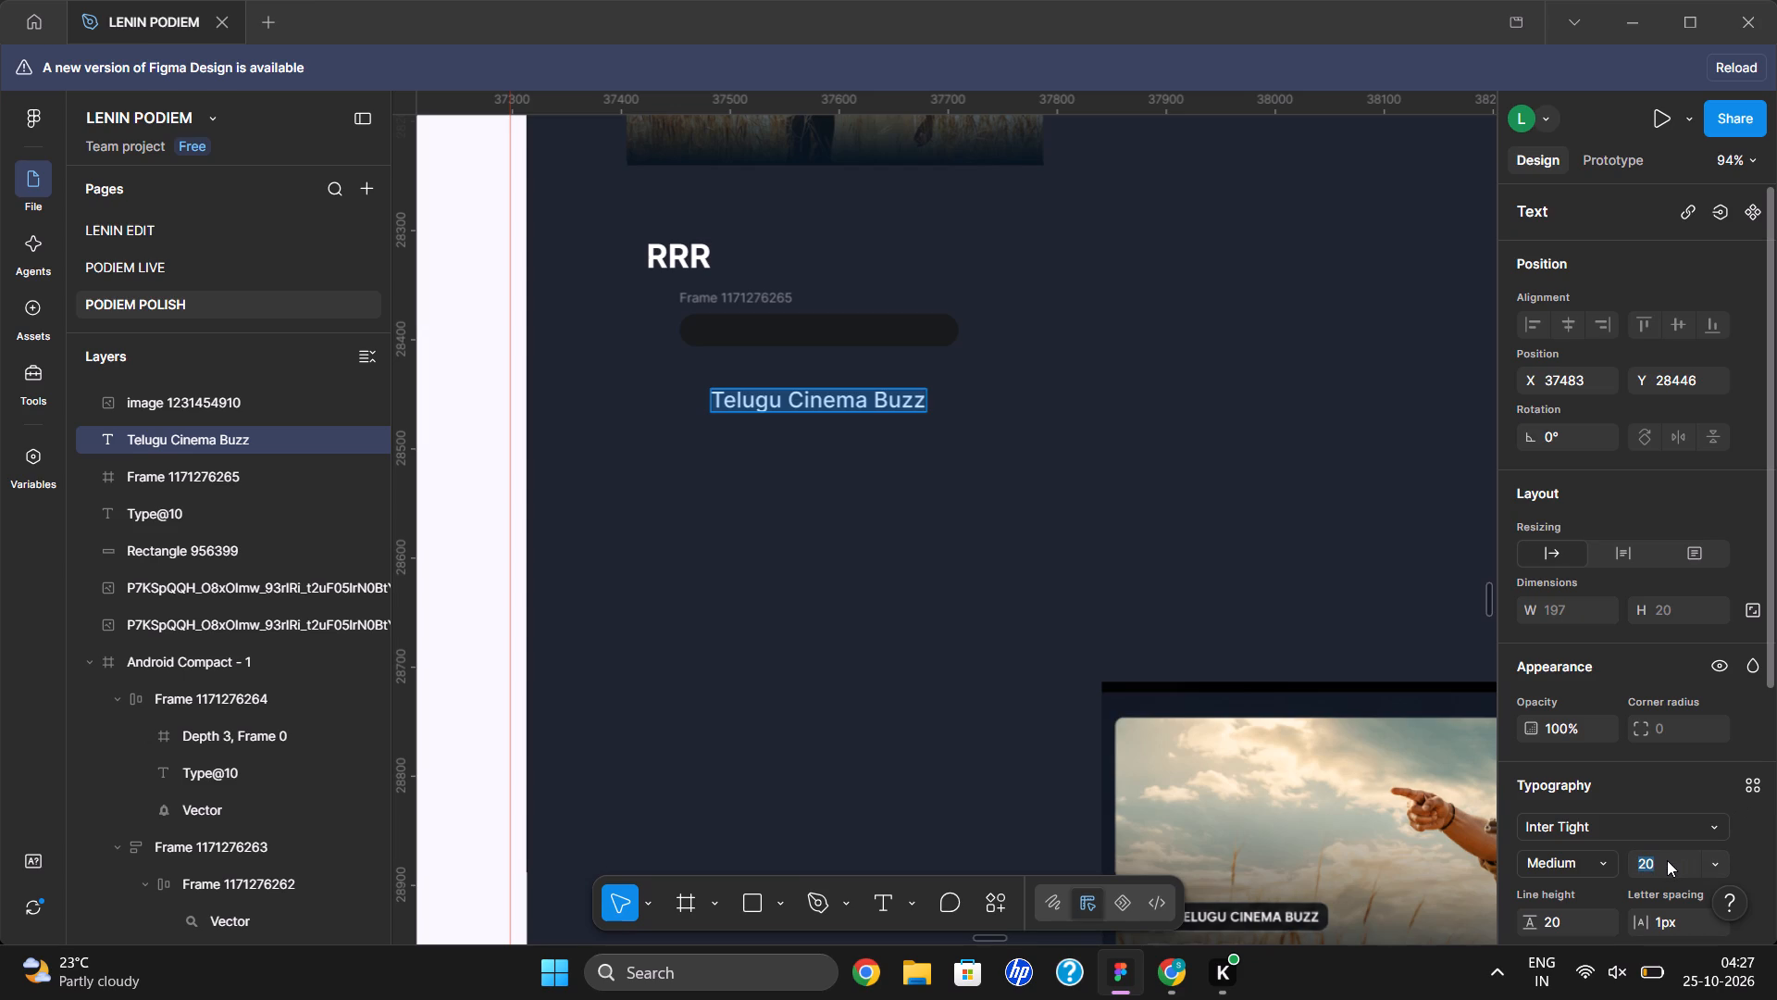
key(Down)
key(Down)
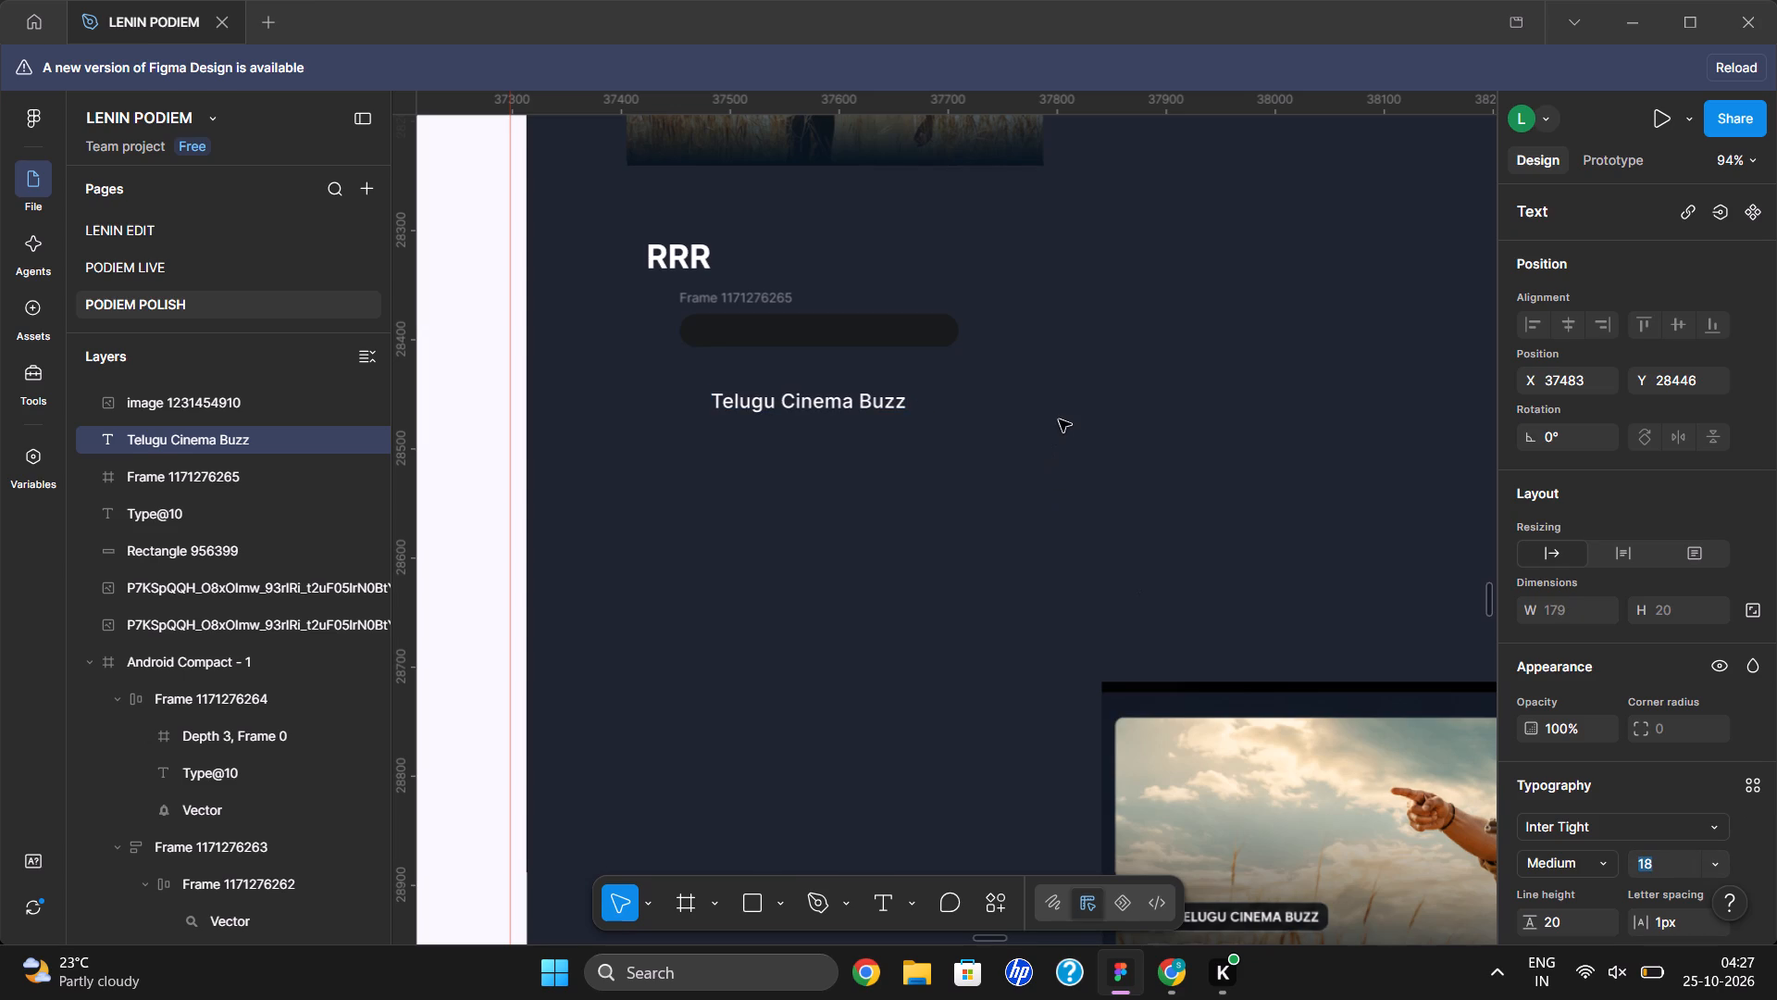
click(1059, 419)
Draw a small ellipse about 28 wide and 19 high on the empty canvas below the Telugu Cinema Buzz text.
scroll(788, 402, up, 1)
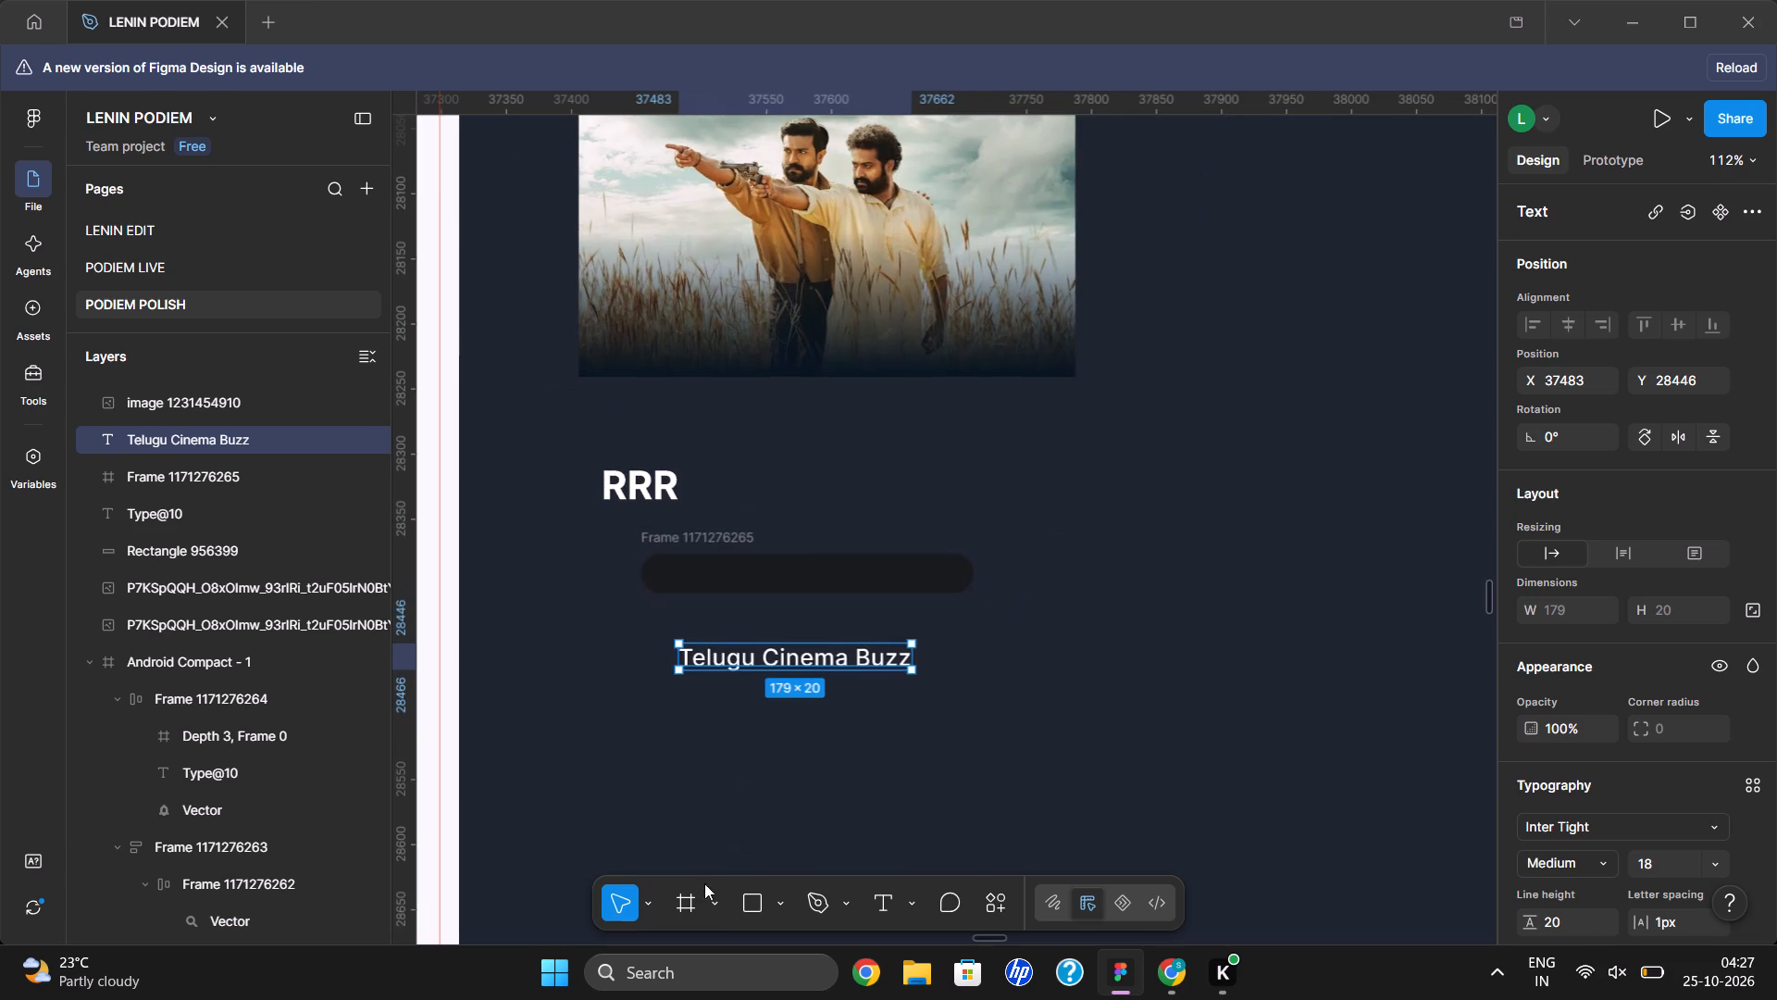
click(718, 903)
drag(1069, 779, 789, 907)
click(789, 907)
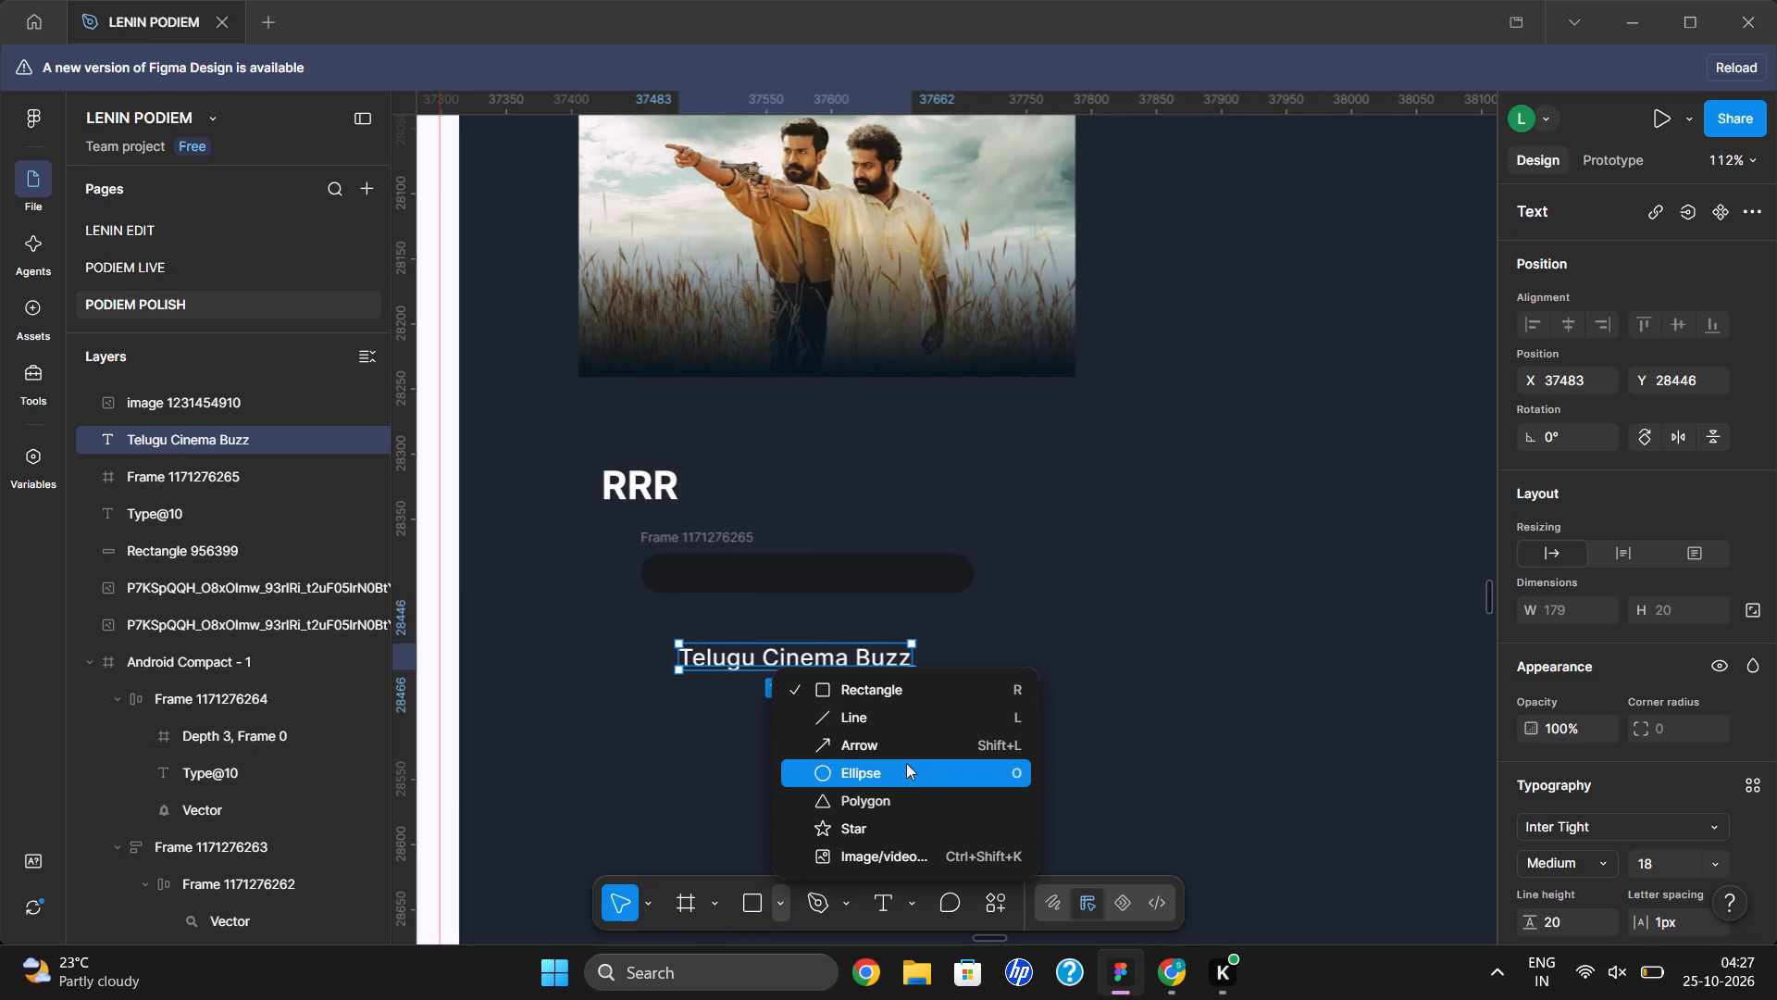
click(906, 763)
drag(995, 710, 1032, 736)
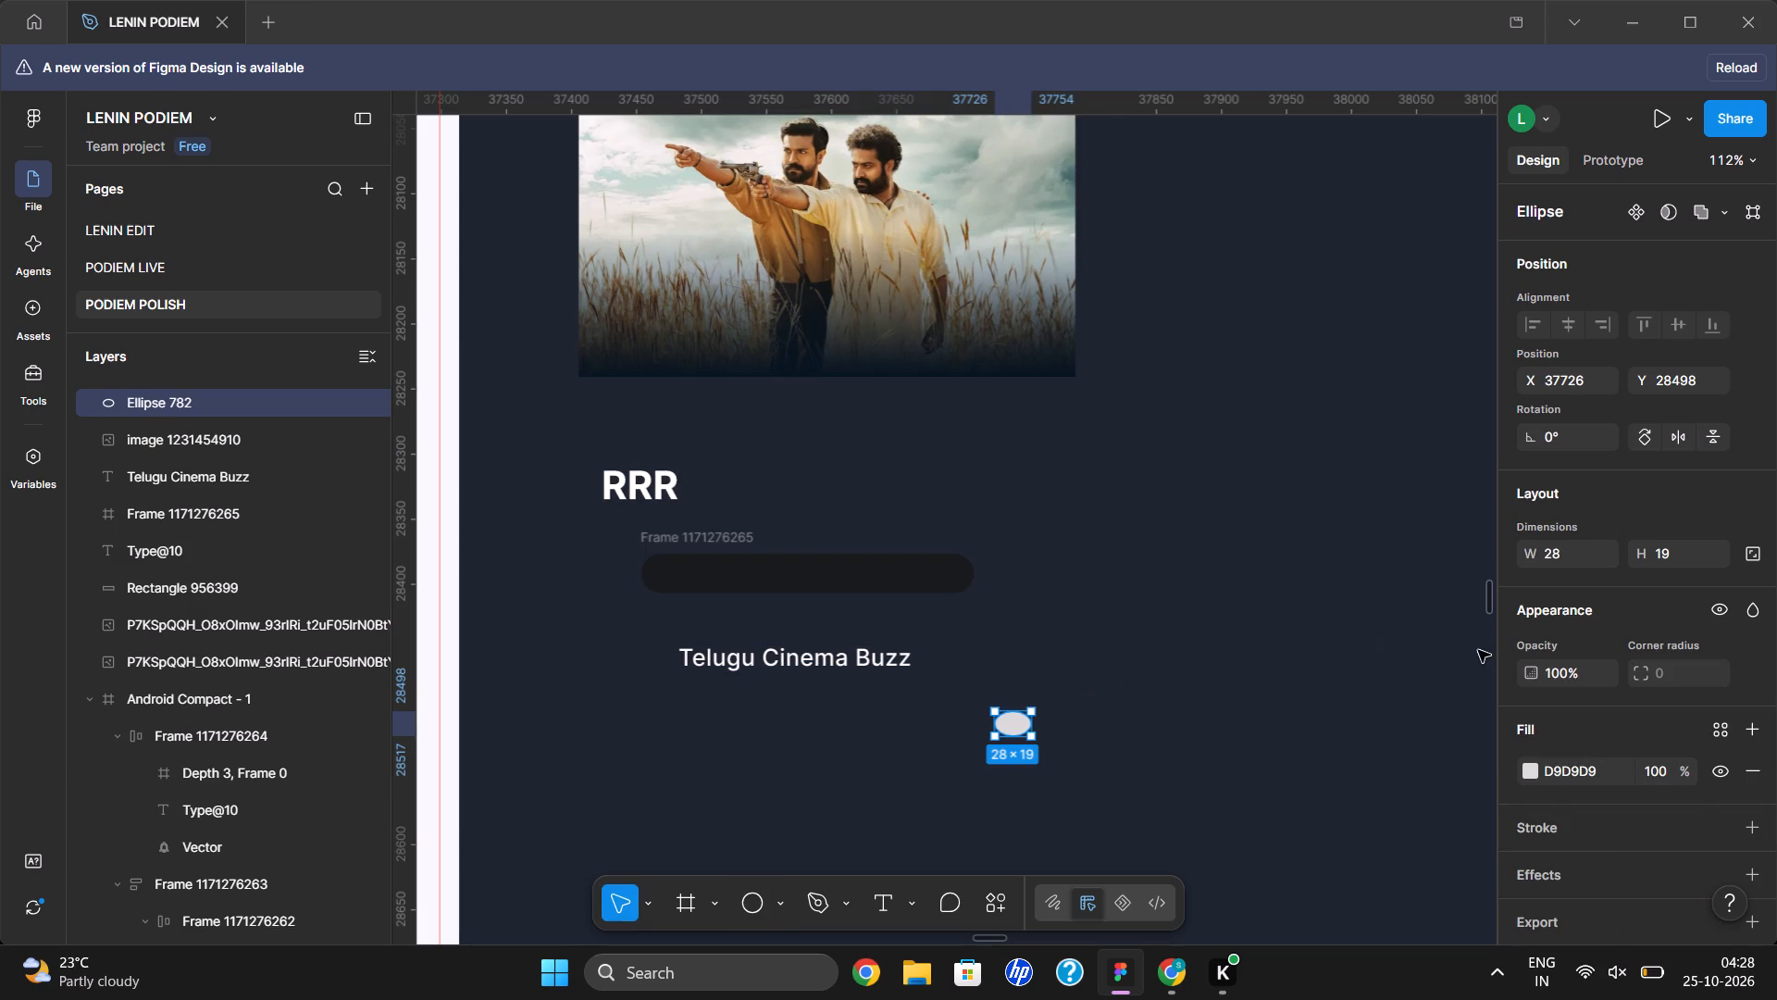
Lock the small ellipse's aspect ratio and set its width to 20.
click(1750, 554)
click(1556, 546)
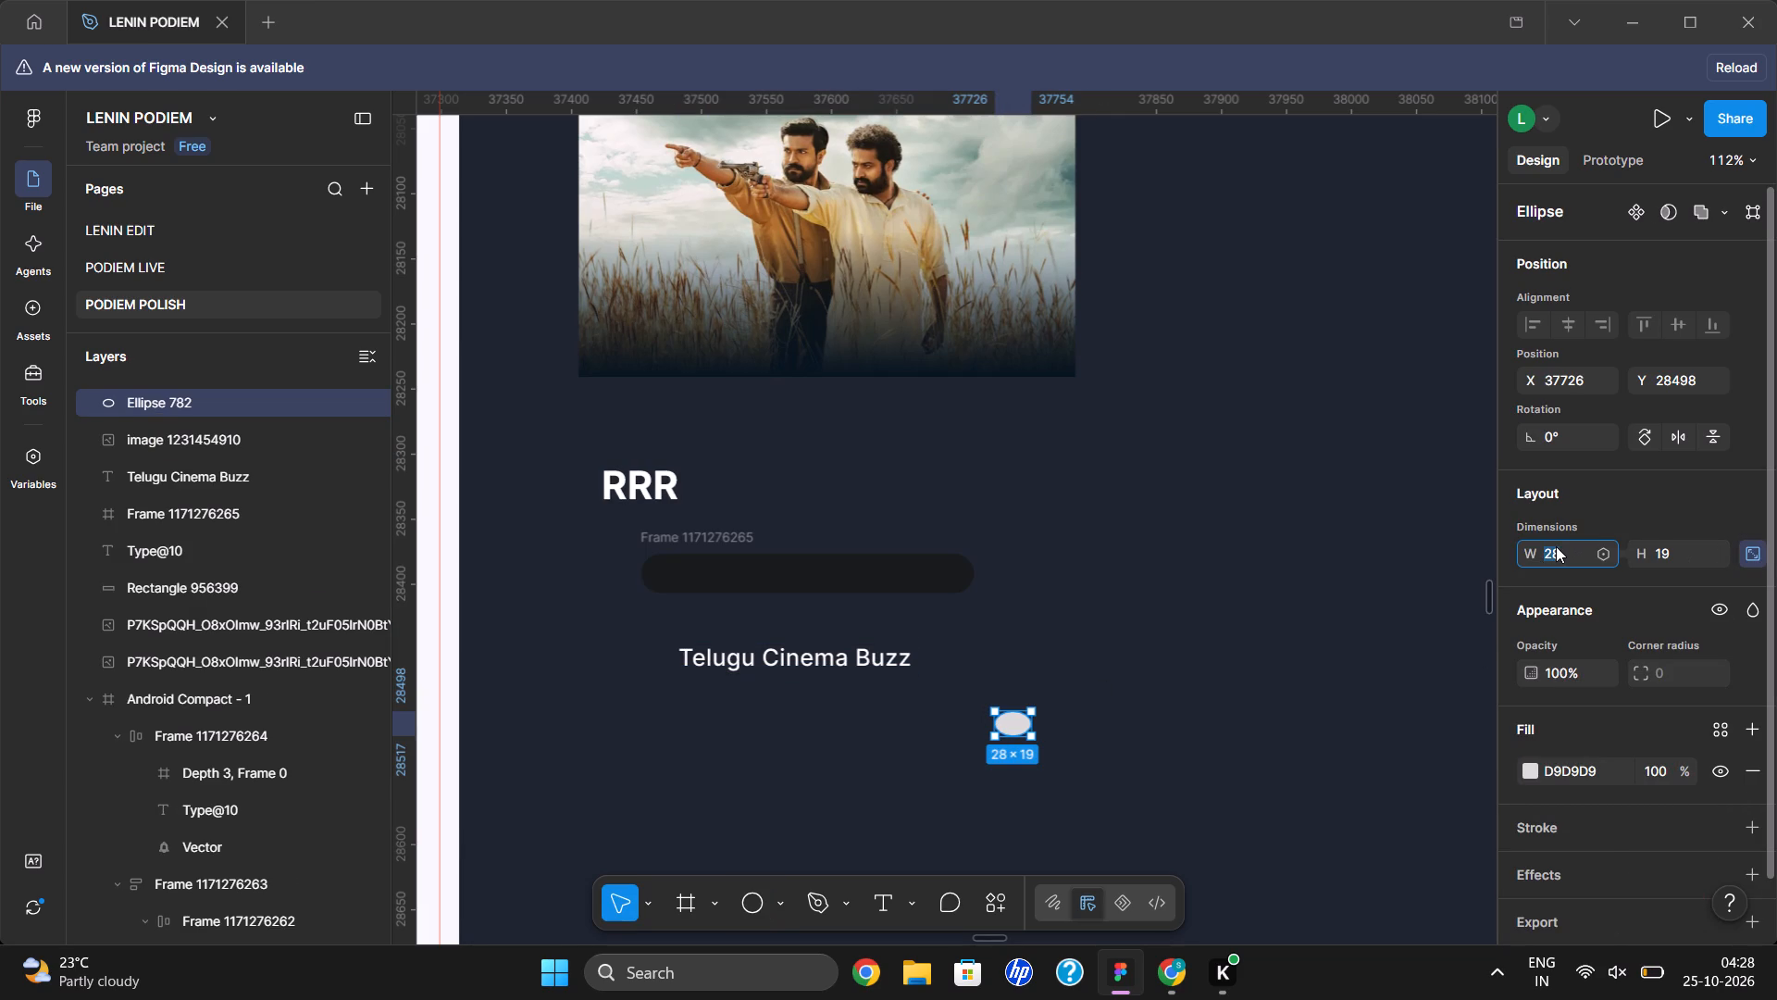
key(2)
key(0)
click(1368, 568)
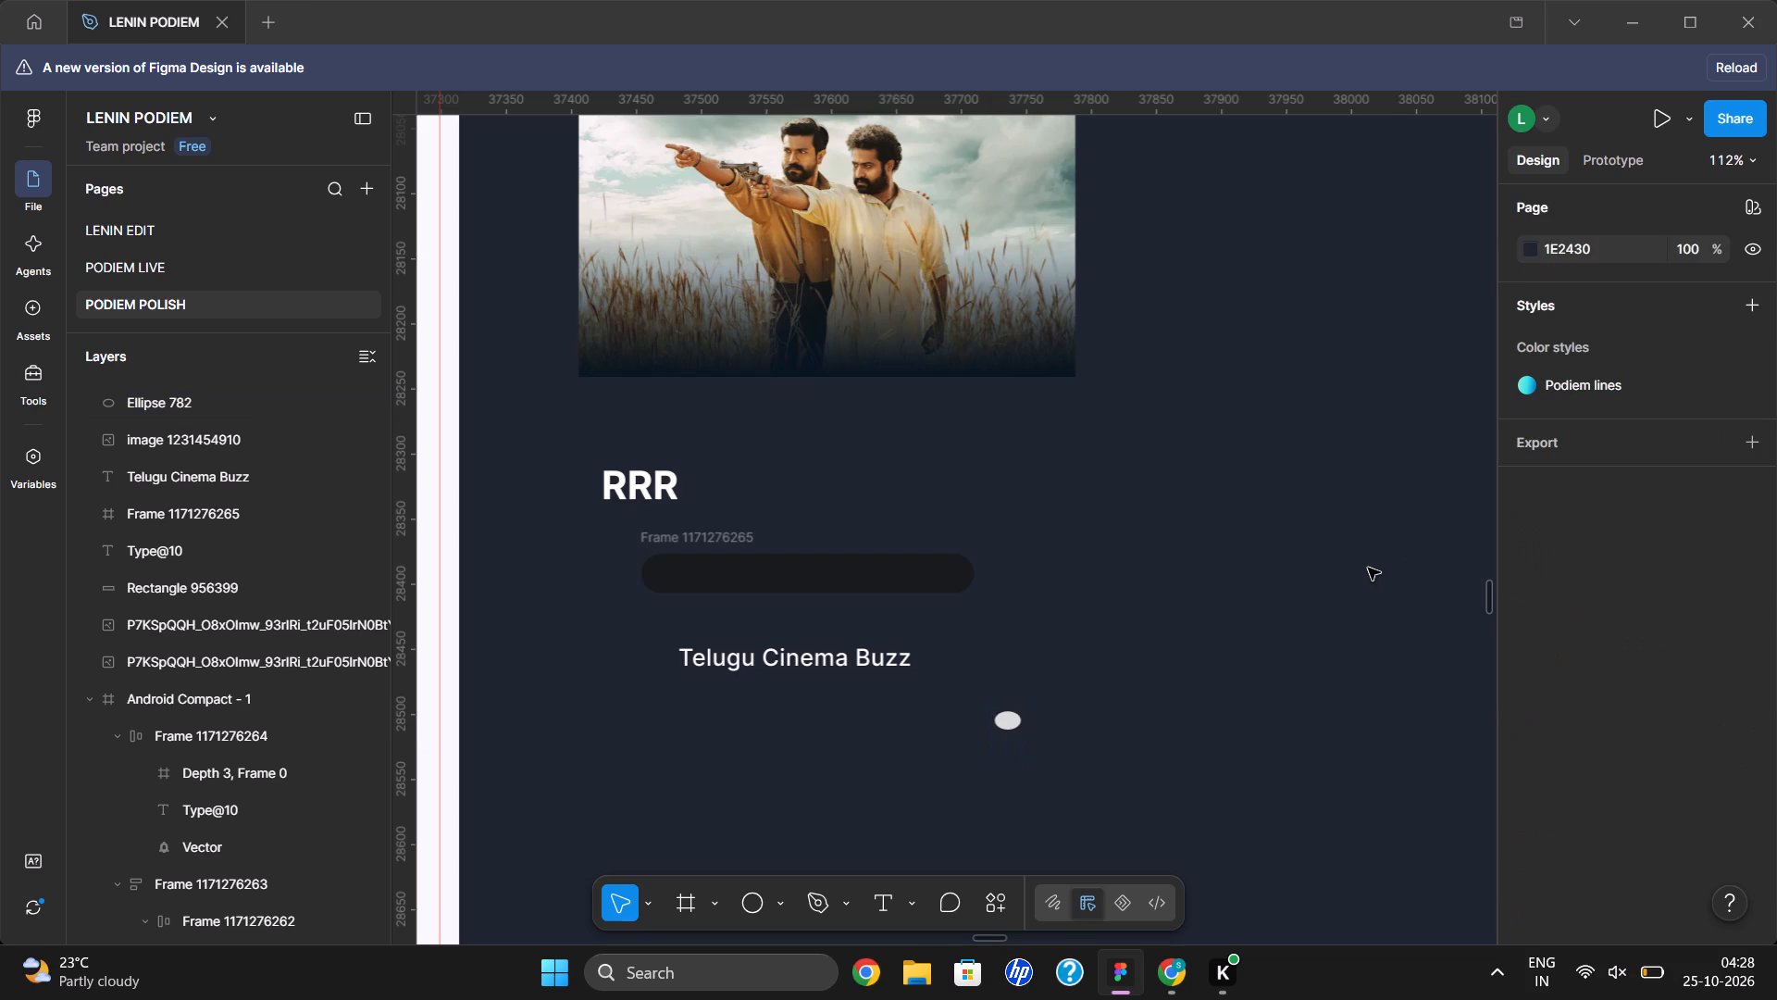
Set the small ellipse's height to 20.
click(1009, 725)
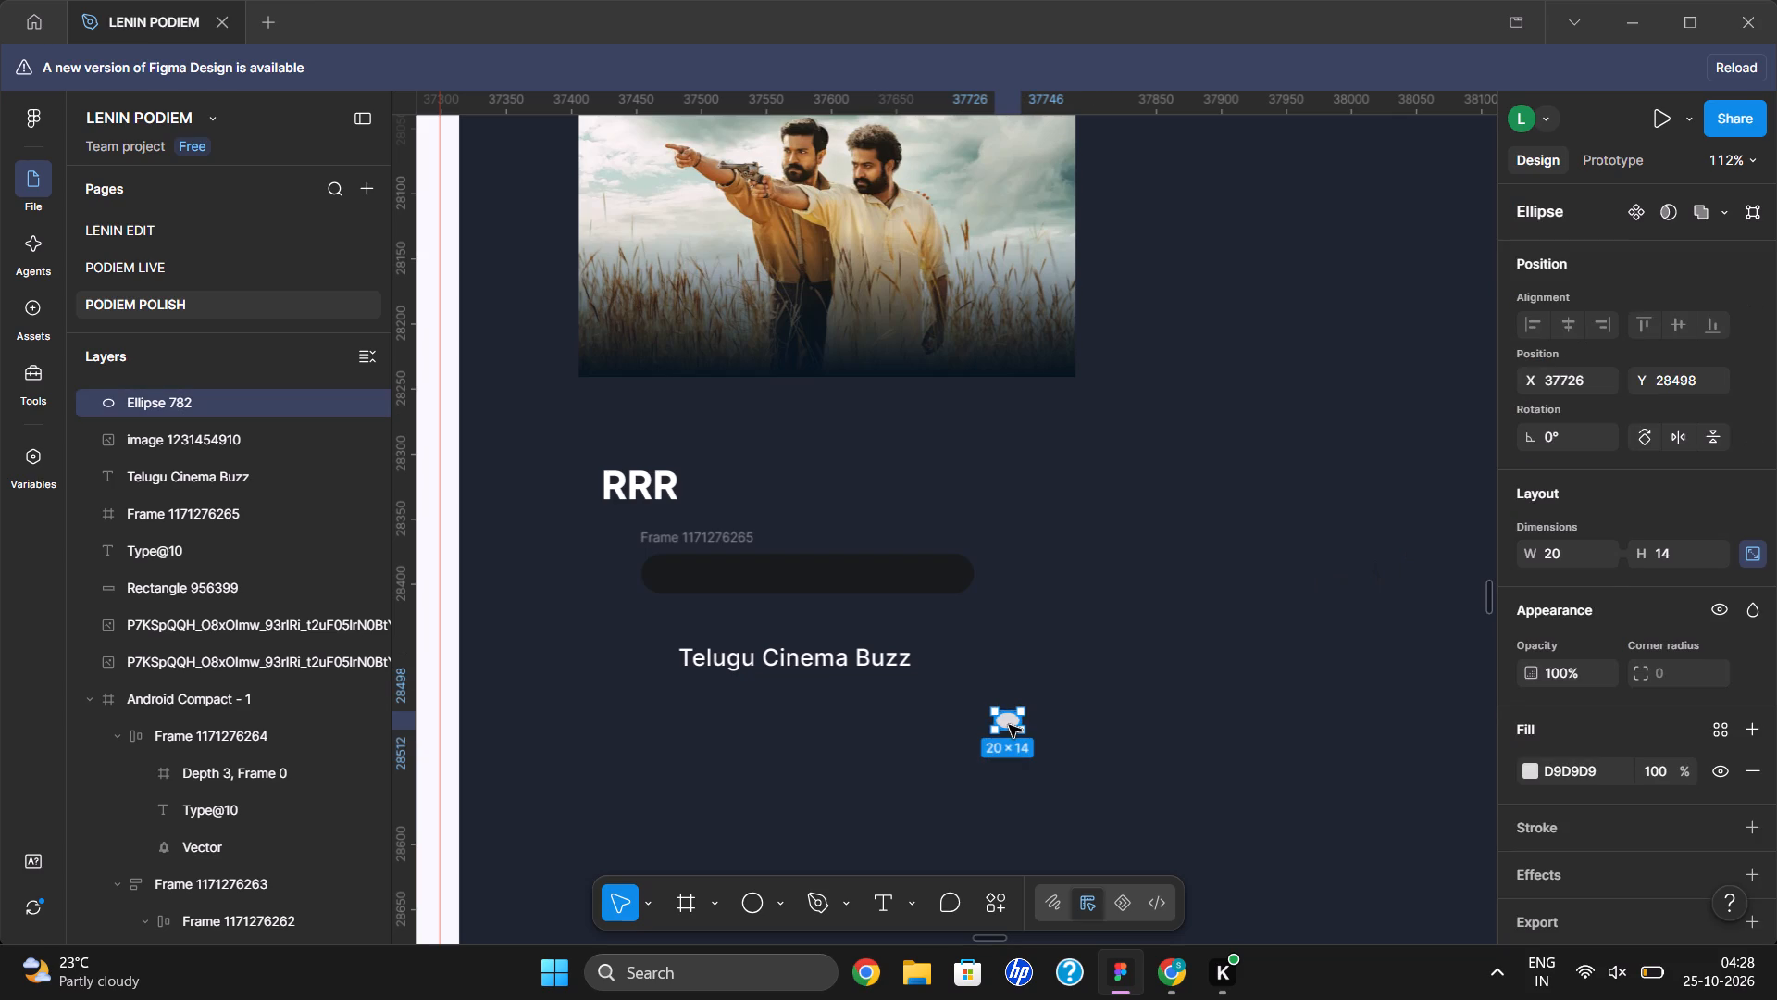
click(1667, 562)
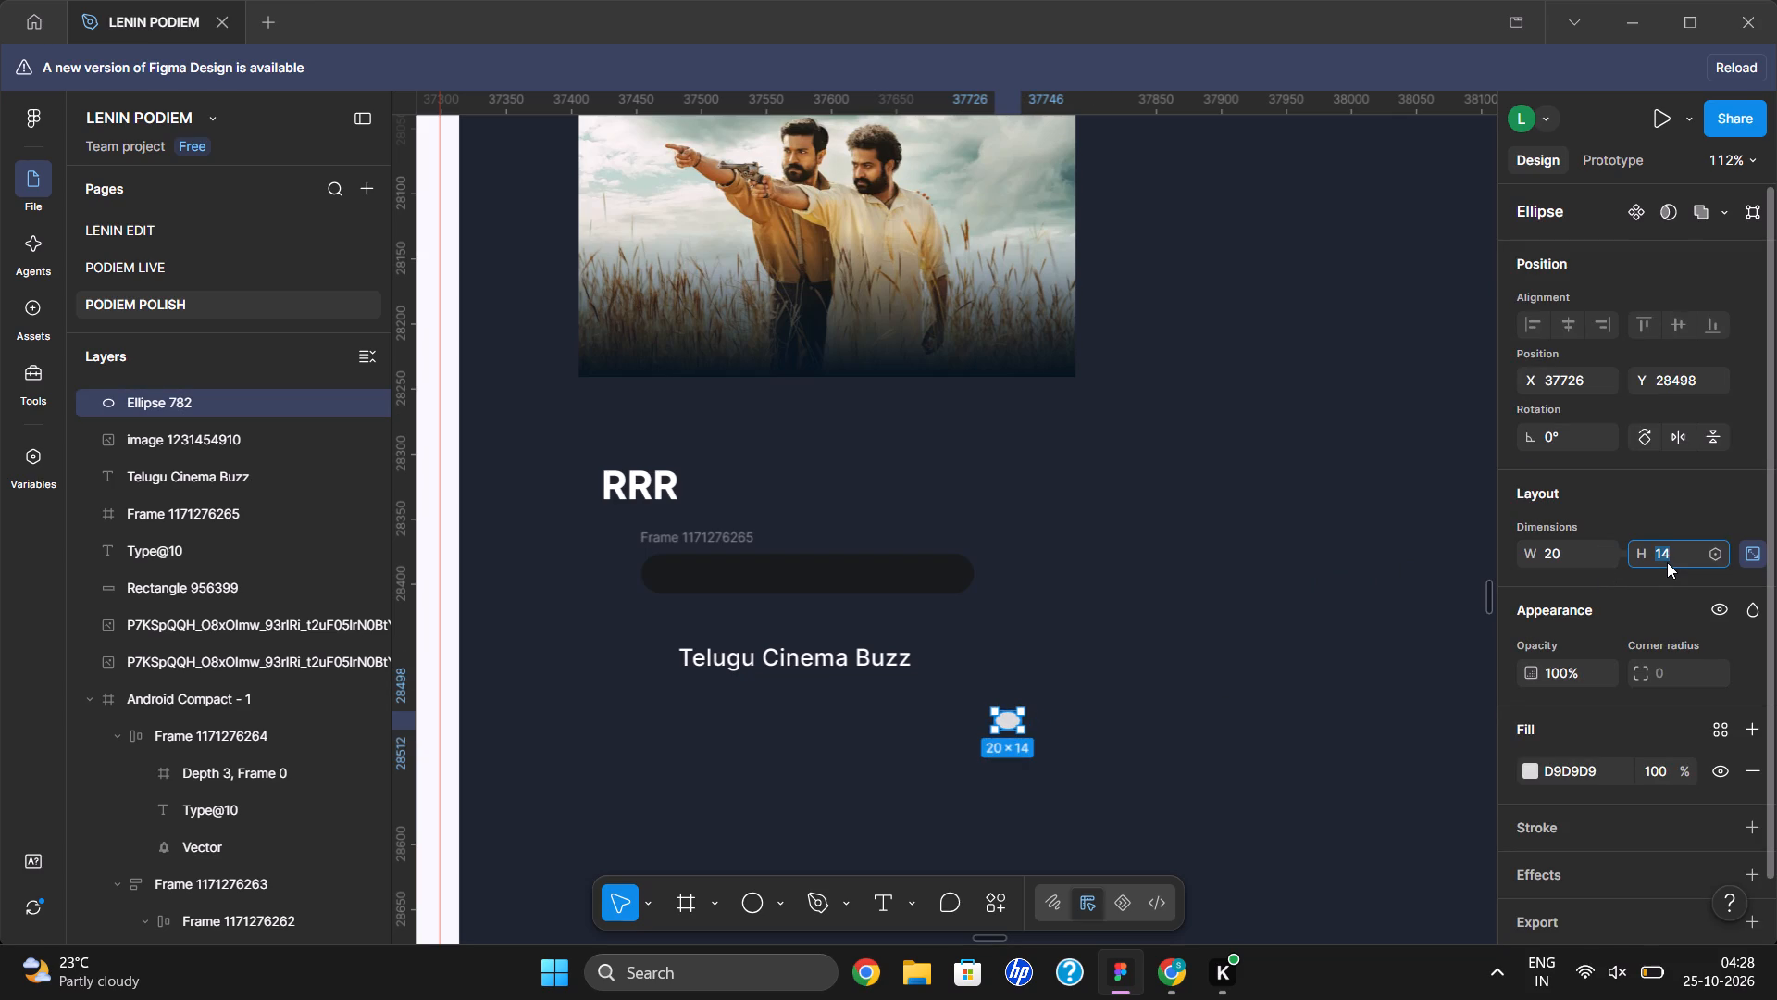
text(20)
click(1340, 435)
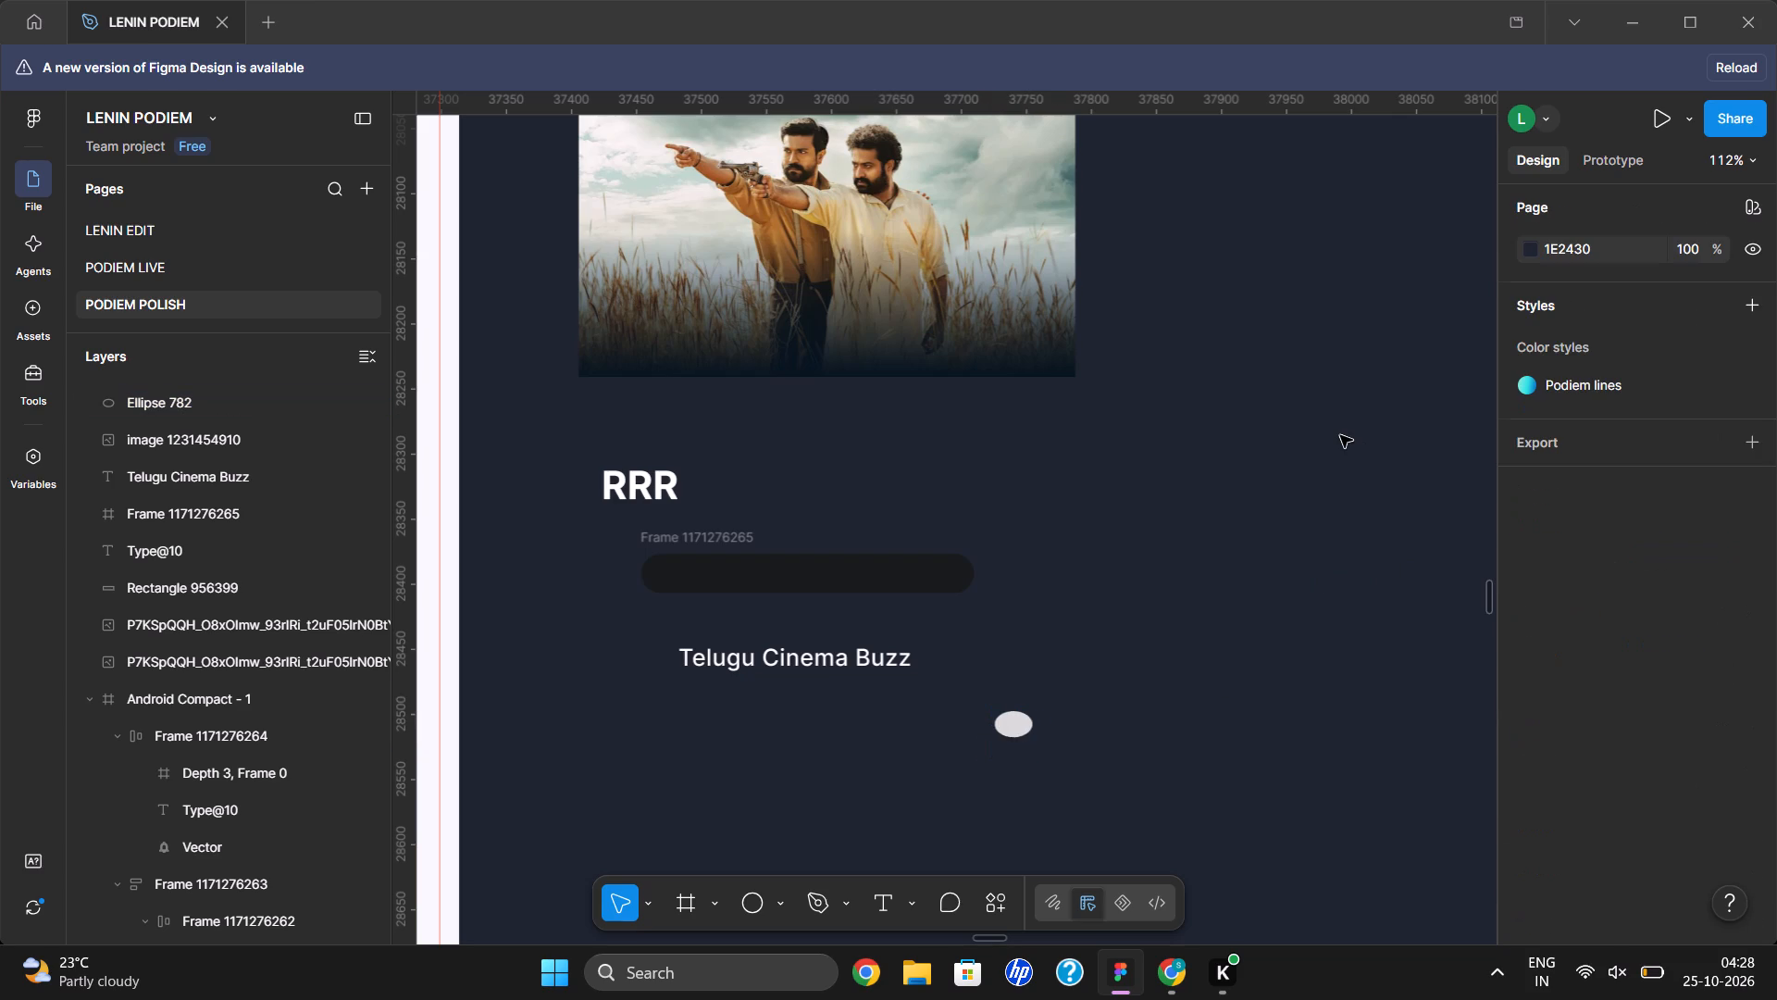
Unlock the ellipse's aspect ratio and set its width to 20 to make it a circle.
click(1002, 735)
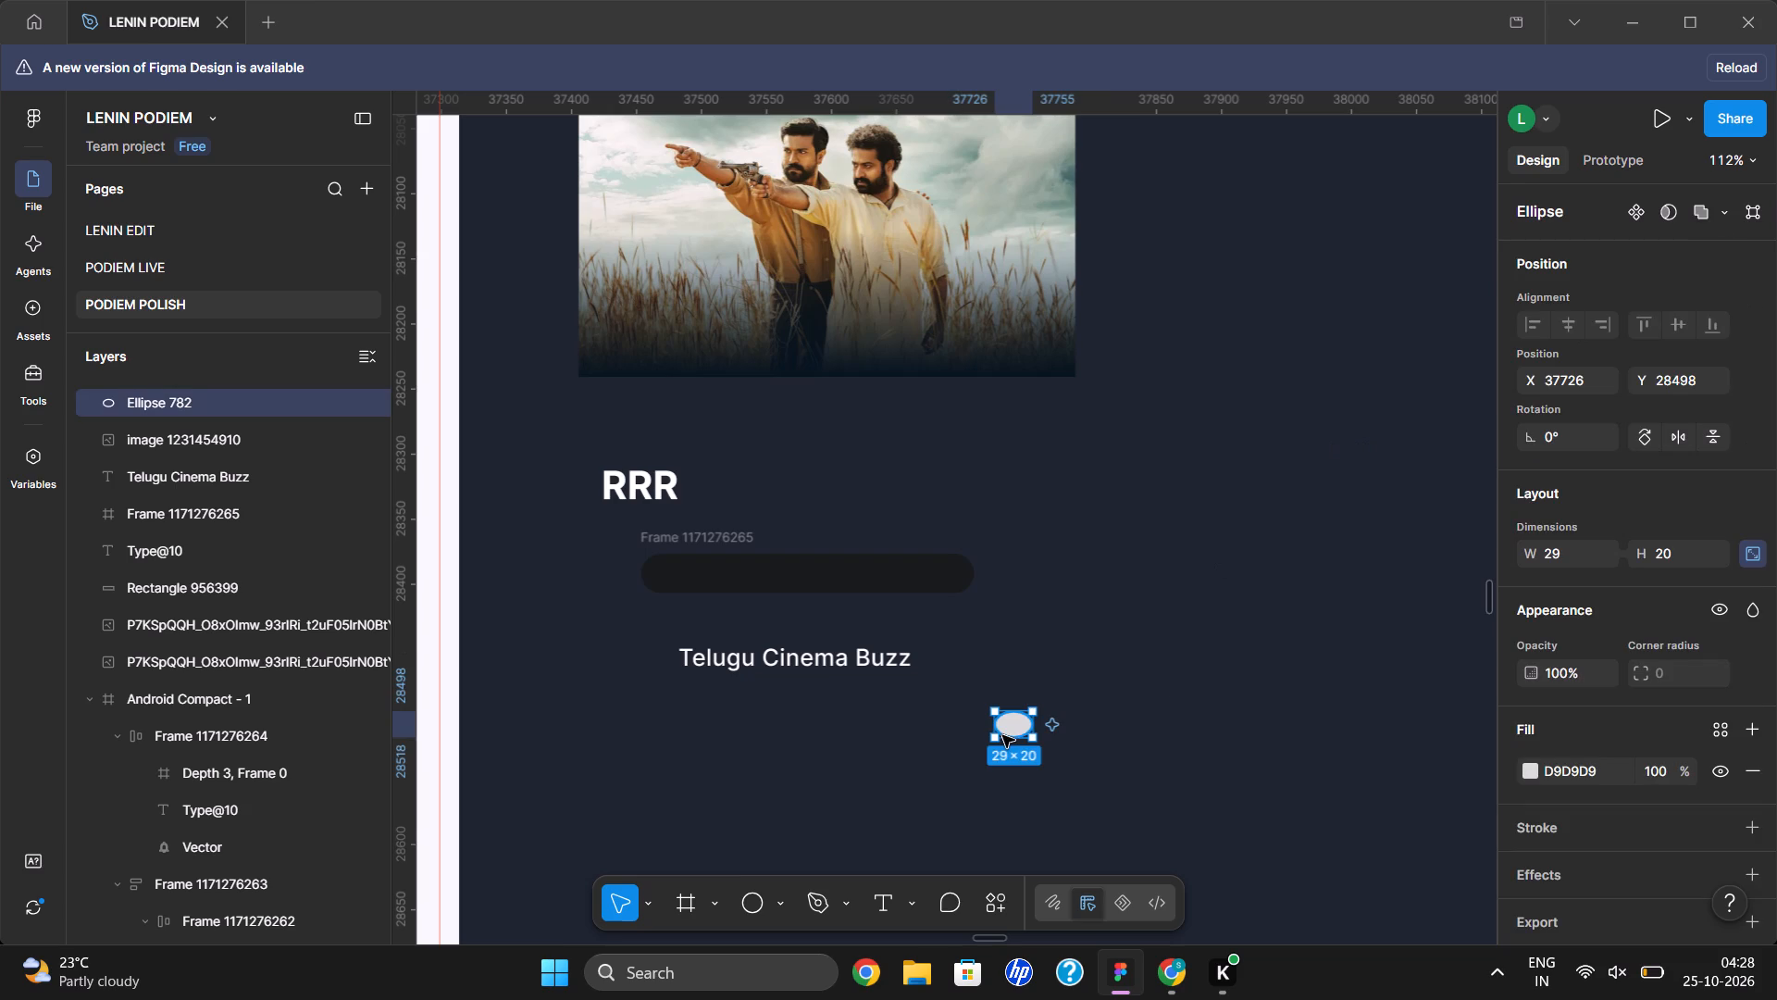
click(1759, 544)
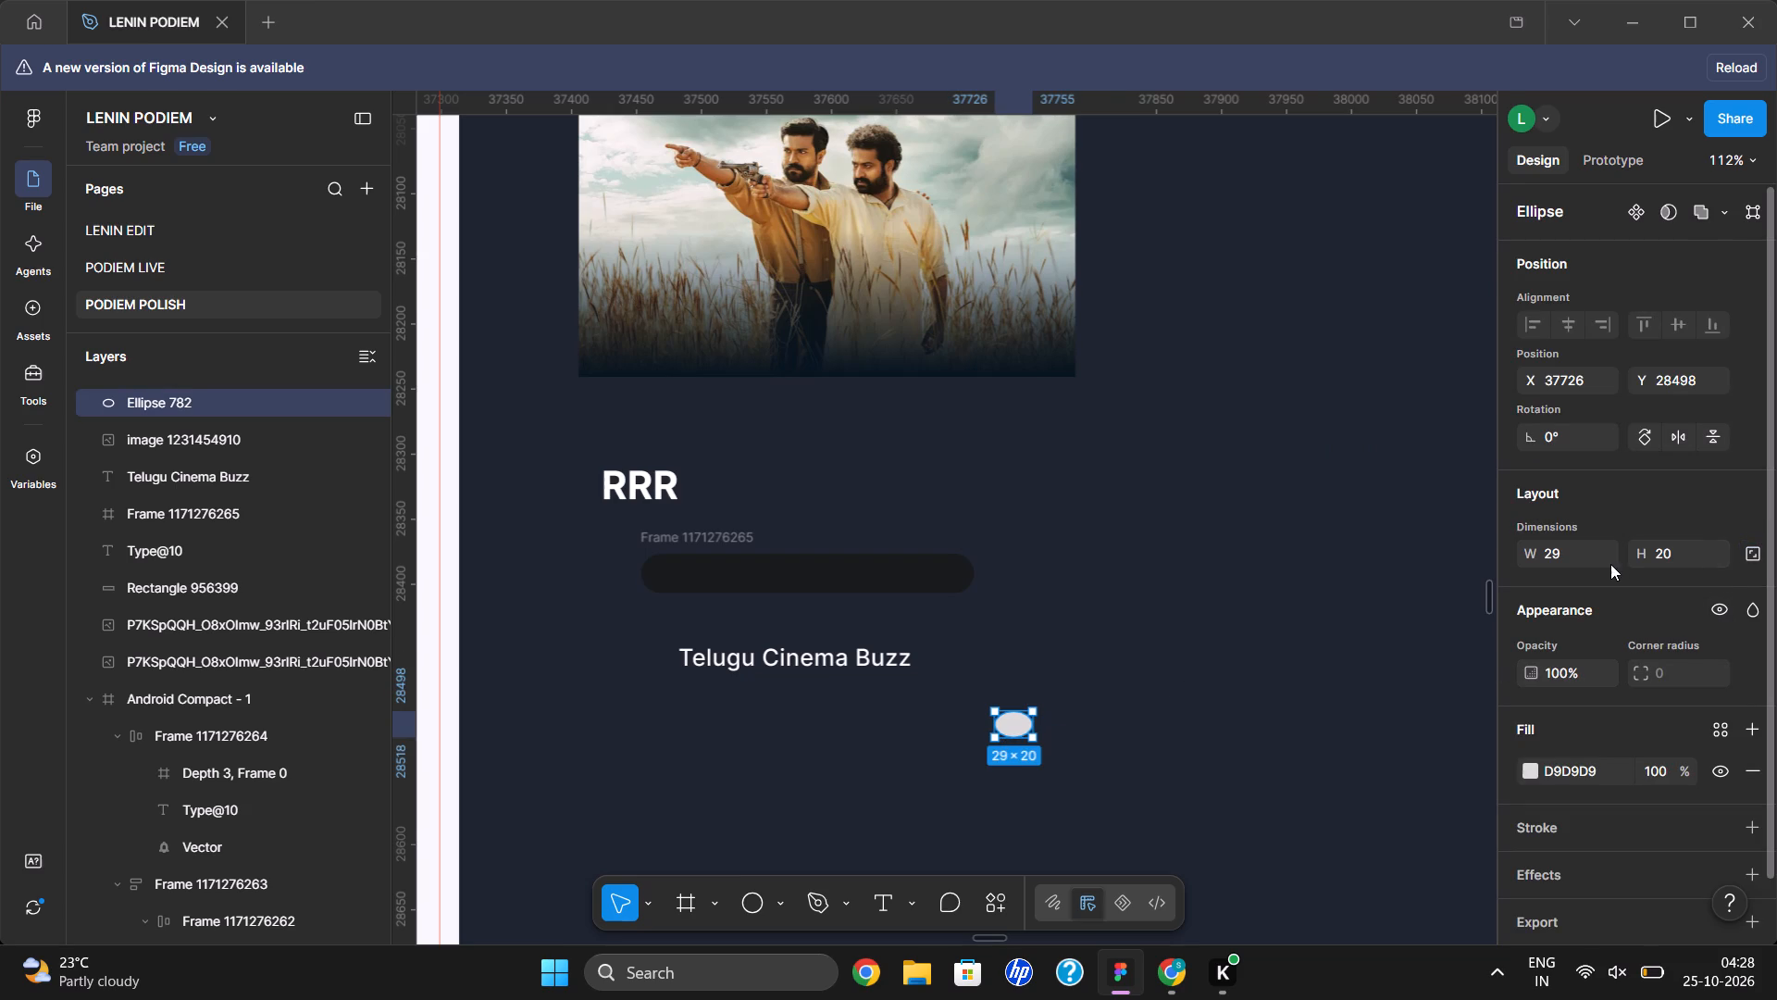
click(1560, 551)
text(20)
click(1436, 490)
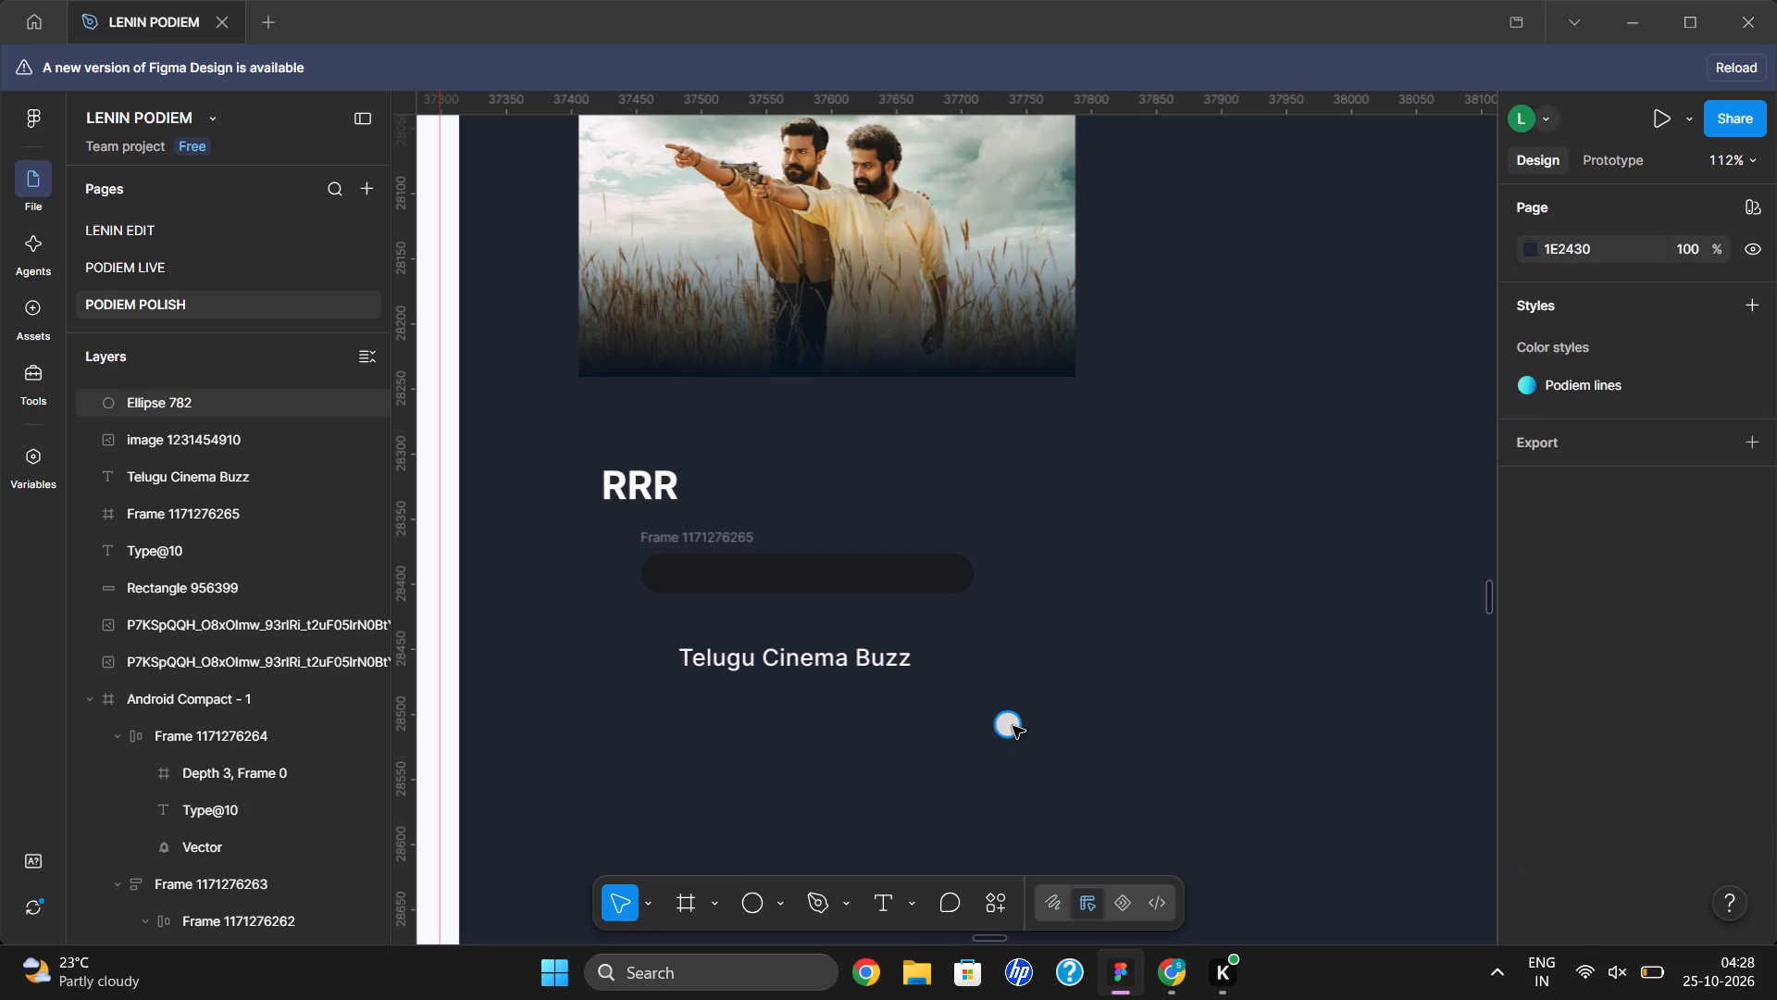
Fill the small circle with the orange EC7B09 sampled from the dot in the reference's Telugu Cinema Buzz badge.
click(1012, 726)
scroll(1151, 769, down, 1)
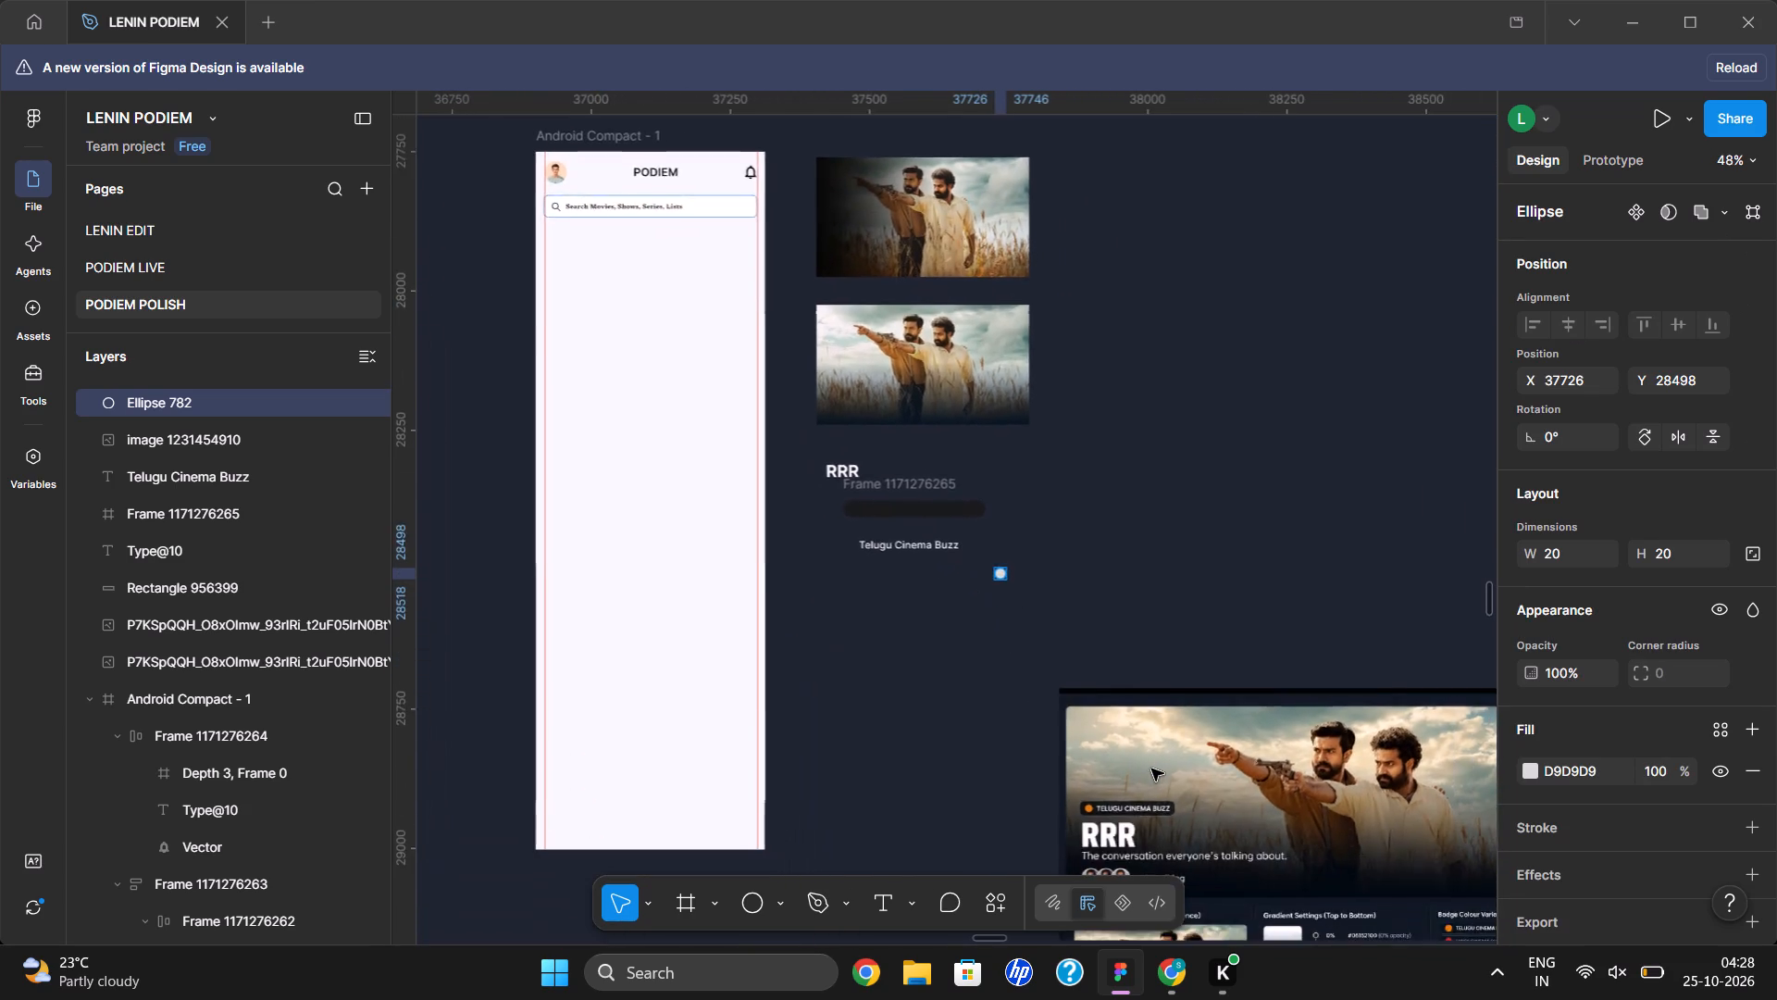
scroll(1151, 769, down, 1)
scroll(1640, 722, down, 2)
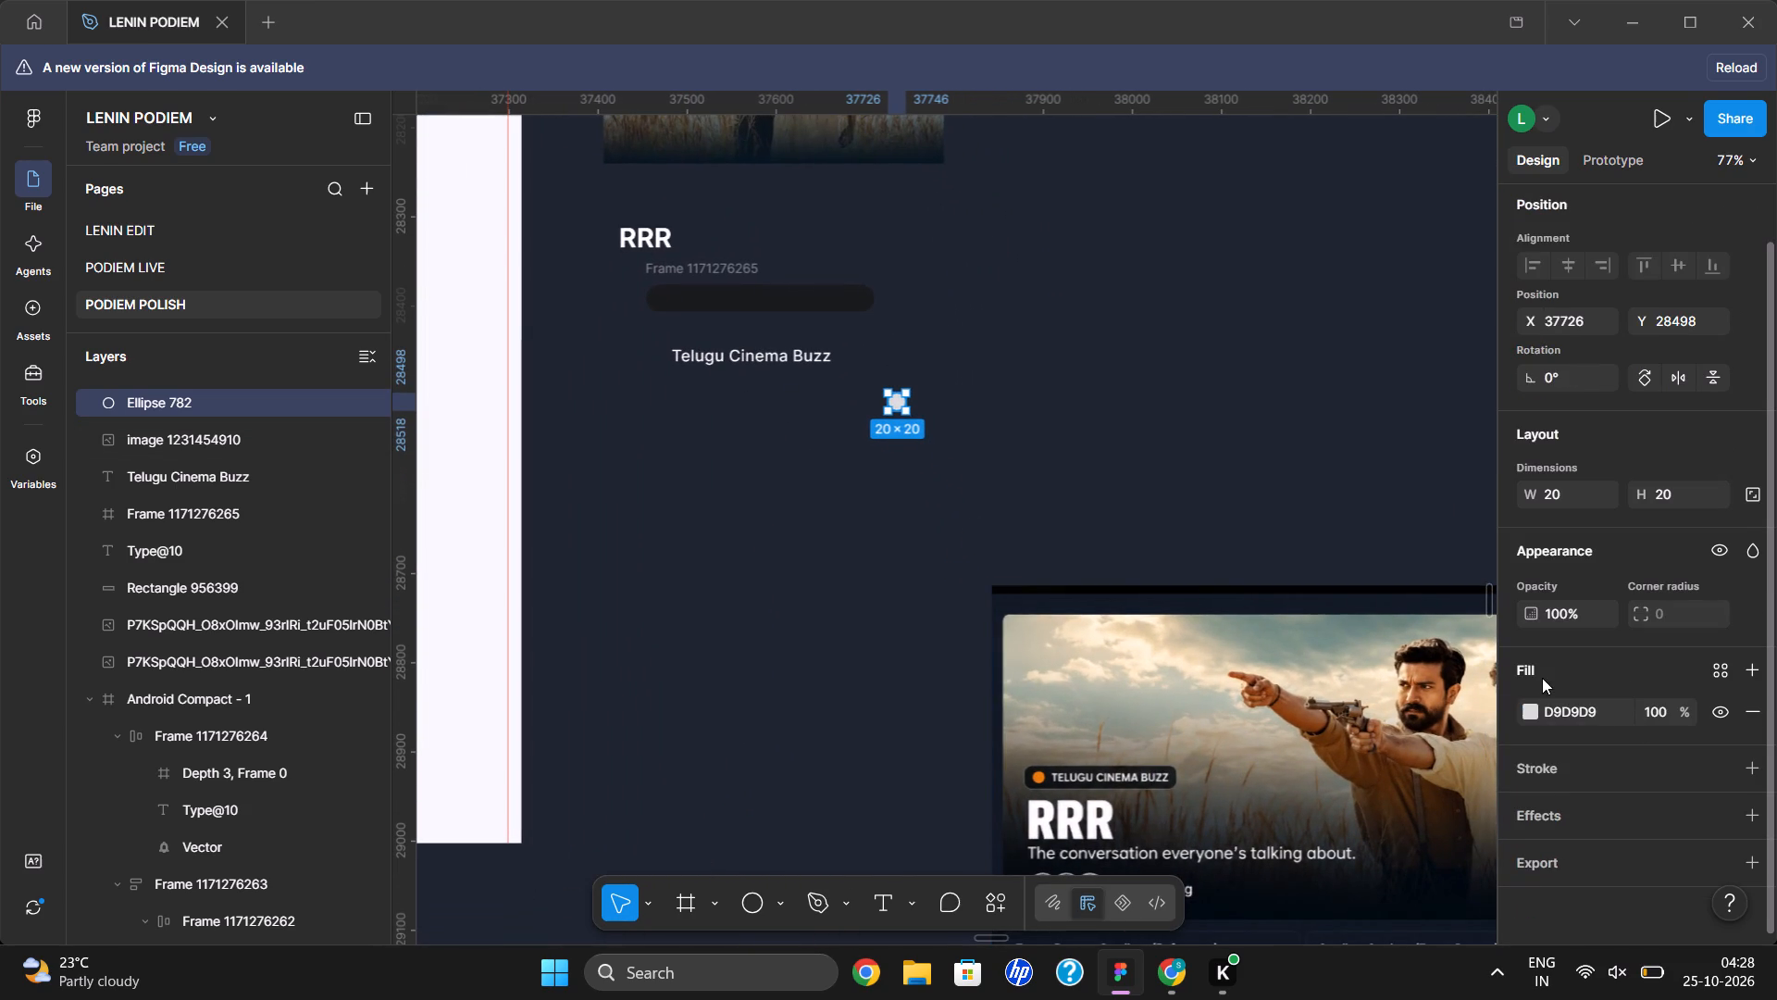
click(1526, 706)
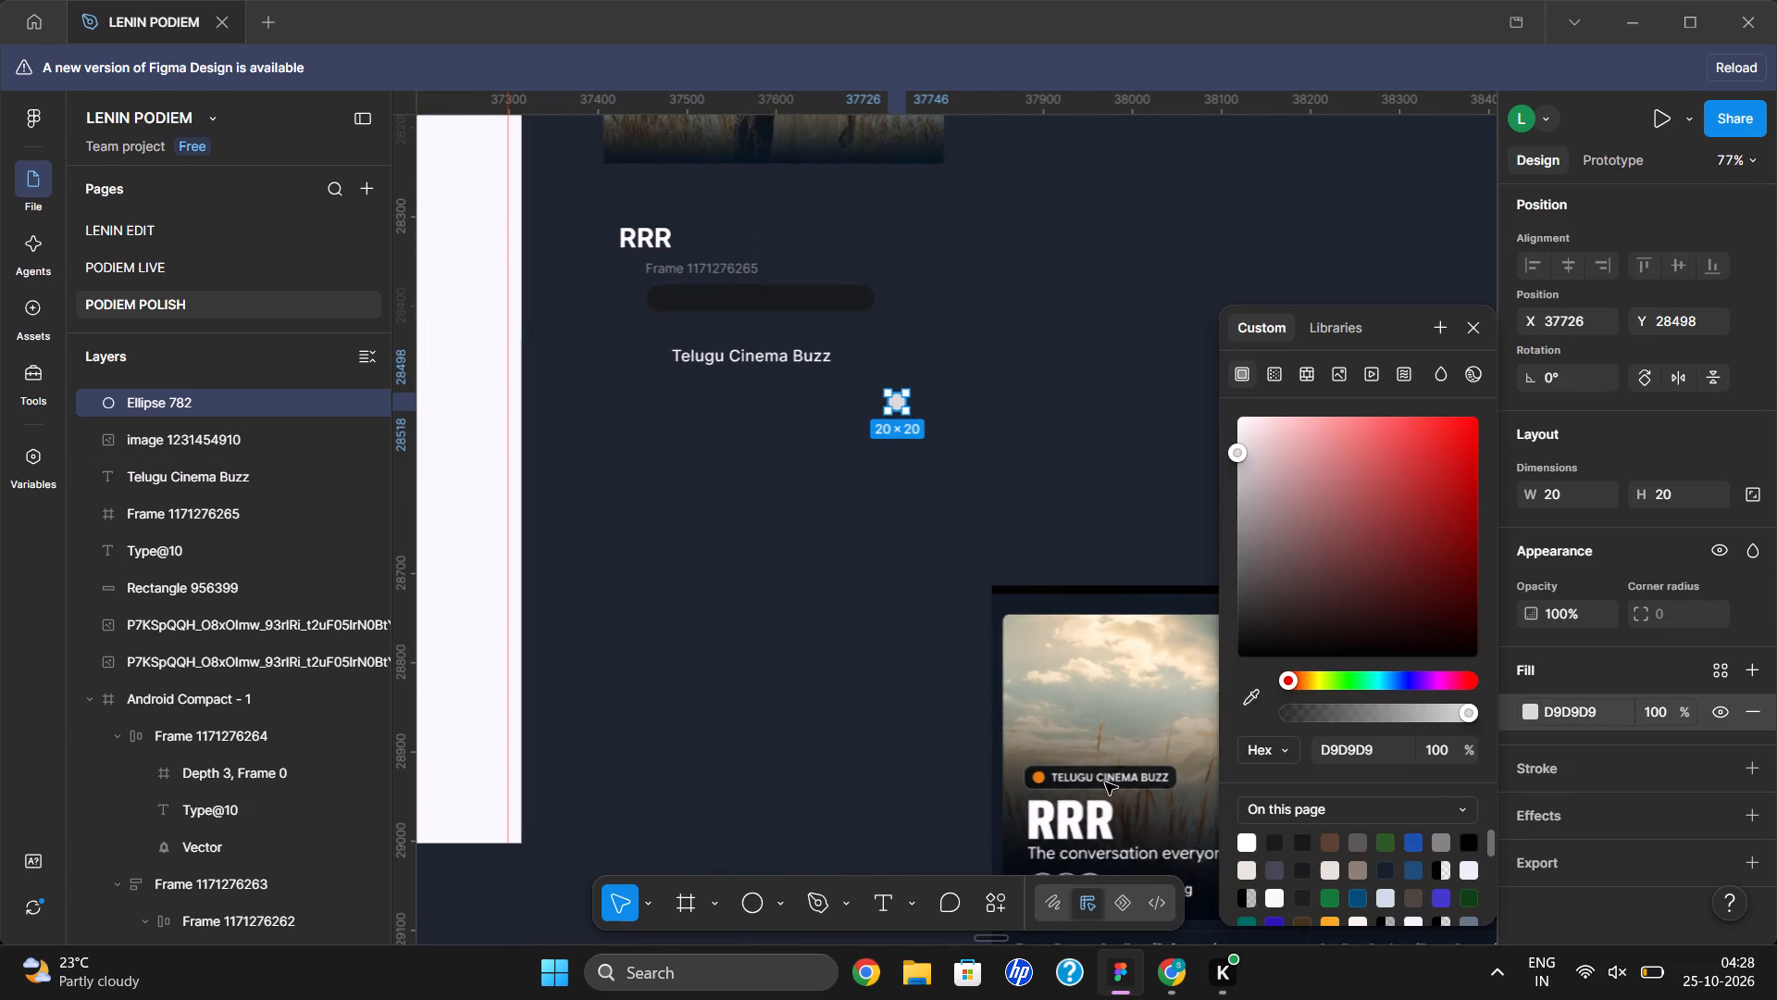
click(1244, 694)
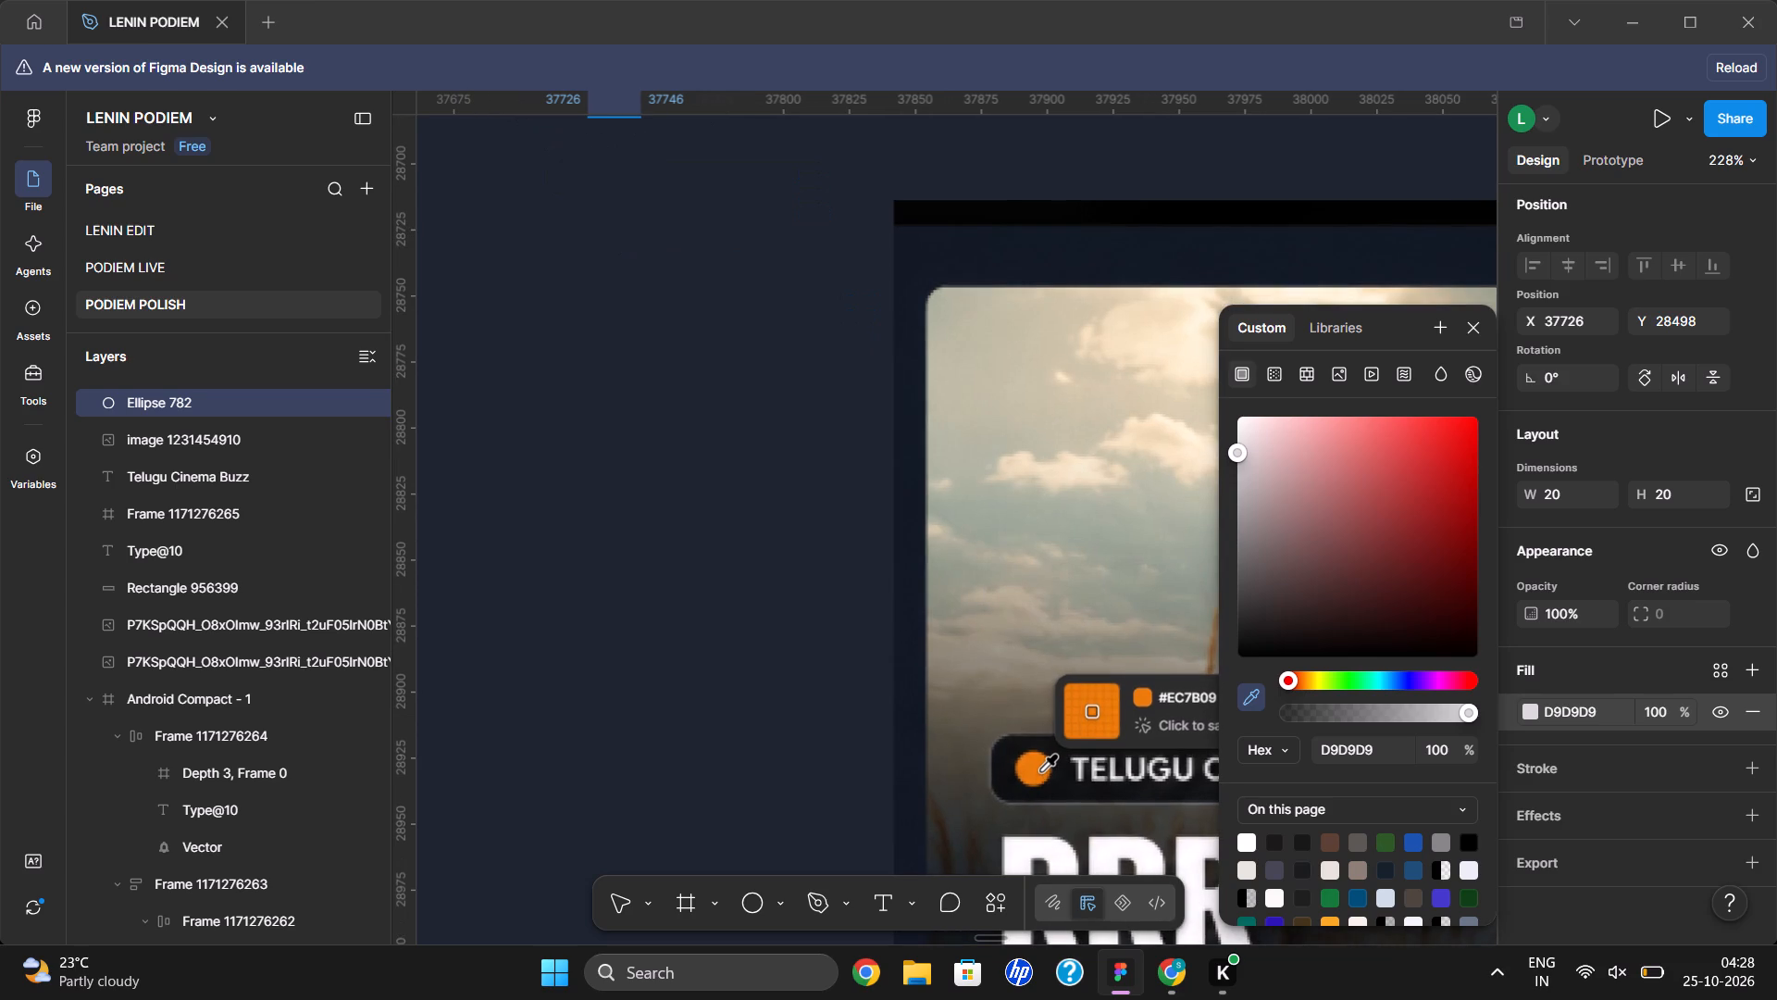
click(1041, 771)
click(620, 506)
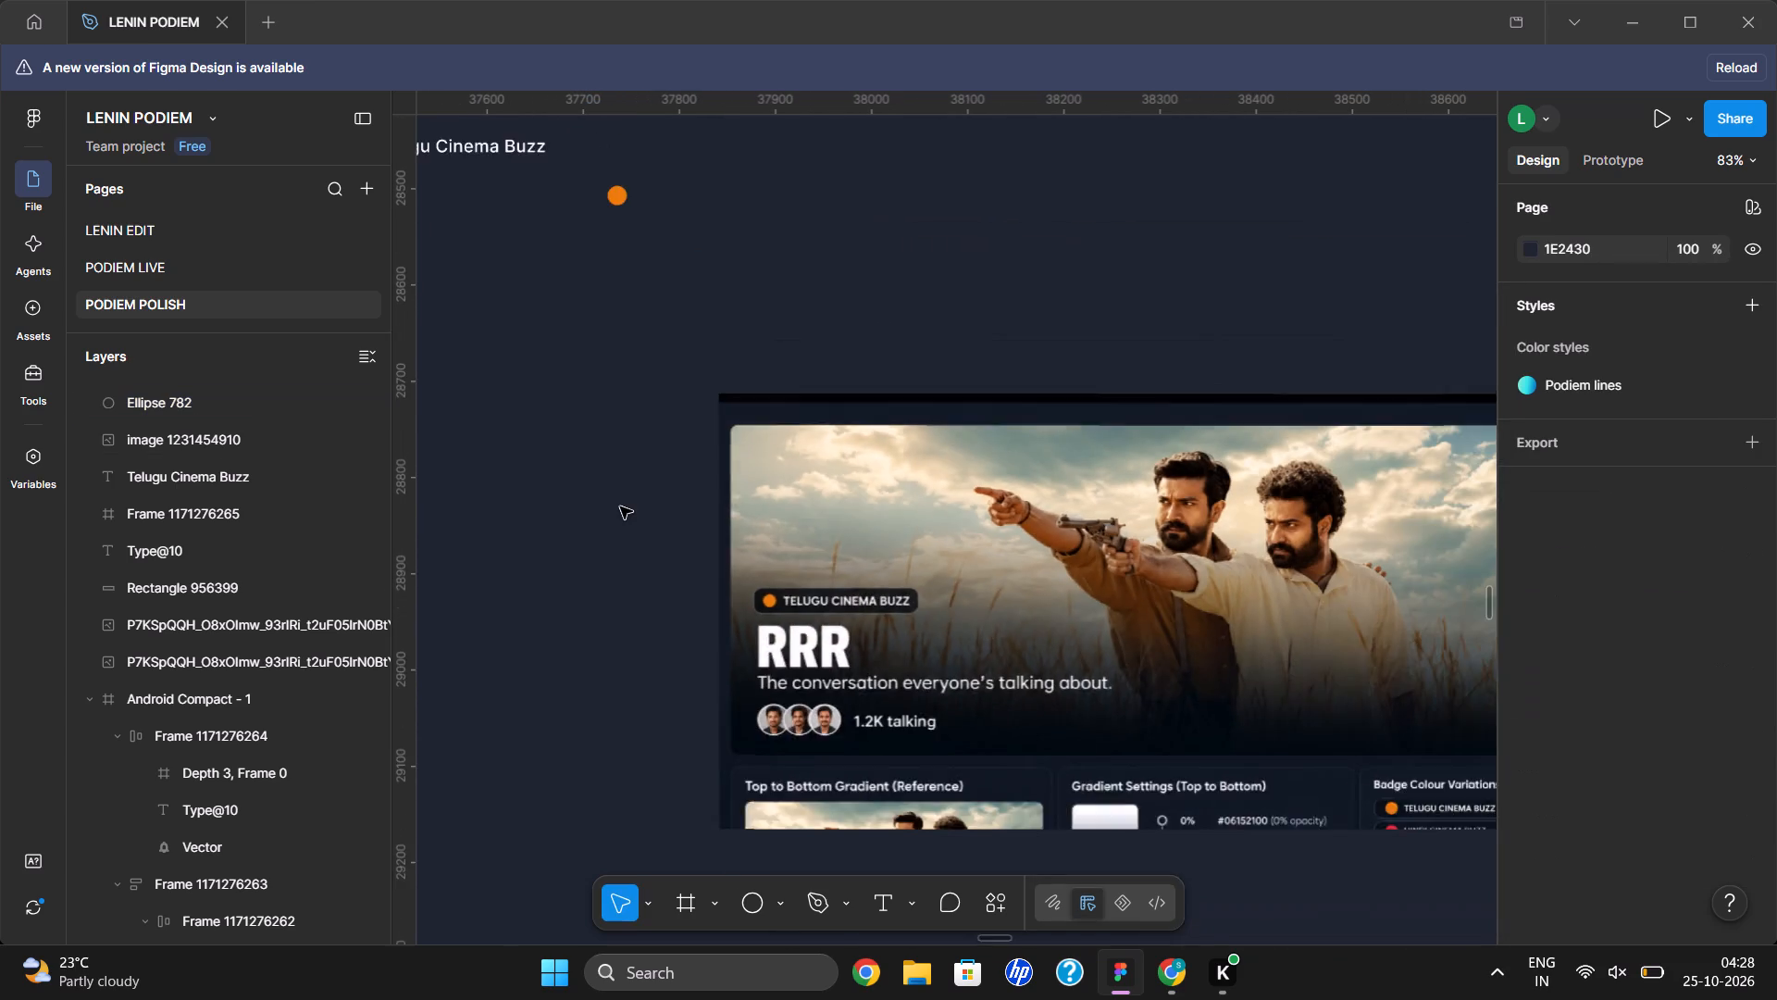
Move the orange circle directly before the Telugu Cinema Buzz text, vertically in line with it.
scroll(620, 506, up, 3)
click(623, 496)
scroll(623, 496, right, 1)
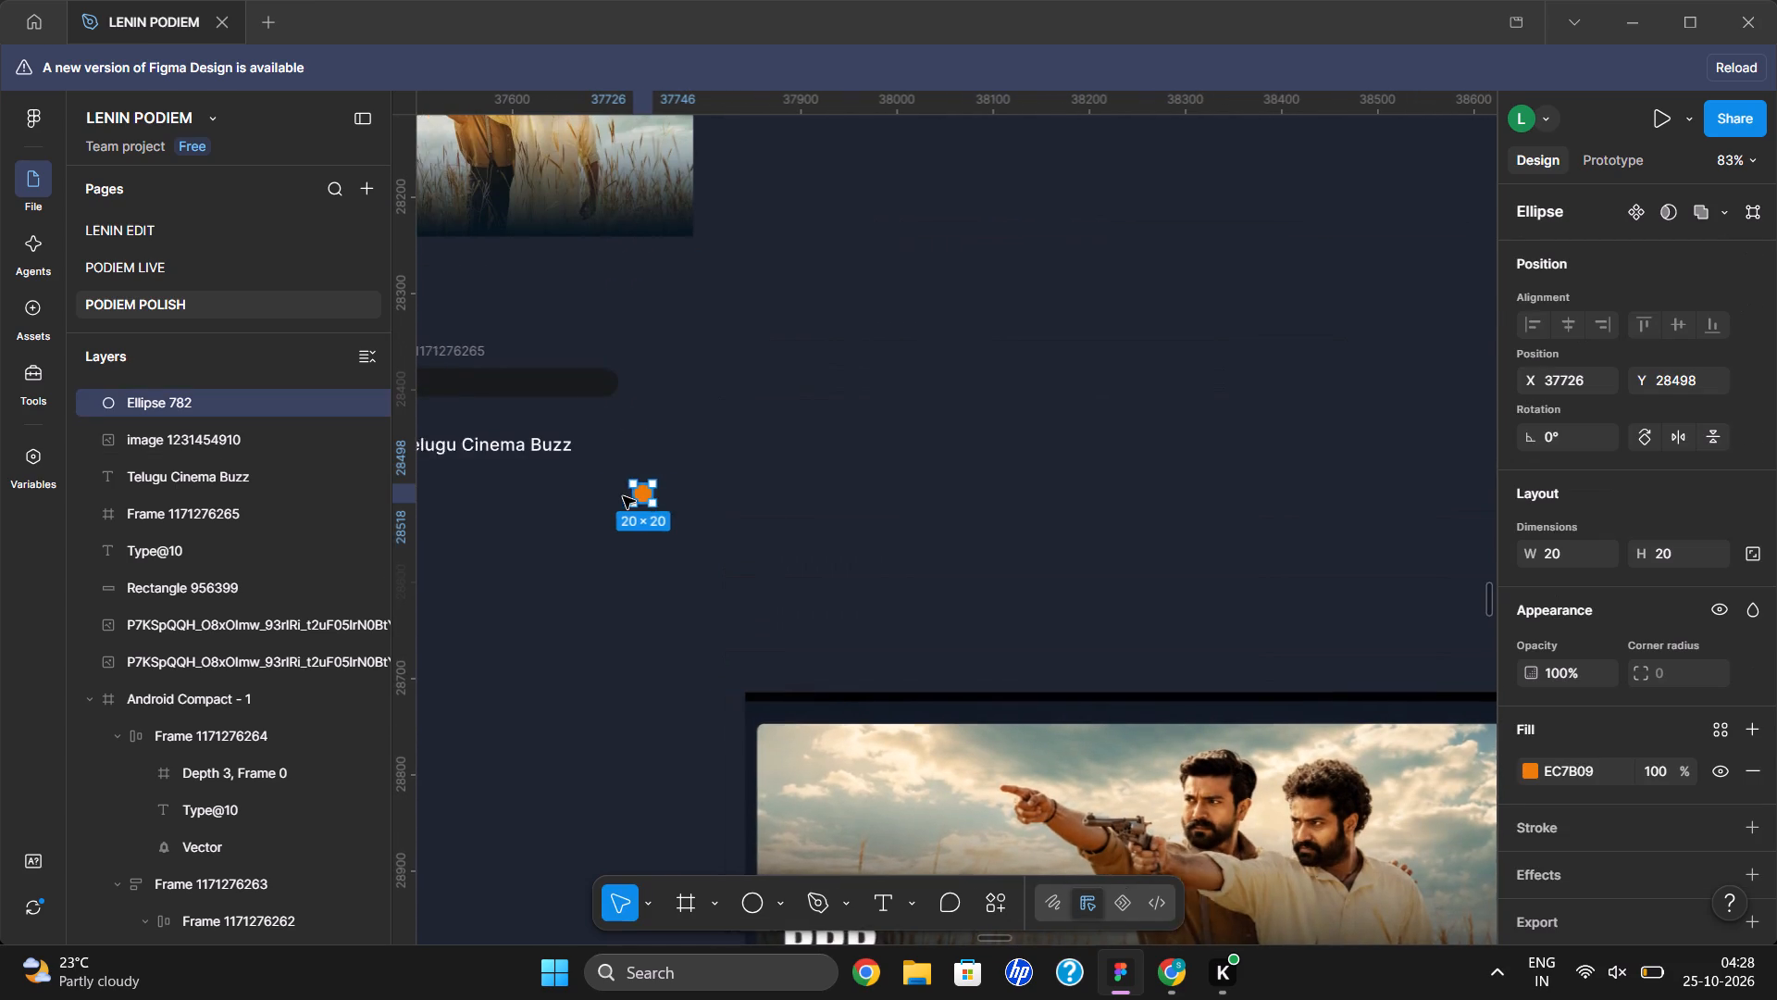
scroll(623, 496, right, 1)
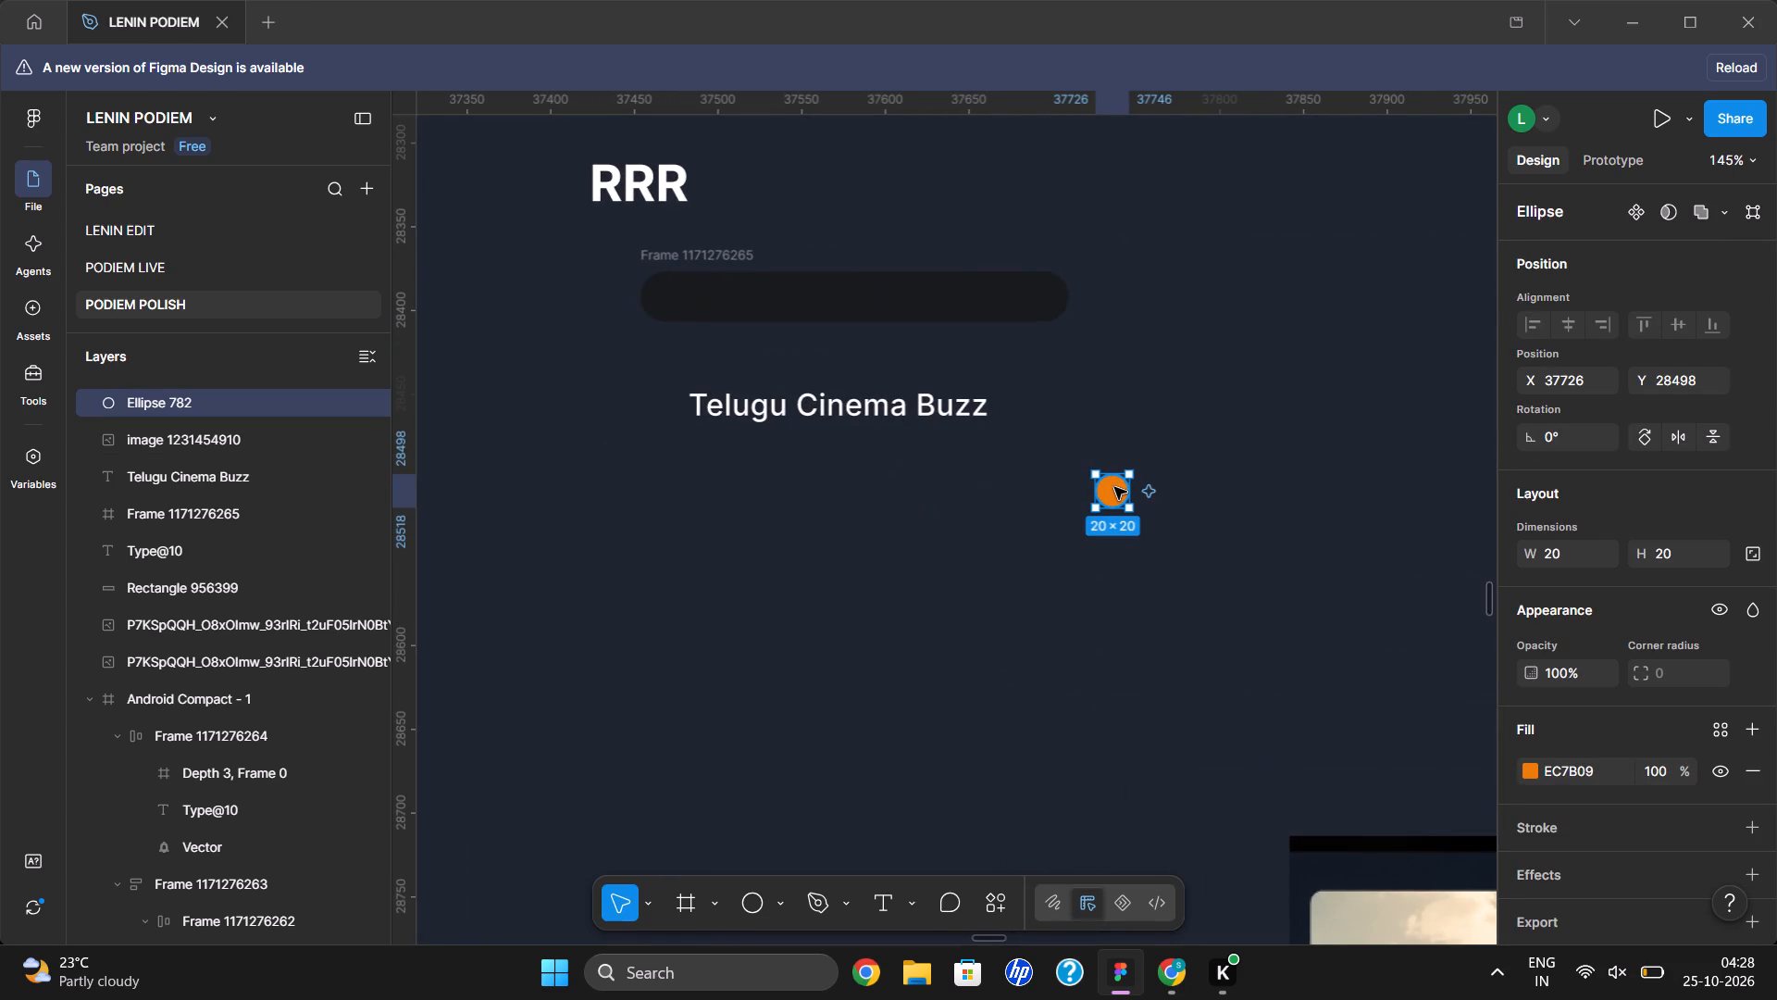
drag(1114, 487, 656, 402)
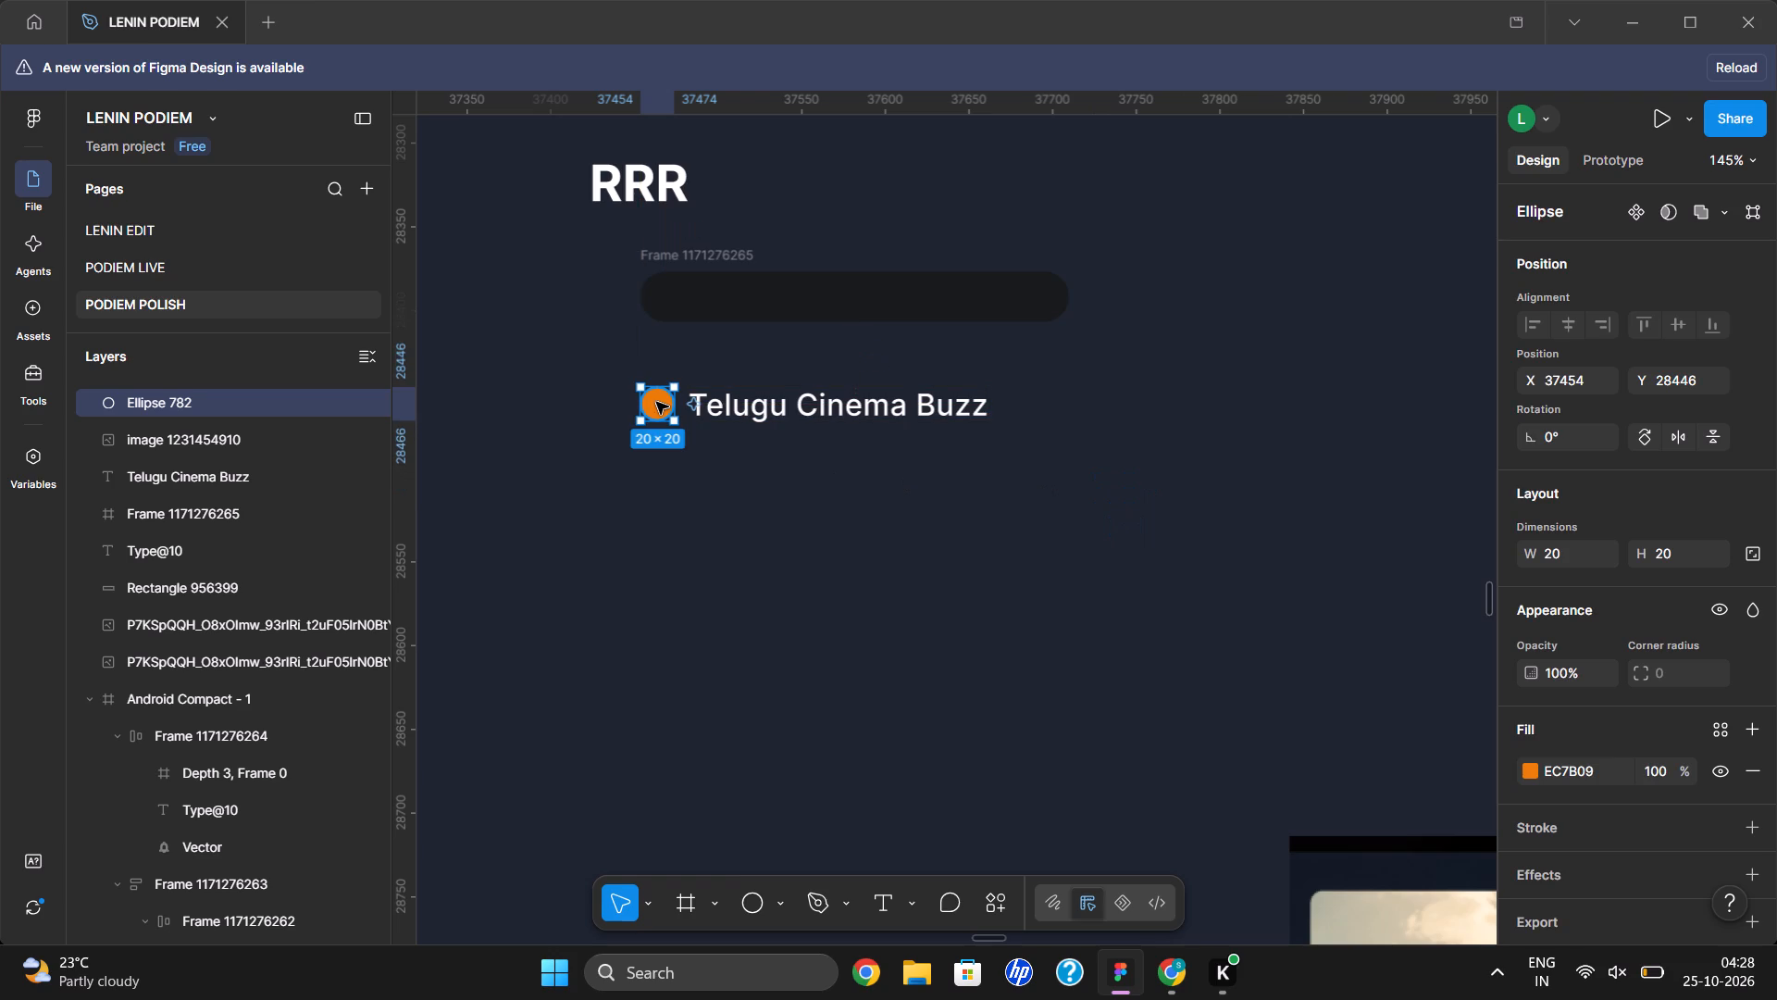
Combine the orange circle and the Telugu Cinema Buzz text in a horizontal auto layout with centred alignment.
shift+click(786, 420)
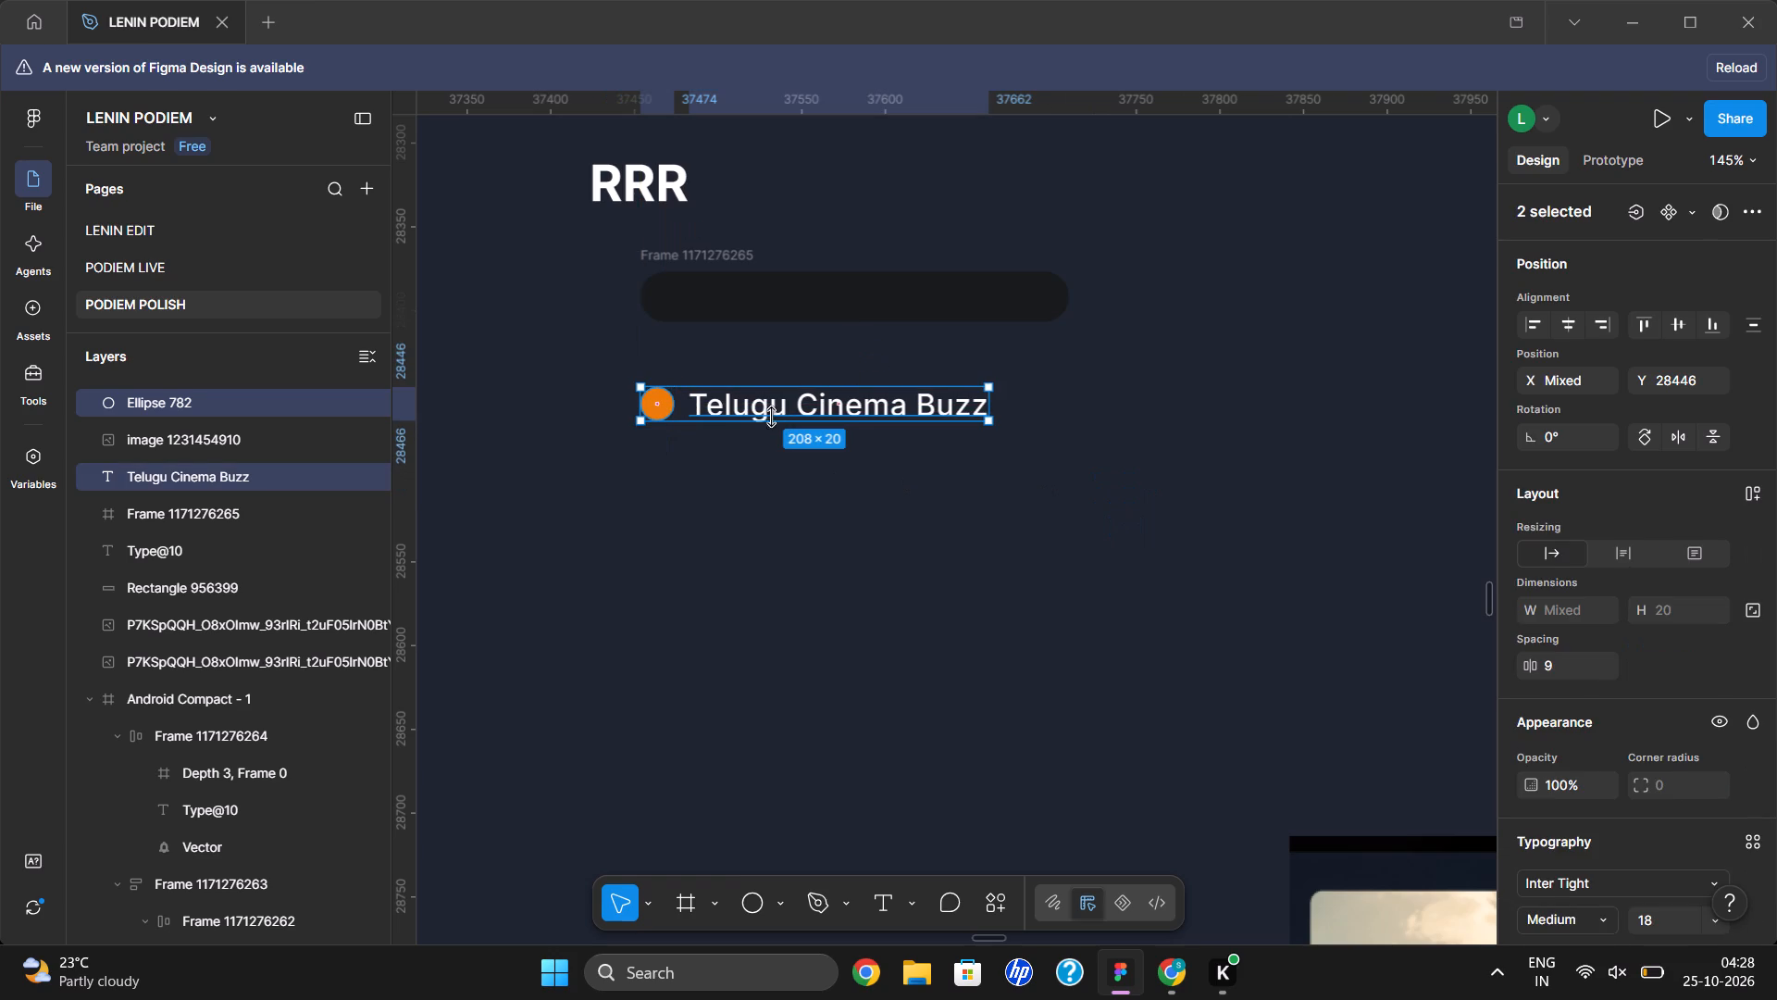
key(shift+a)
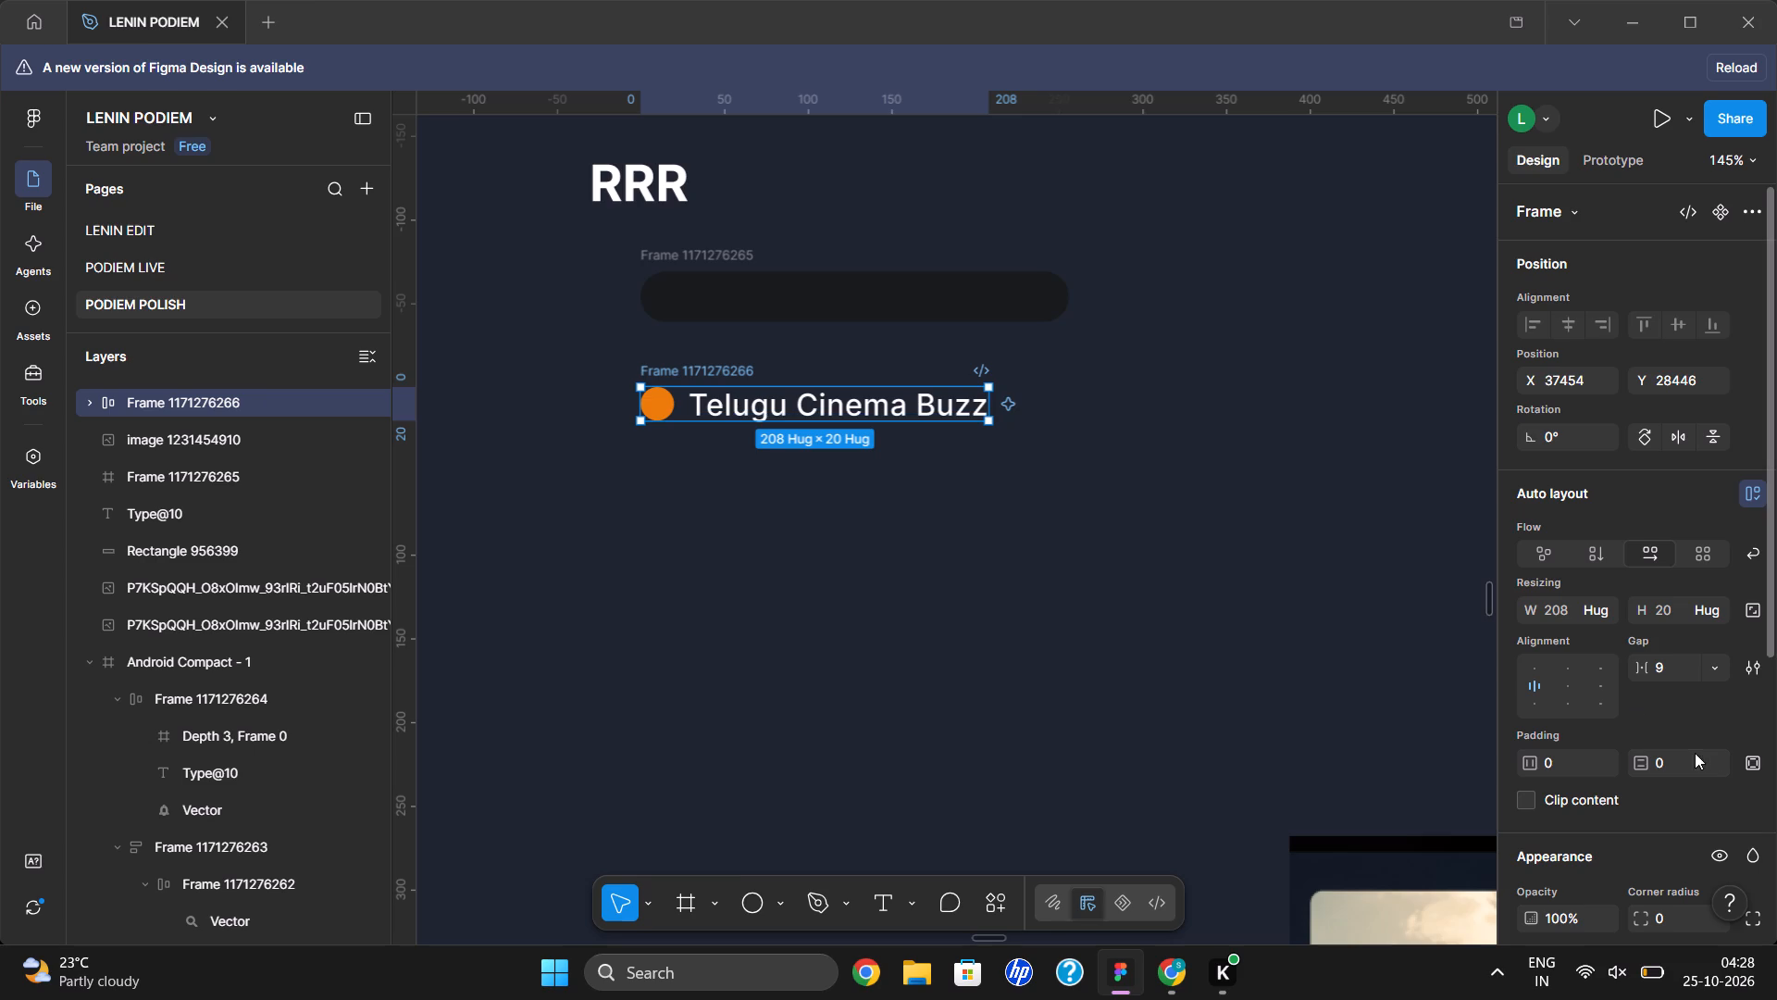
click(1573, 683)
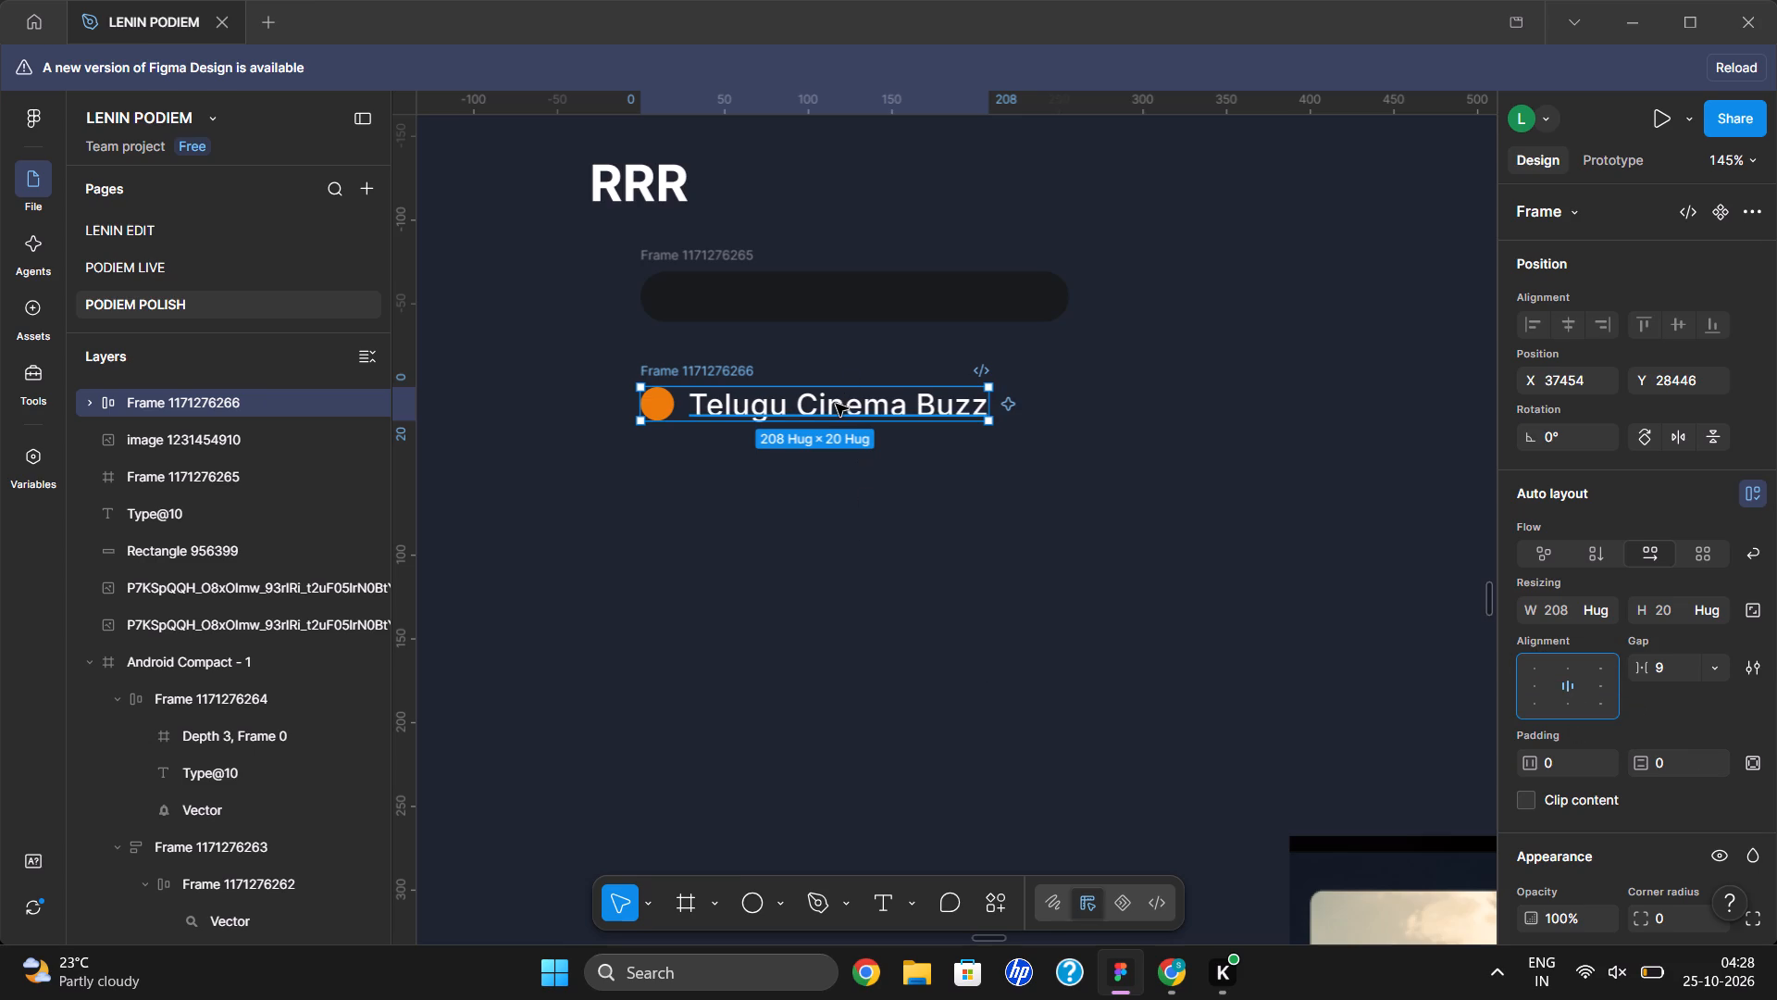
Apply auto layout to the dark rounded badge frame and place the dot-and-text row inside it.
click(751, 258)
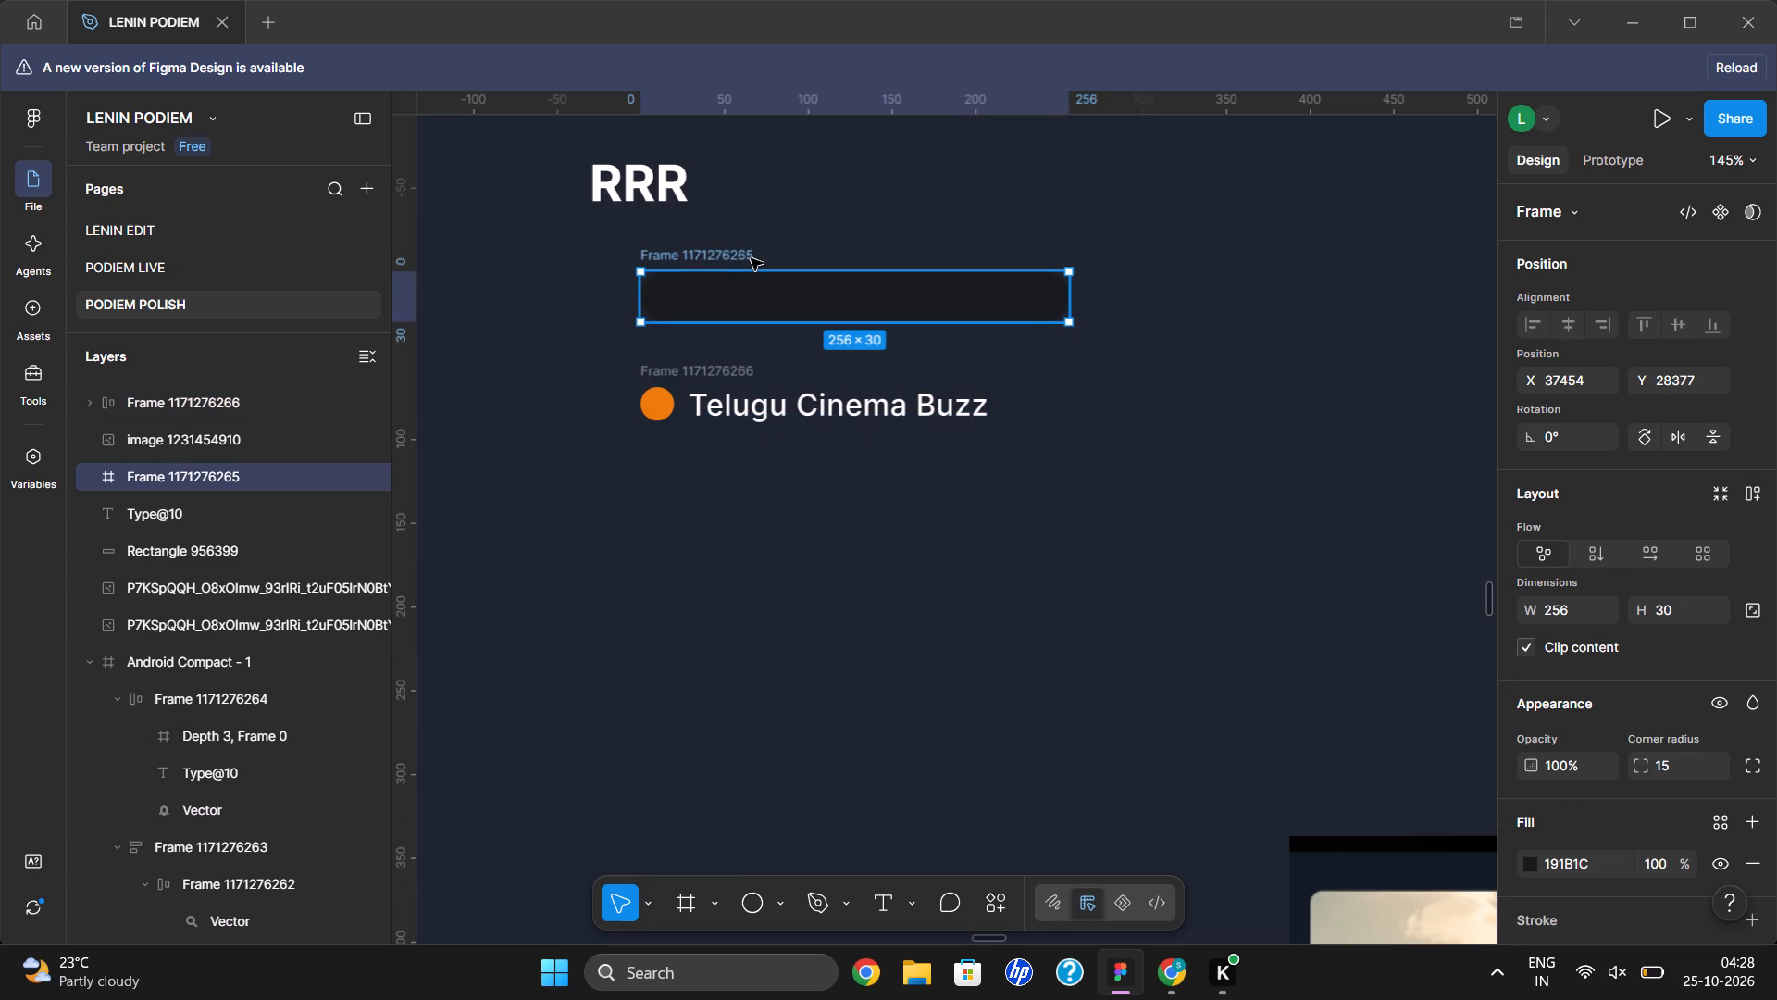
key(shift+a)
drag(796, 407, 830, 307)
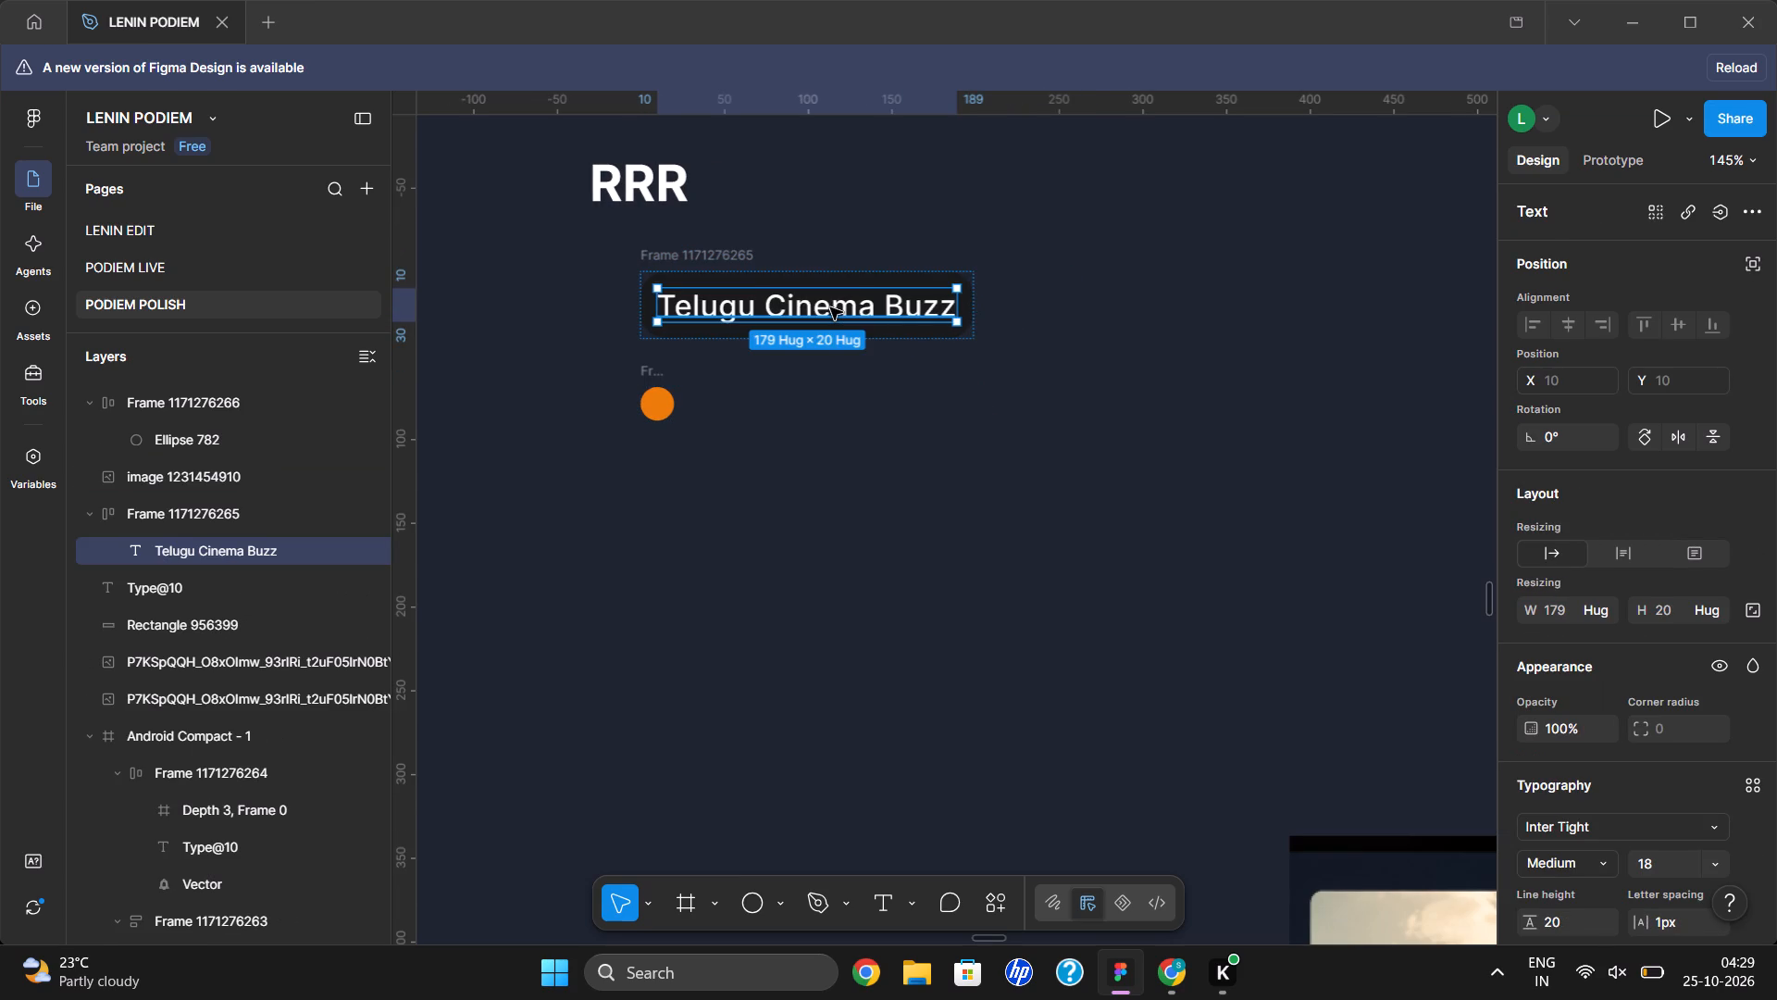
key(ctrl+z)
click(676, 381)
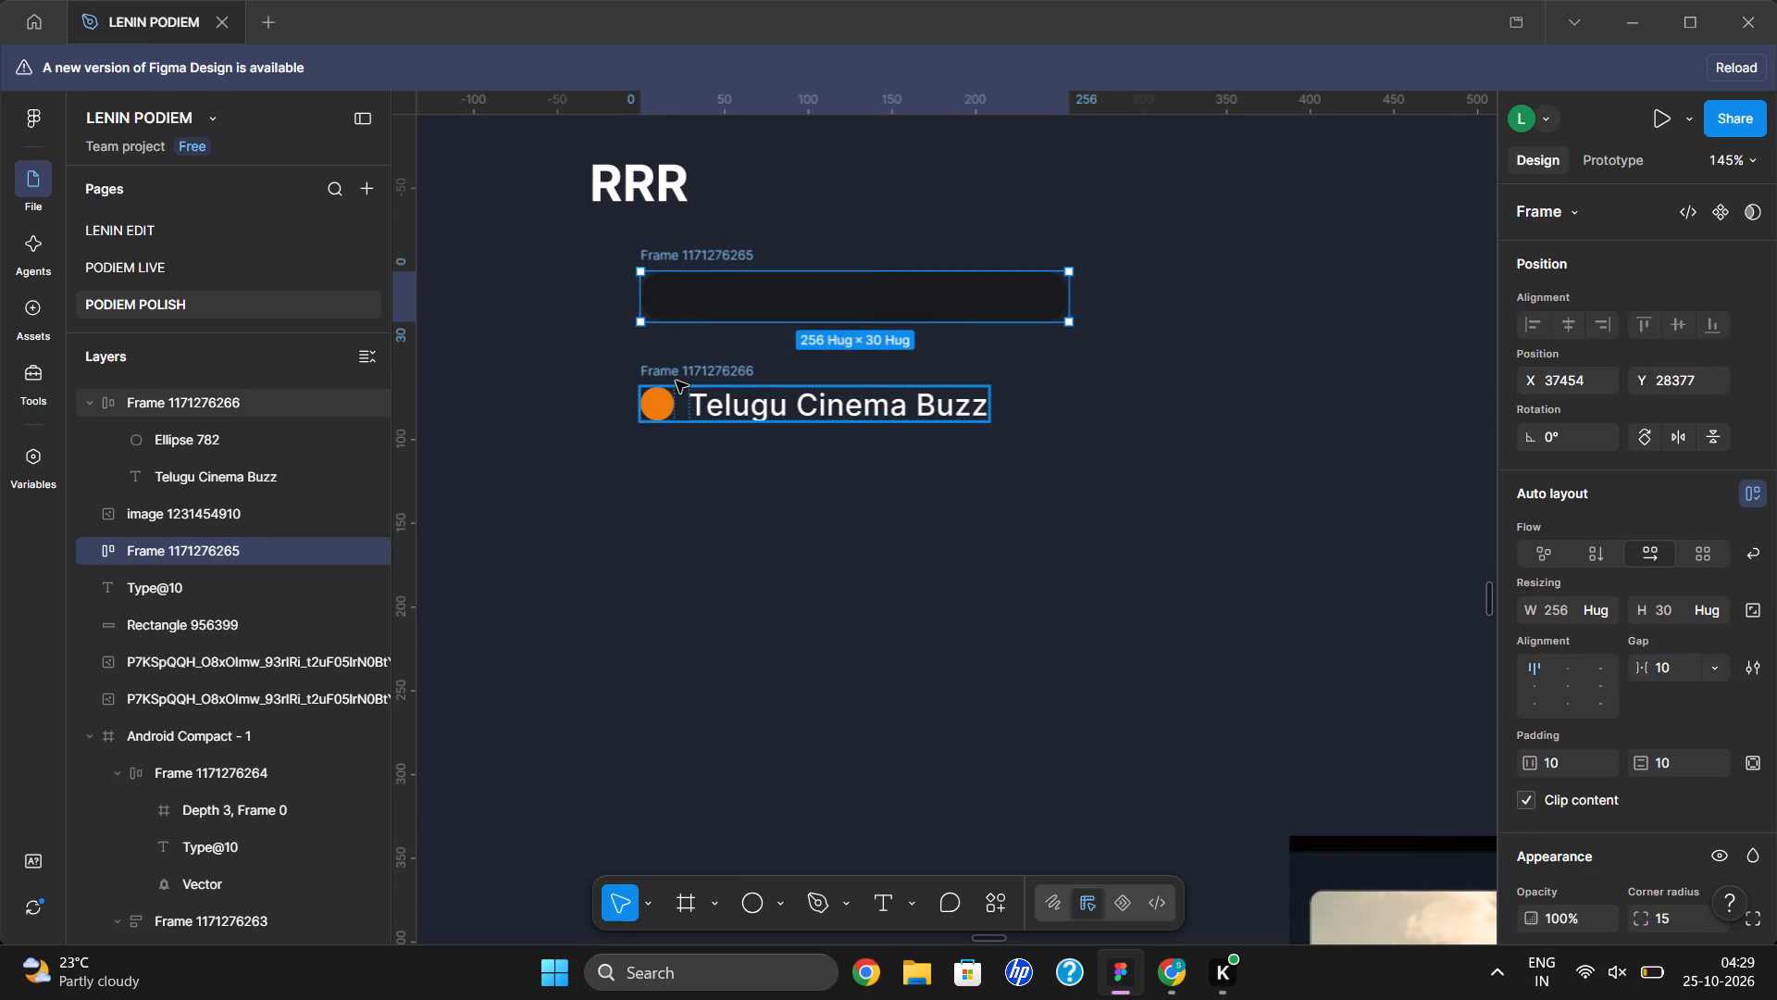
drag(735, 370, 767, 291)
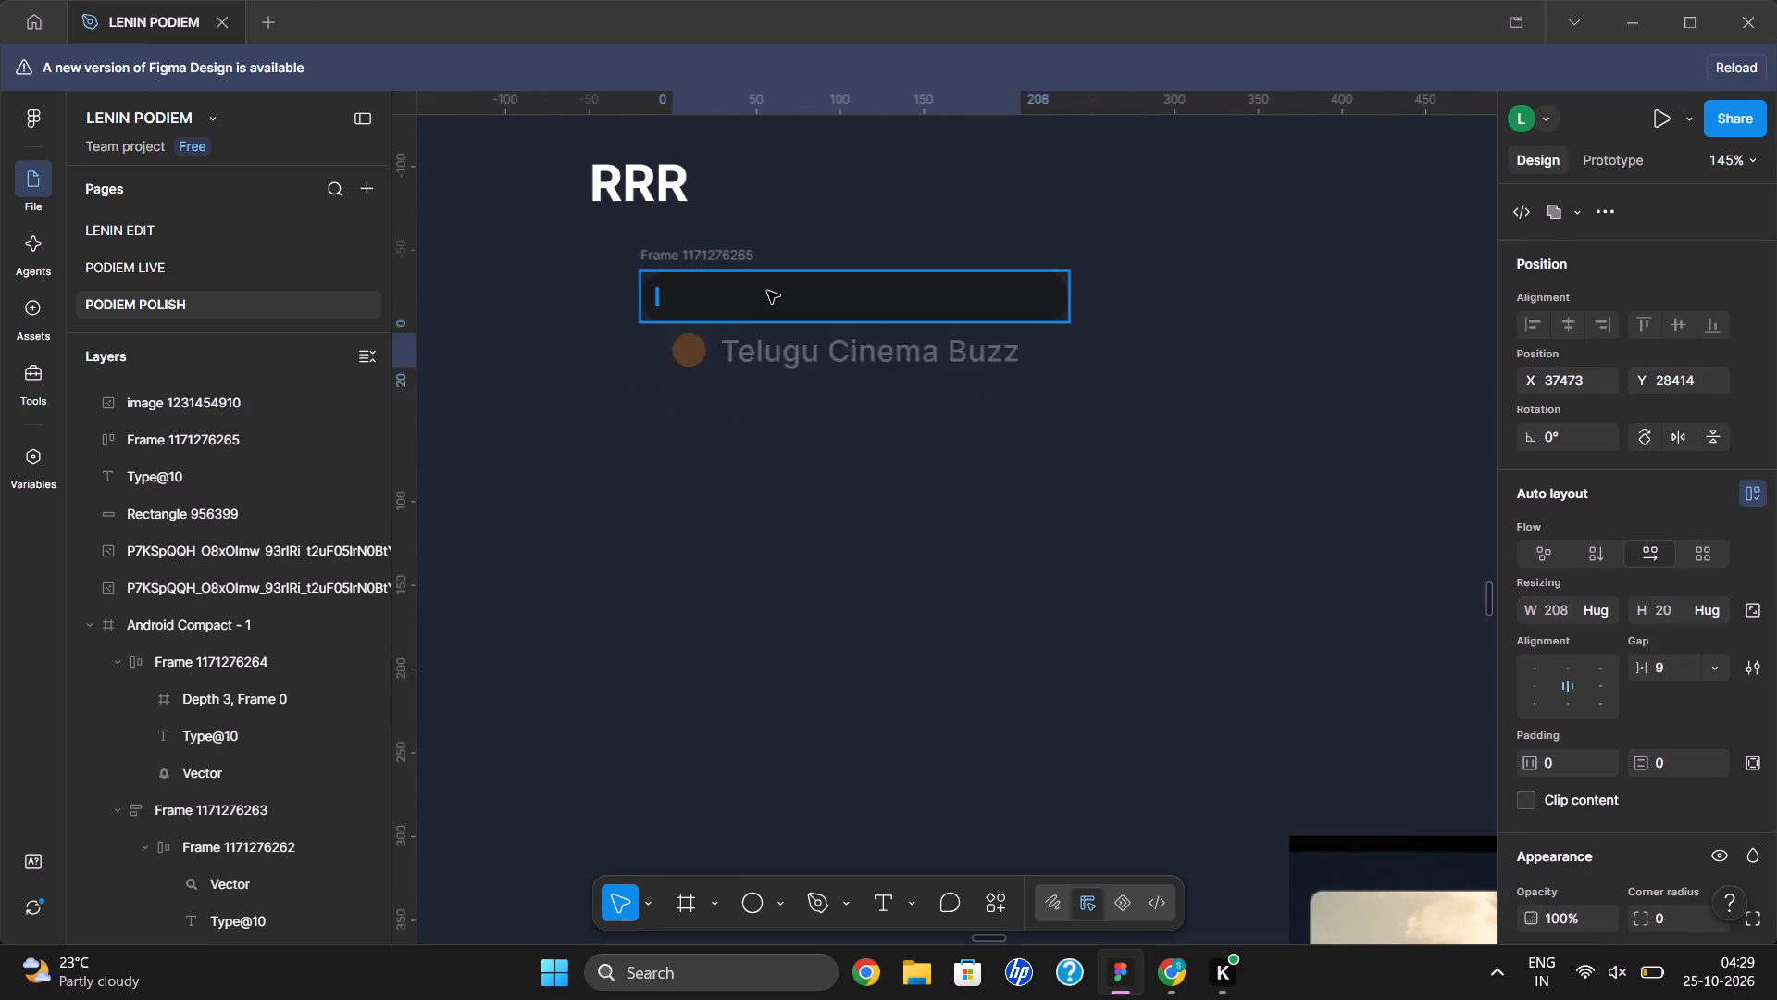
drag(767, 291, 767, 285)
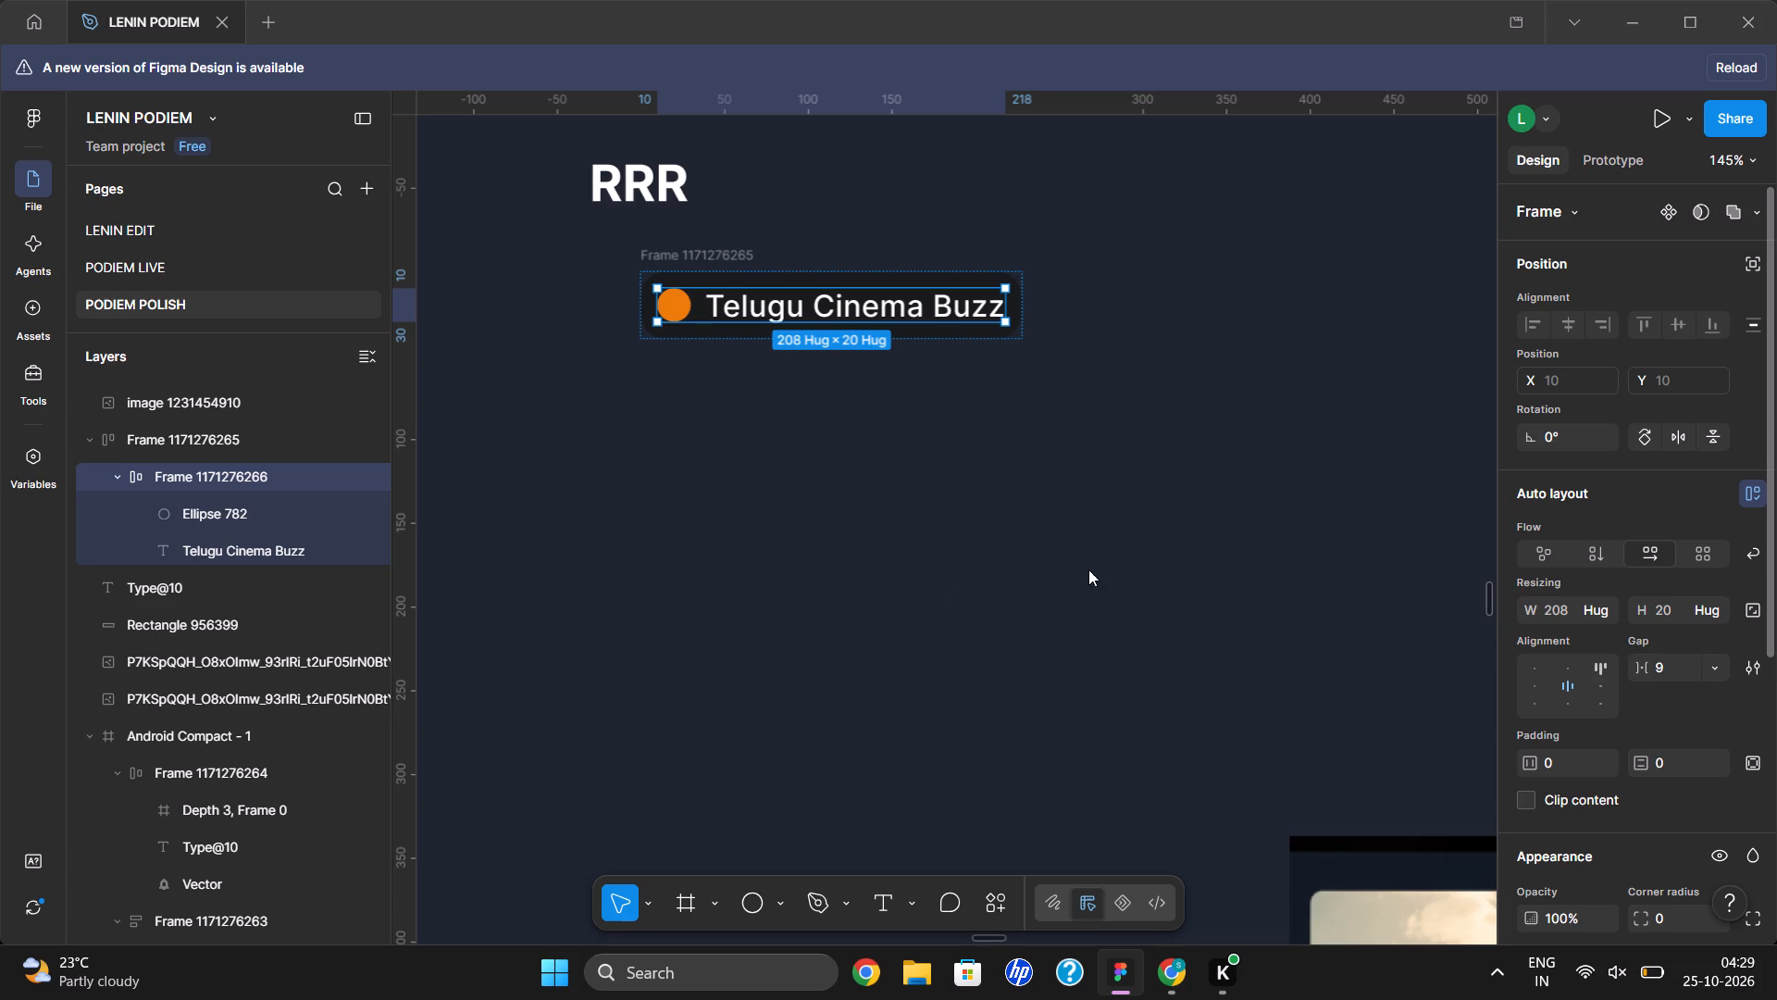
Set the dark badge frame's auto layout alignment to centre.
click(741, 256)
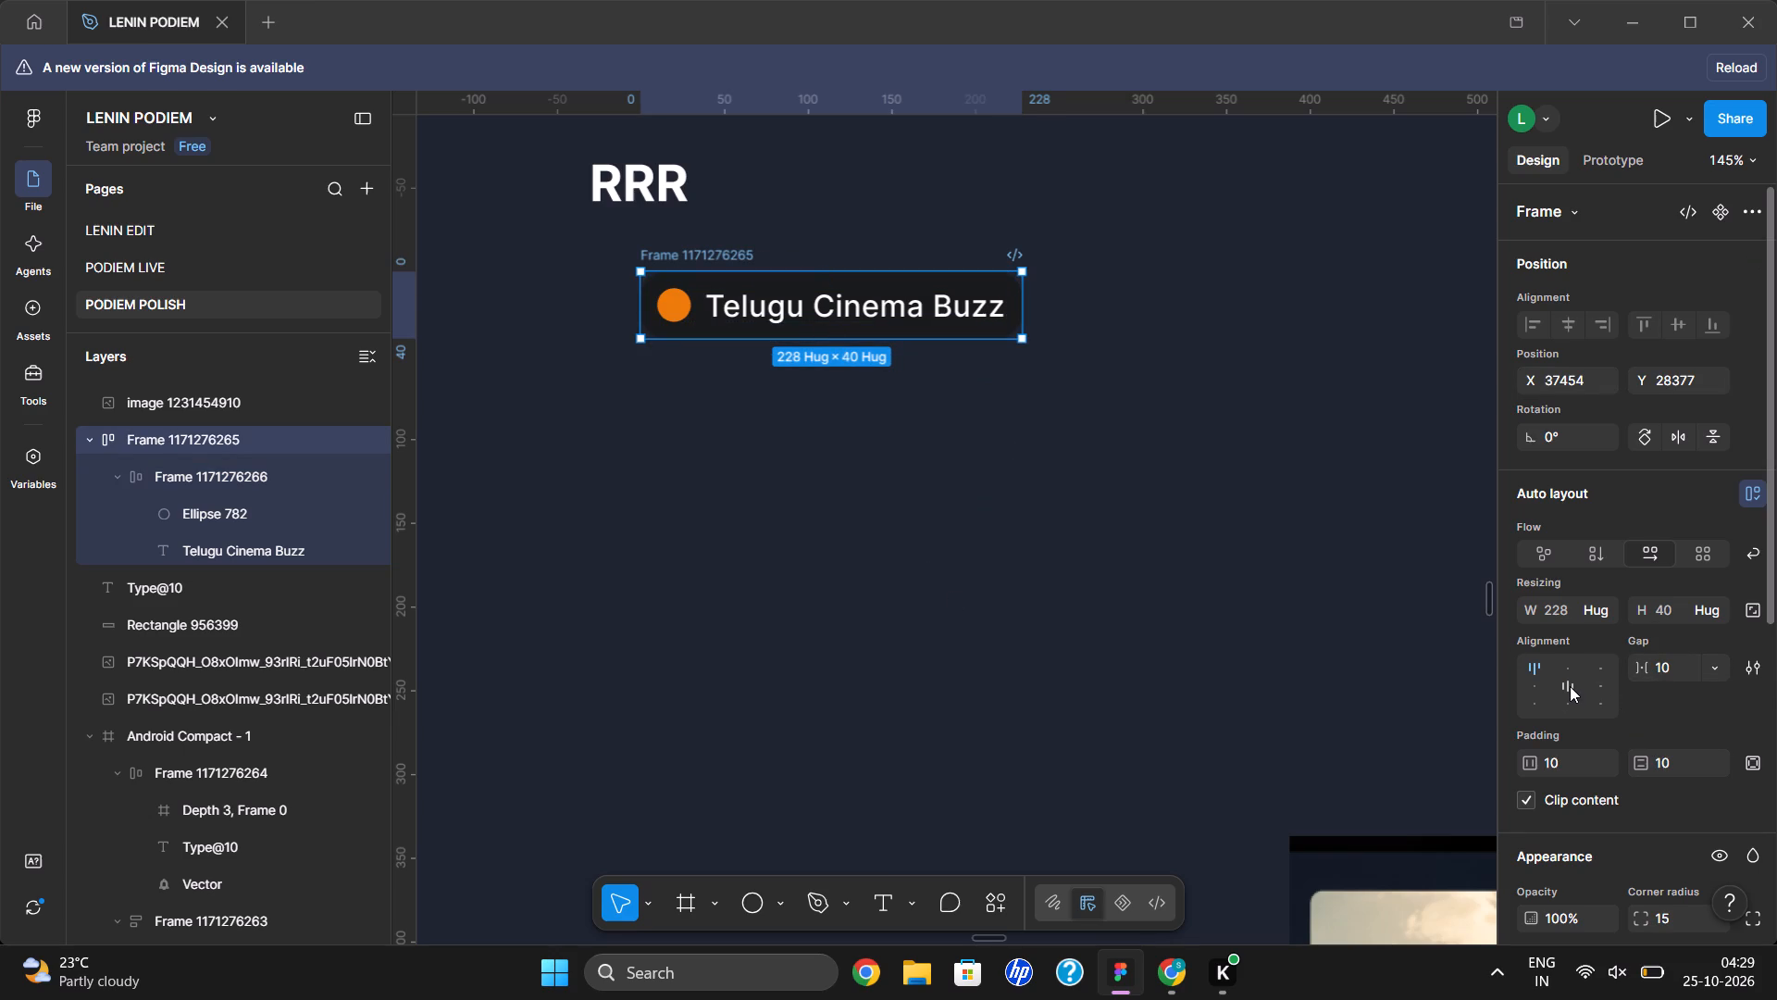
click(1570, 686)
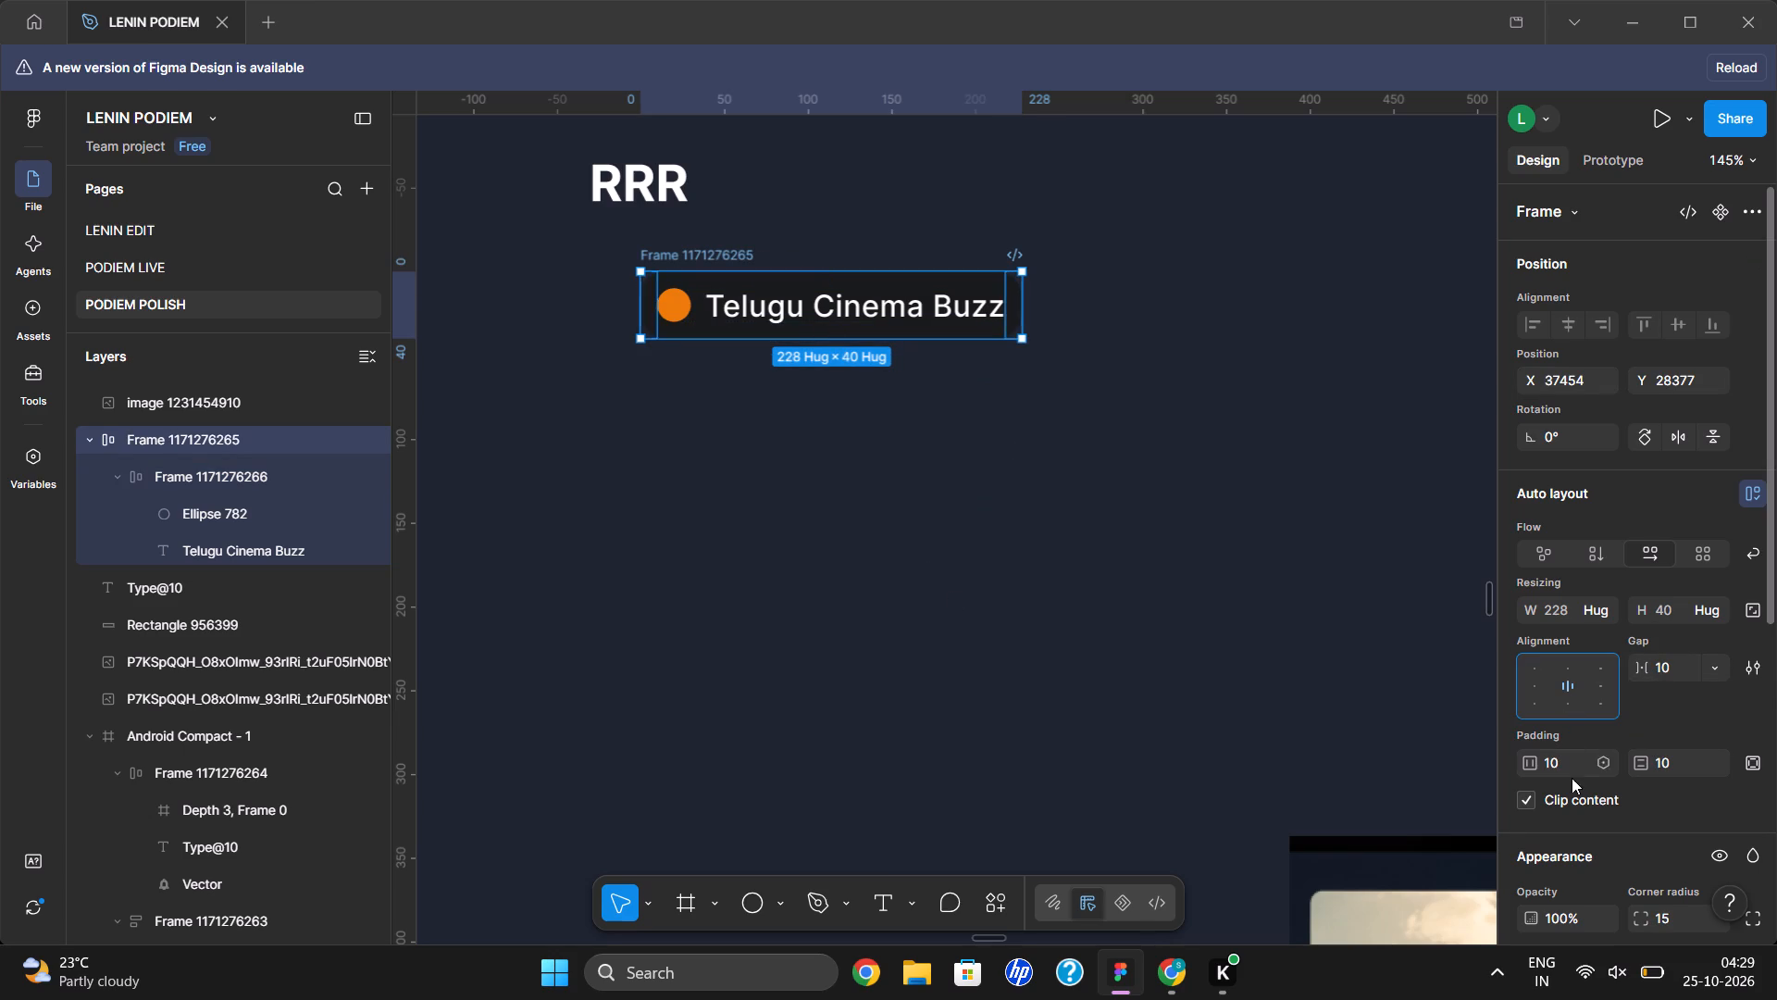
click(1567, 754)
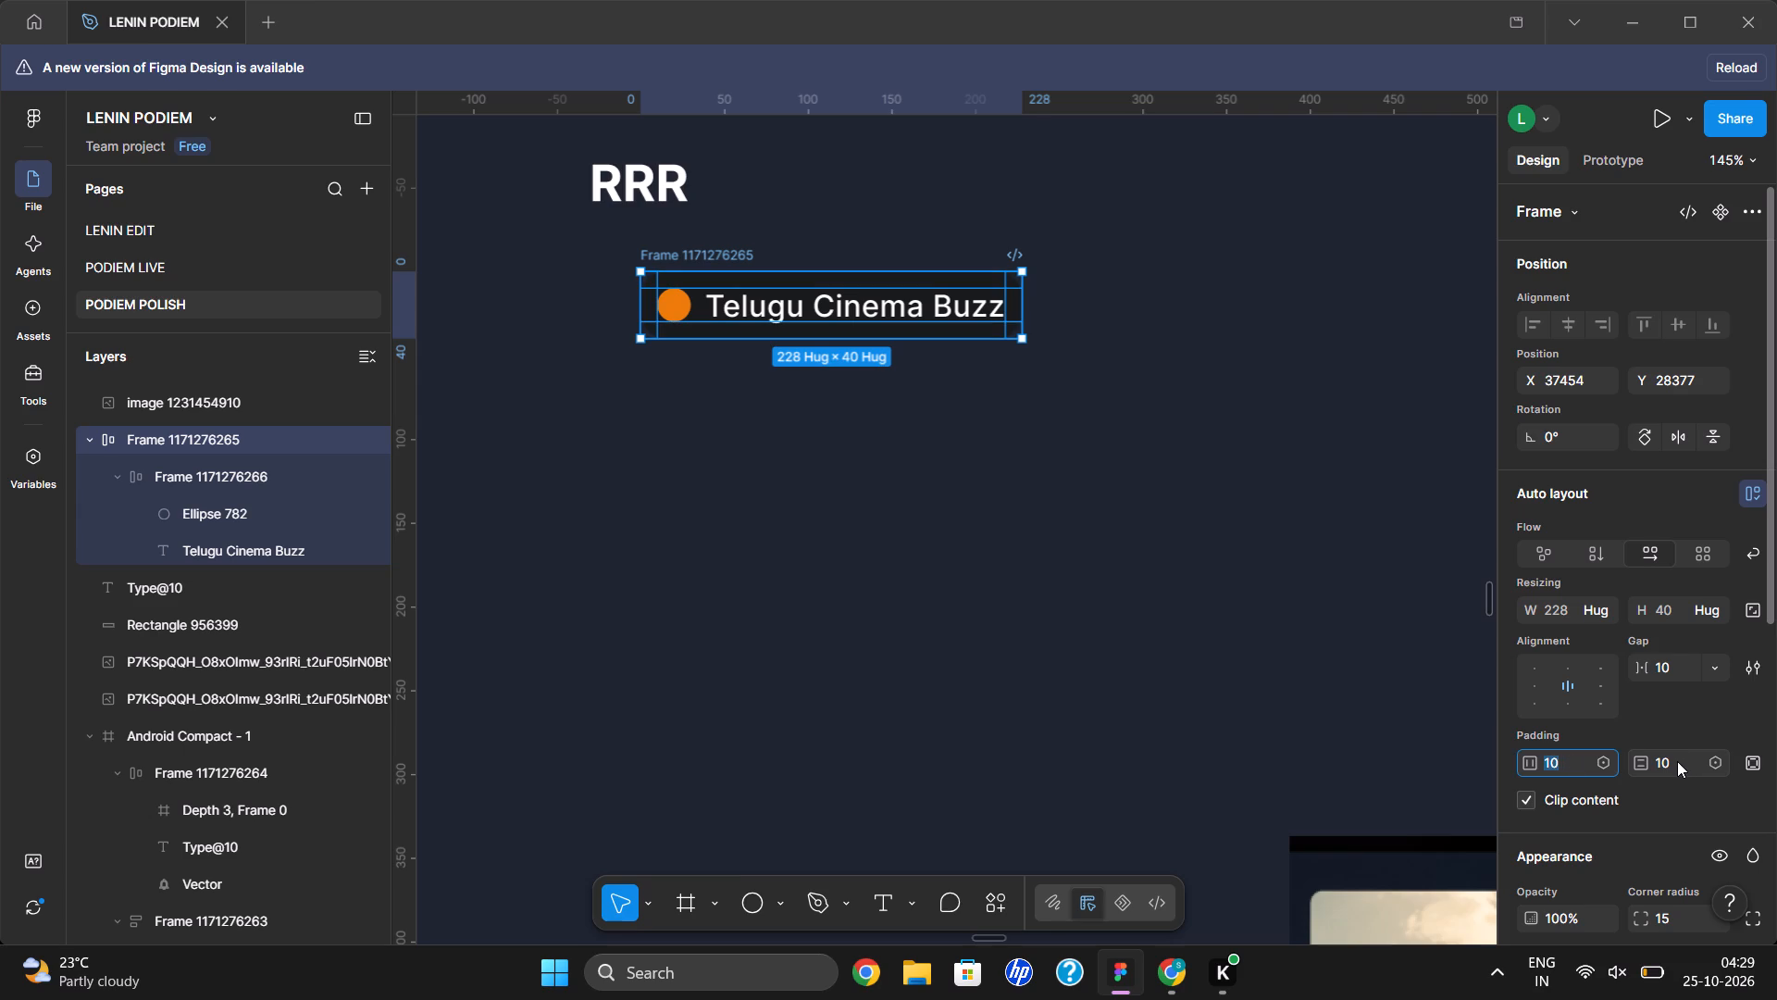
click(882, 472)
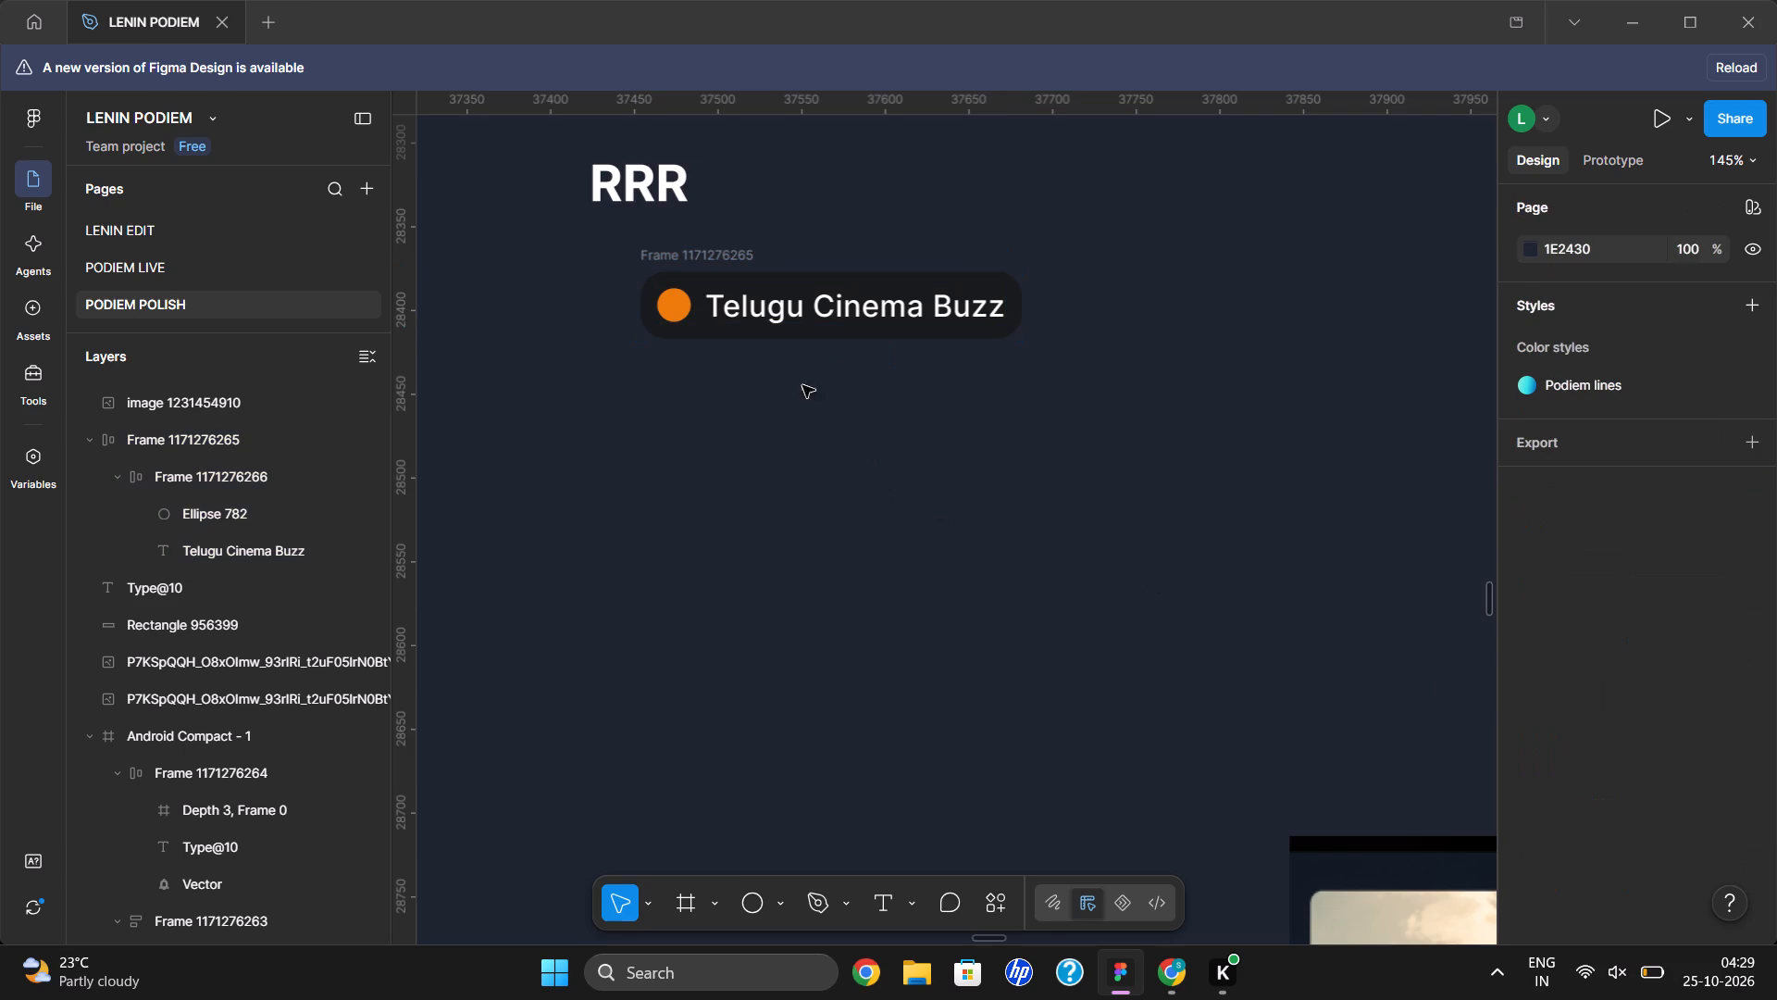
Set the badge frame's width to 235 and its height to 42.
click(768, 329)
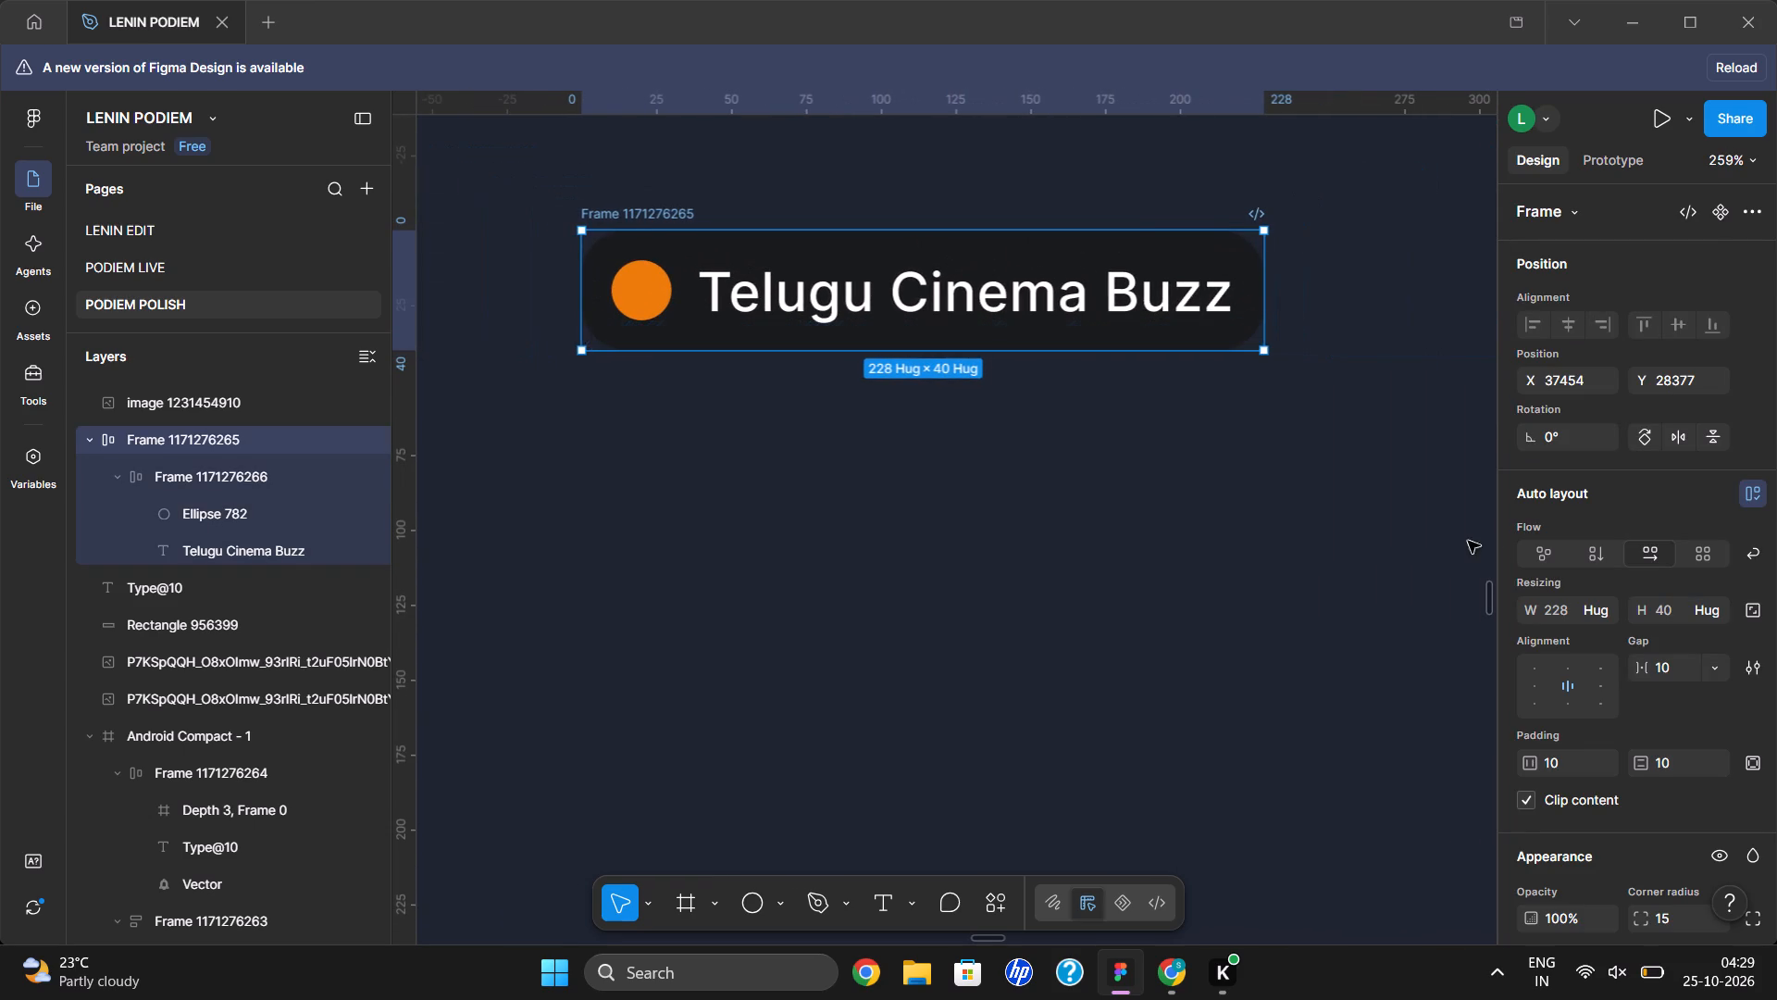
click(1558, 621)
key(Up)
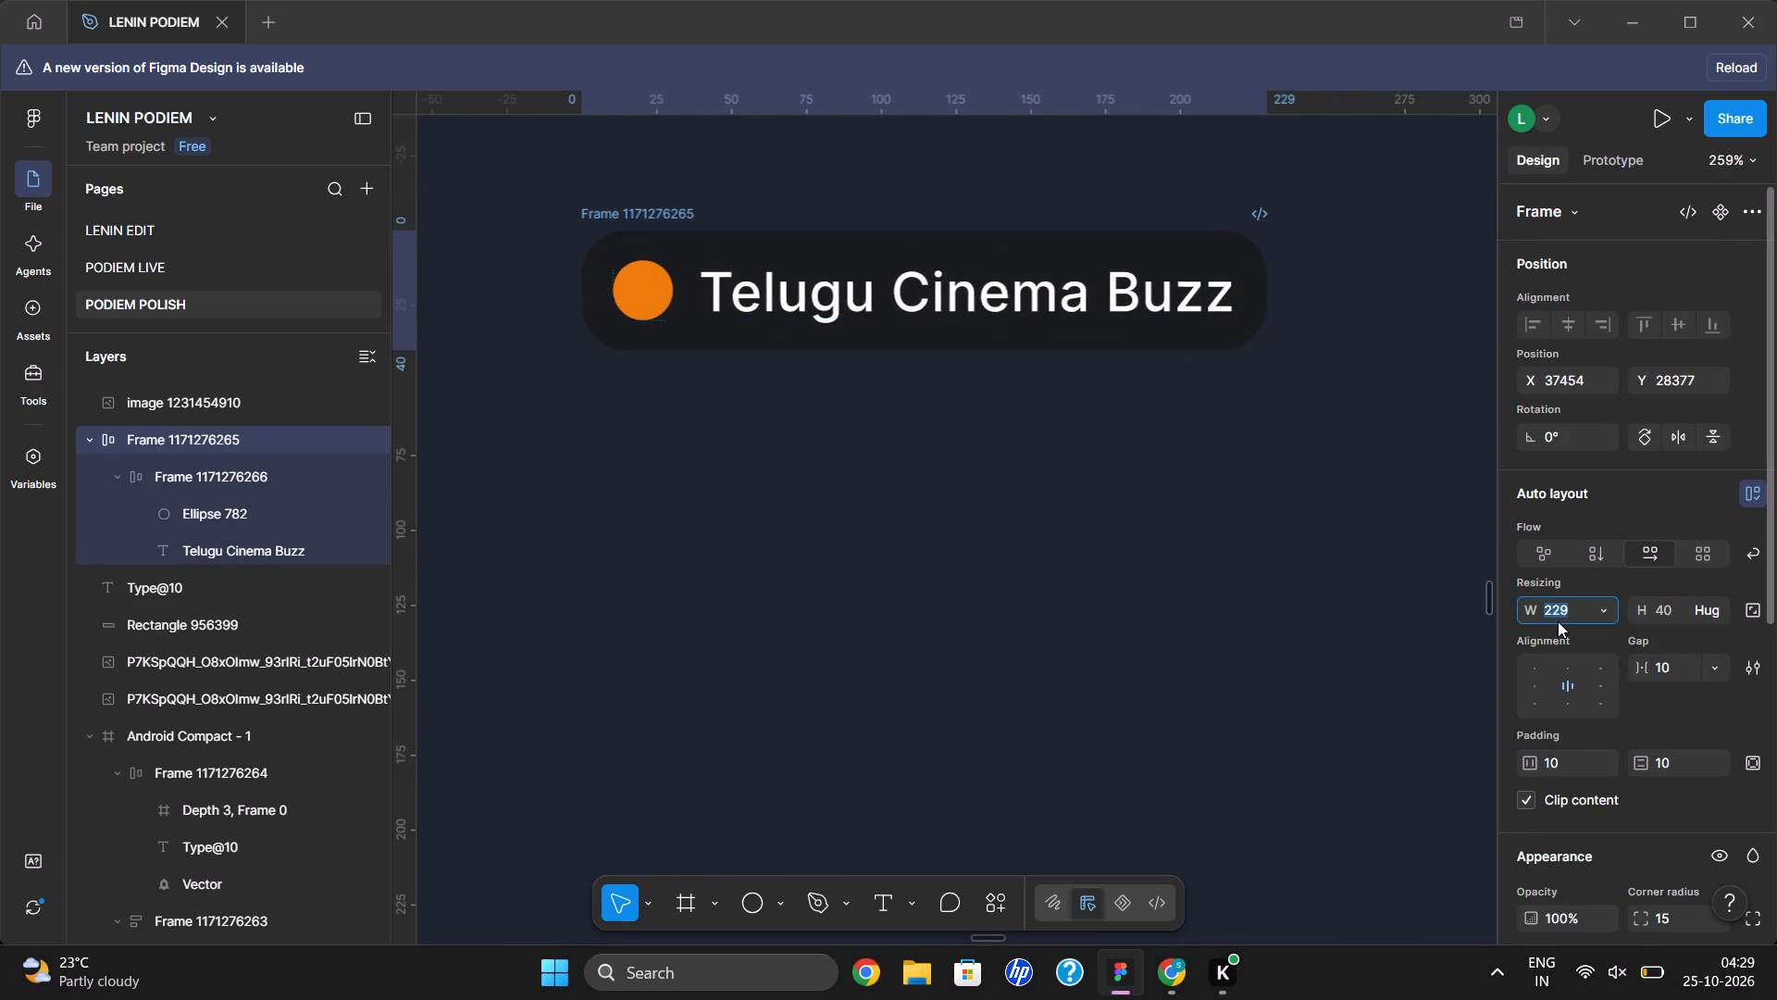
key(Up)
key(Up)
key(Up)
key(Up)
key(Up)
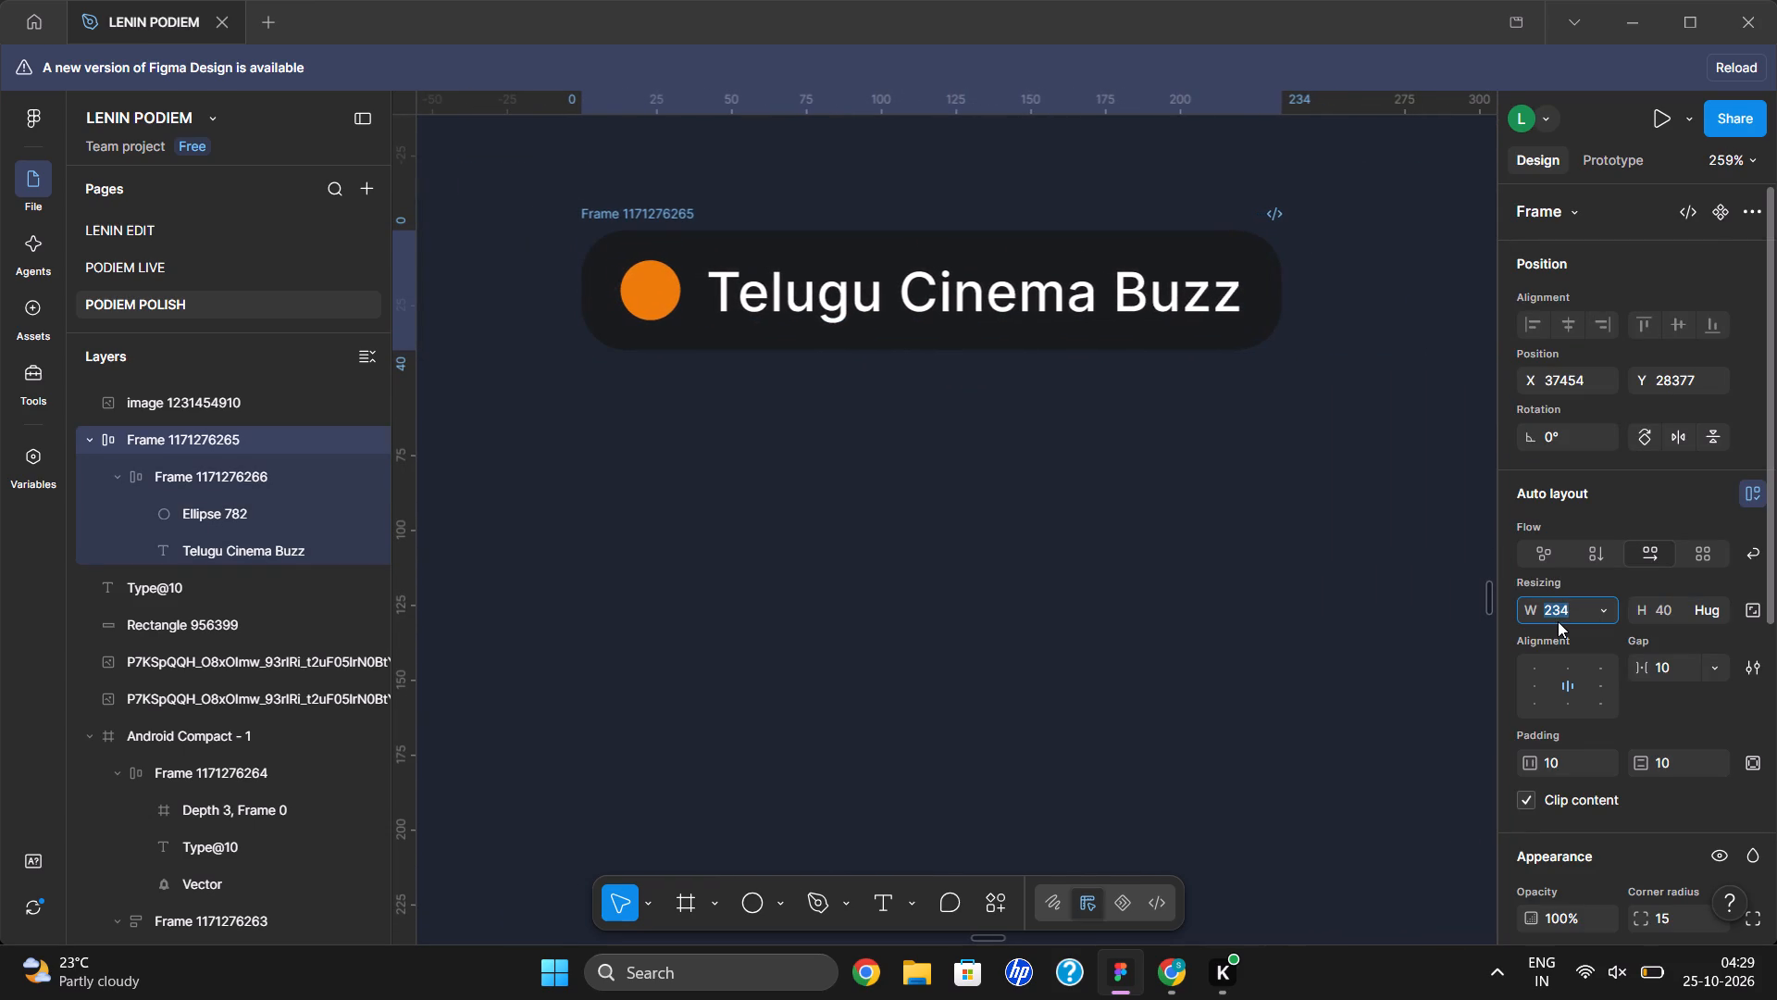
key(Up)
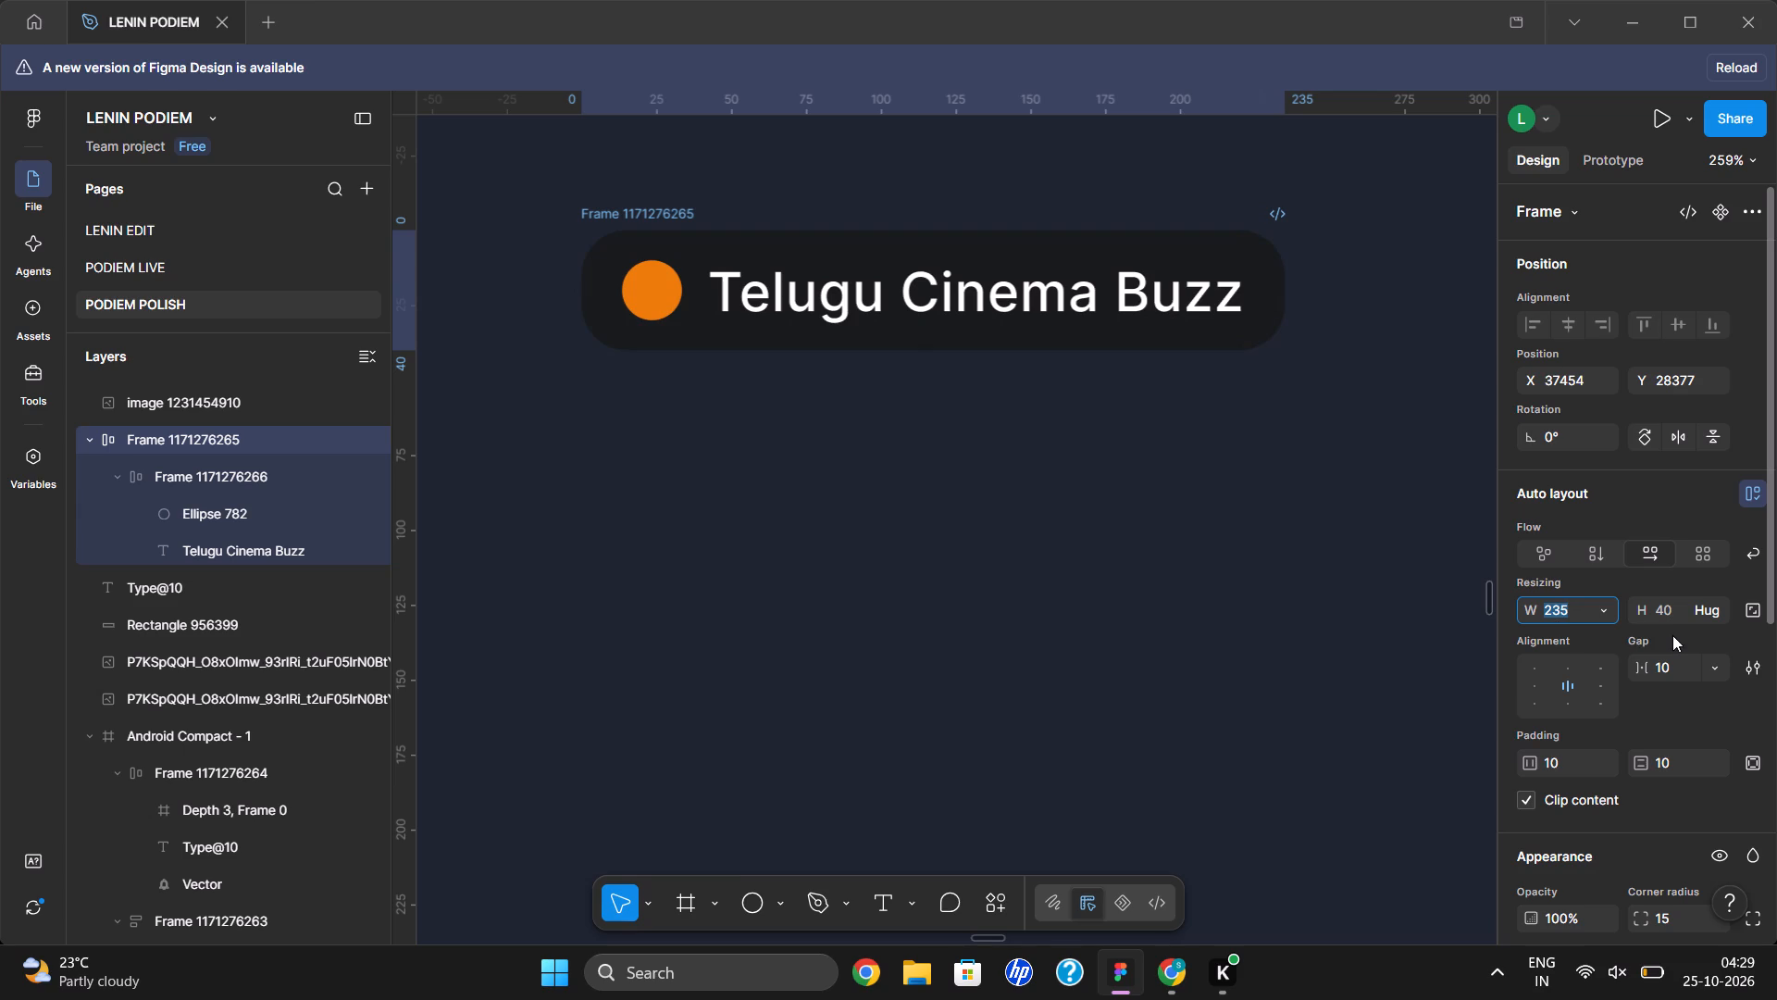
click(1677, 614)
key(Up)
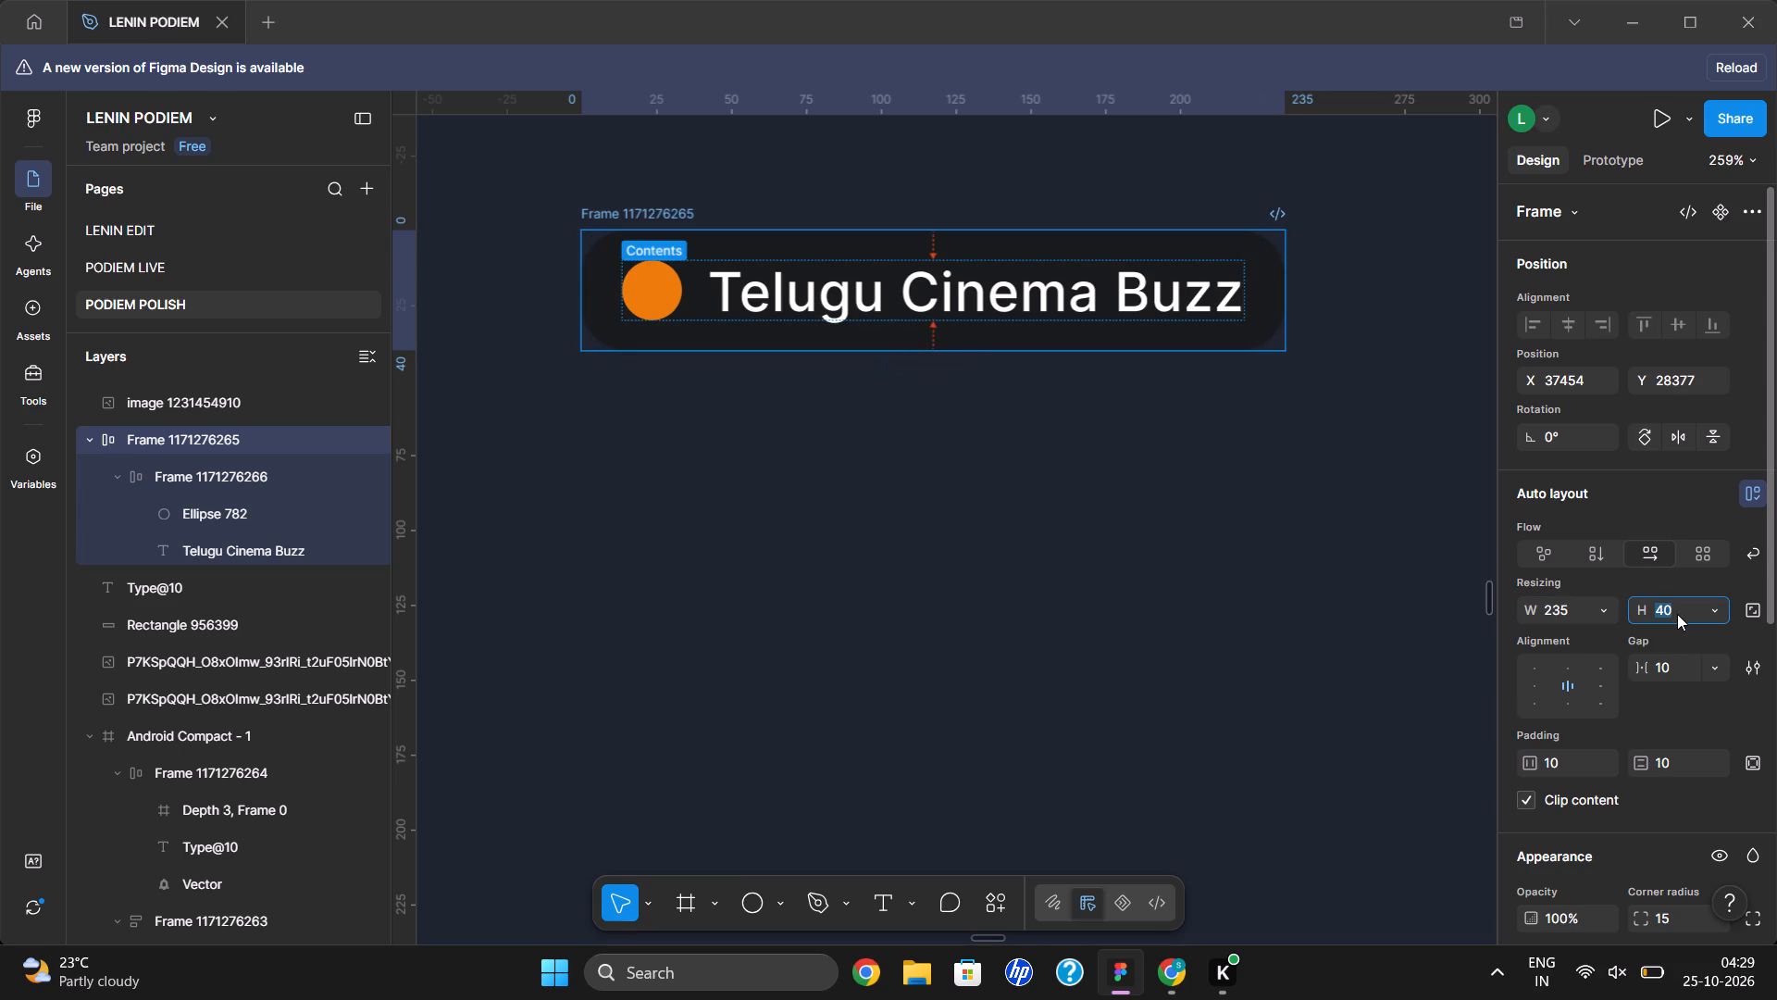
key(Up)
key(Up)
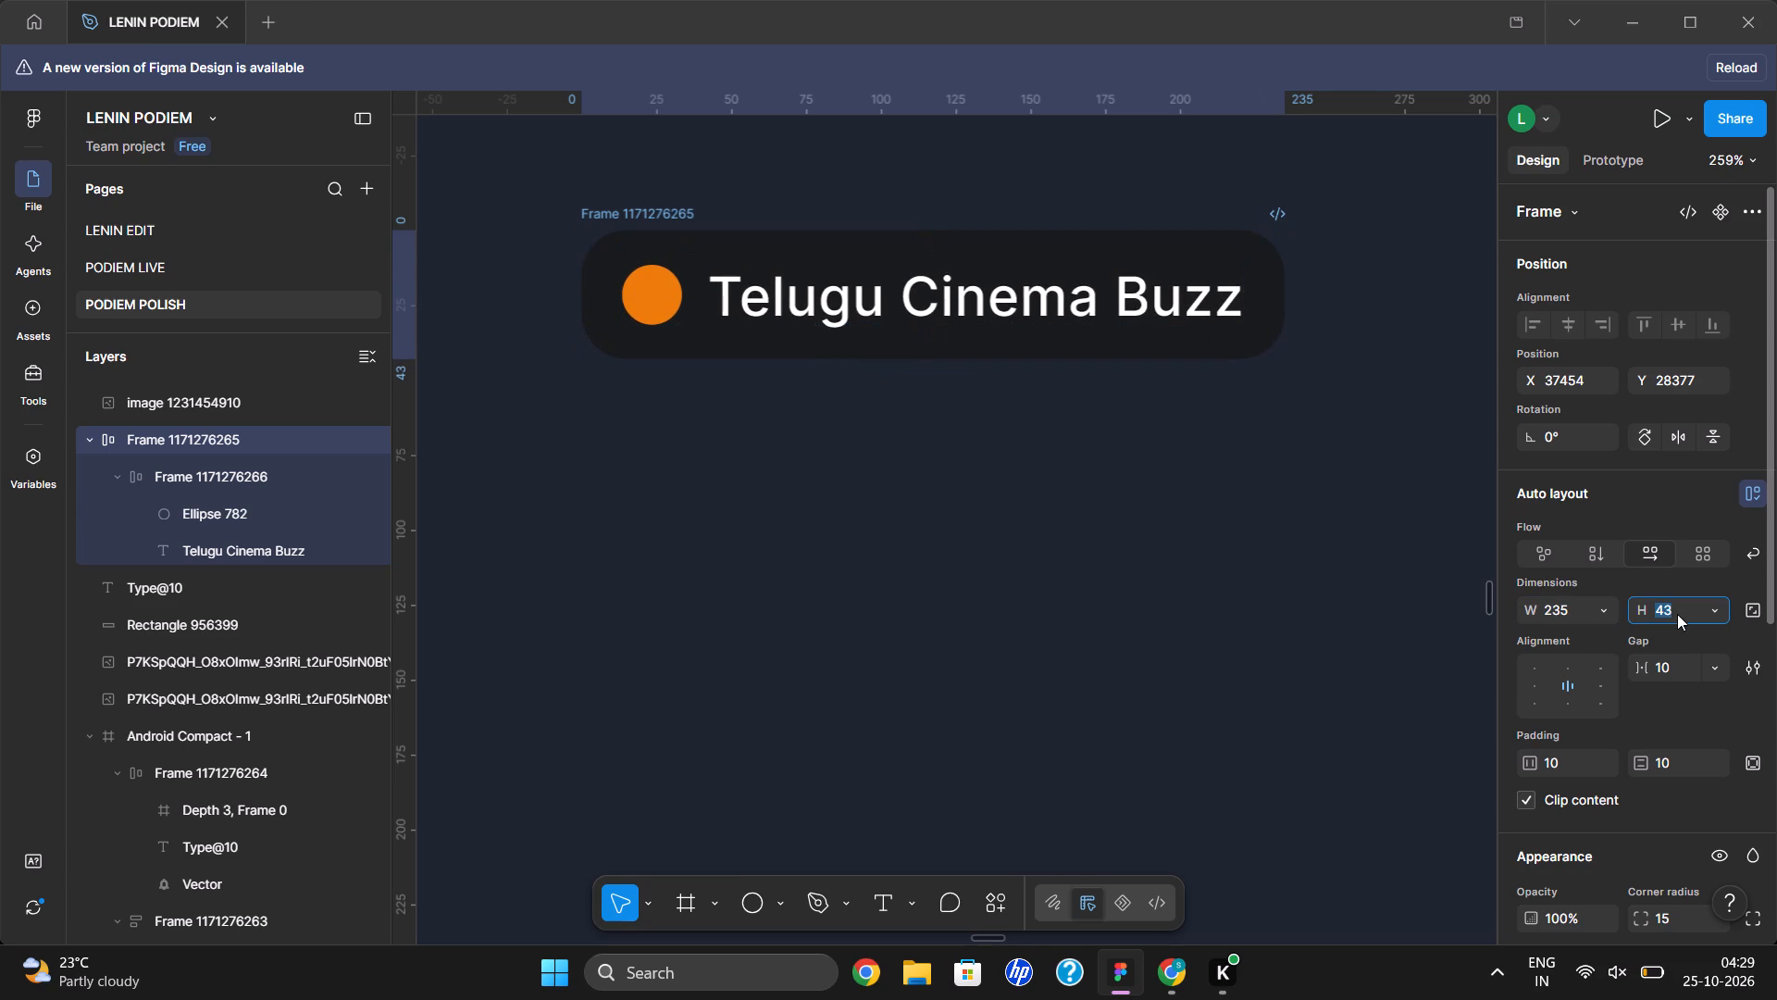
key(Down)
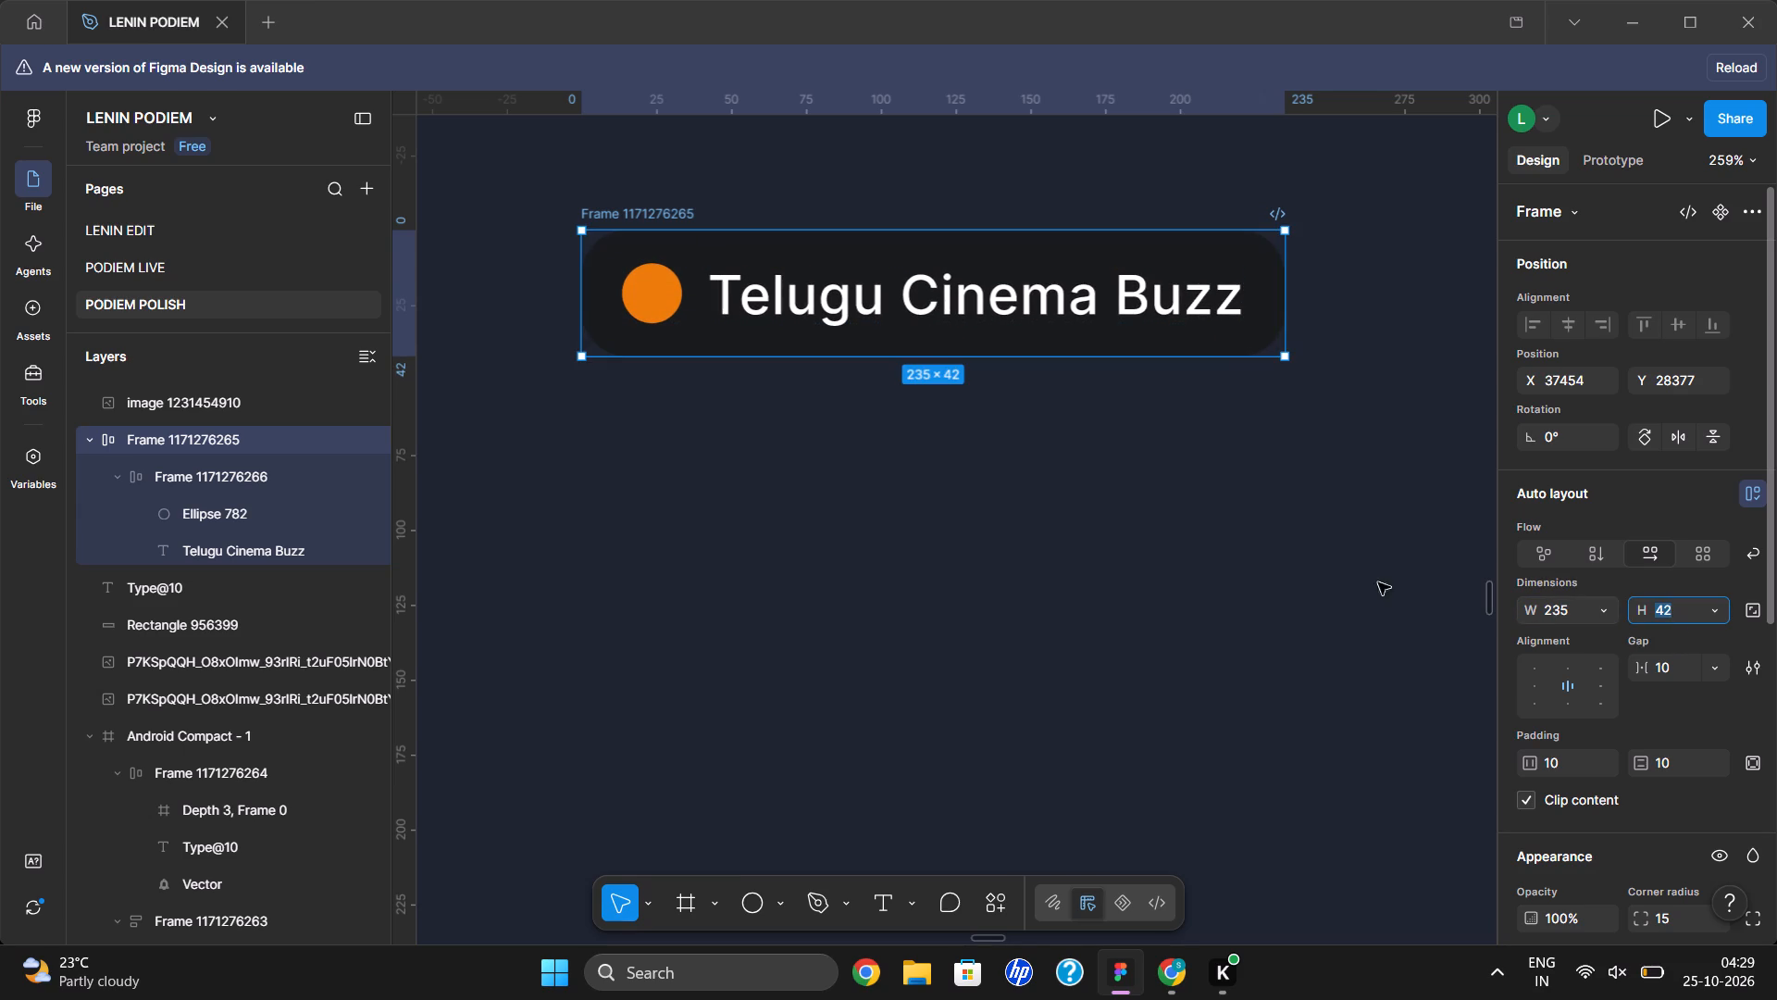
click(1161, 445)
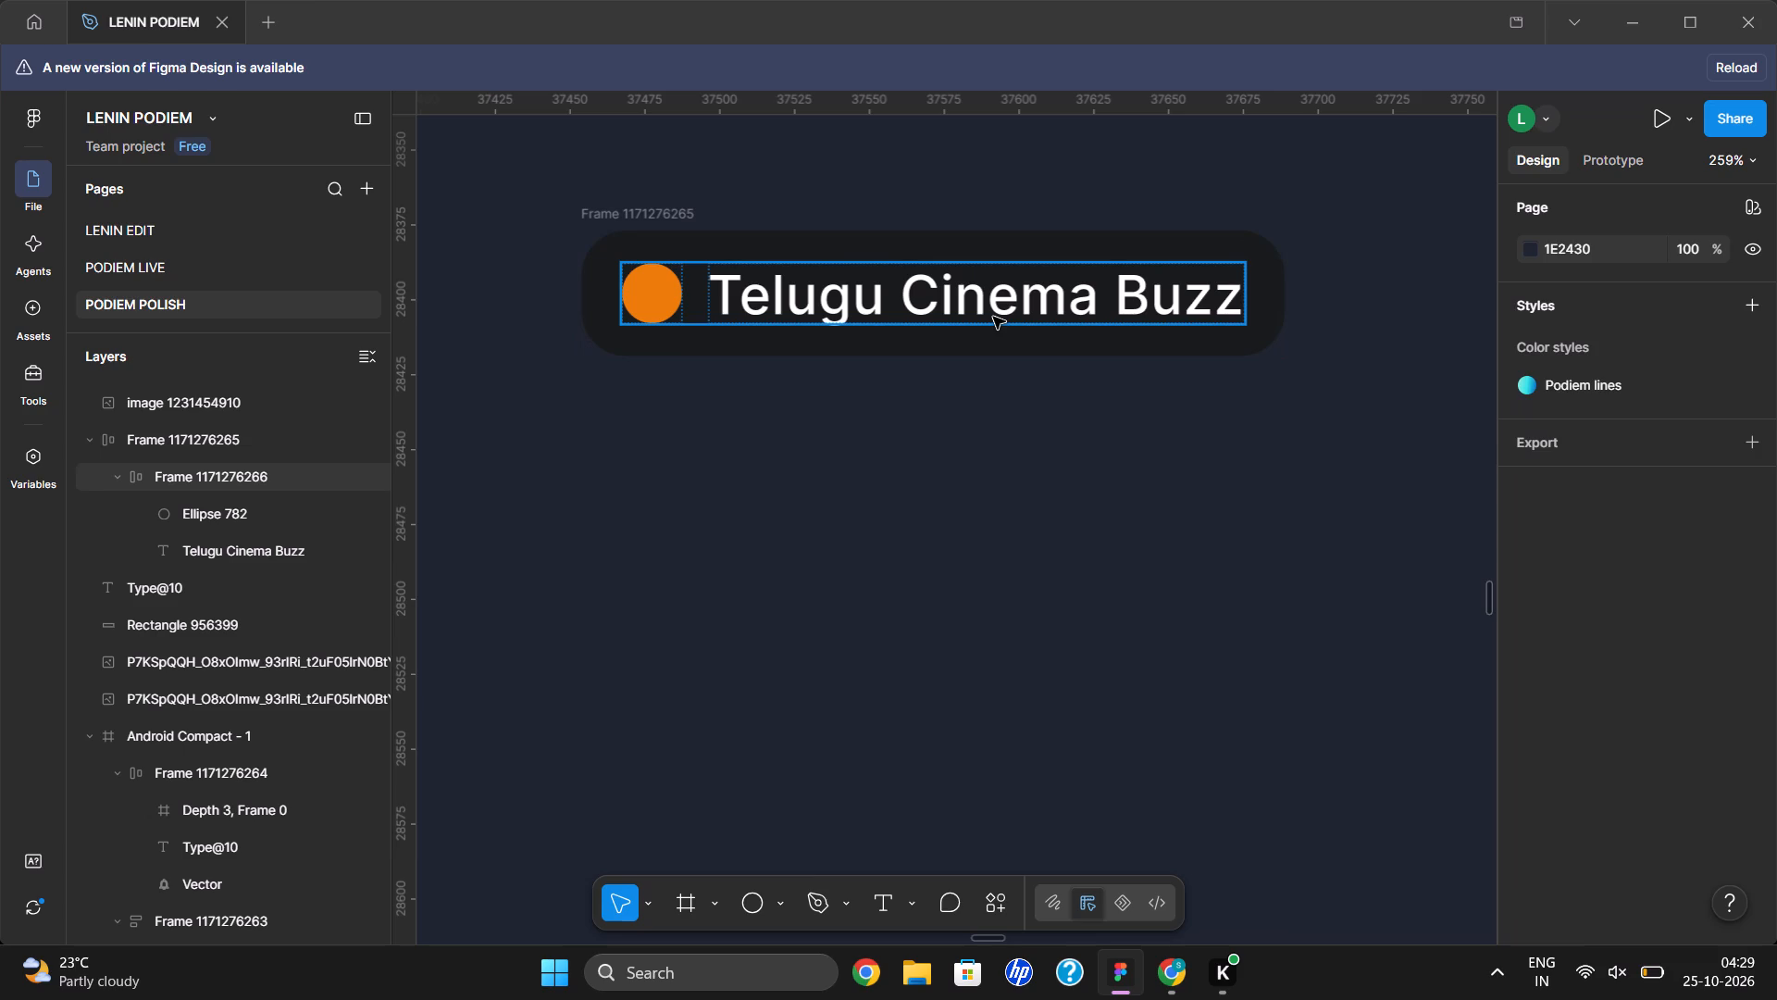
Set the letter spacing of the Telugu Cinema Buzz text to 0px.
triple_click(993, 317)
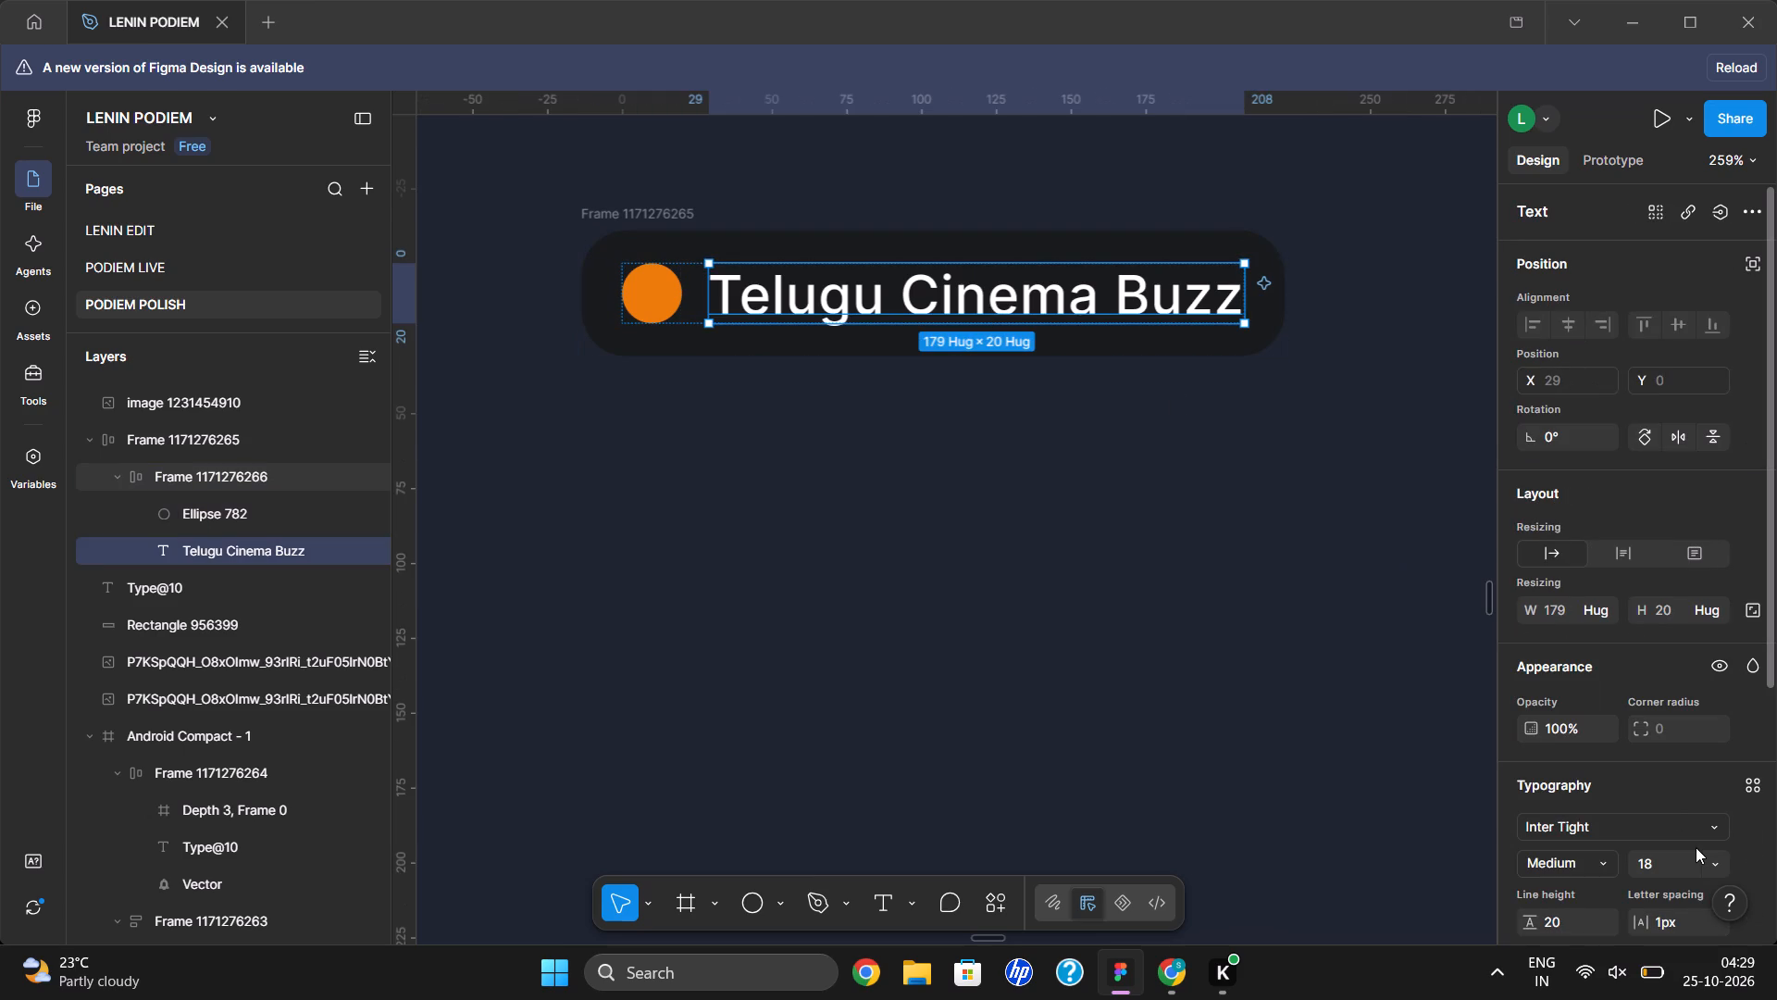
scroll(1696, 851, down, 2)
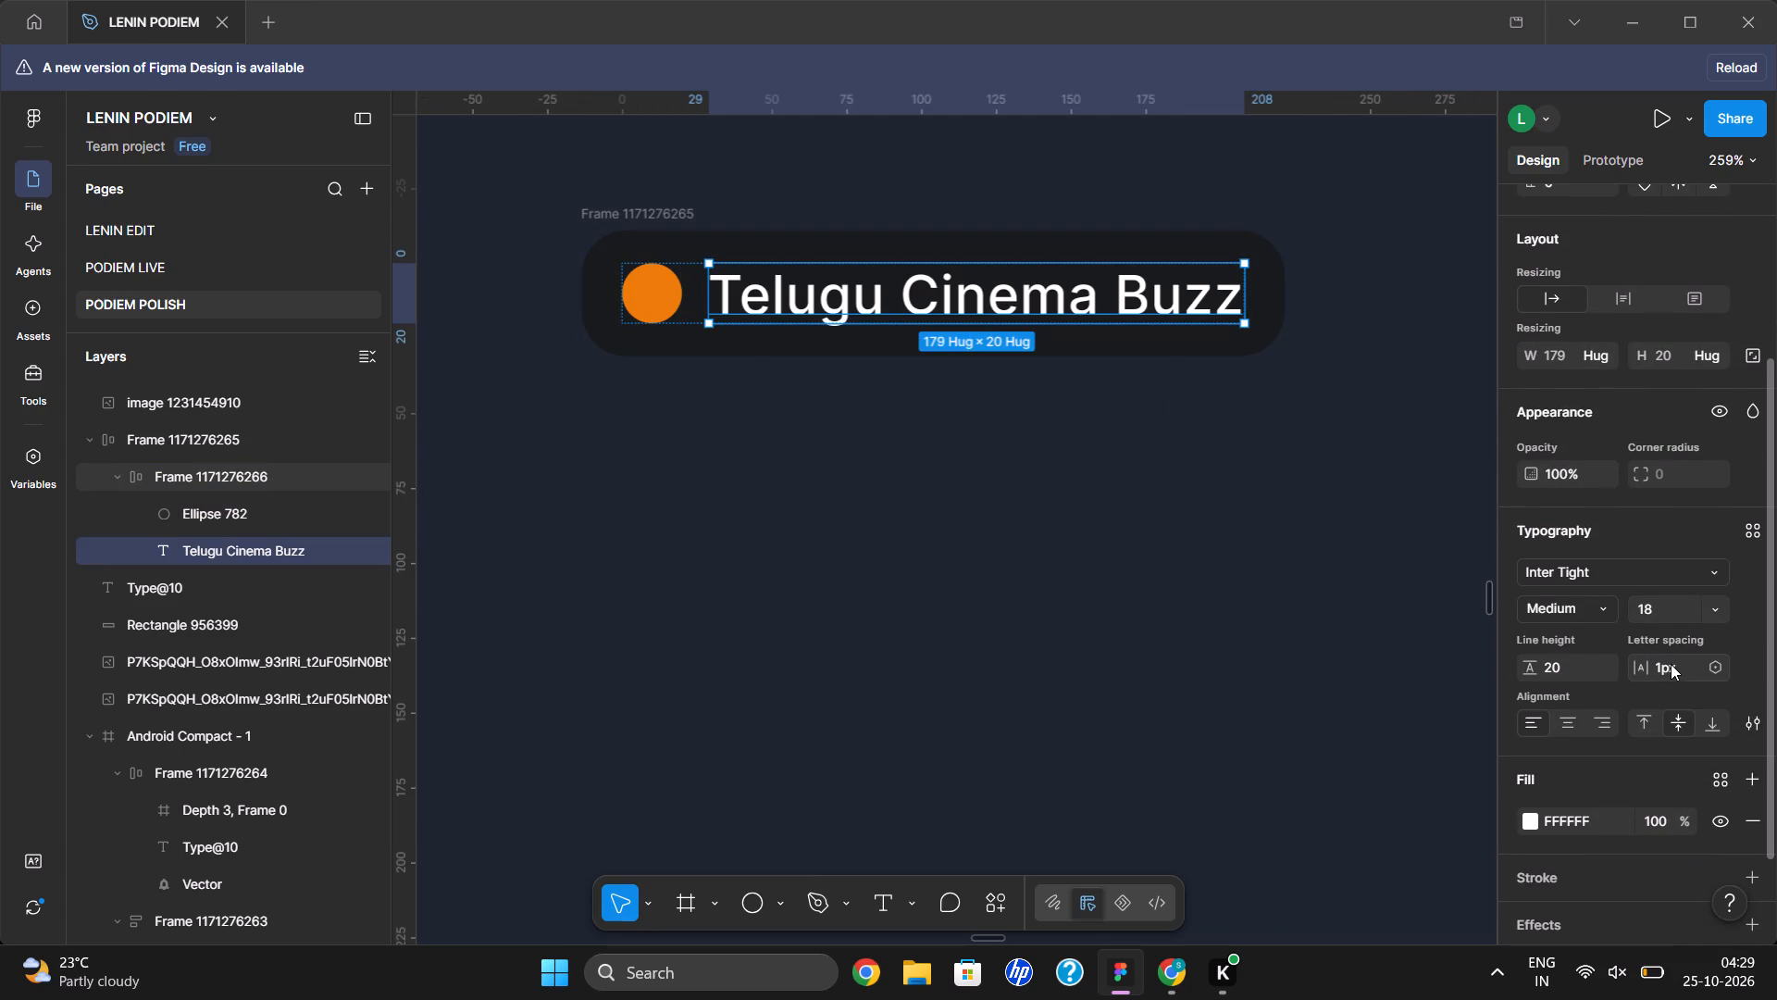
click(1671, 664)
key(Down)
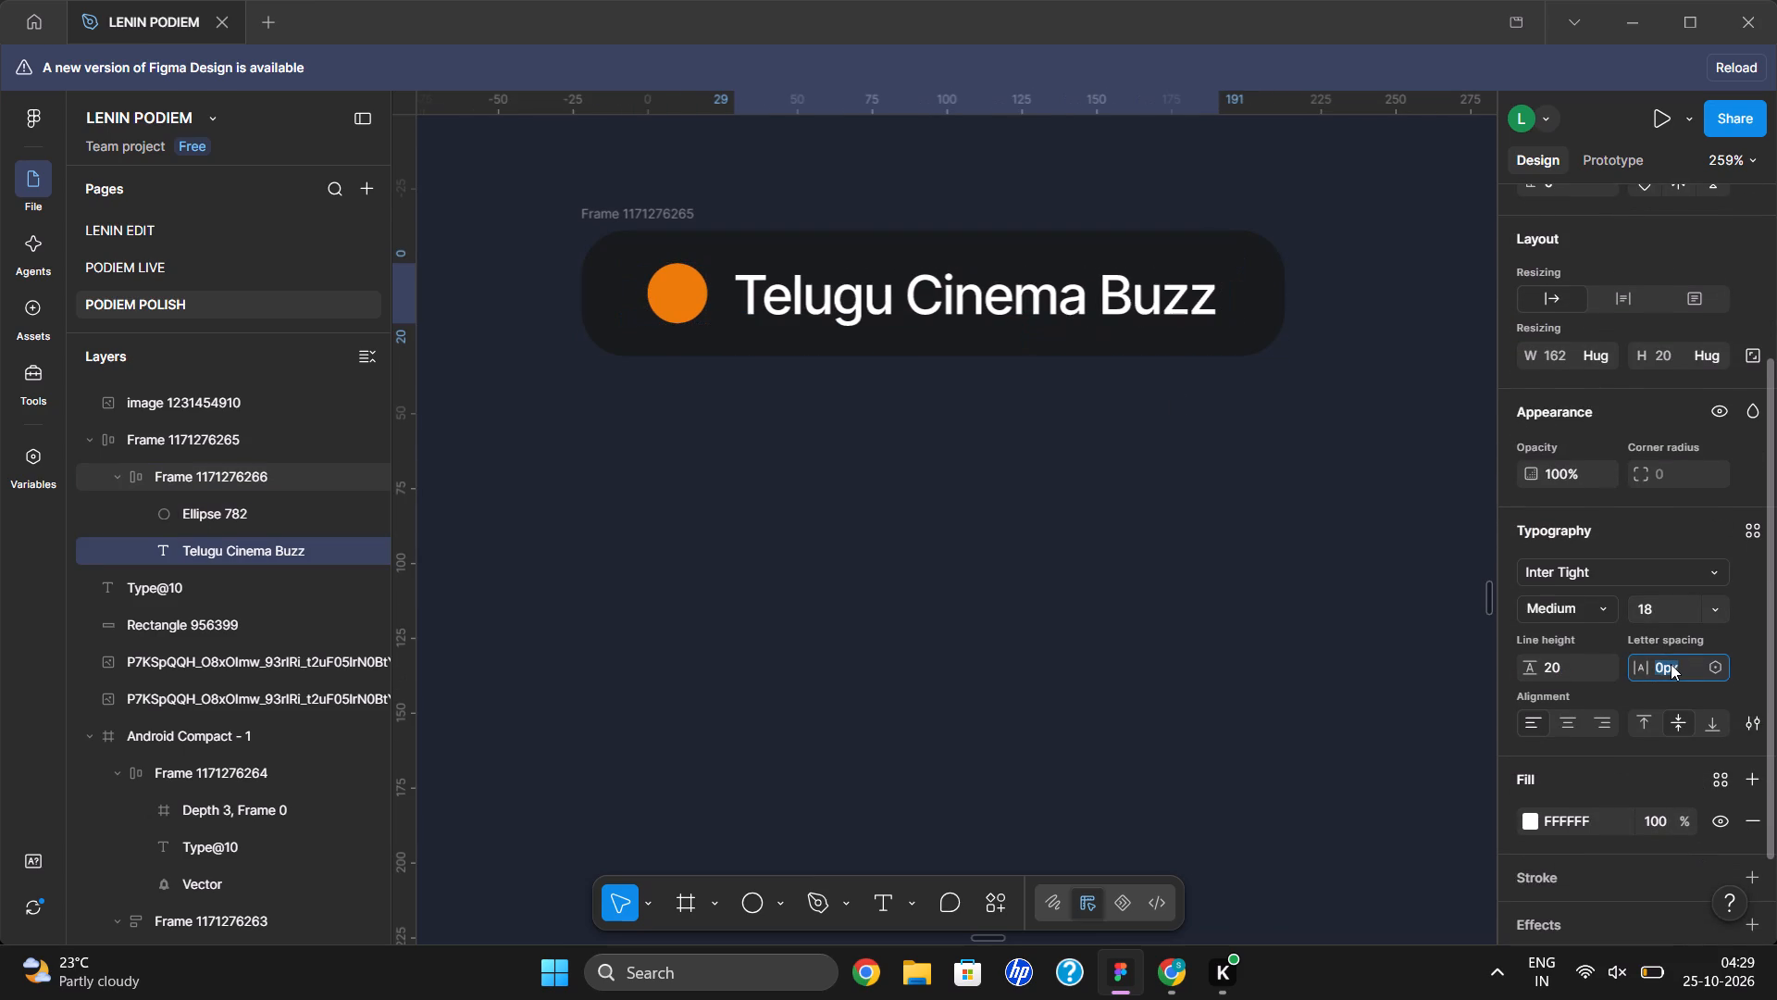
click(1196, 469)
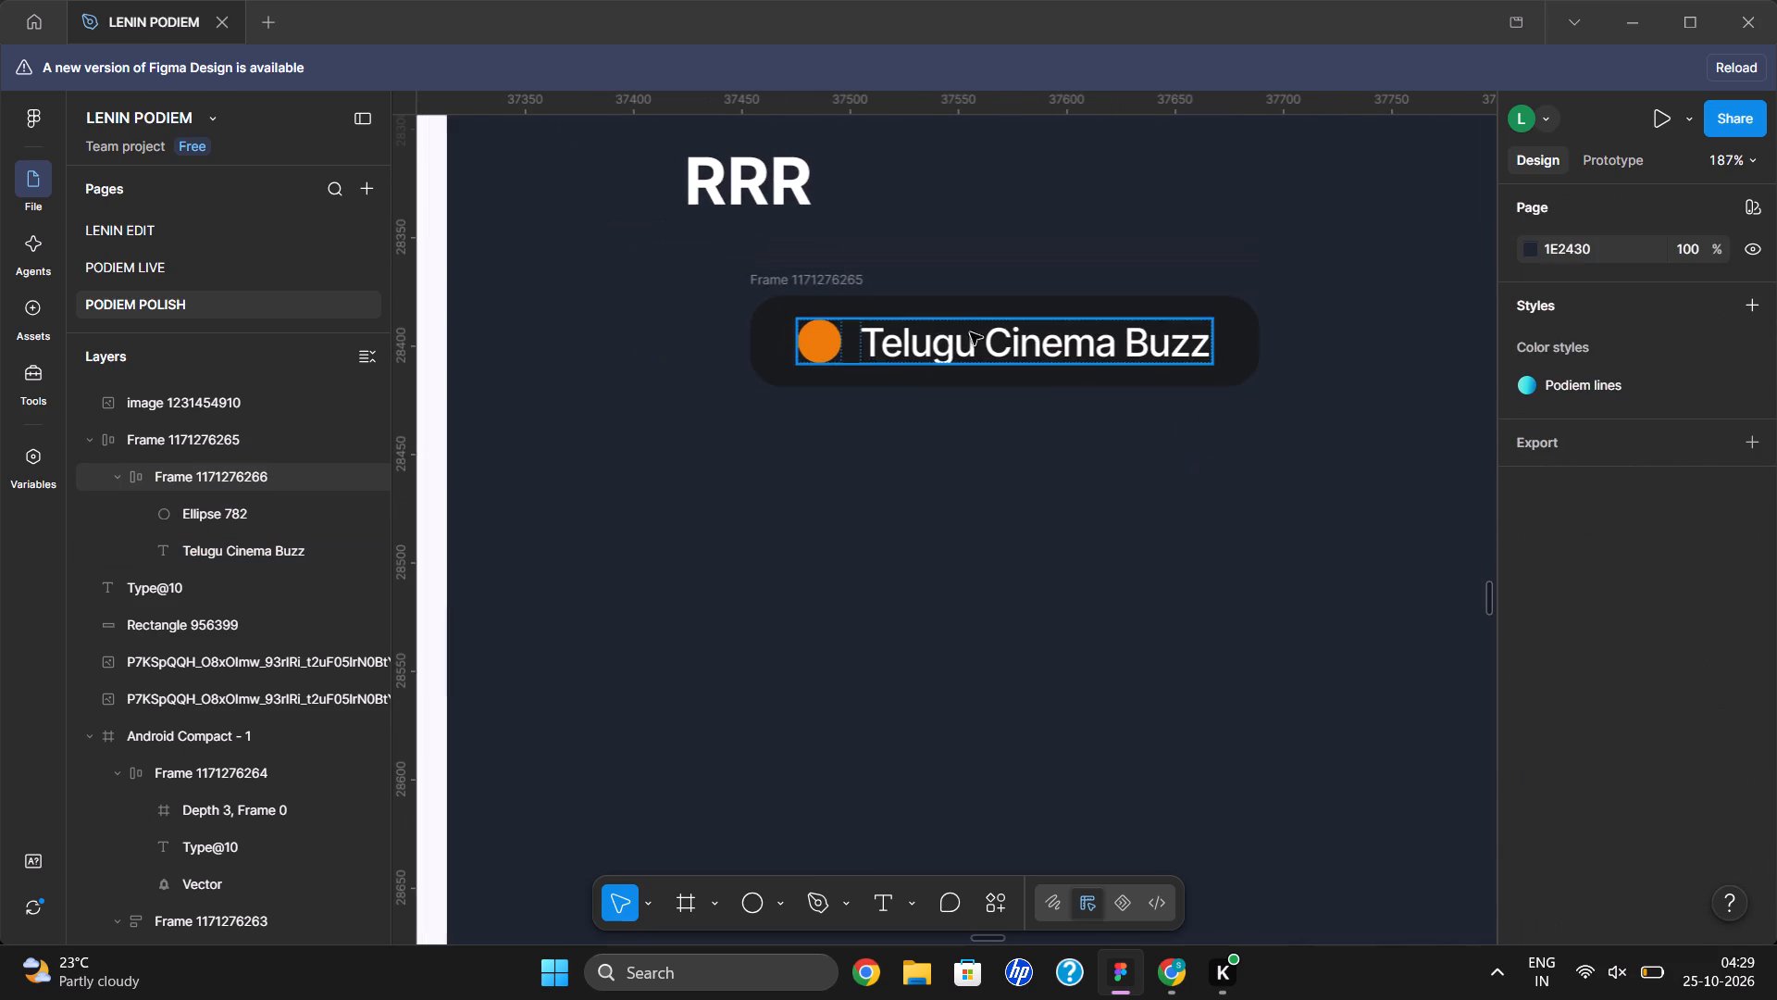
Set the badge frame's width to 230 and its height to 40.
click(845, 279)
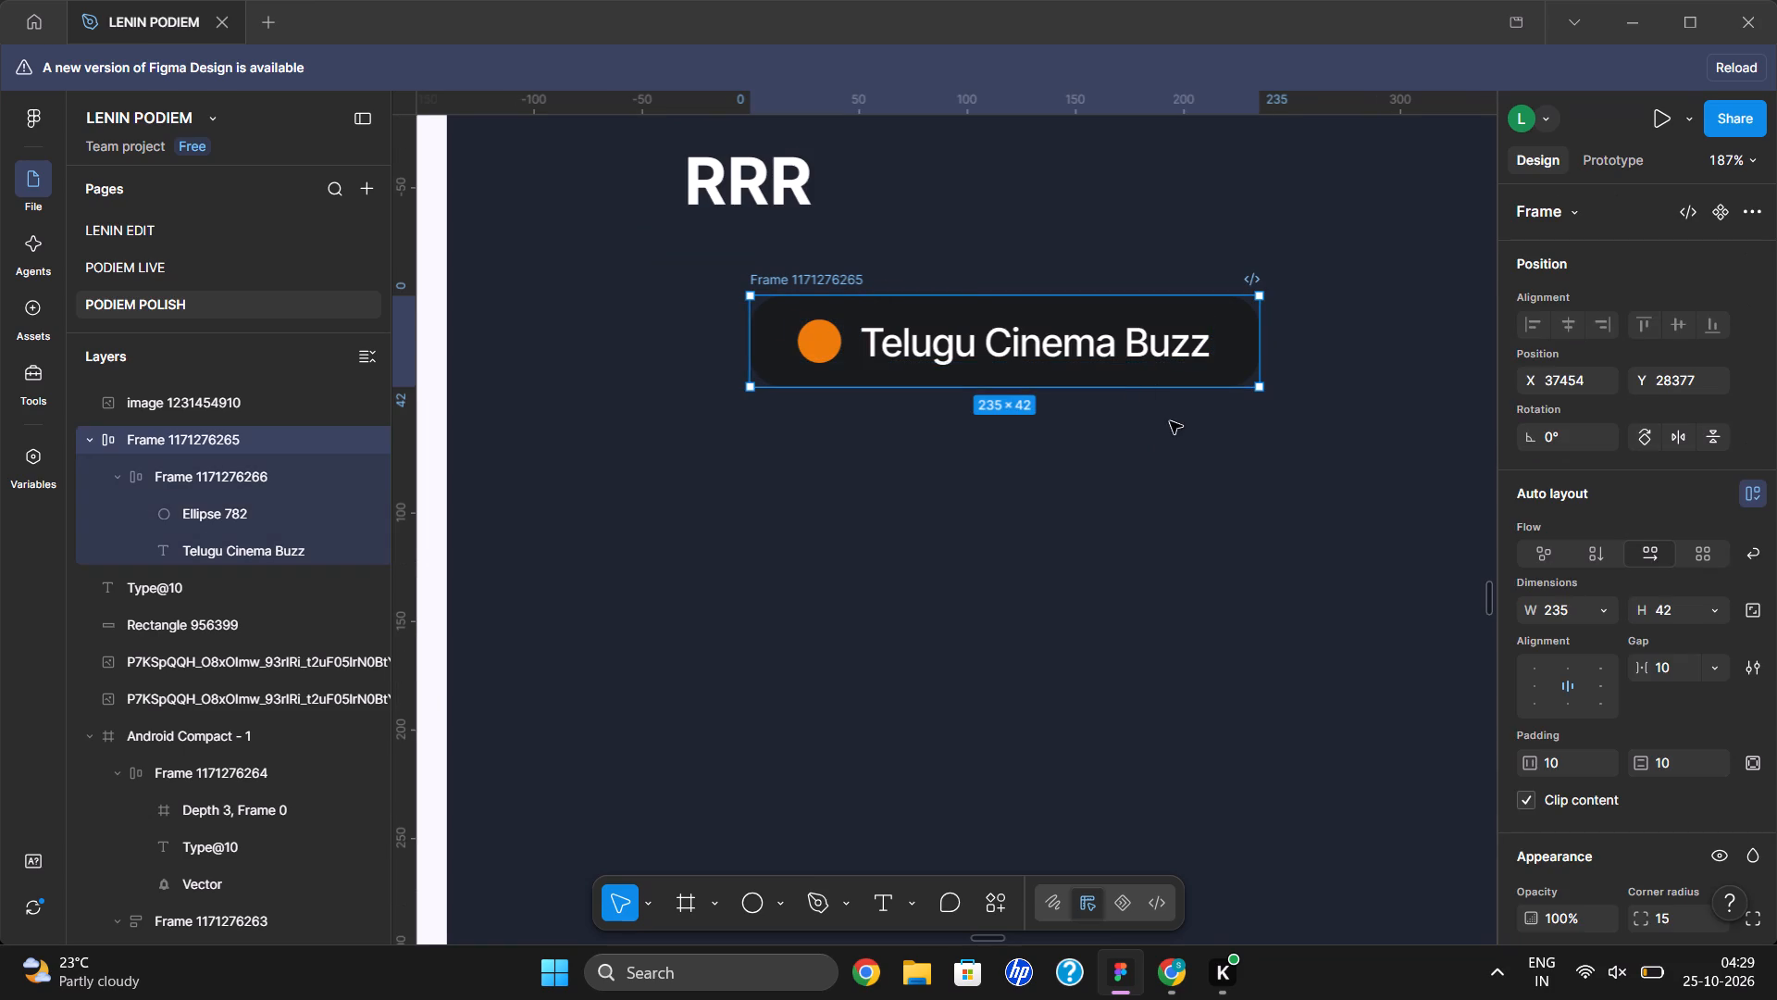
click(1569, 603)
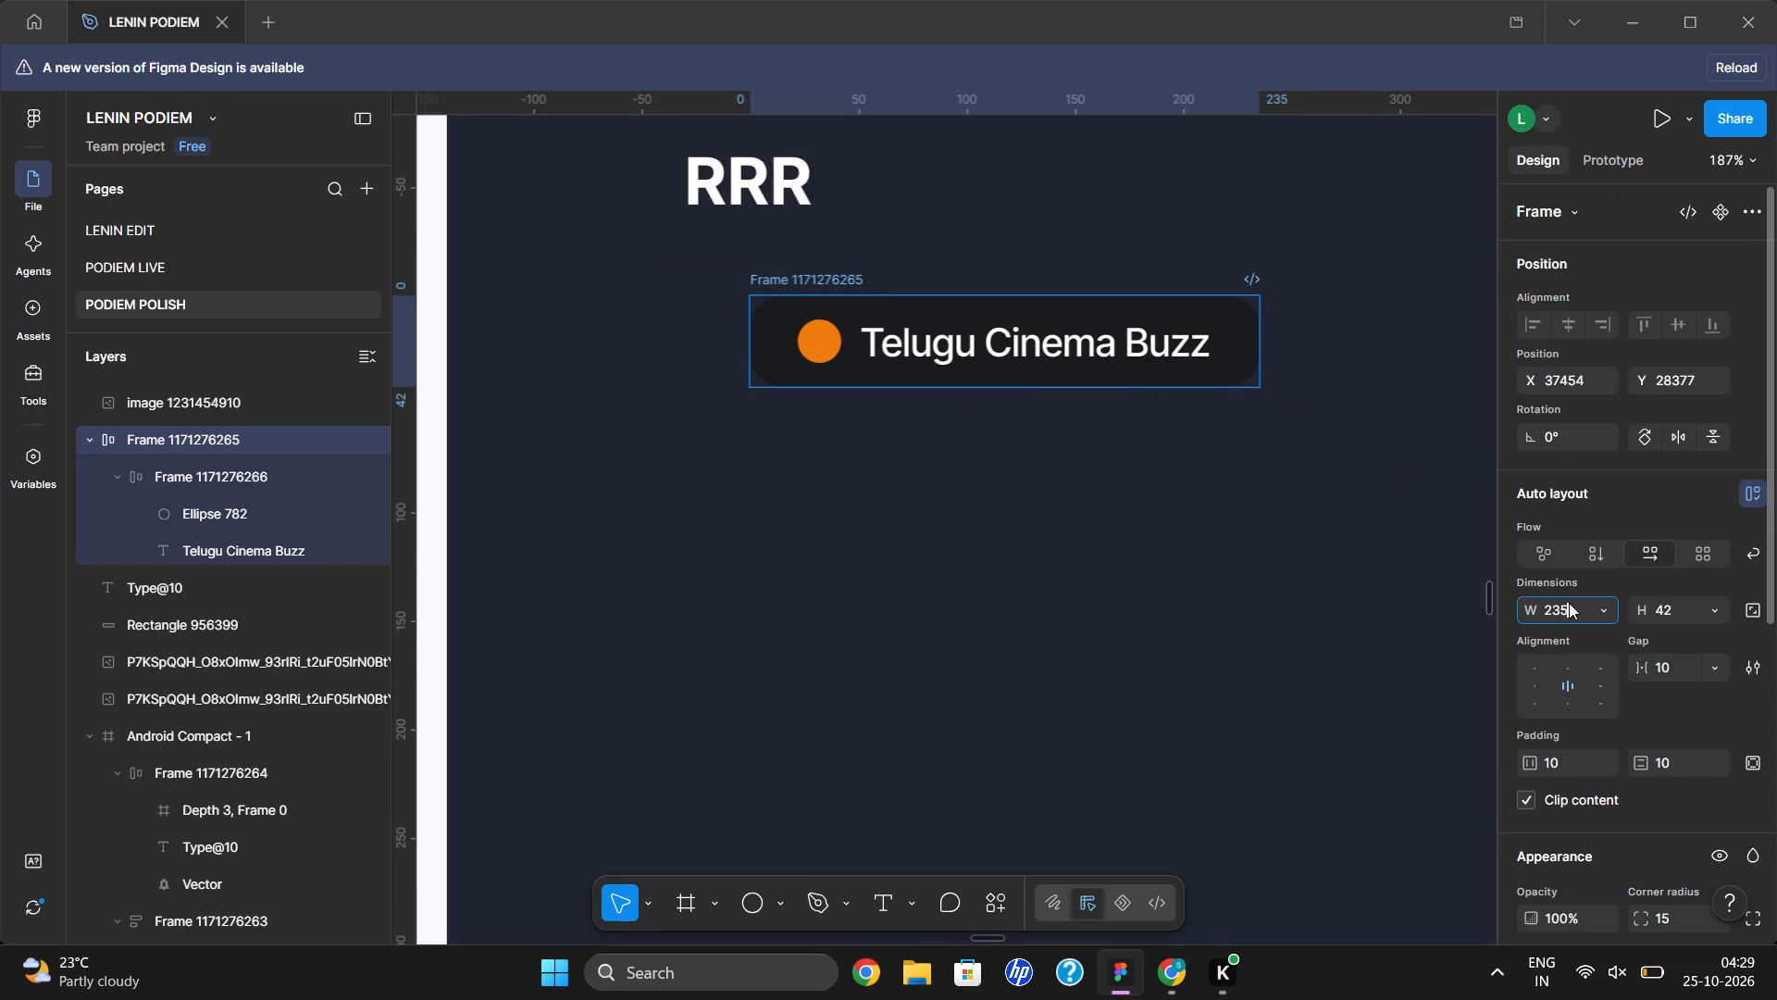
key(Down)
key(Down)
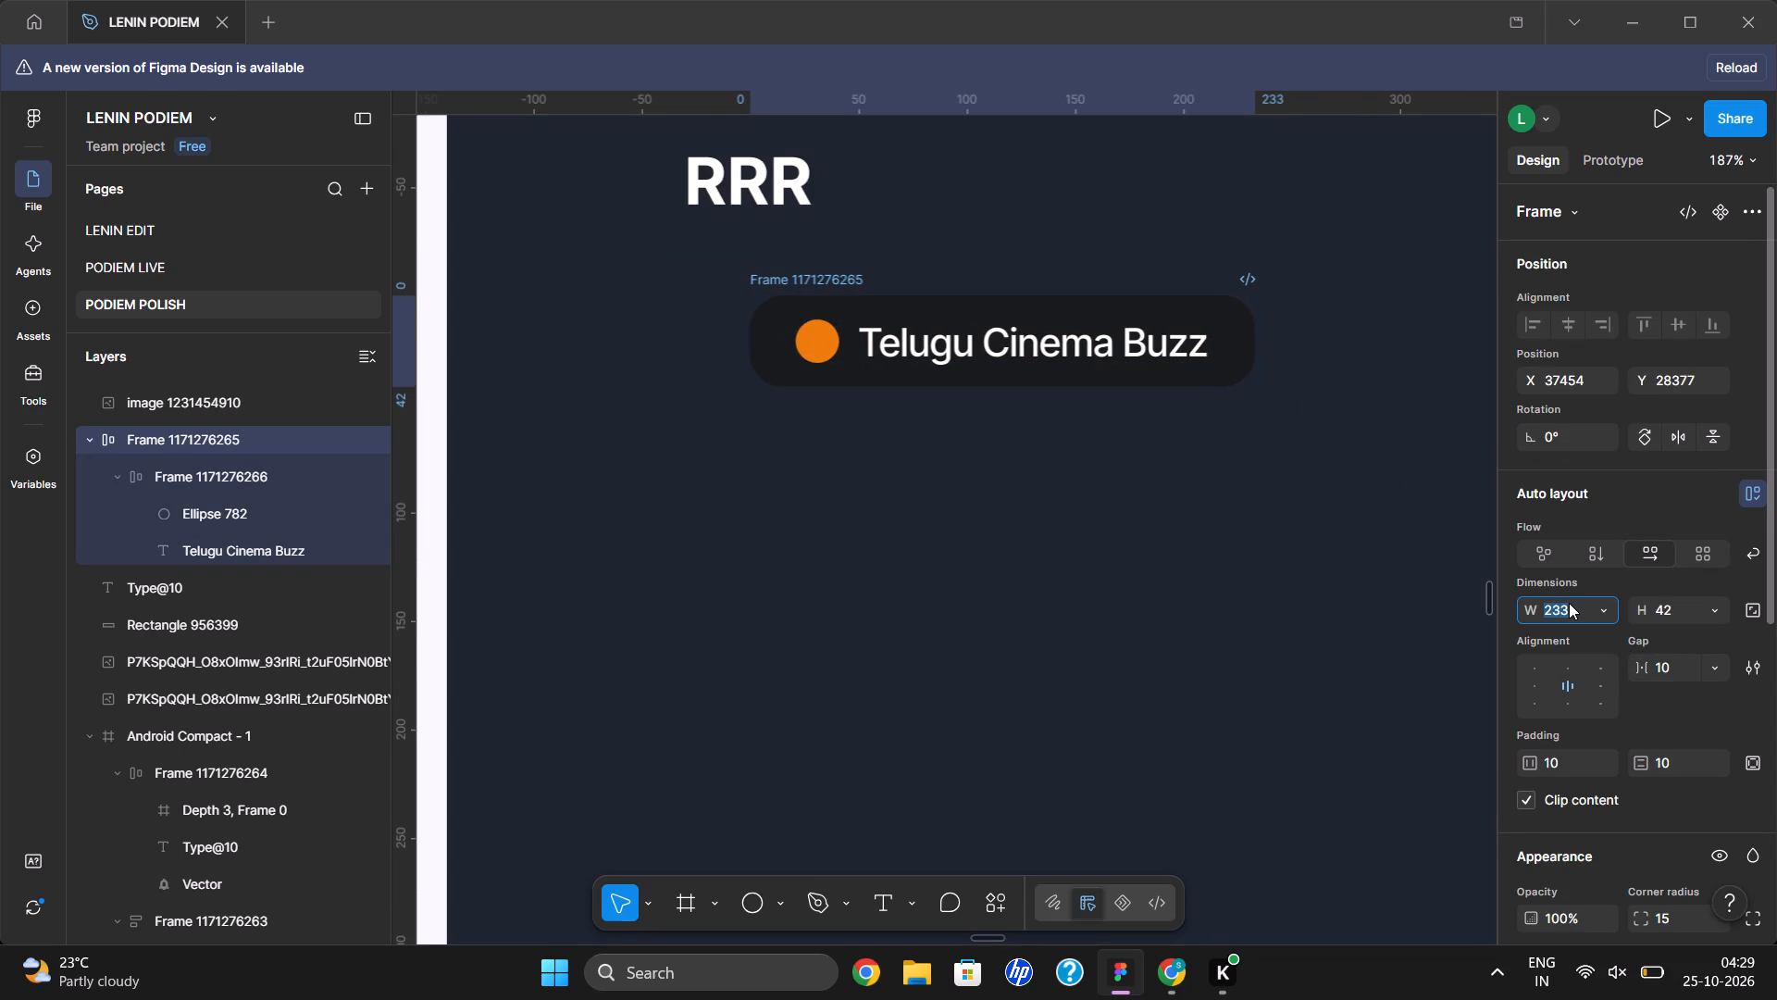
key(Down)
key(Down)
key(Down)
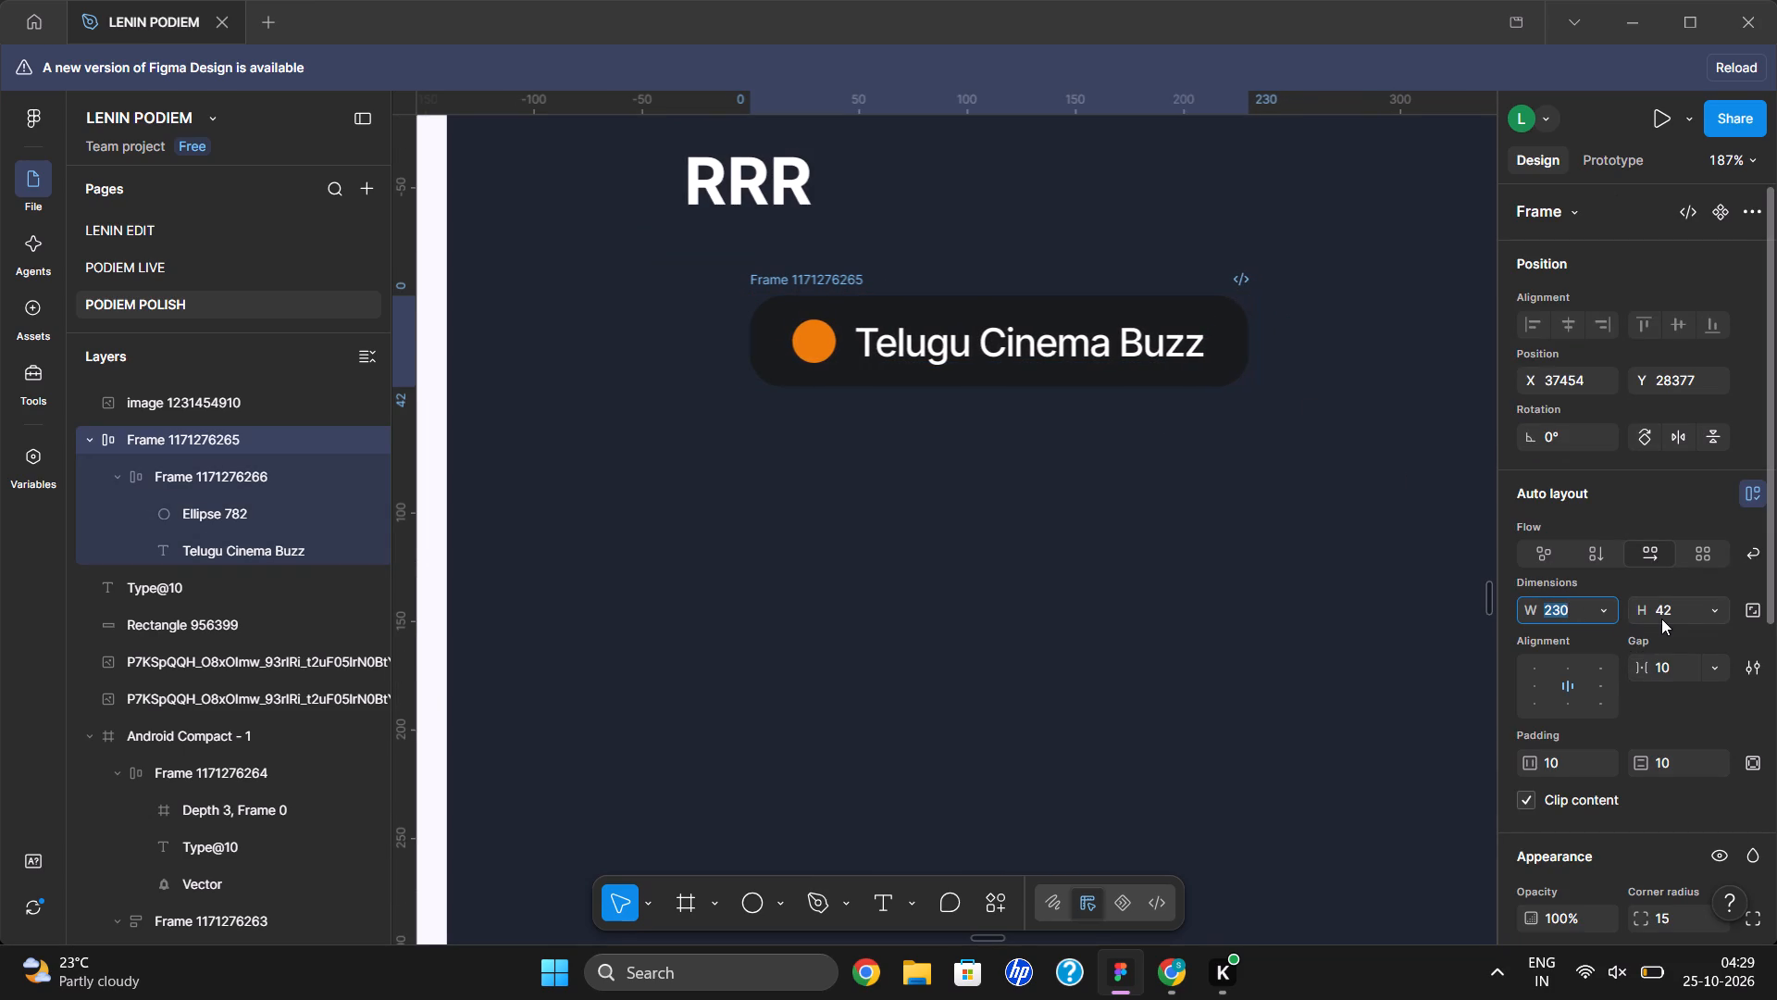
click(1664, 619)
key(Down)
key(Down)
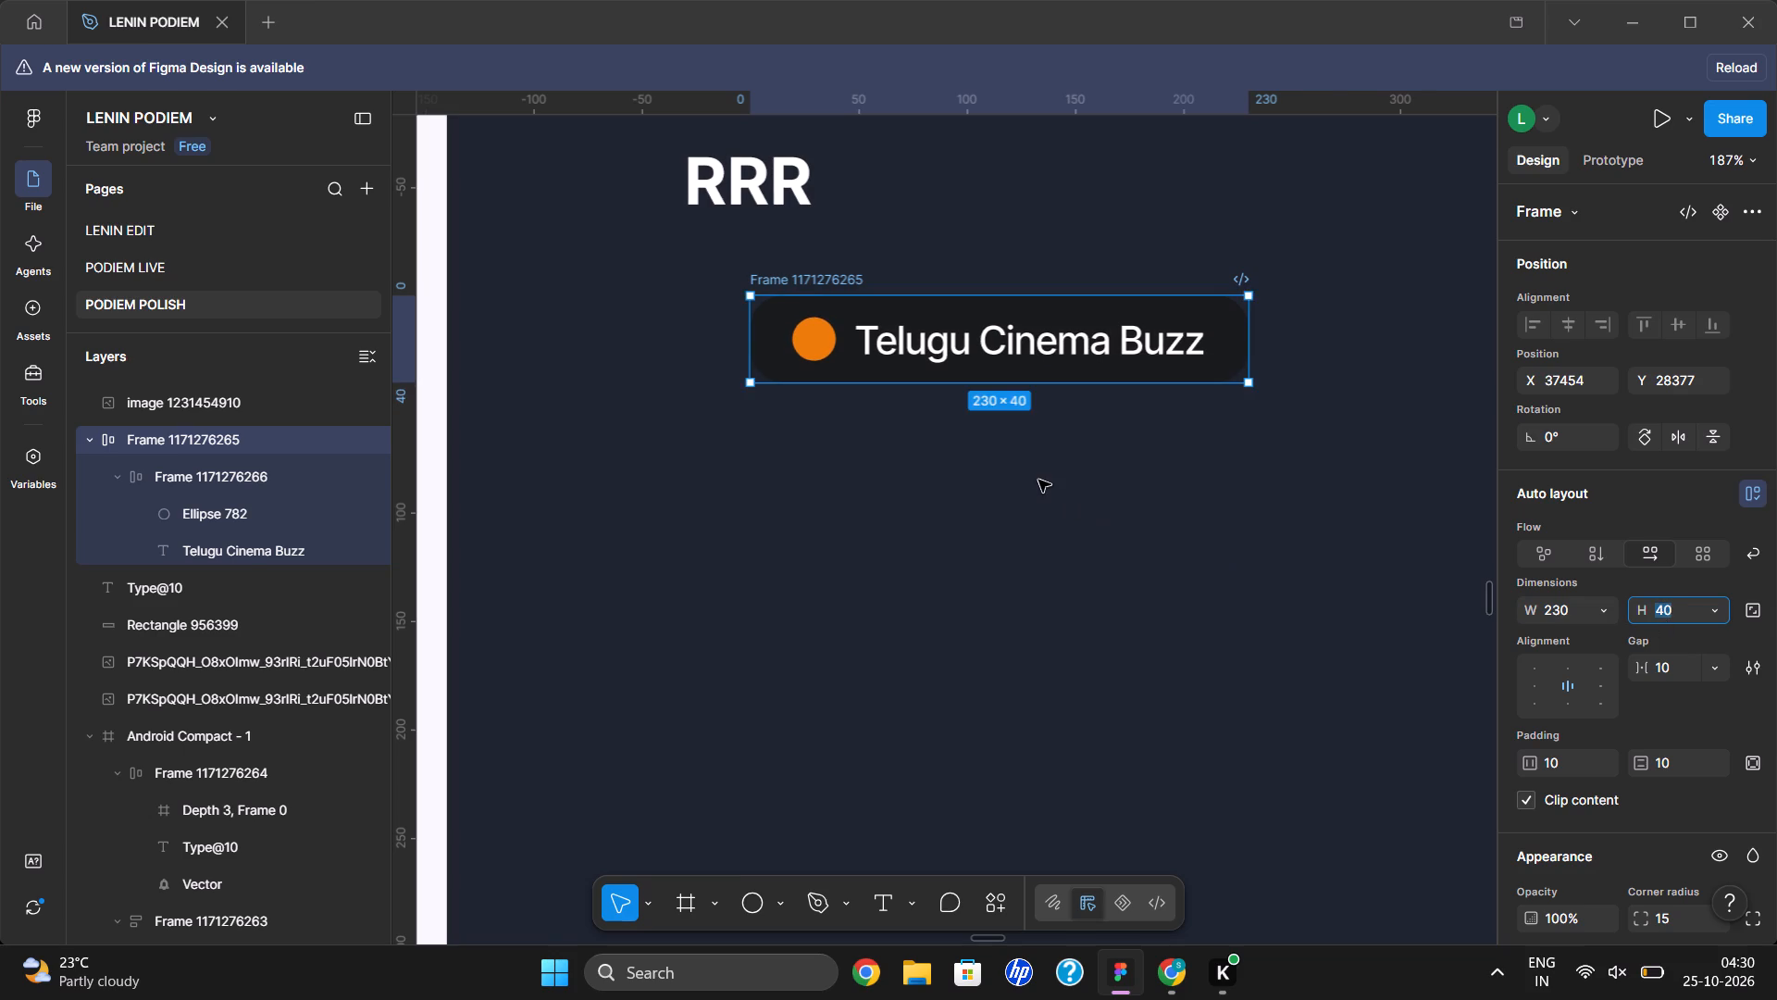
click(1038, 480)
Move the Telugu Cinema Buzz badge up beside the RRR title, just below the gradient hero image.
scroll(1038, 480, up, 1)
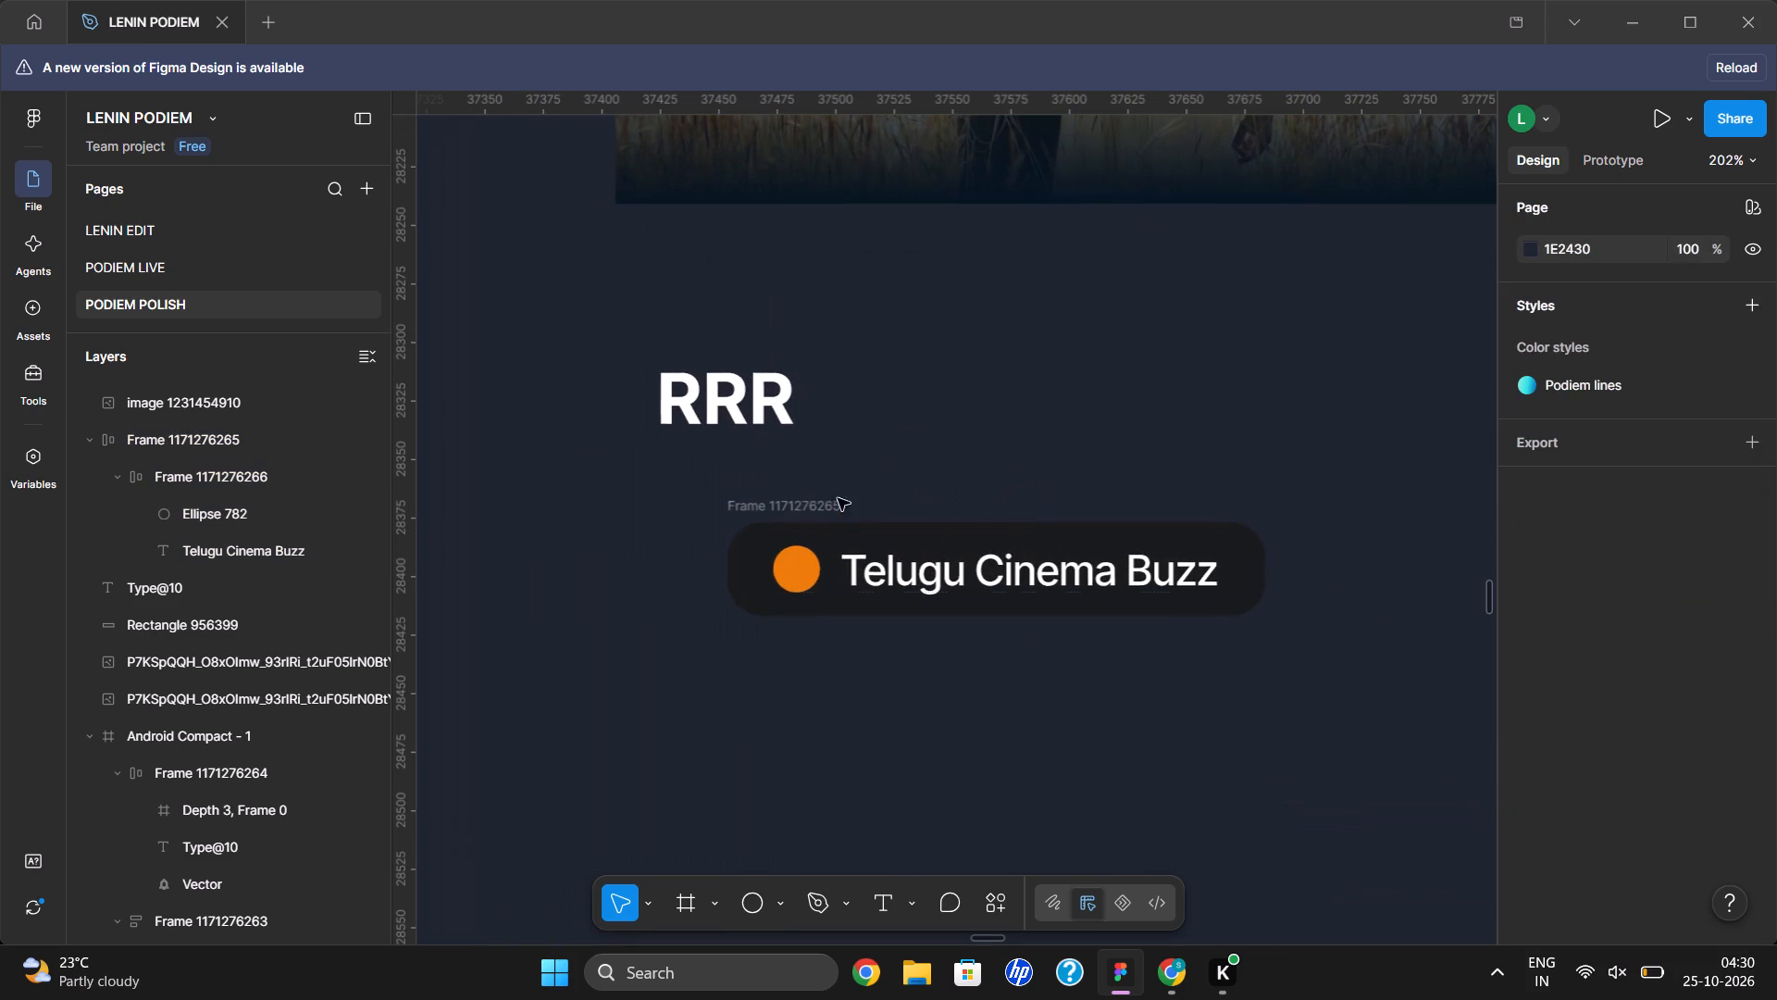
drag(799, 502, 954, 298)
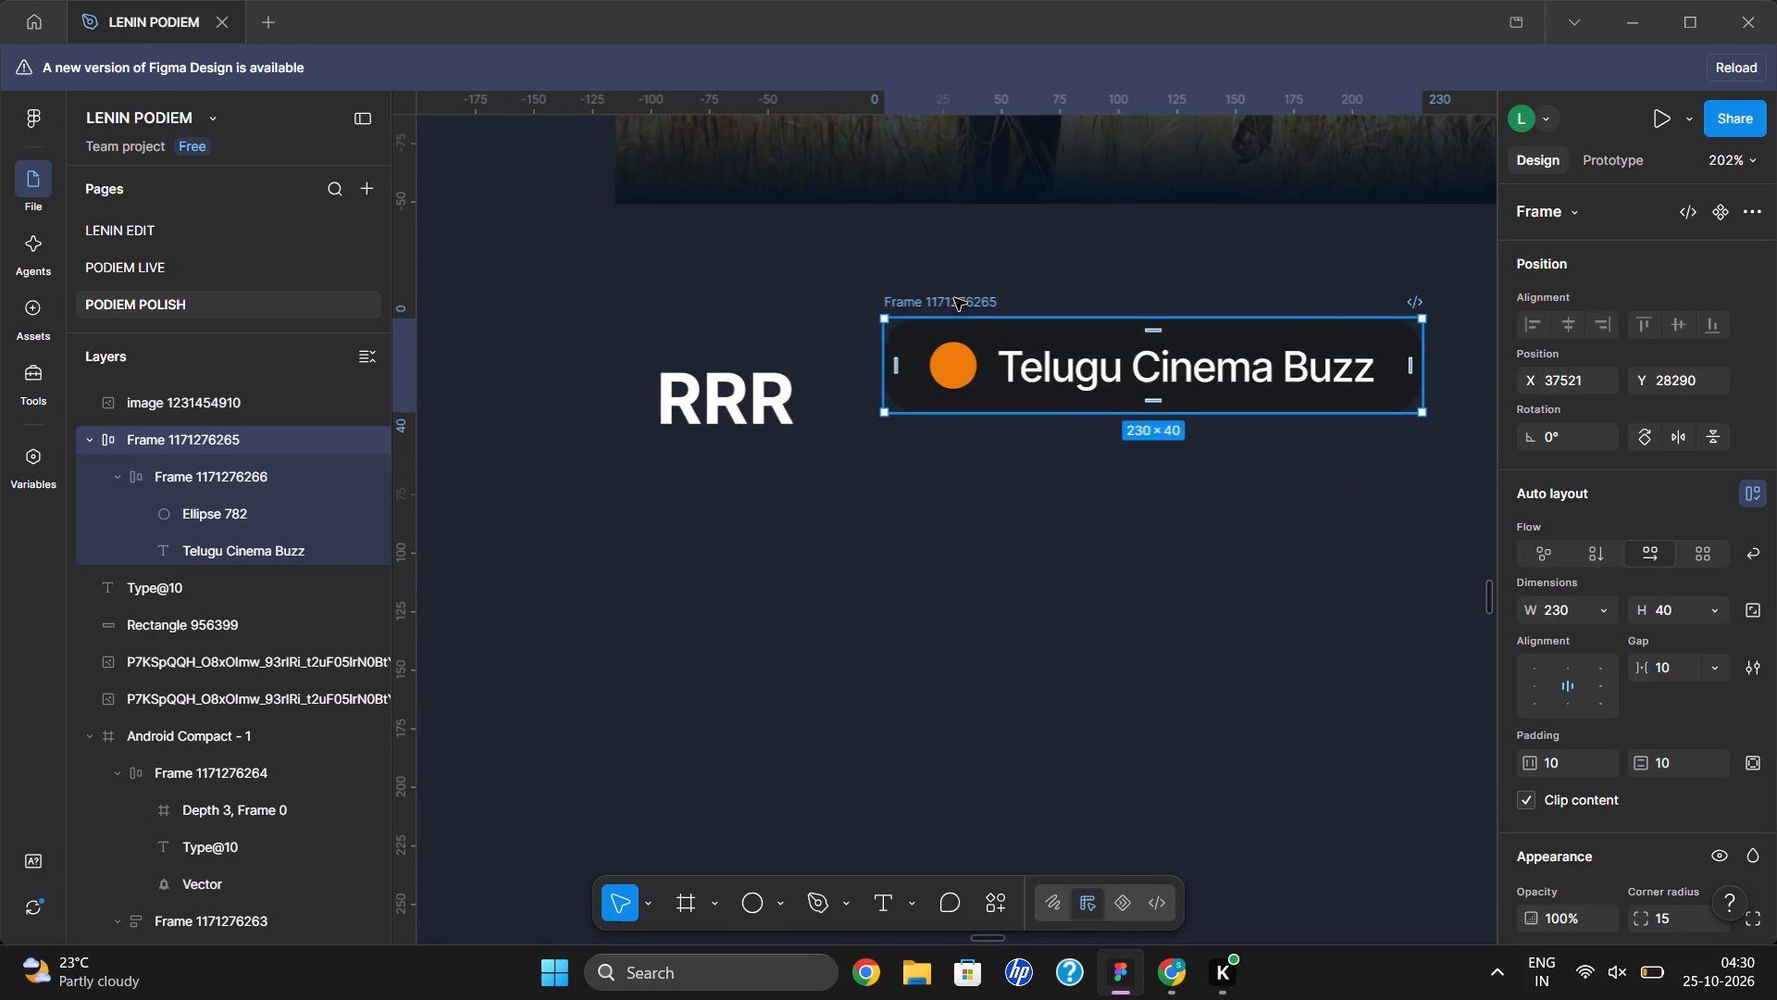
scroll(954, 298, up, 2)
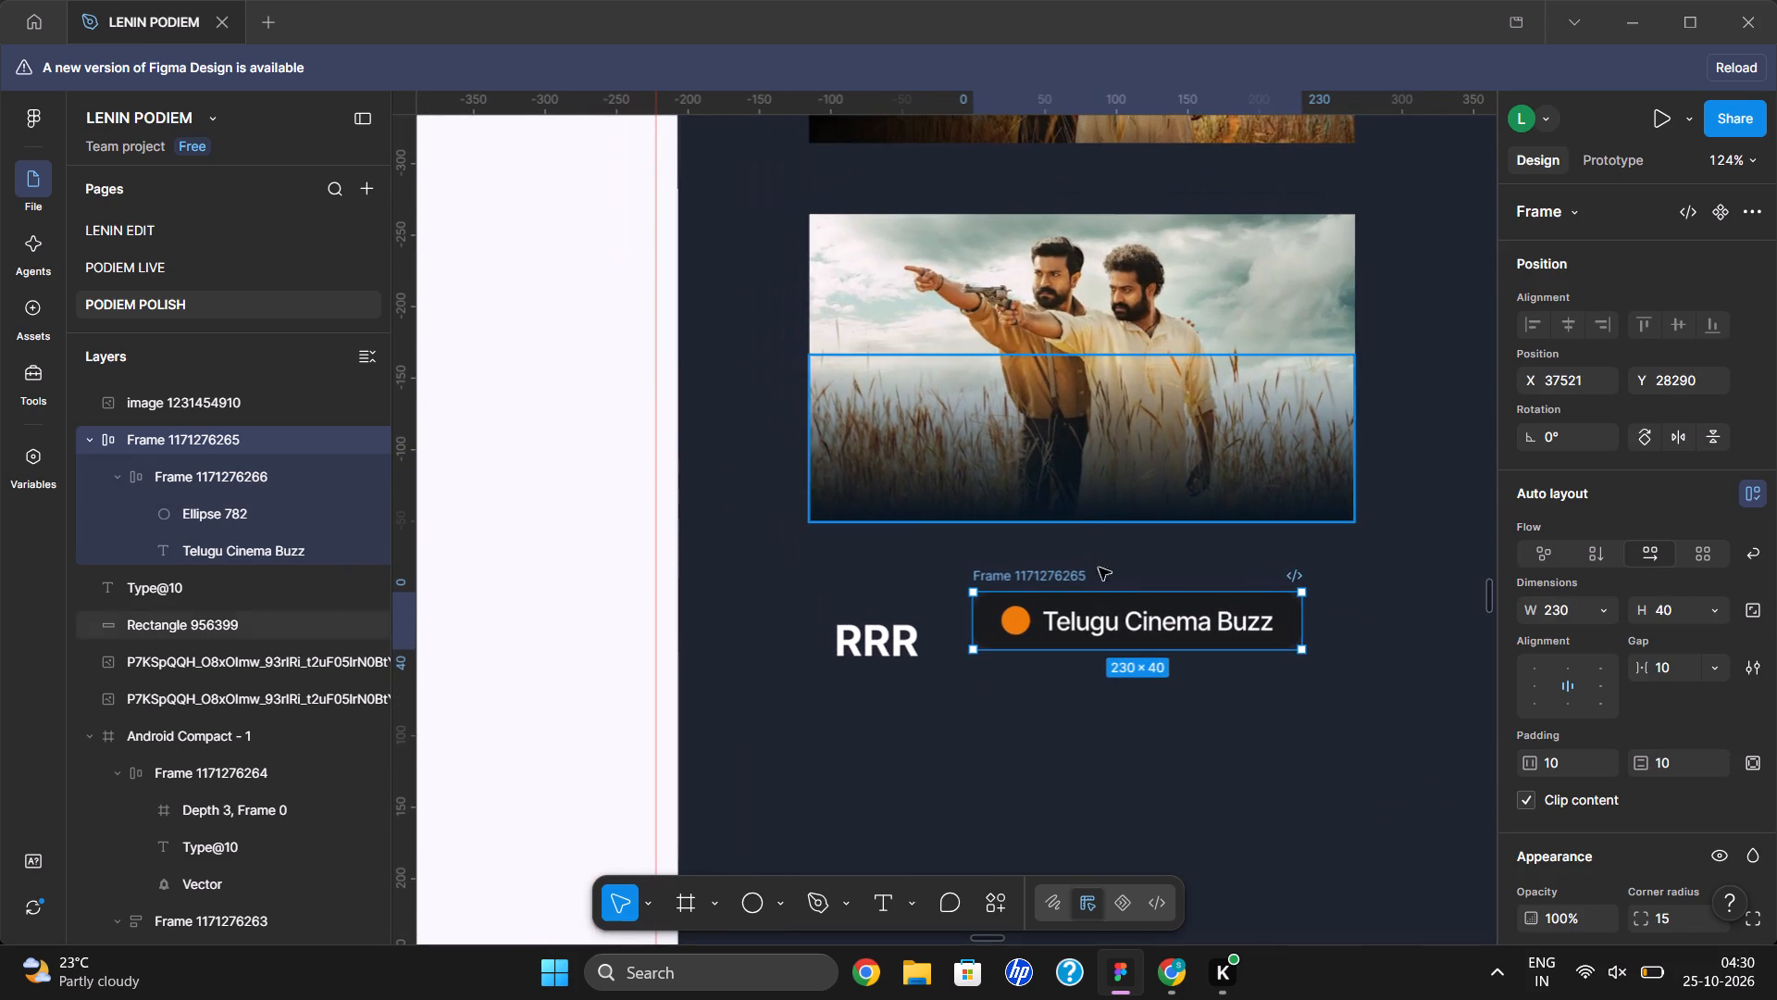
Move the Telugu Cinema Buzz badge down, just below and beside the RRR title, to X 37541, Y 28334.
drag(1025, 575, 1016, 556)
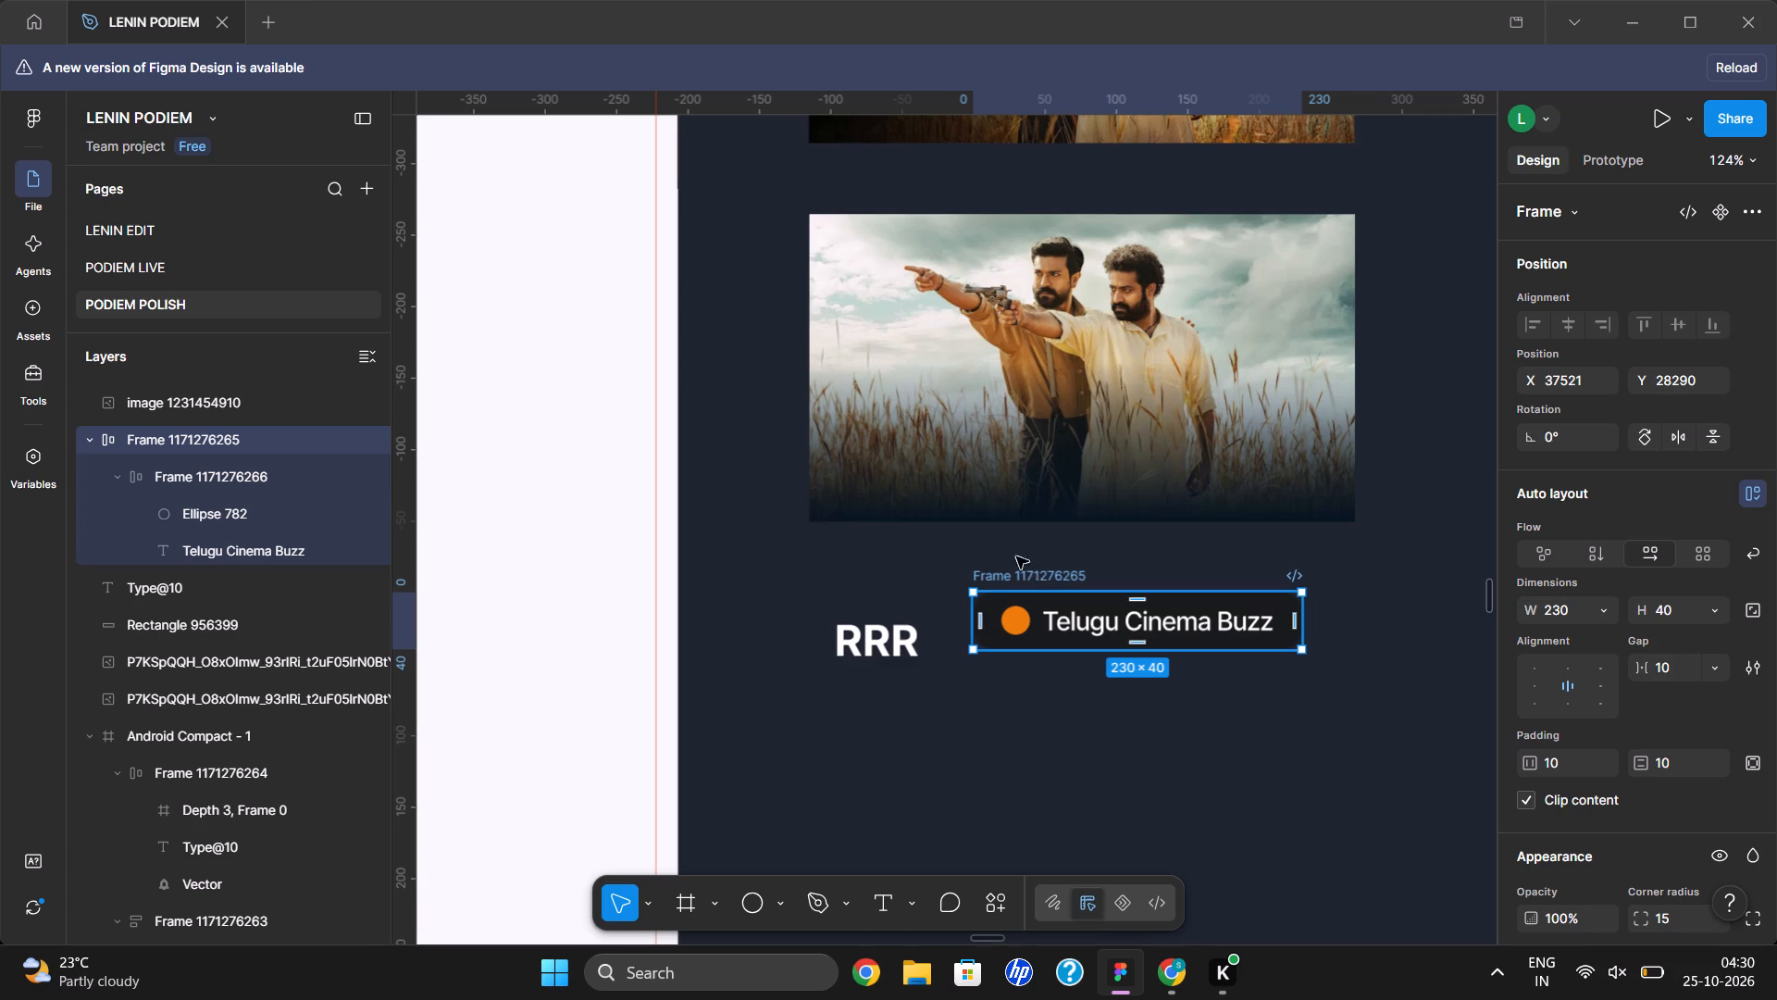
drag(1016, 556, 1054, 632)
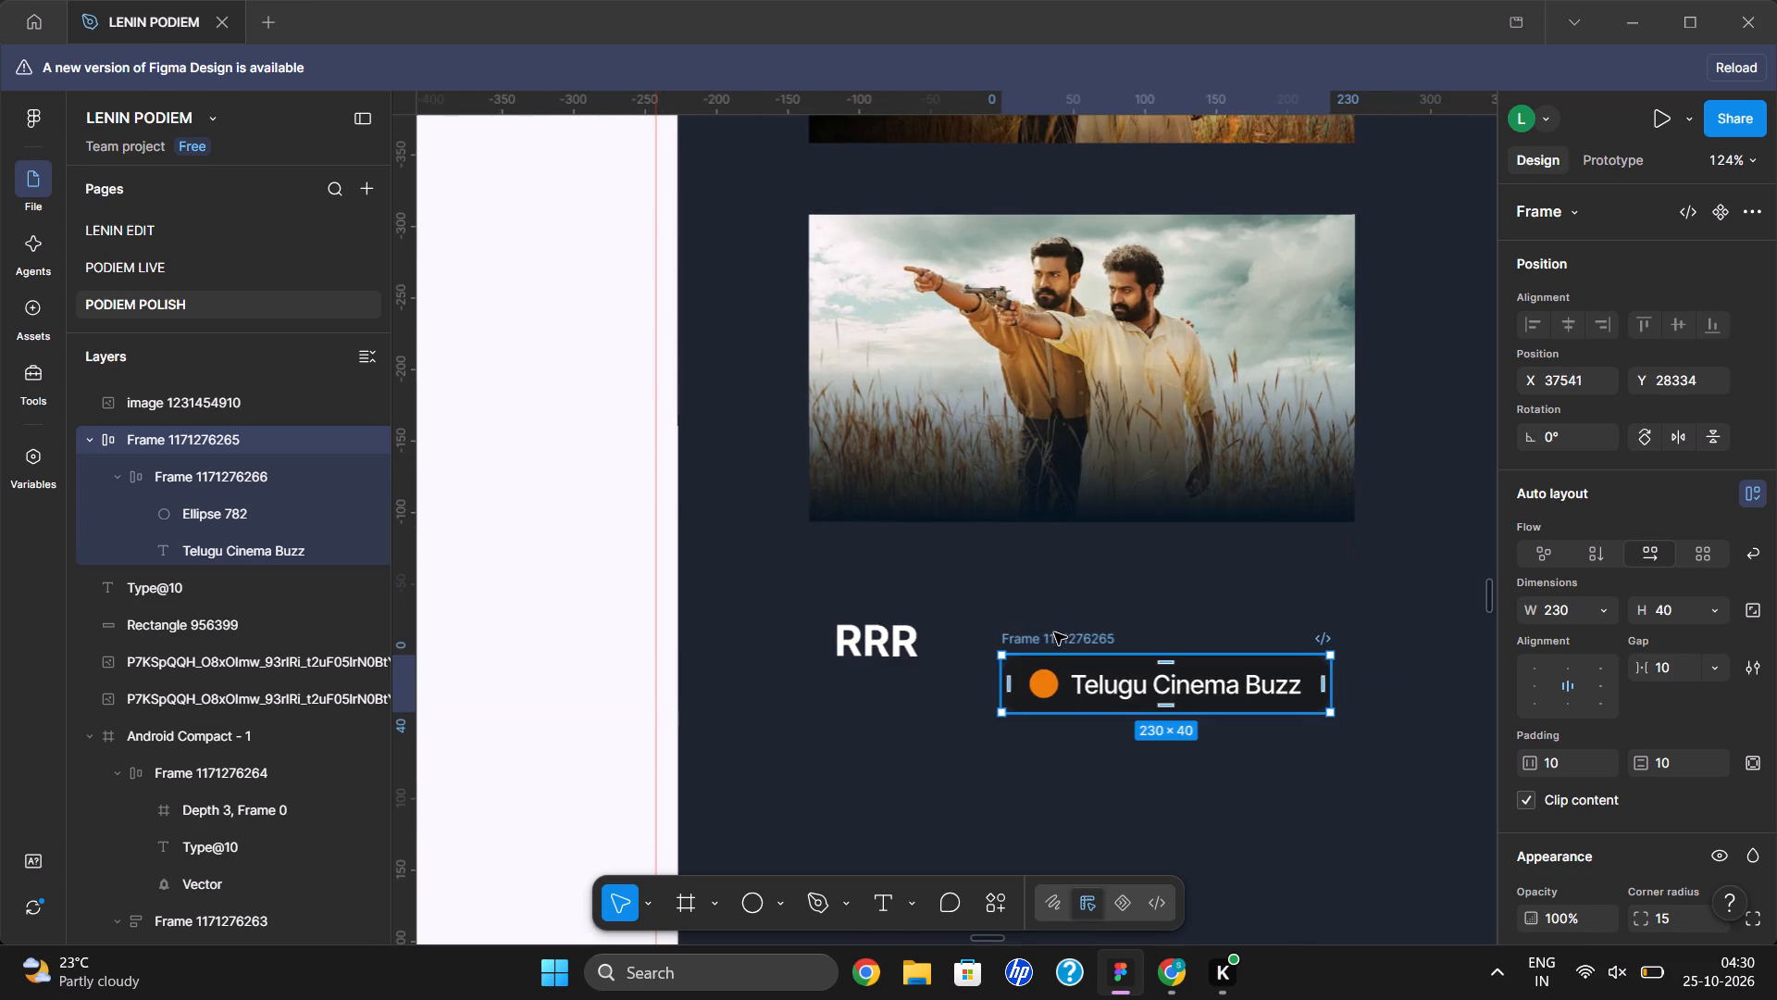
Set the font size of the badge's Telugu Cinema Buzz text to 13.
scroll(1054, 632, down, 2)
triple_click(1186, 523)
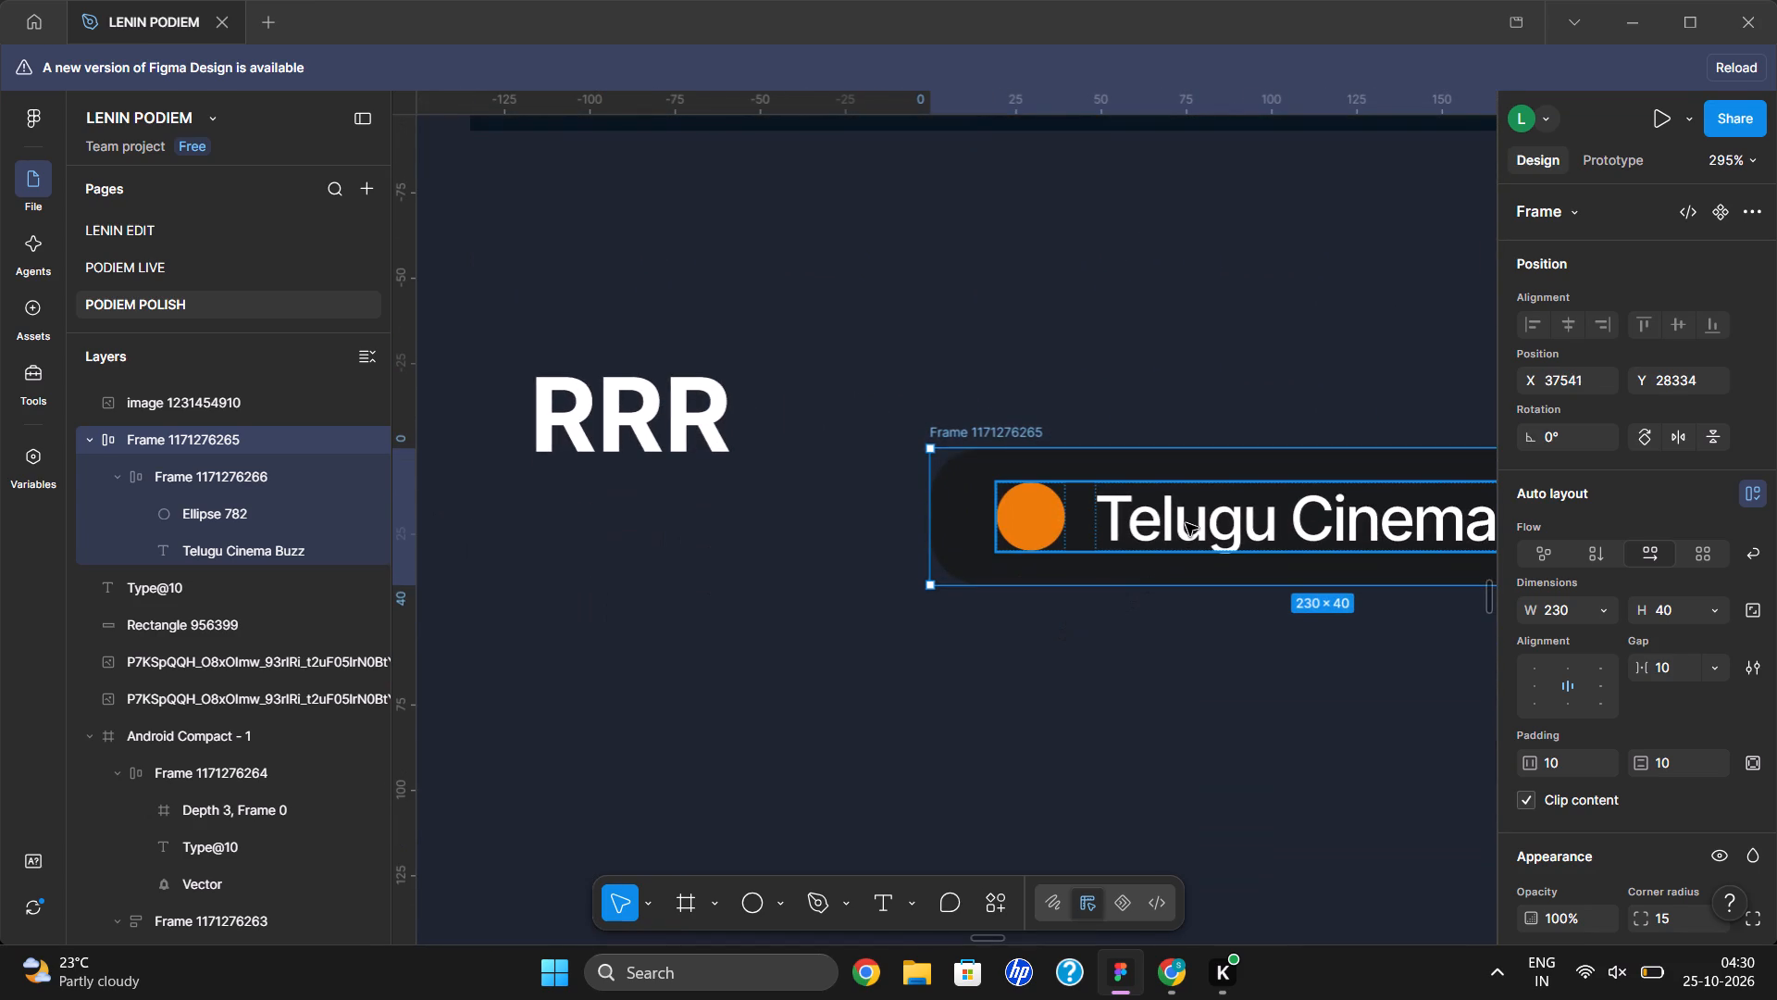
click(1186, 523)
click(1186, 523)
double_click(1186, 523)
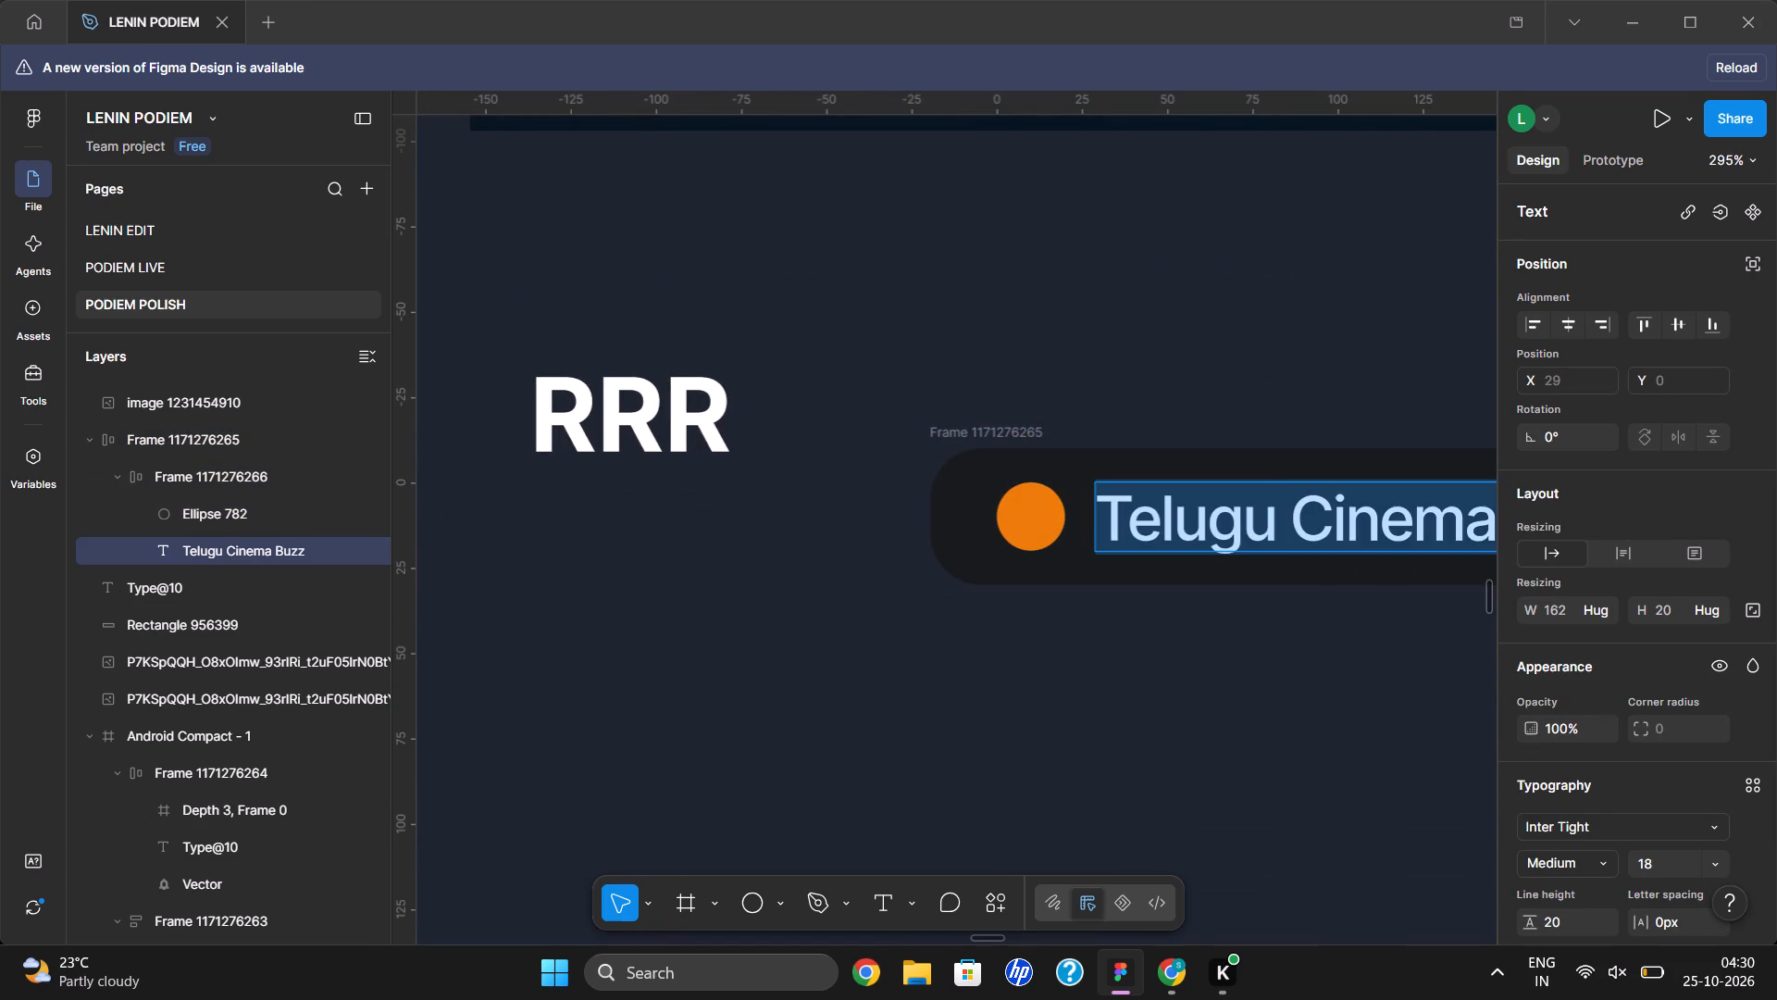
click(1661, 863)
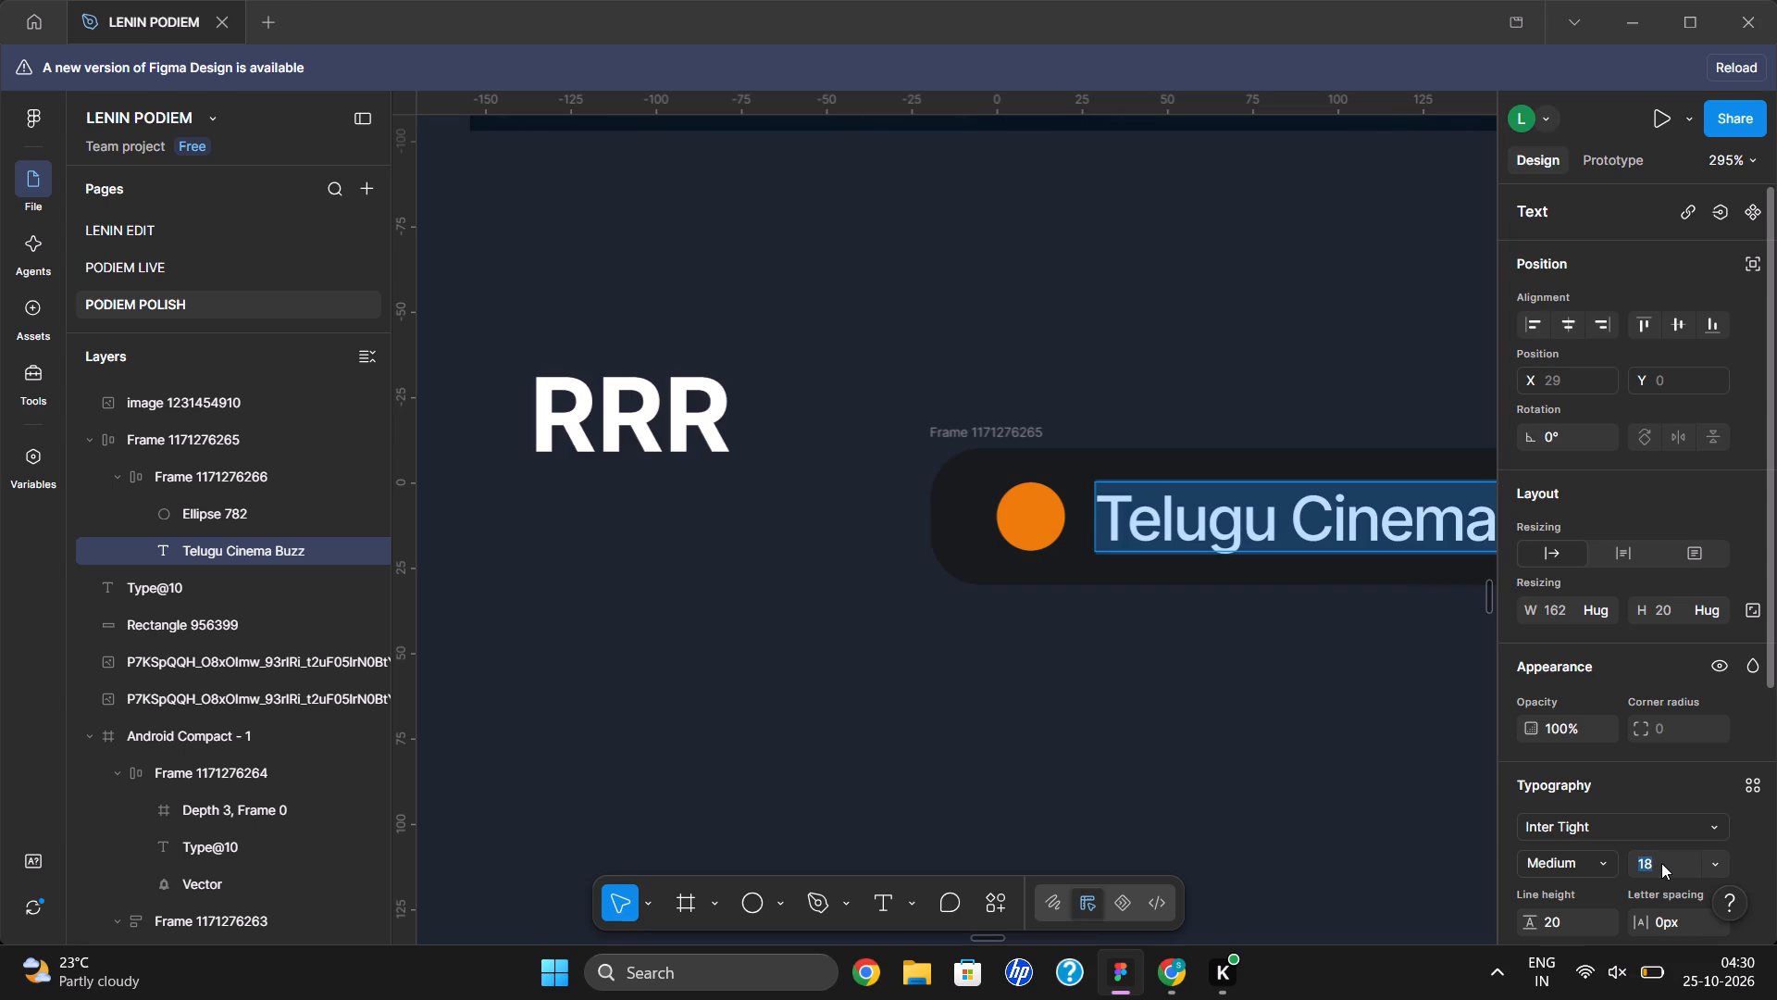
text(13)
click(1317, 655)
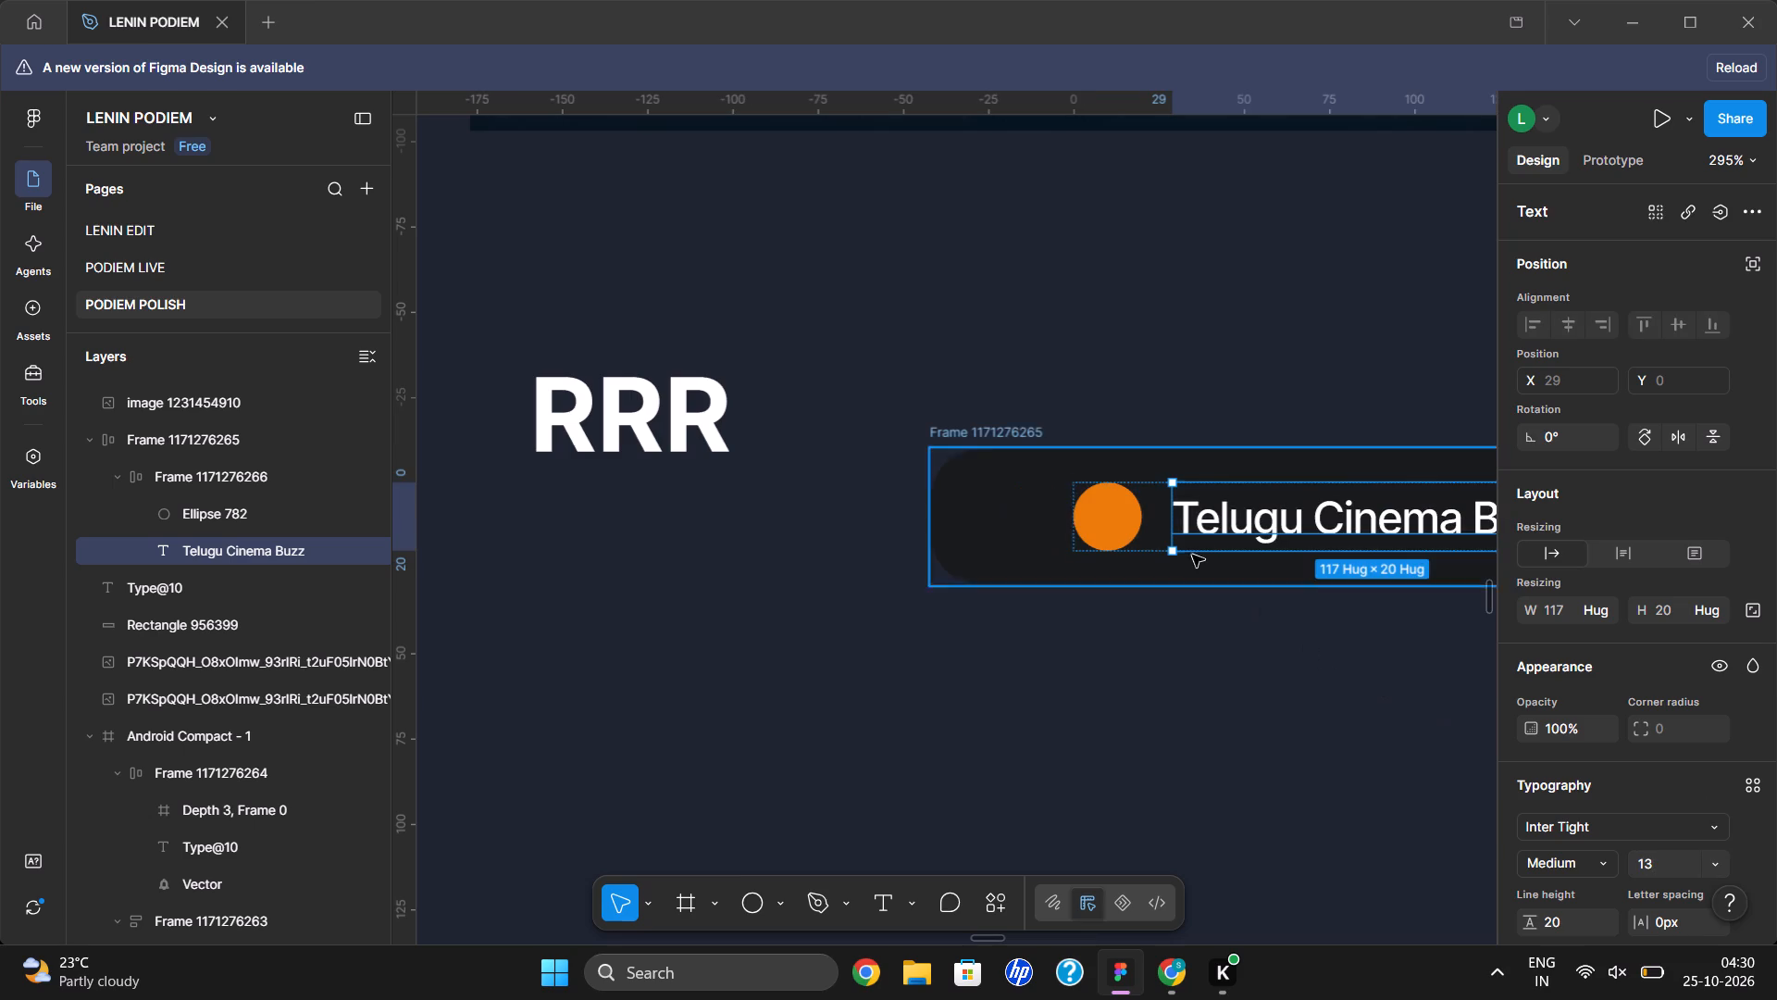
Lock the orange dot's aspect ratio and set its width to 15.
click(1106, 517)
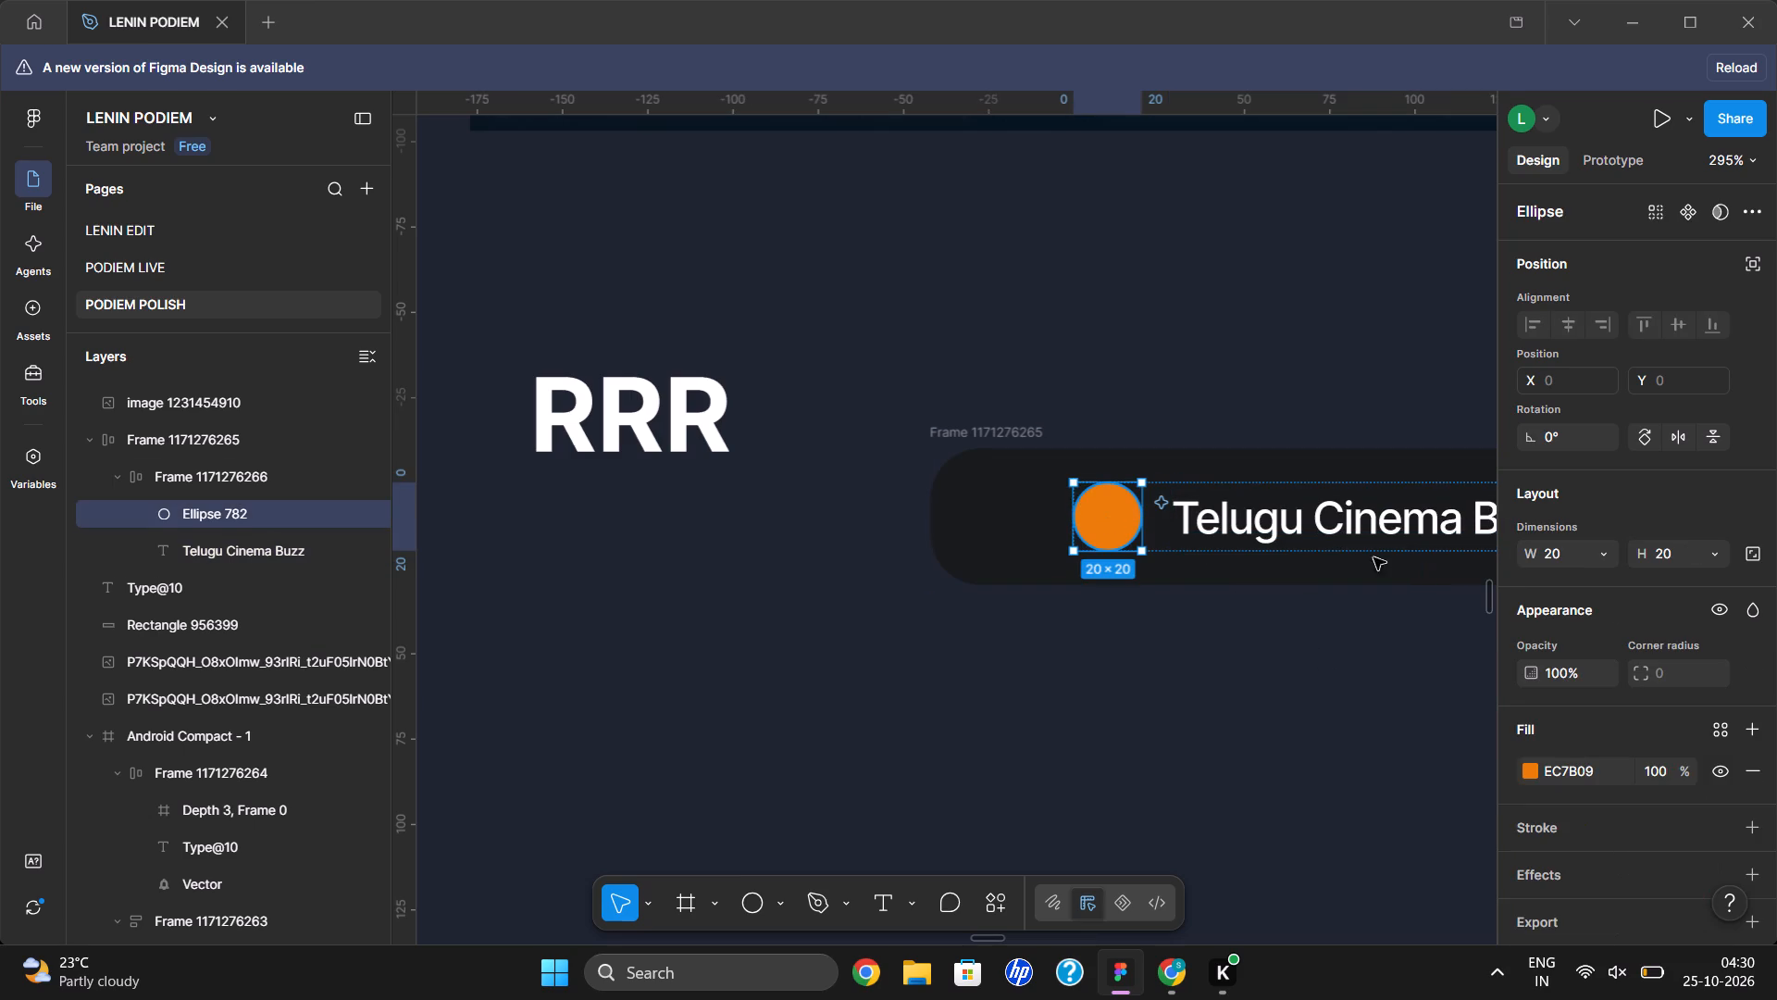
click(1752, 552)
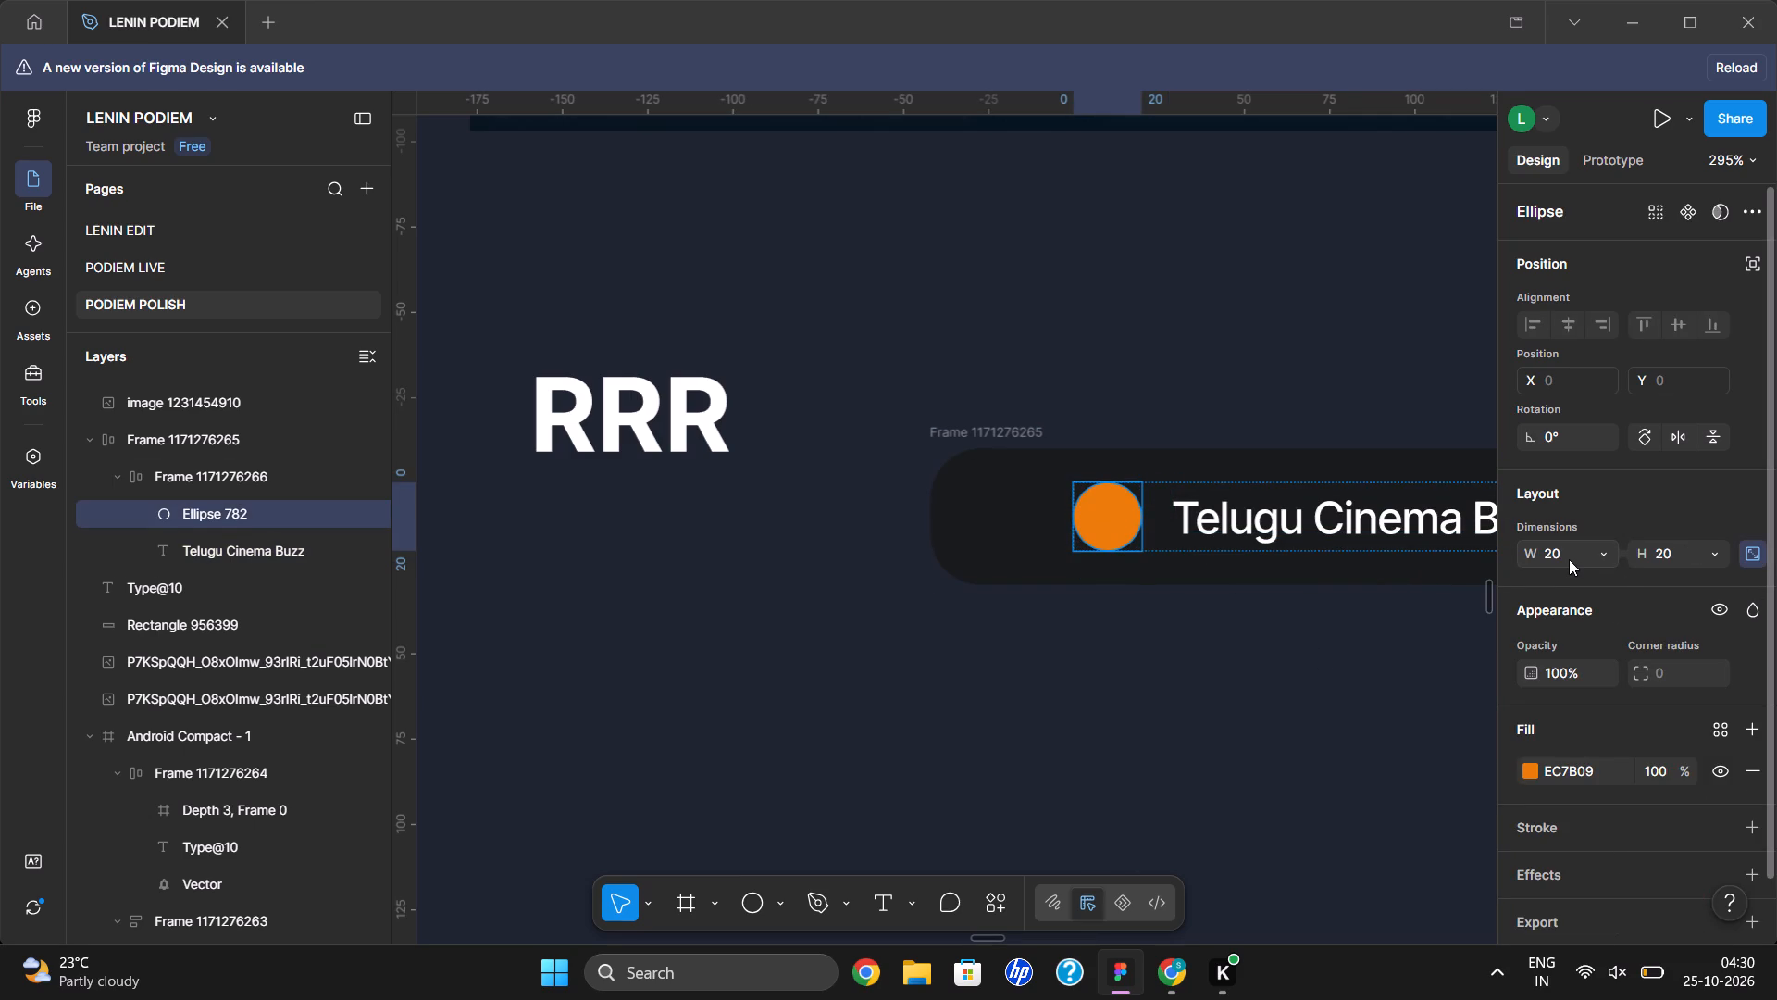
click(1566, 557)
text(15)
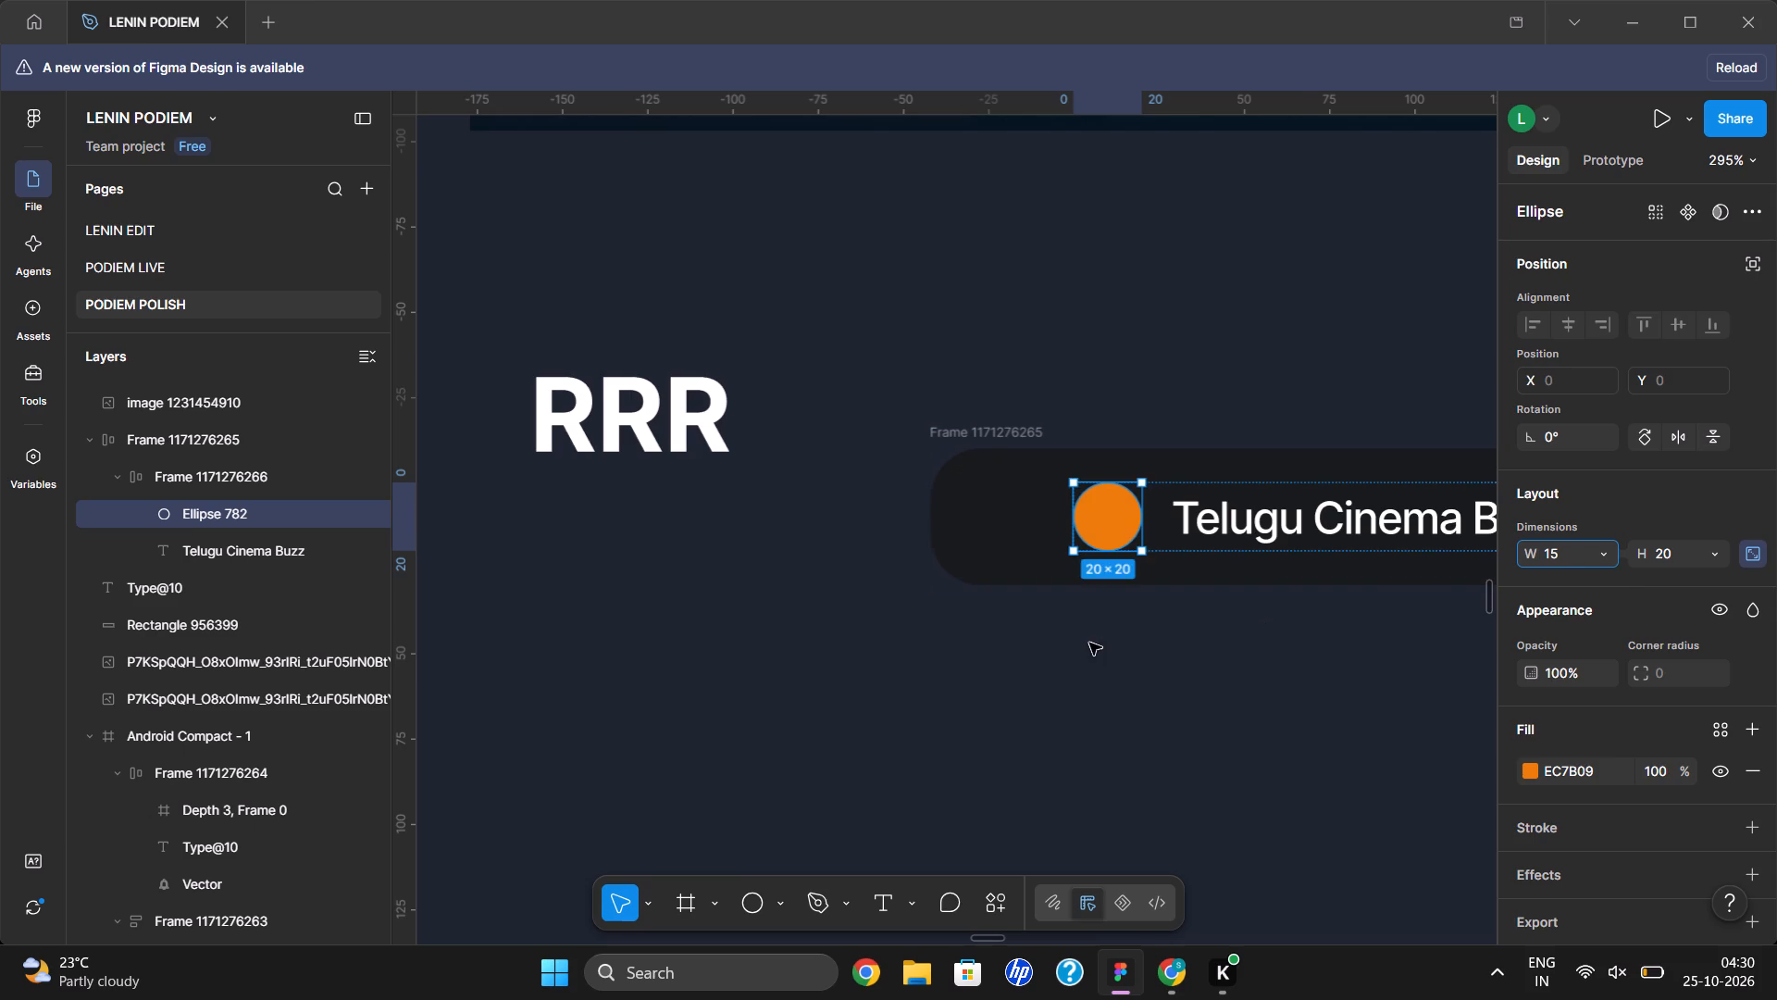
click(1089, 643)
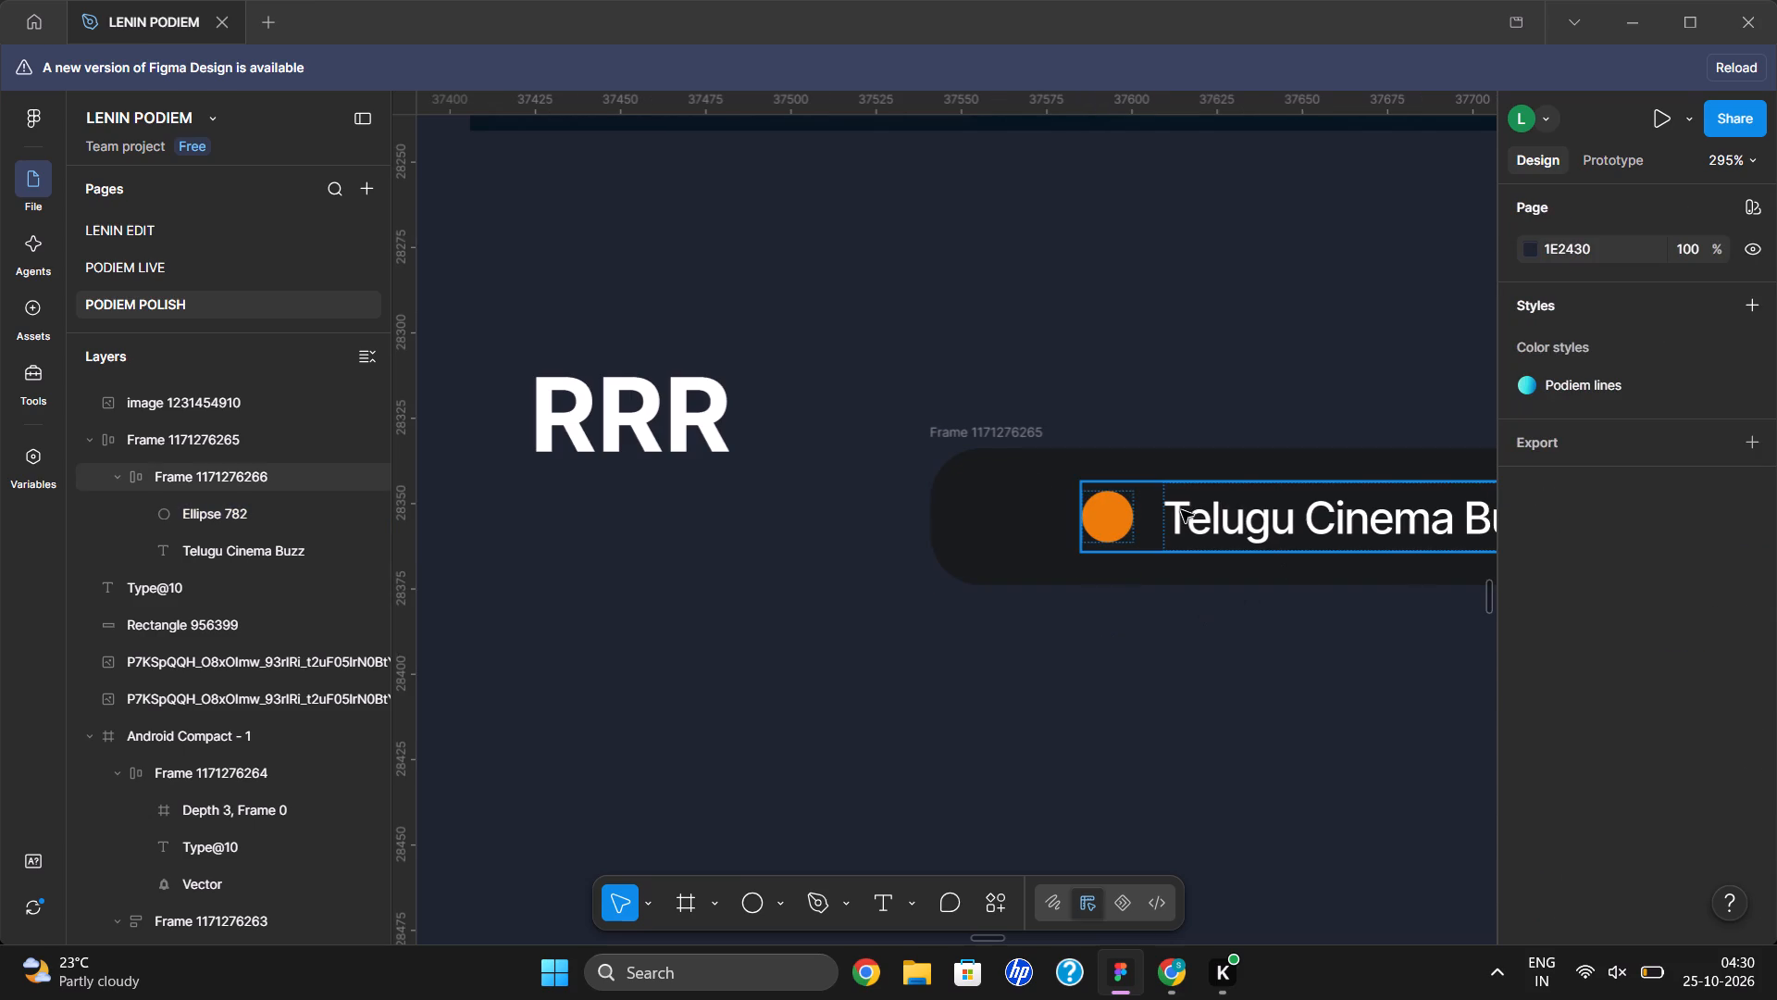
Set the badge frame's horizontal and vertical padding to 8.
click(969, 467)
scroll(969, 467, left, 3)
scroll(1299, 527, left, 1)
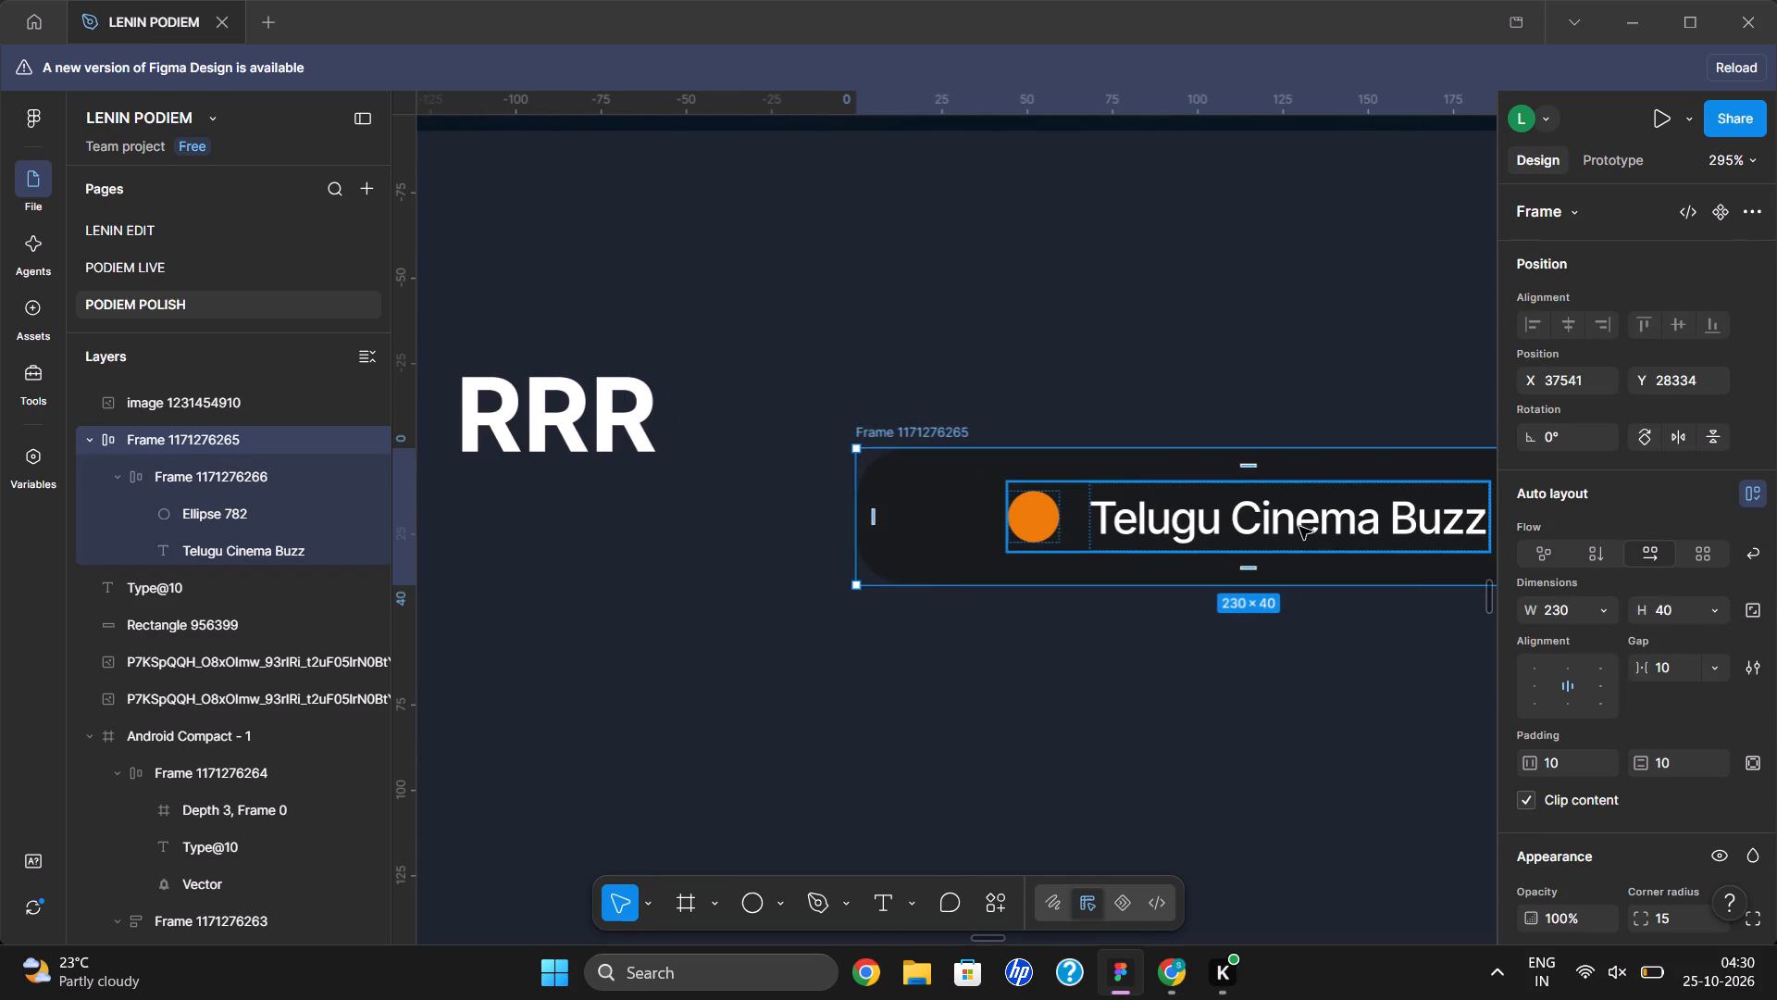
scroll(1299, 527, left, 2)
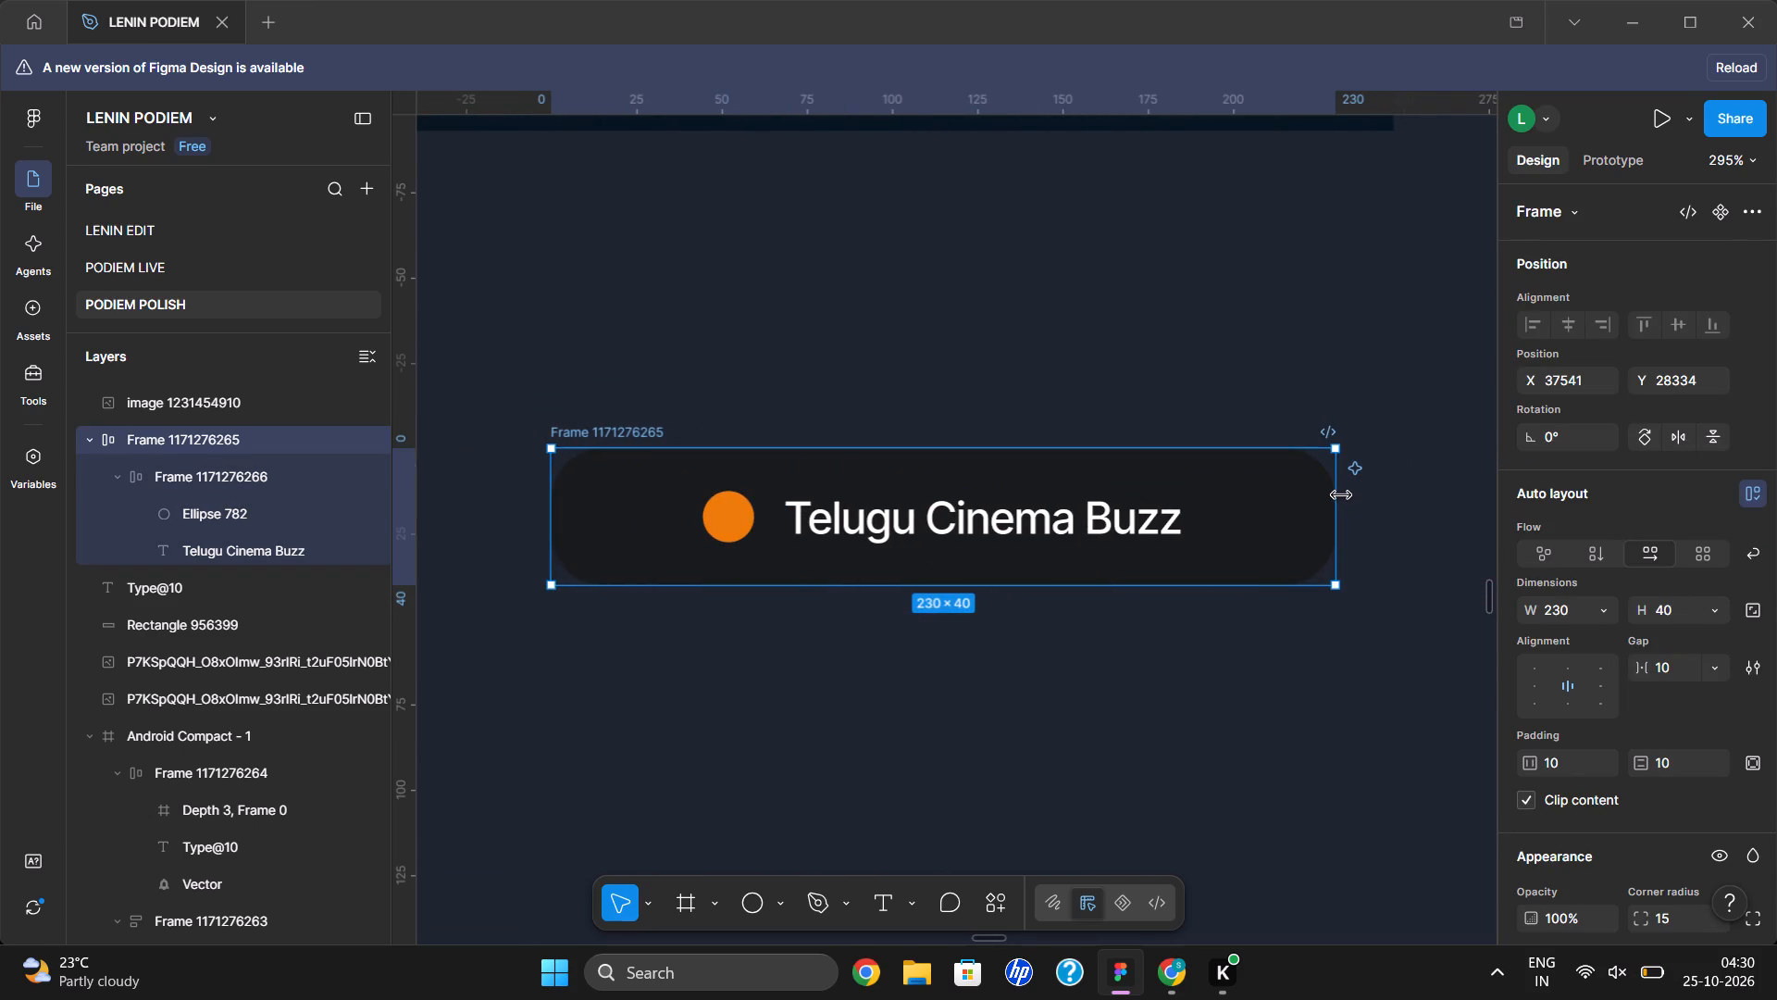
click(1560, 764)
key(8)
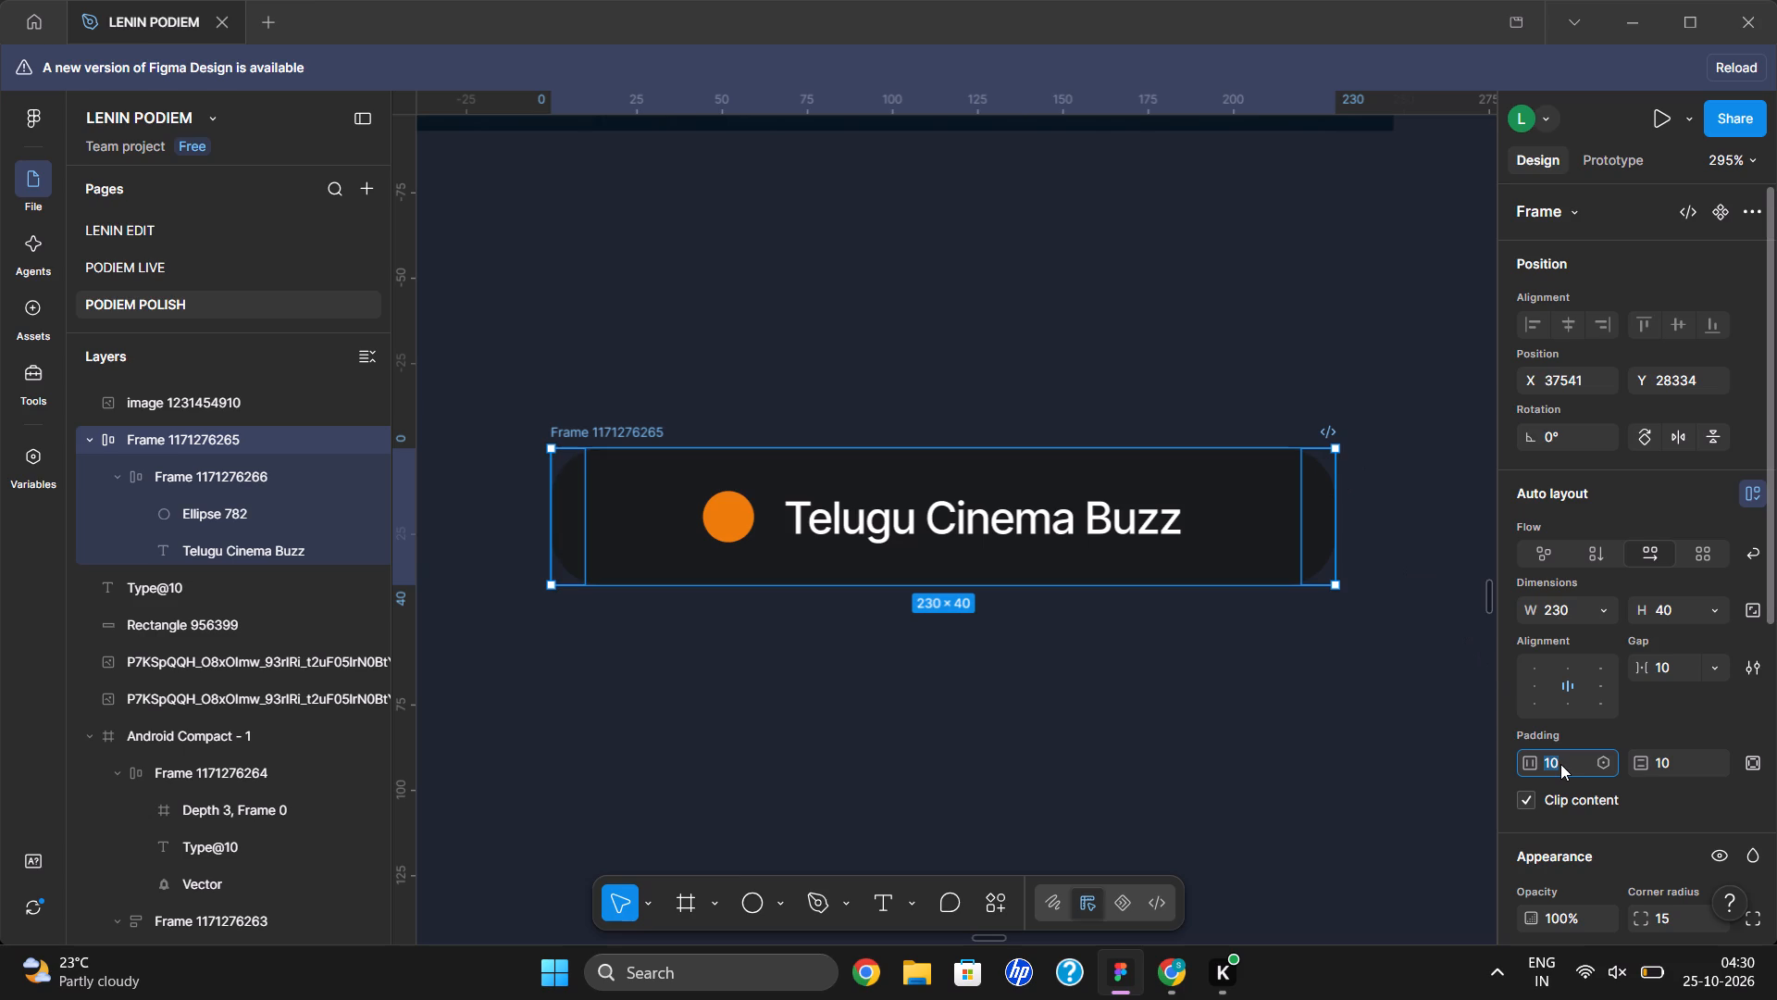
click(1669, 764)
key(8)
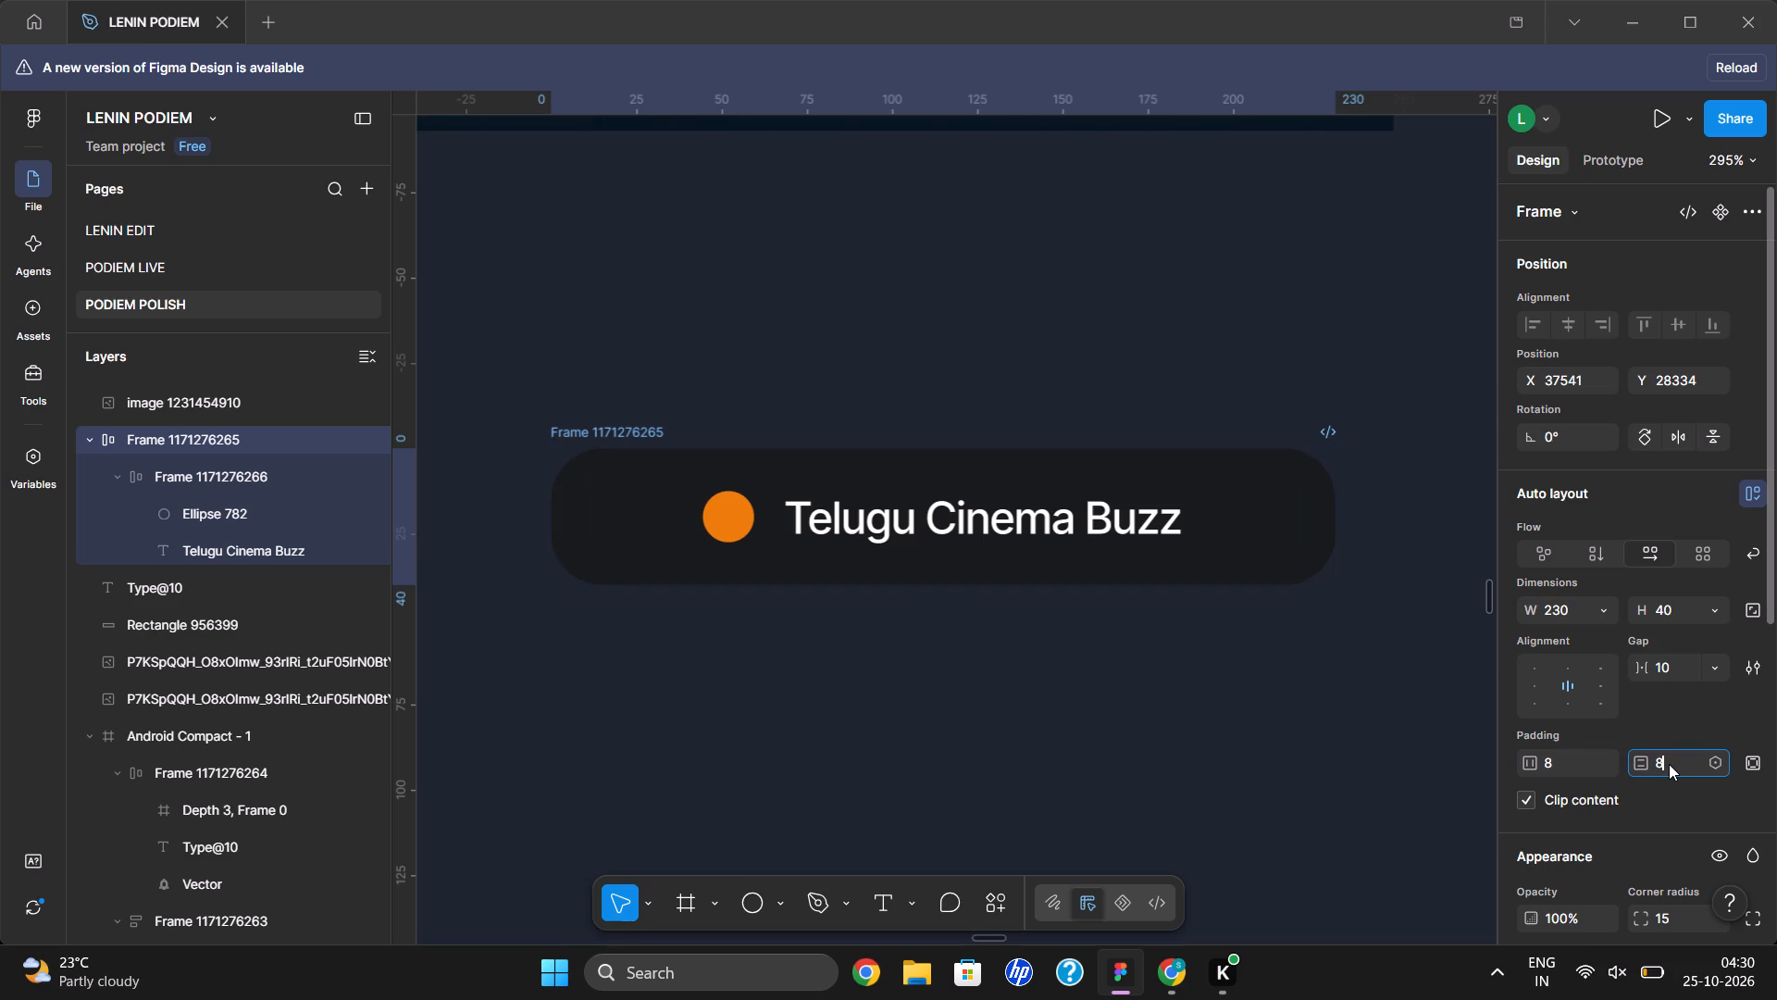
click(1307, 694)
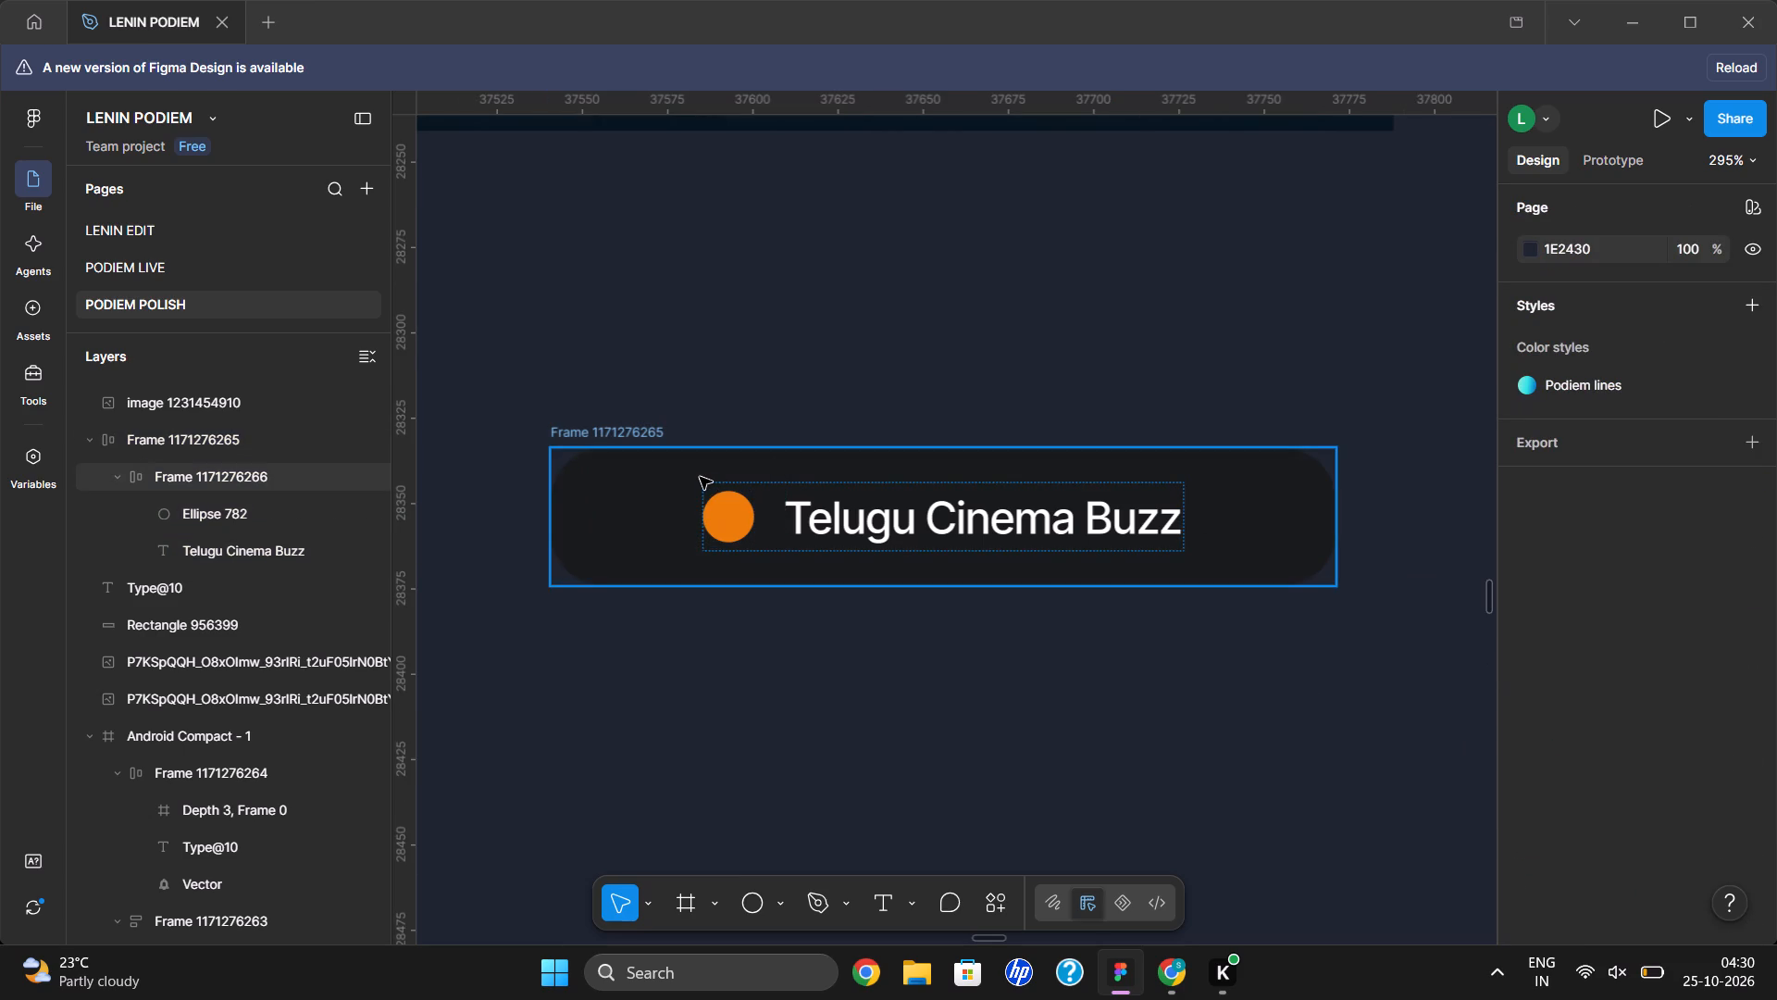
Narrow the badge frame from its right edge to a width of about 163.
click(615, 462)
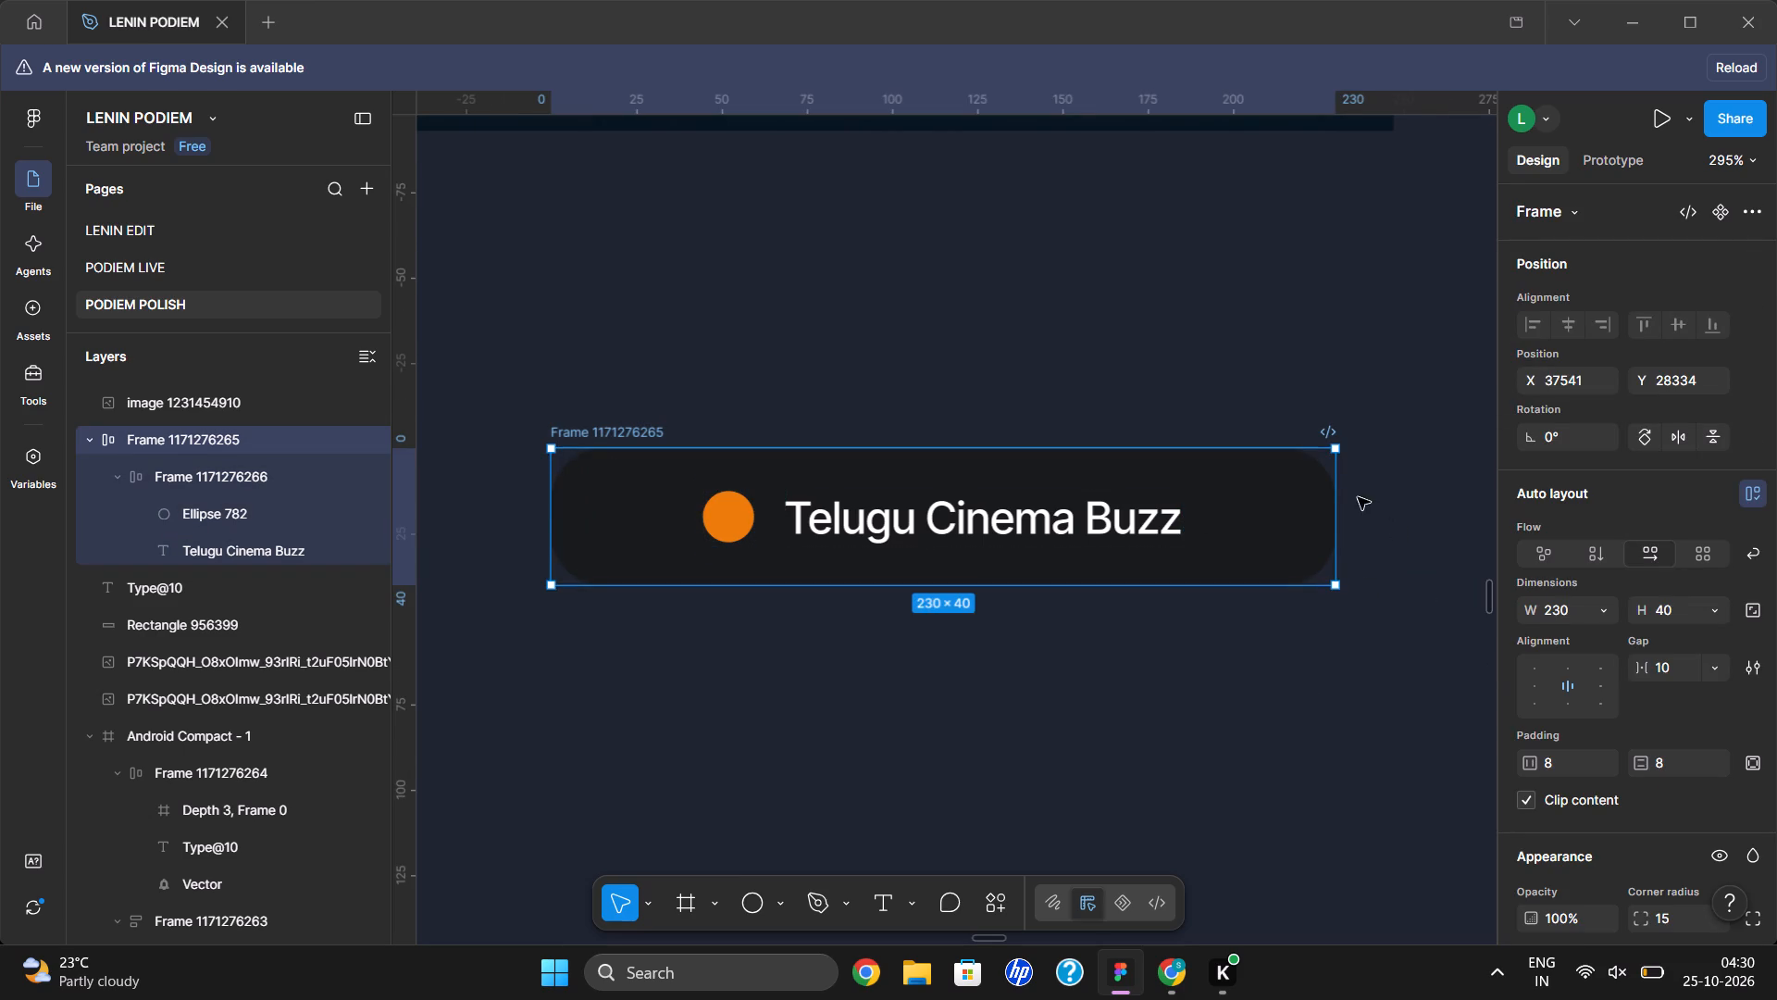
drag(1330, 497, 1119, 502)
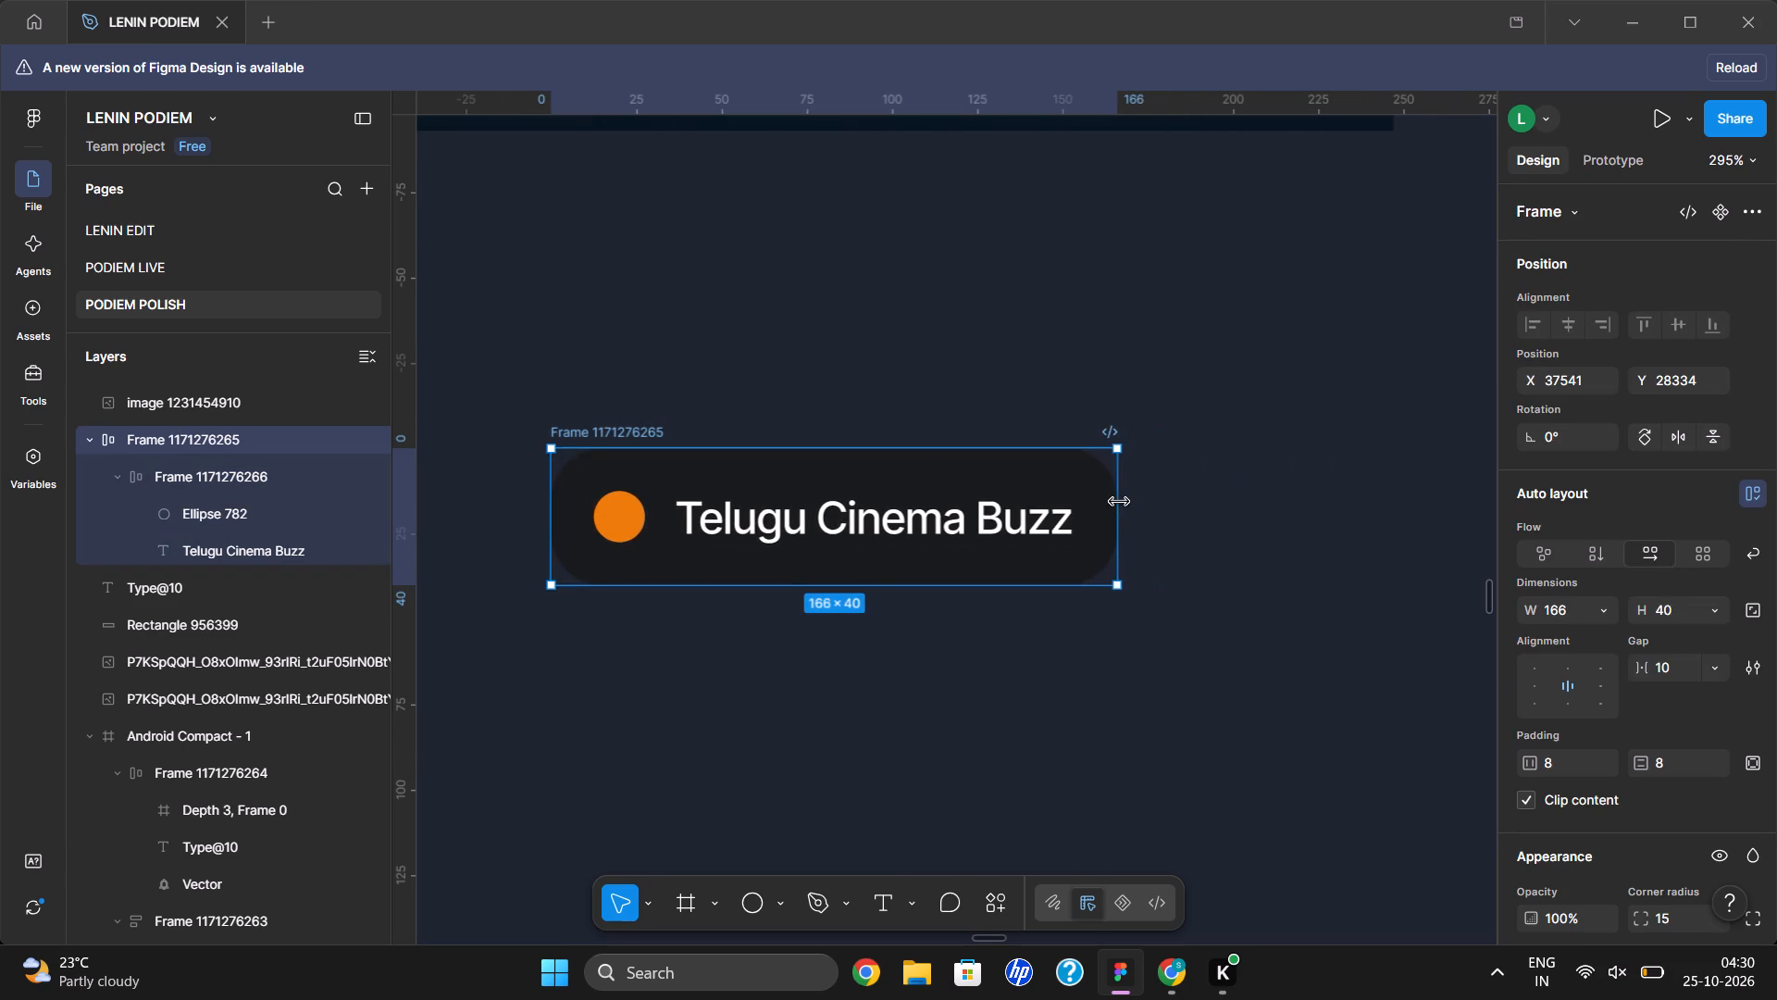
drag(1119, 502, 1109, 502)
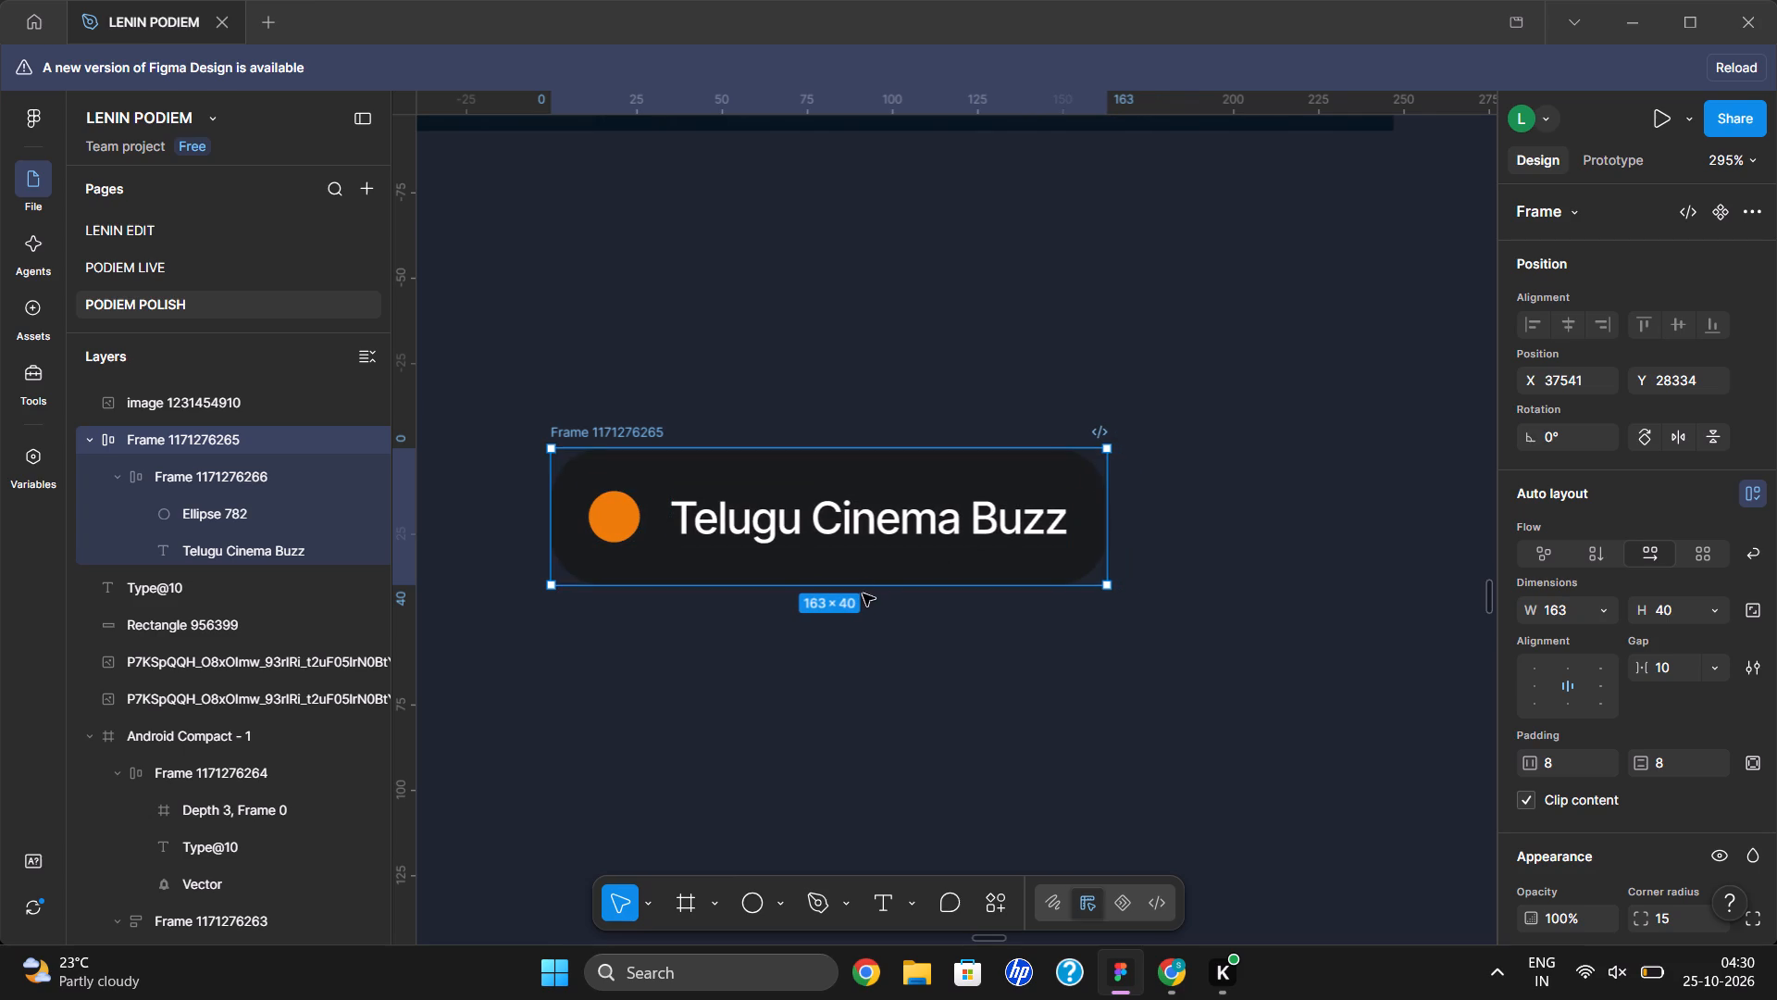
Reduce the badge frame's height from its bottom edge to about 38.
click(863, 593)
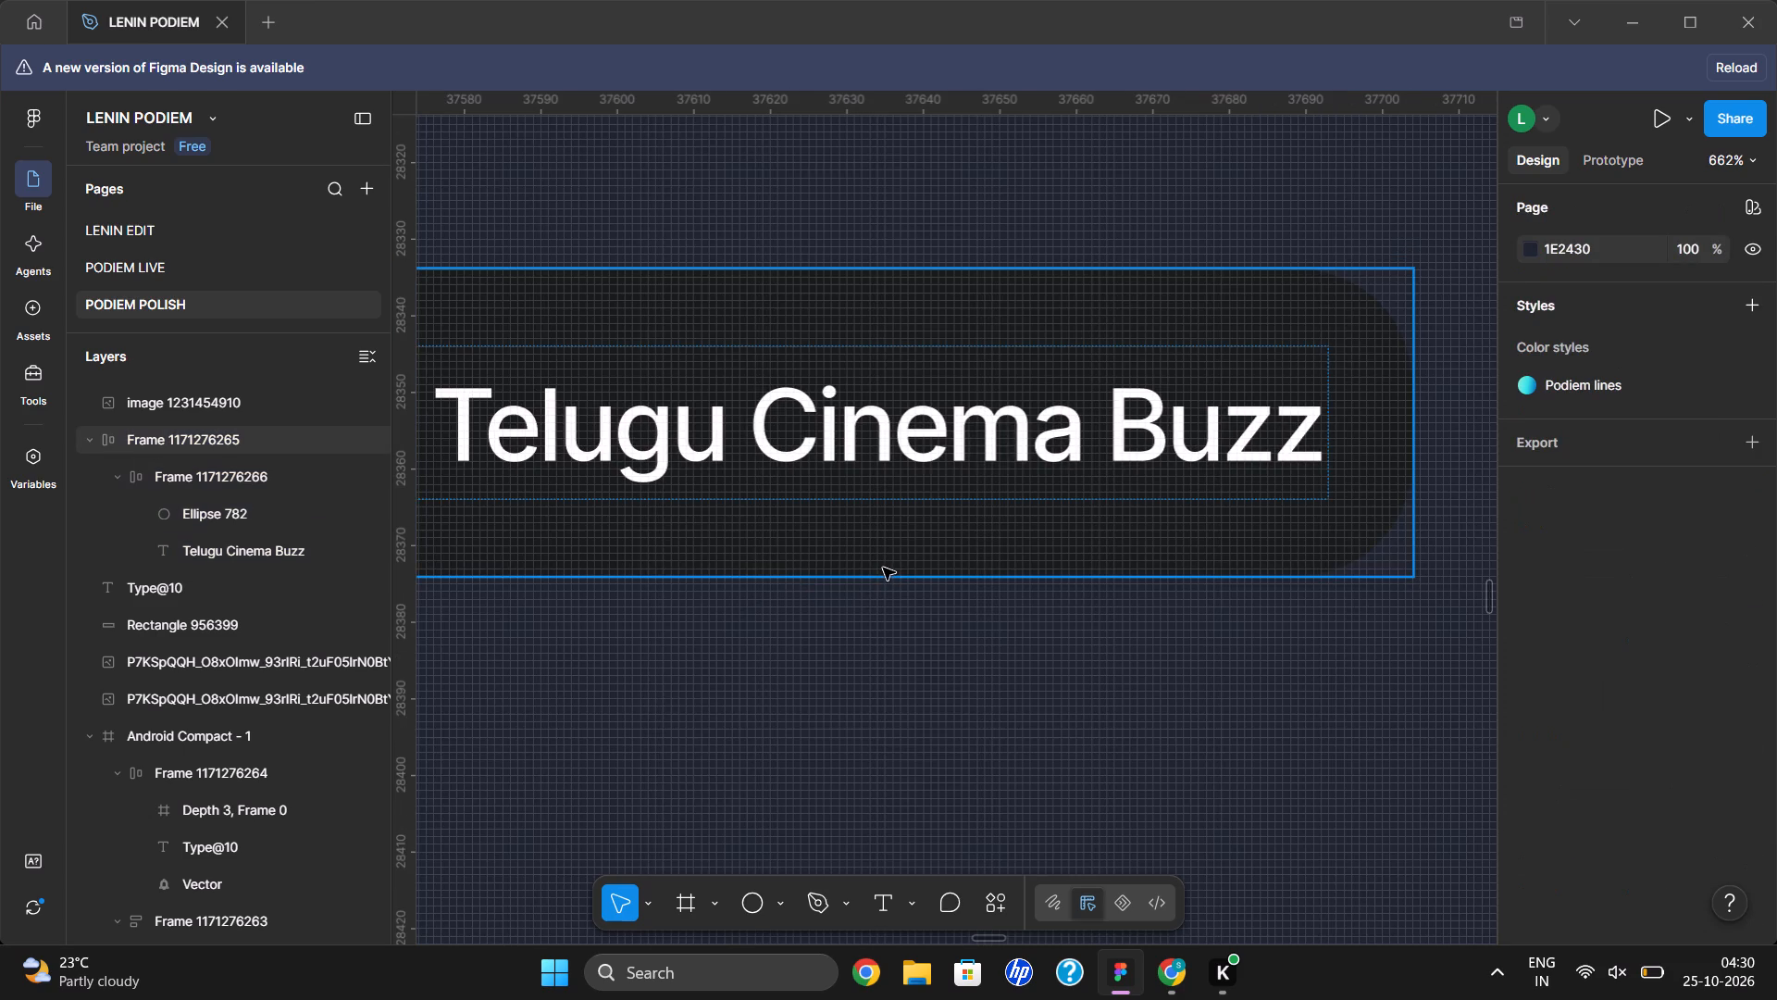
click(884, 568)
drag(879, 577, 879, 564)
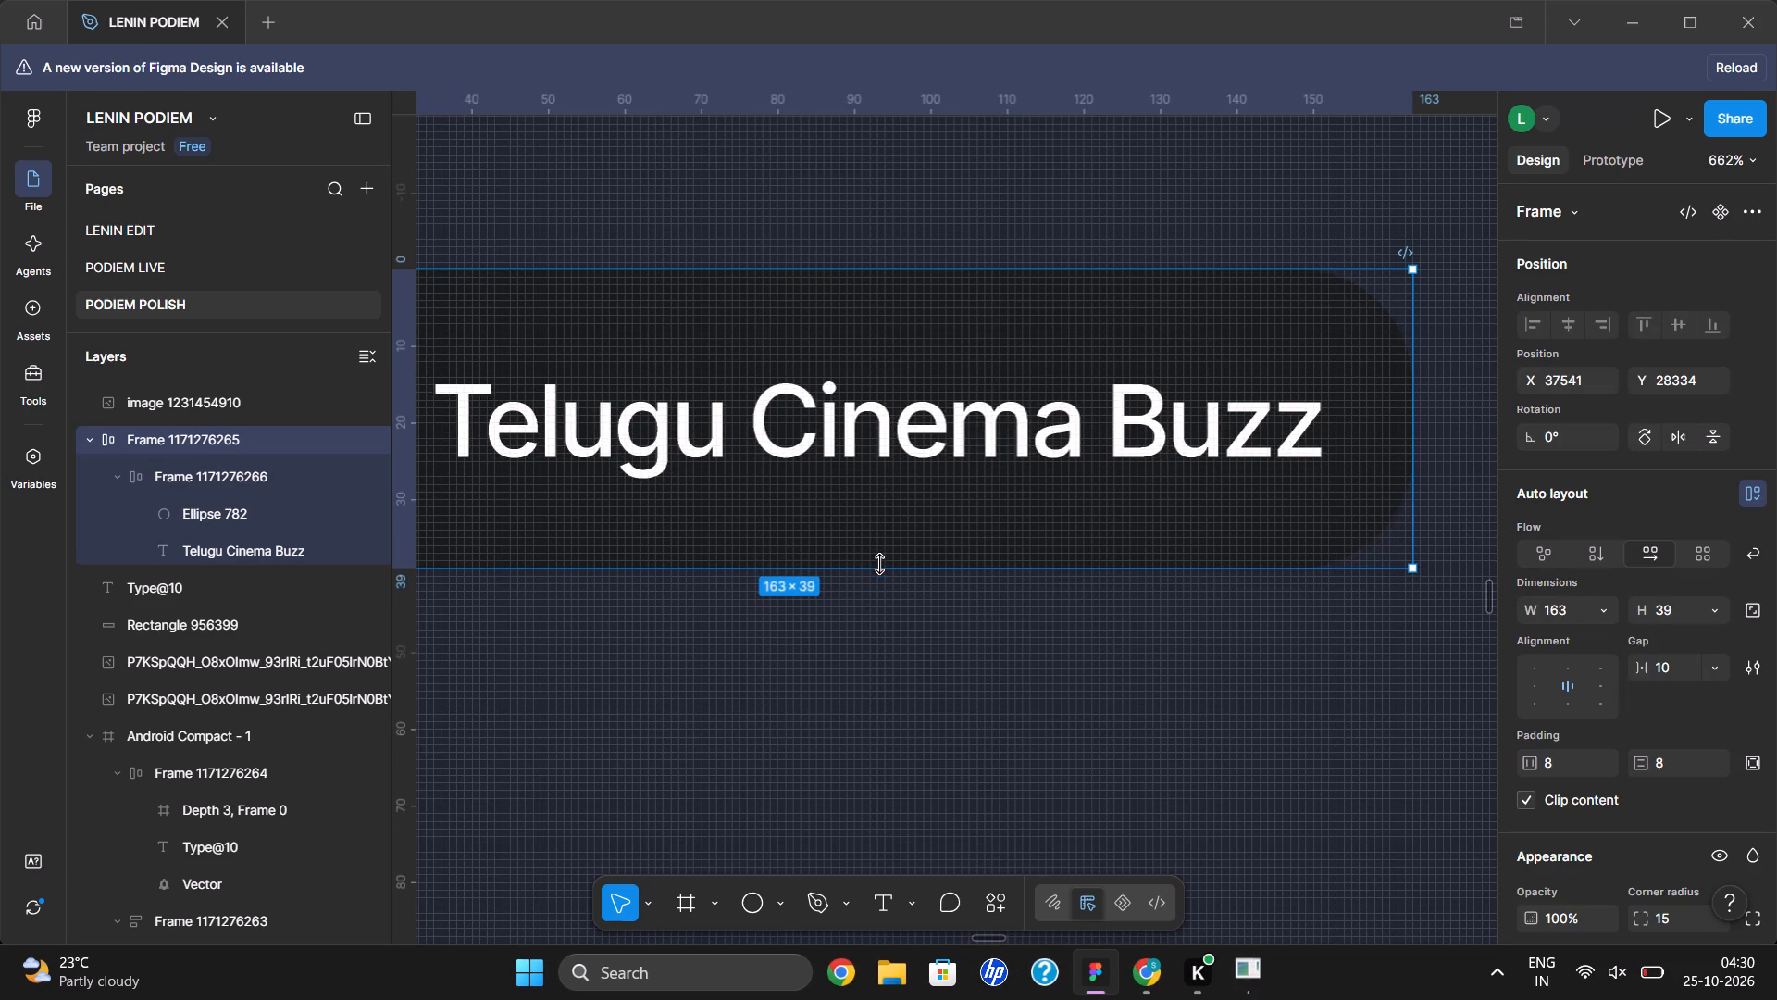
drag(879, 564, 879, 552)
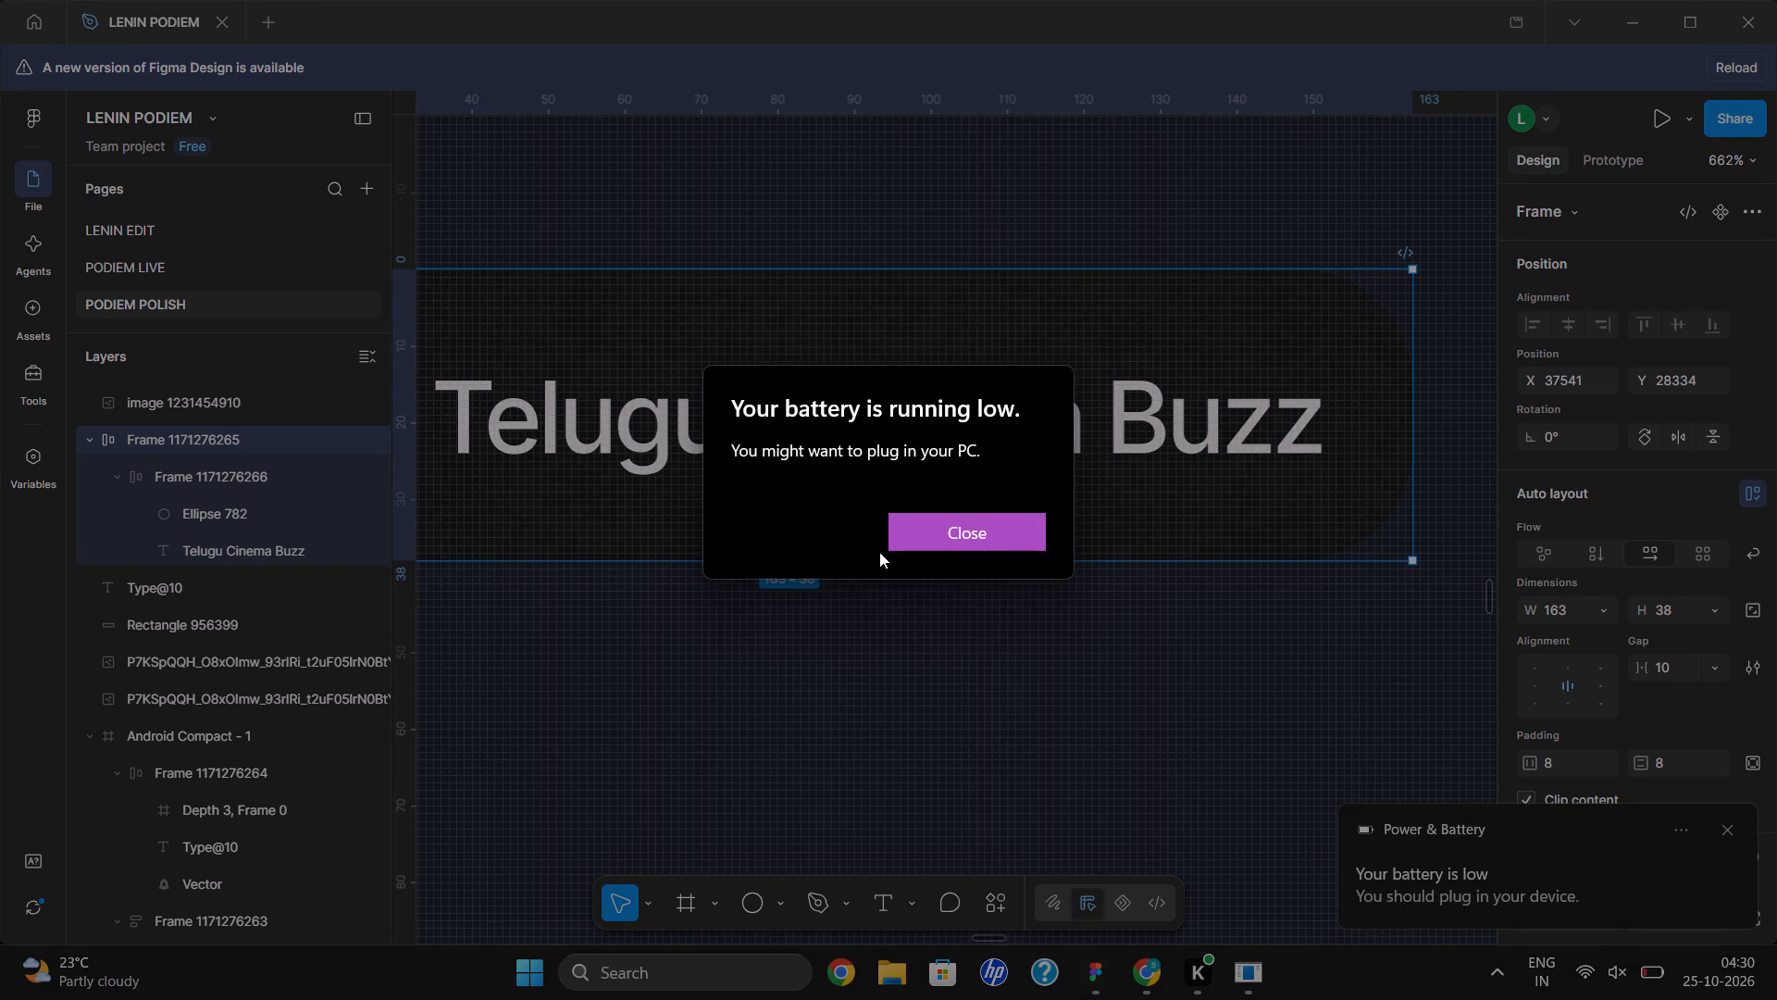
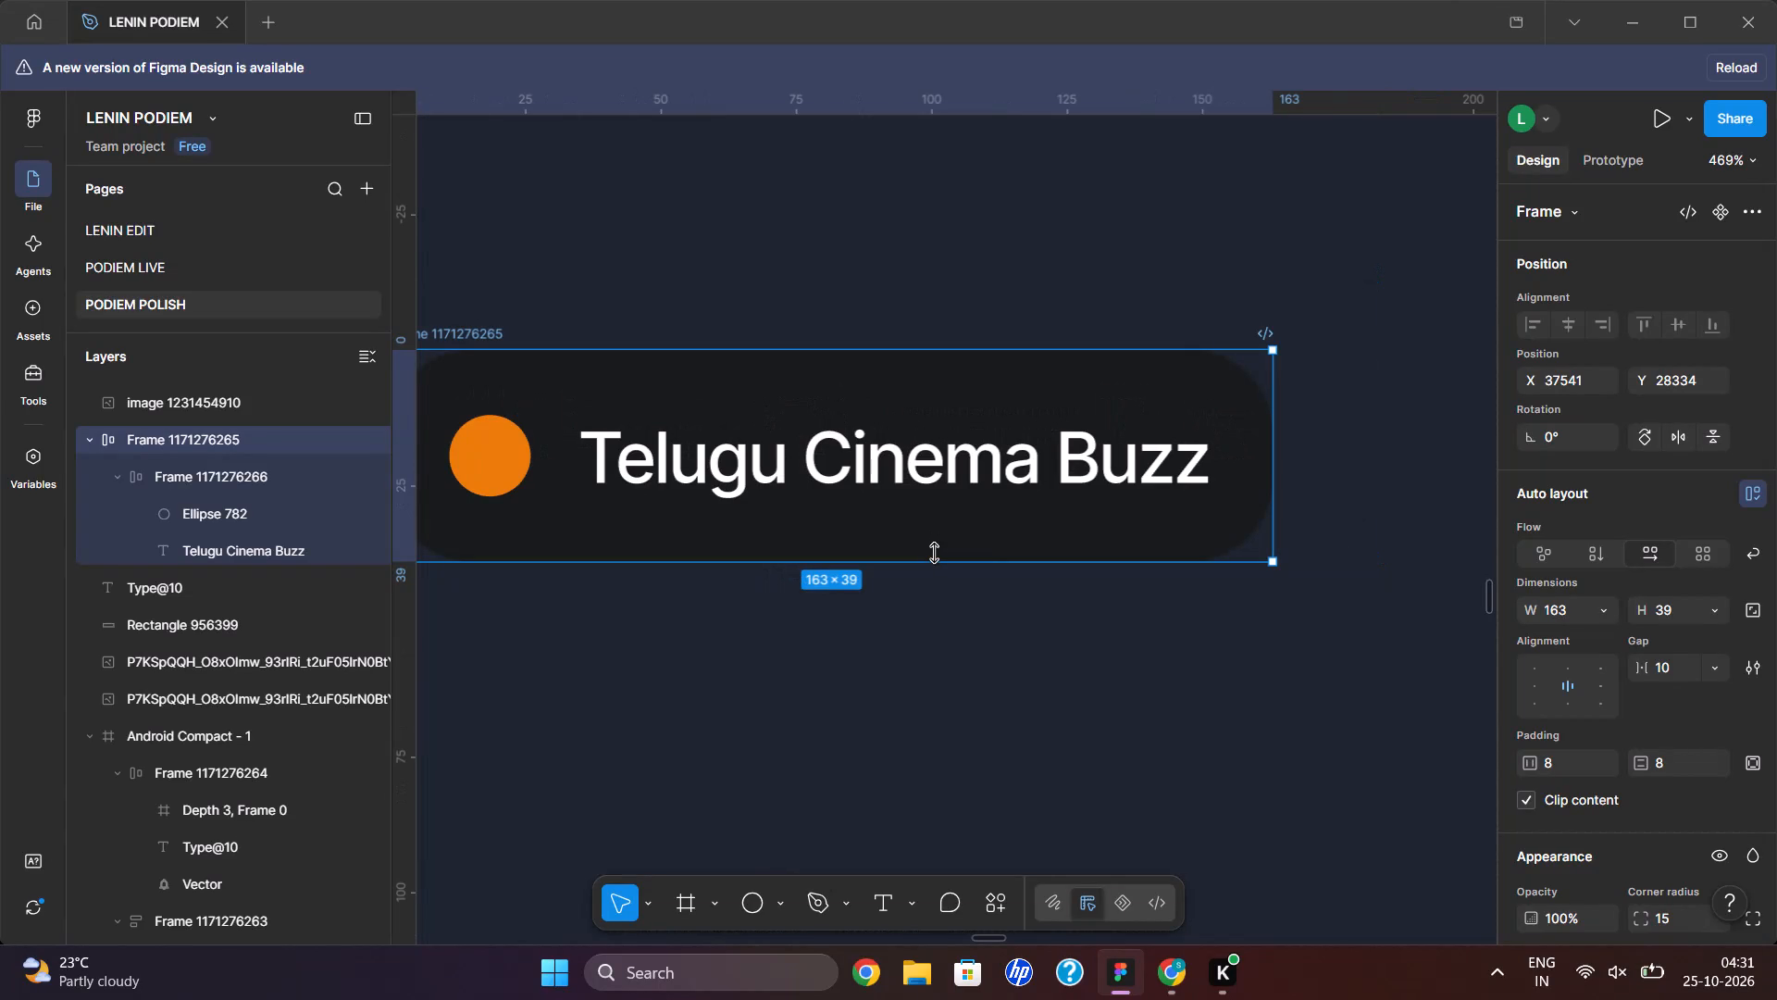
Reduce the badge frame's height to 35.
click(927, 561)
drag(927, 561, 939, 535)
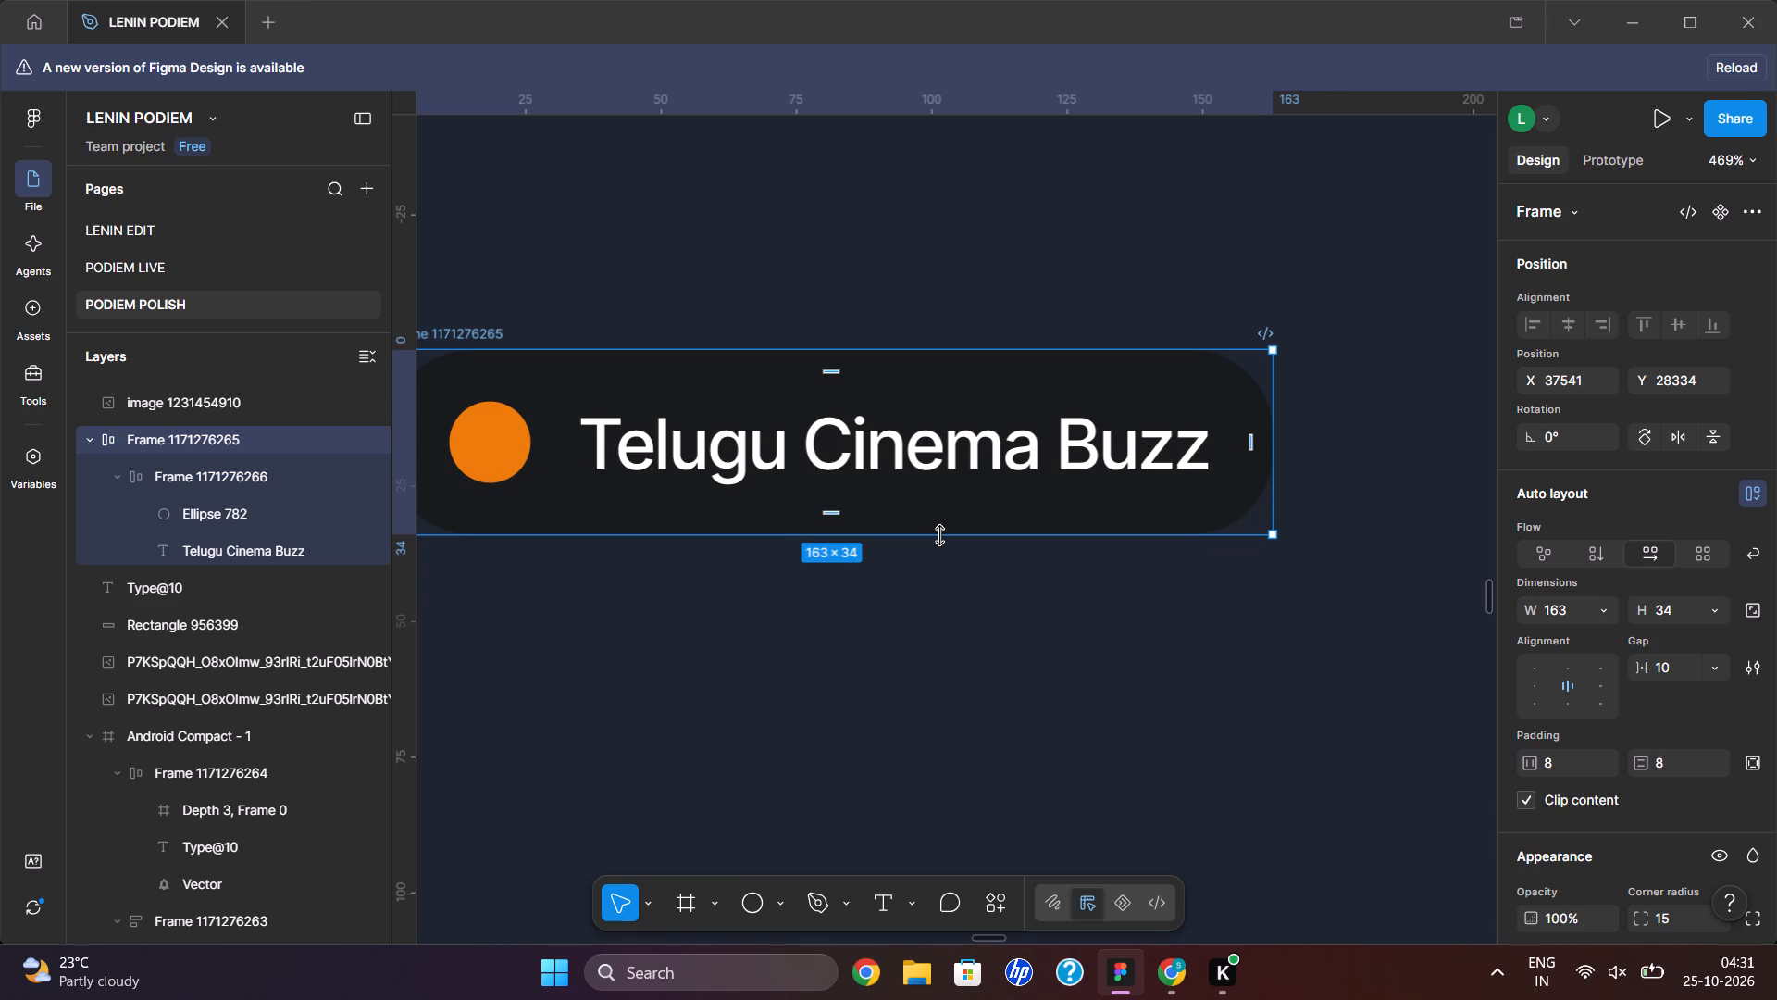
click(1670, 614)
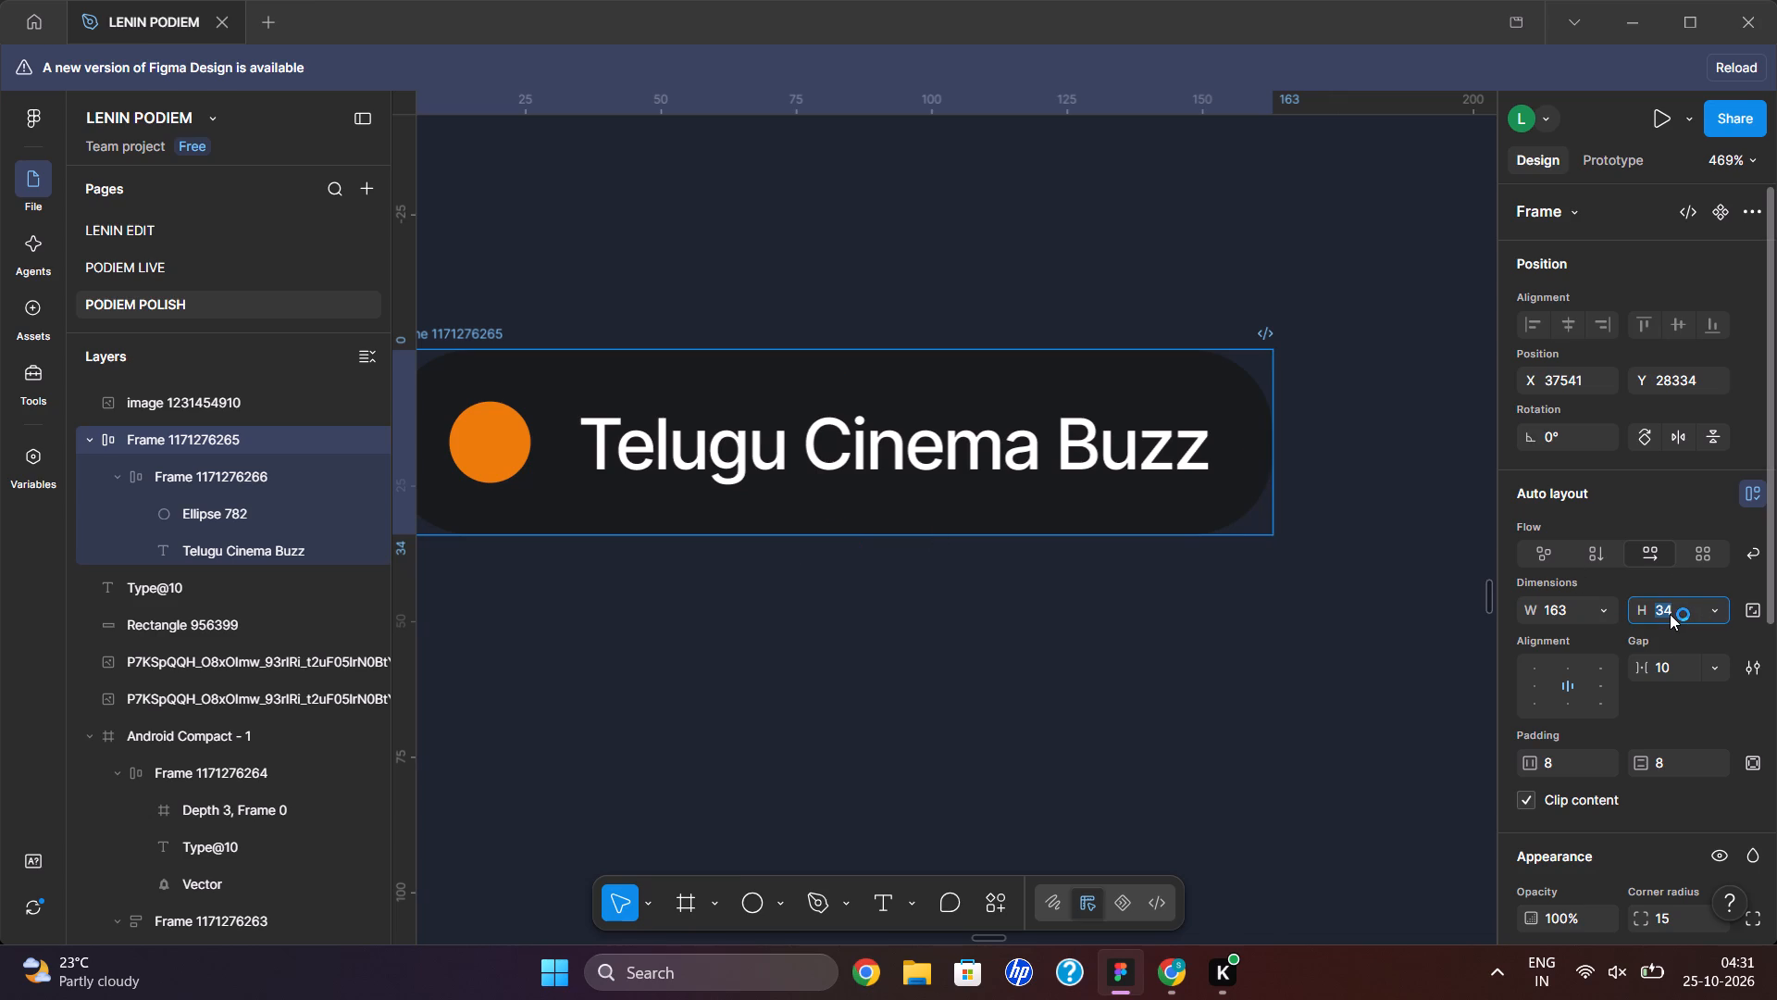
key(Up)
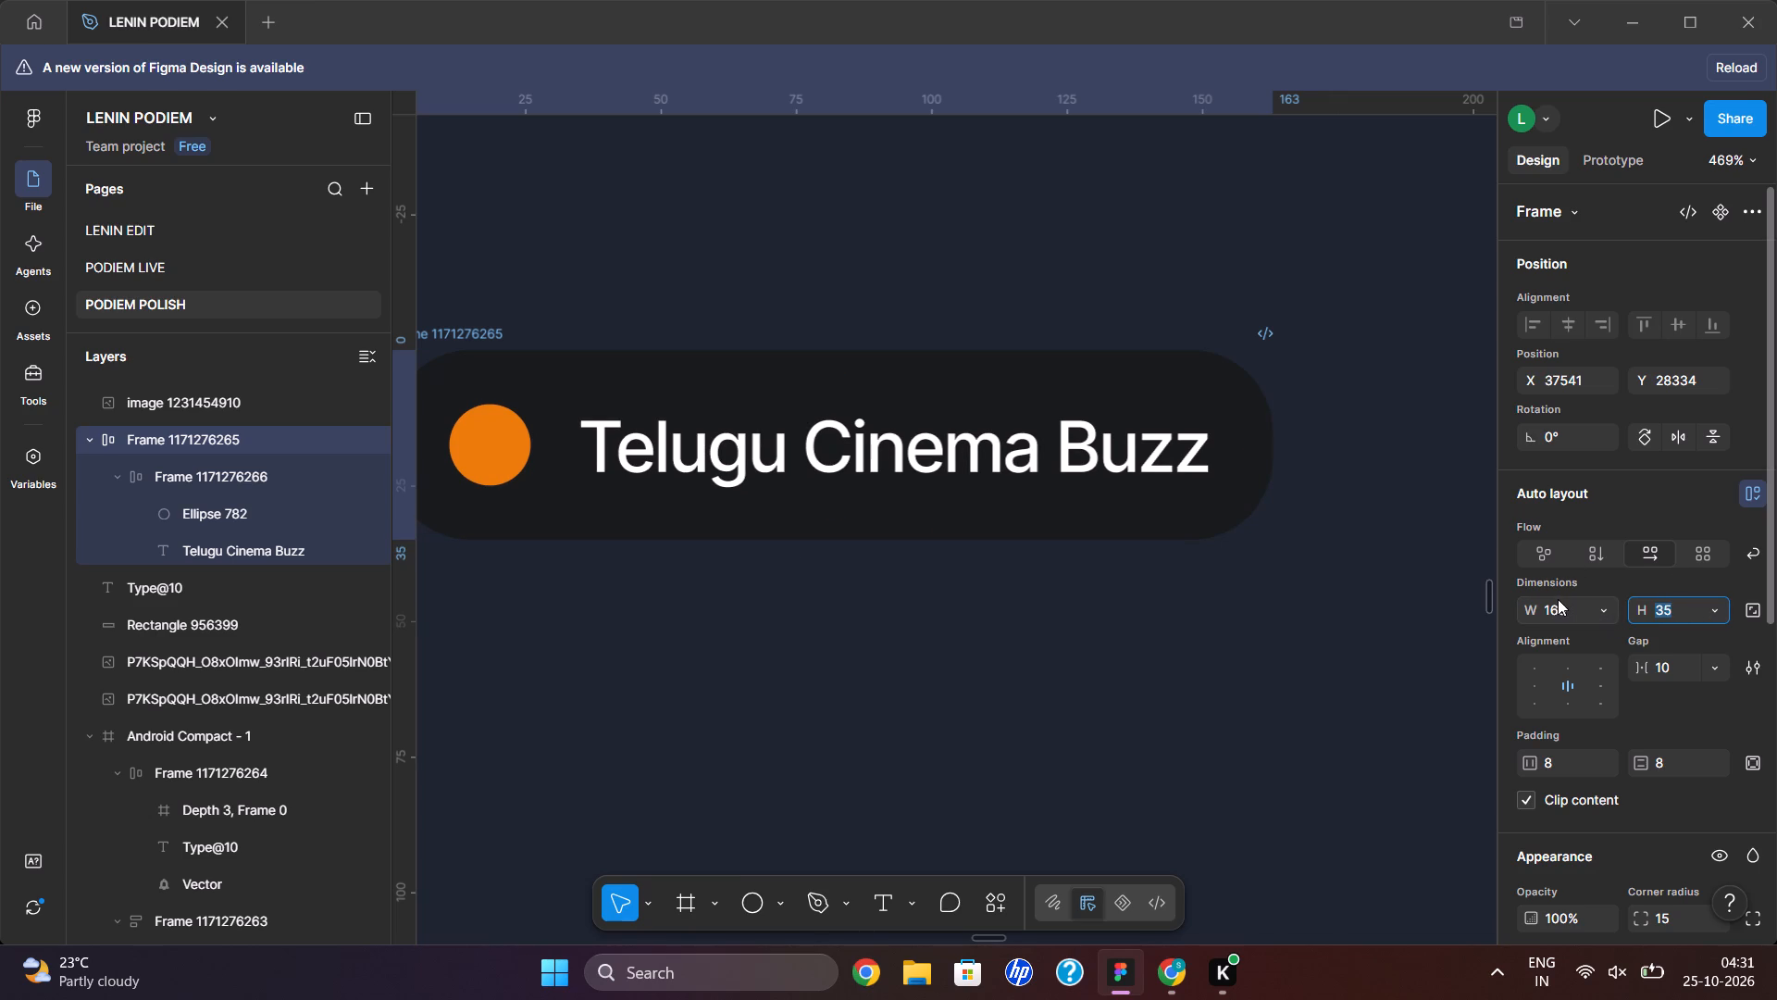
Set the badge frame's width to 160.
click(1558, 599)
key(Down)
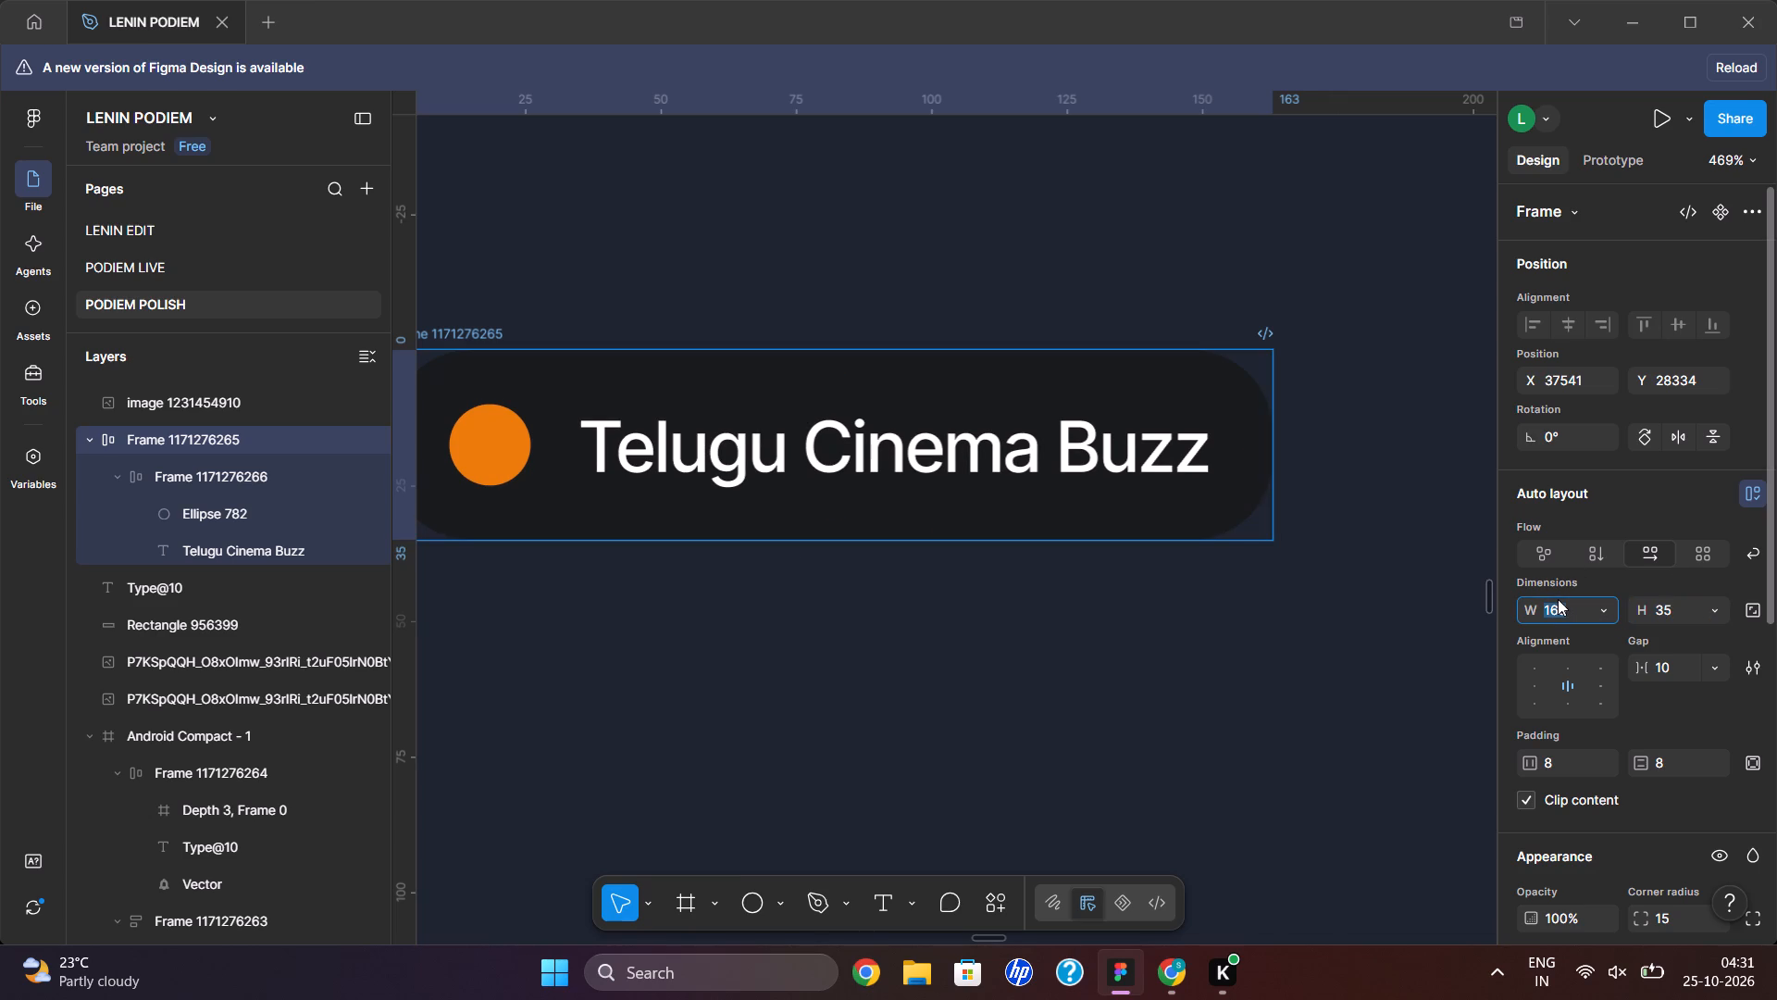
key(Down)
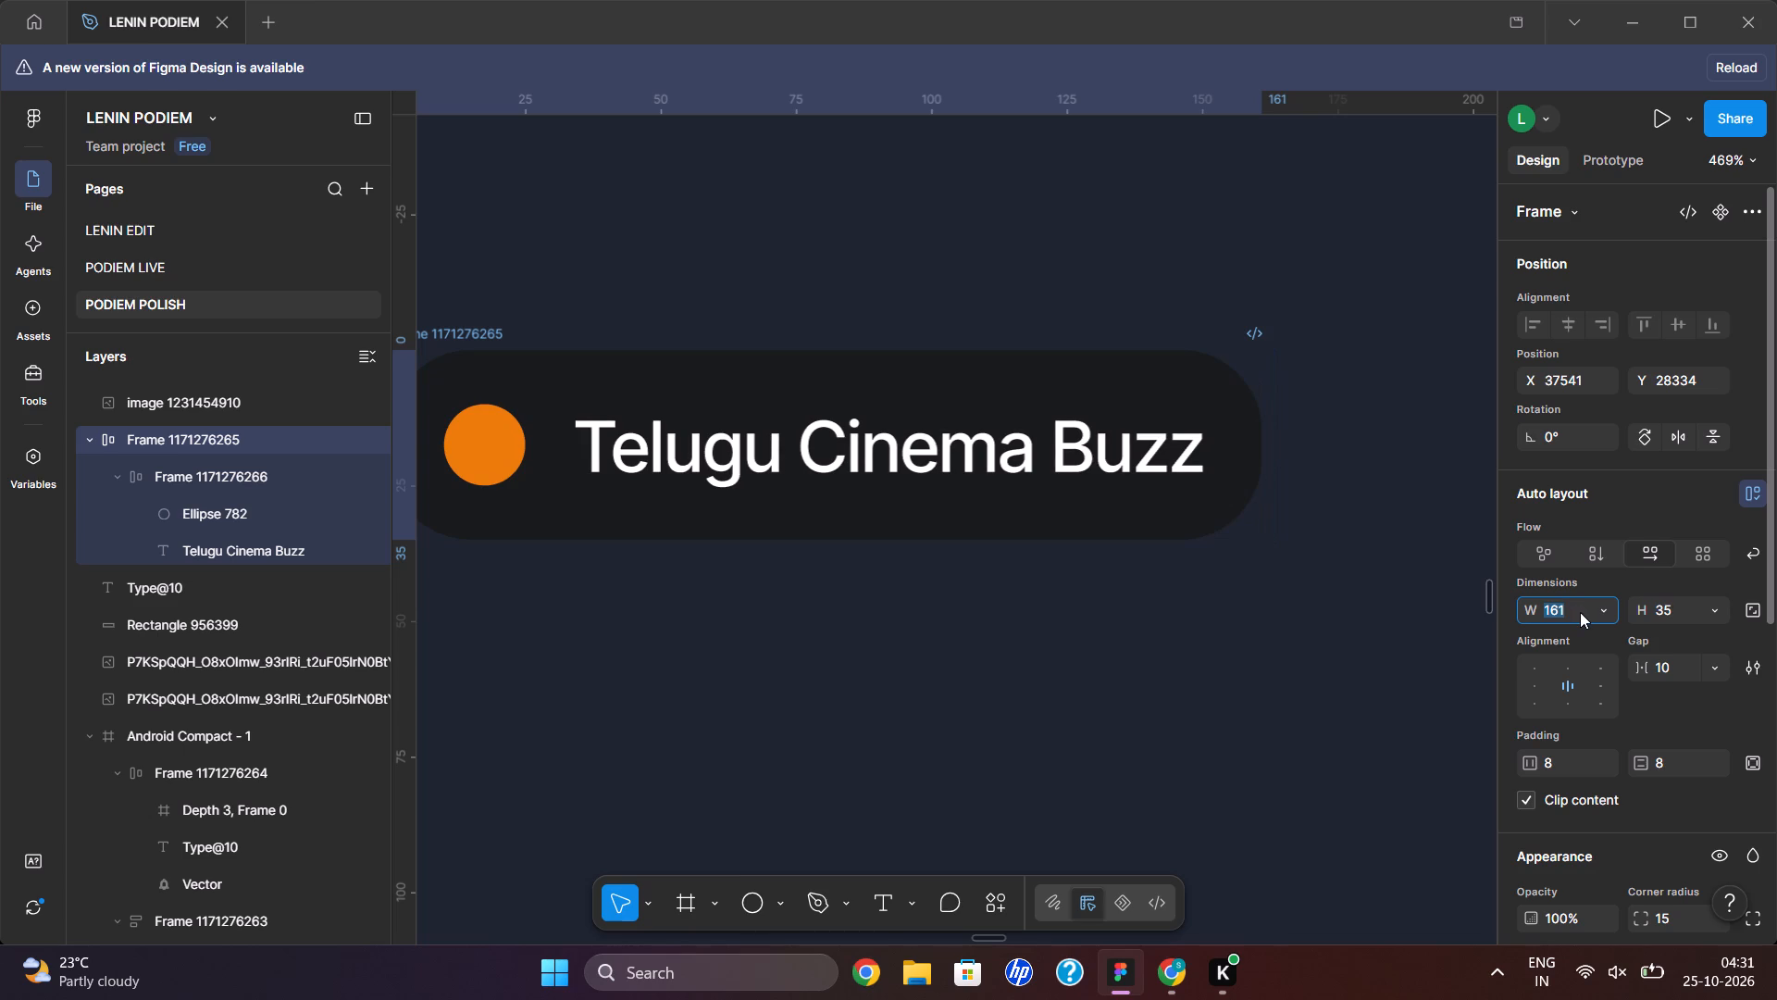
key(Down)
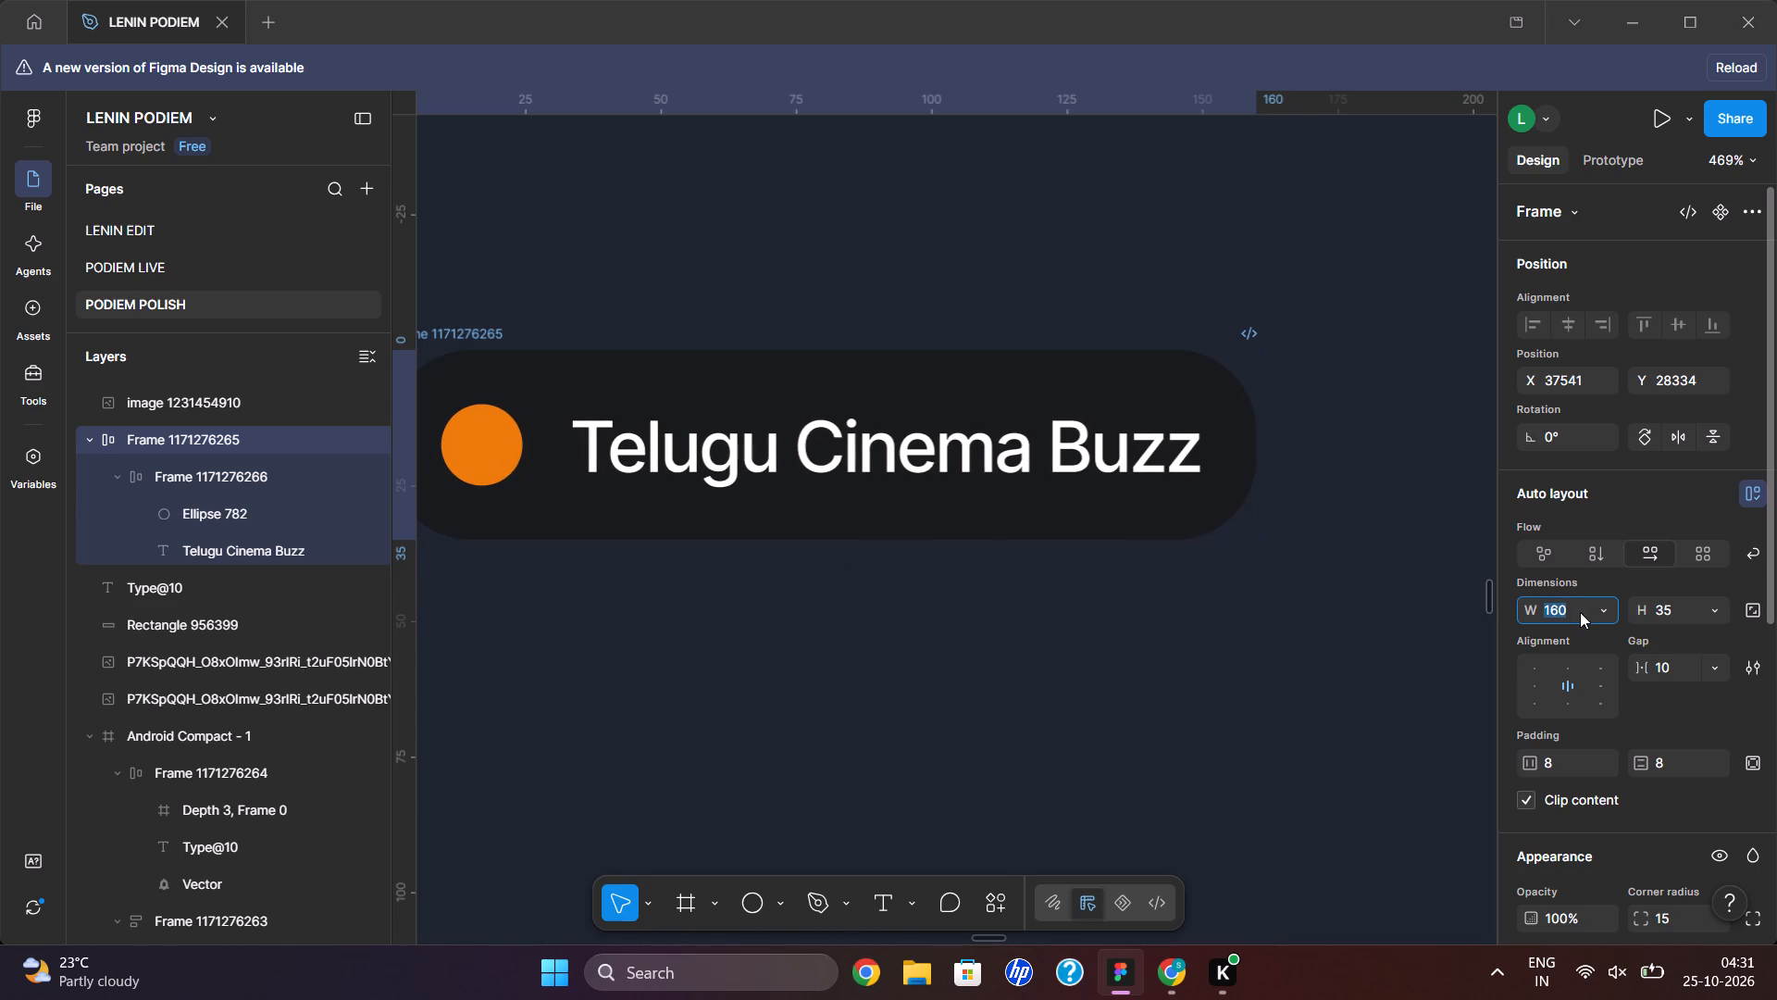
click(1100, 665)
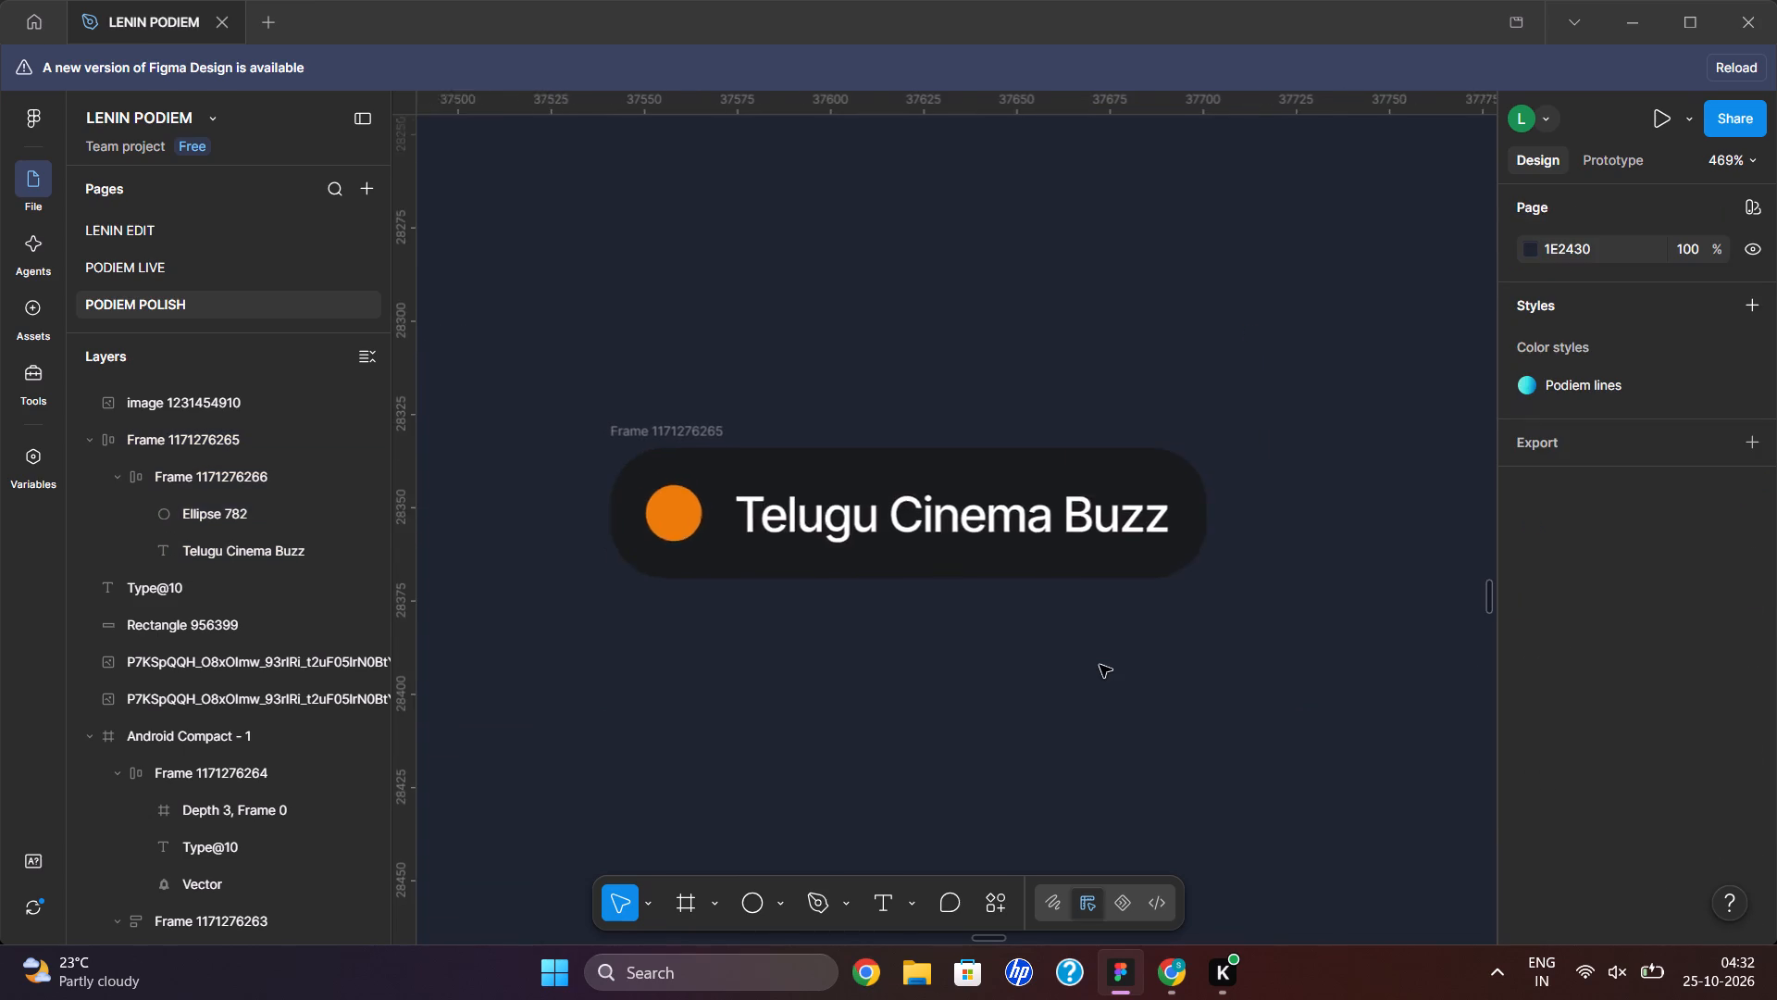
Set the badge frame's corner radius to 10.
click(969, 517)
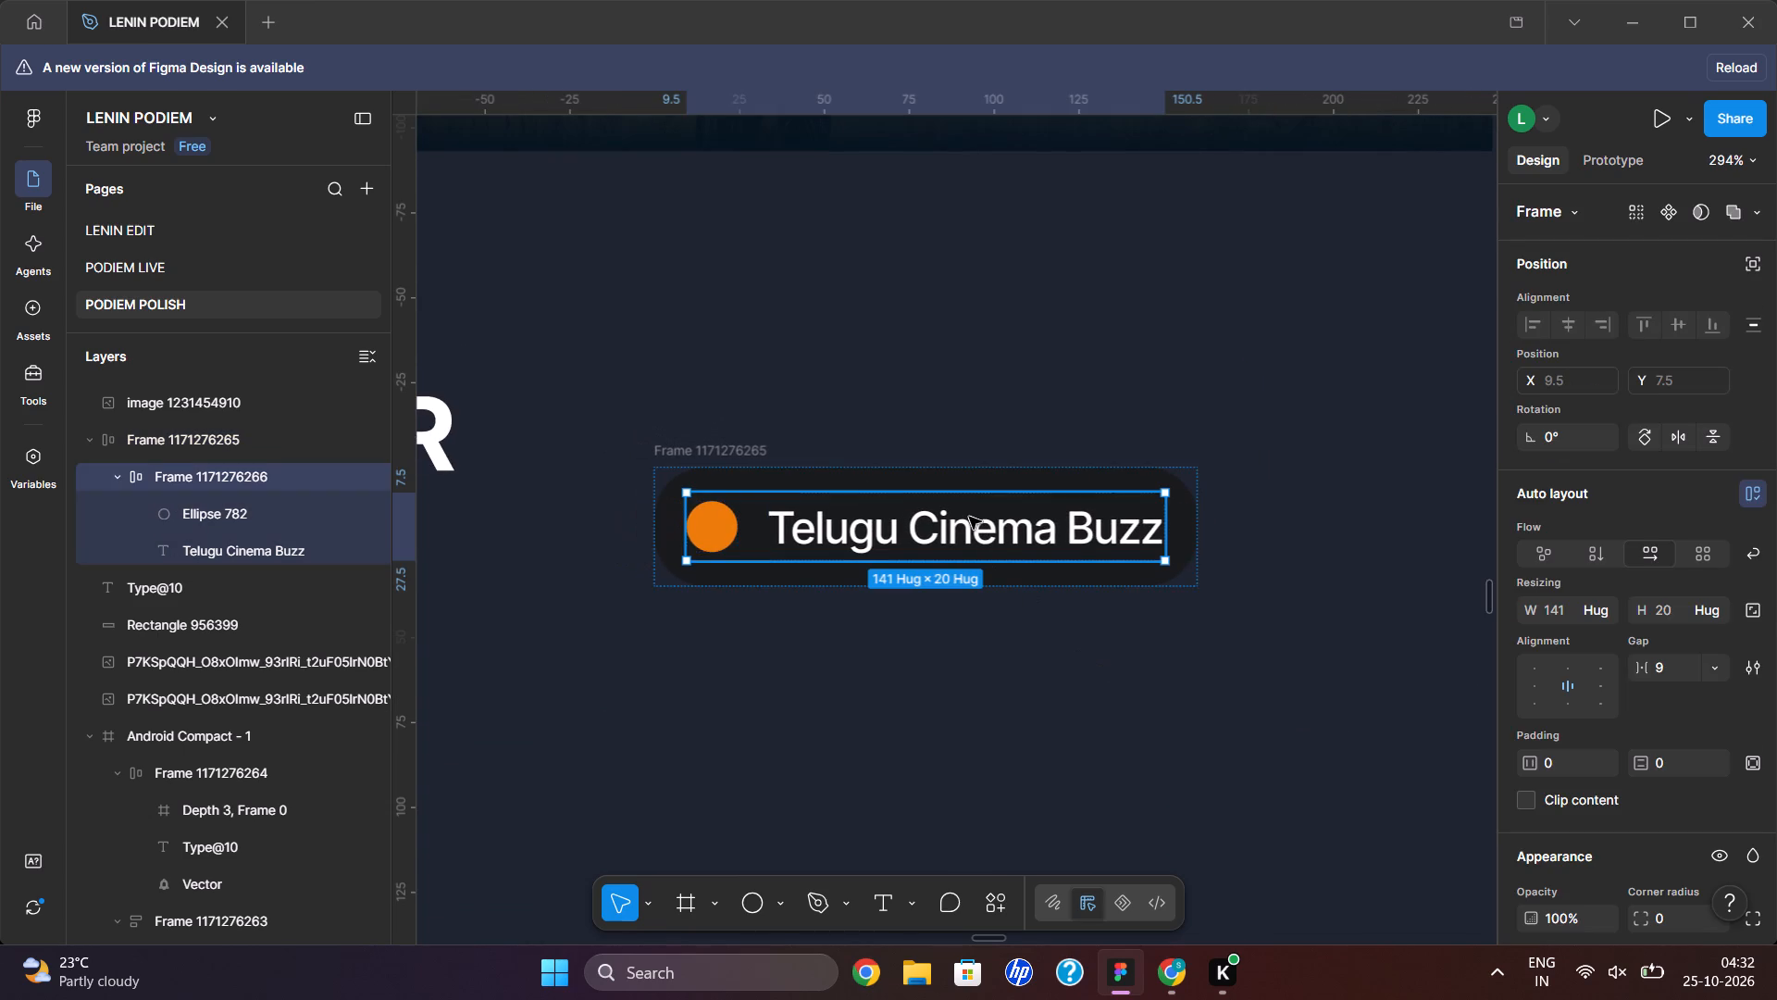
click(758, 452)
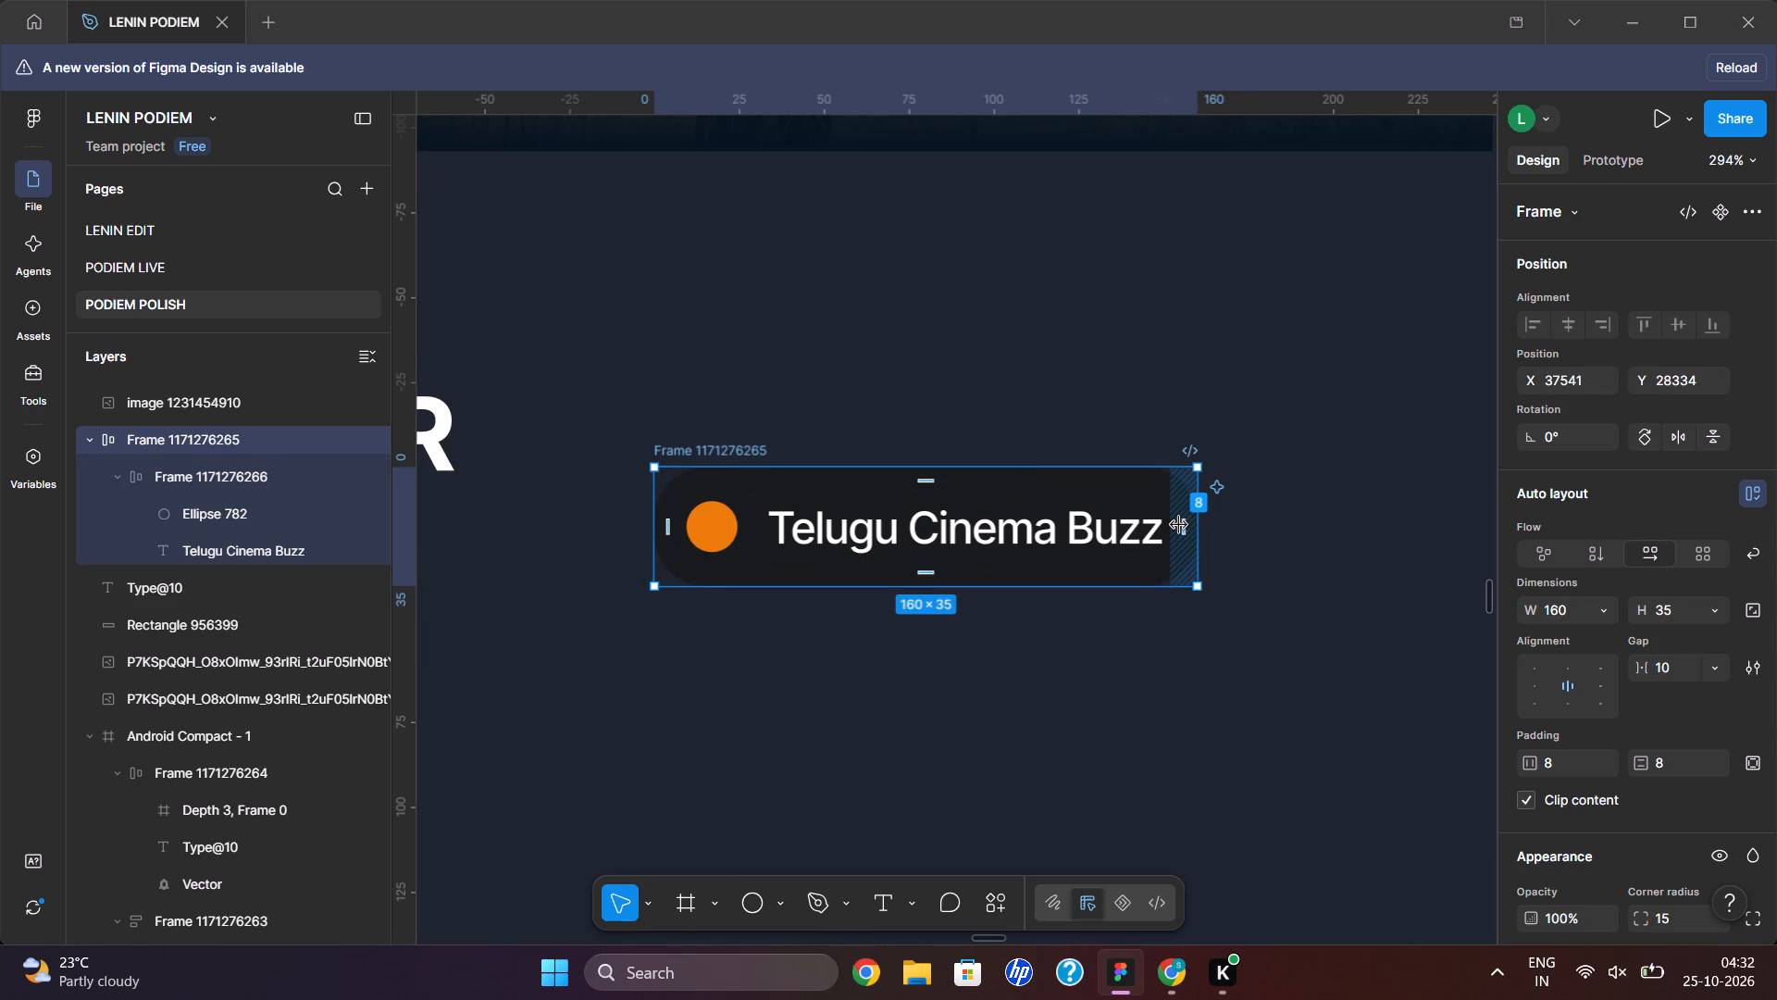
click(827, 762)
scroll(827, 762, right, 1)
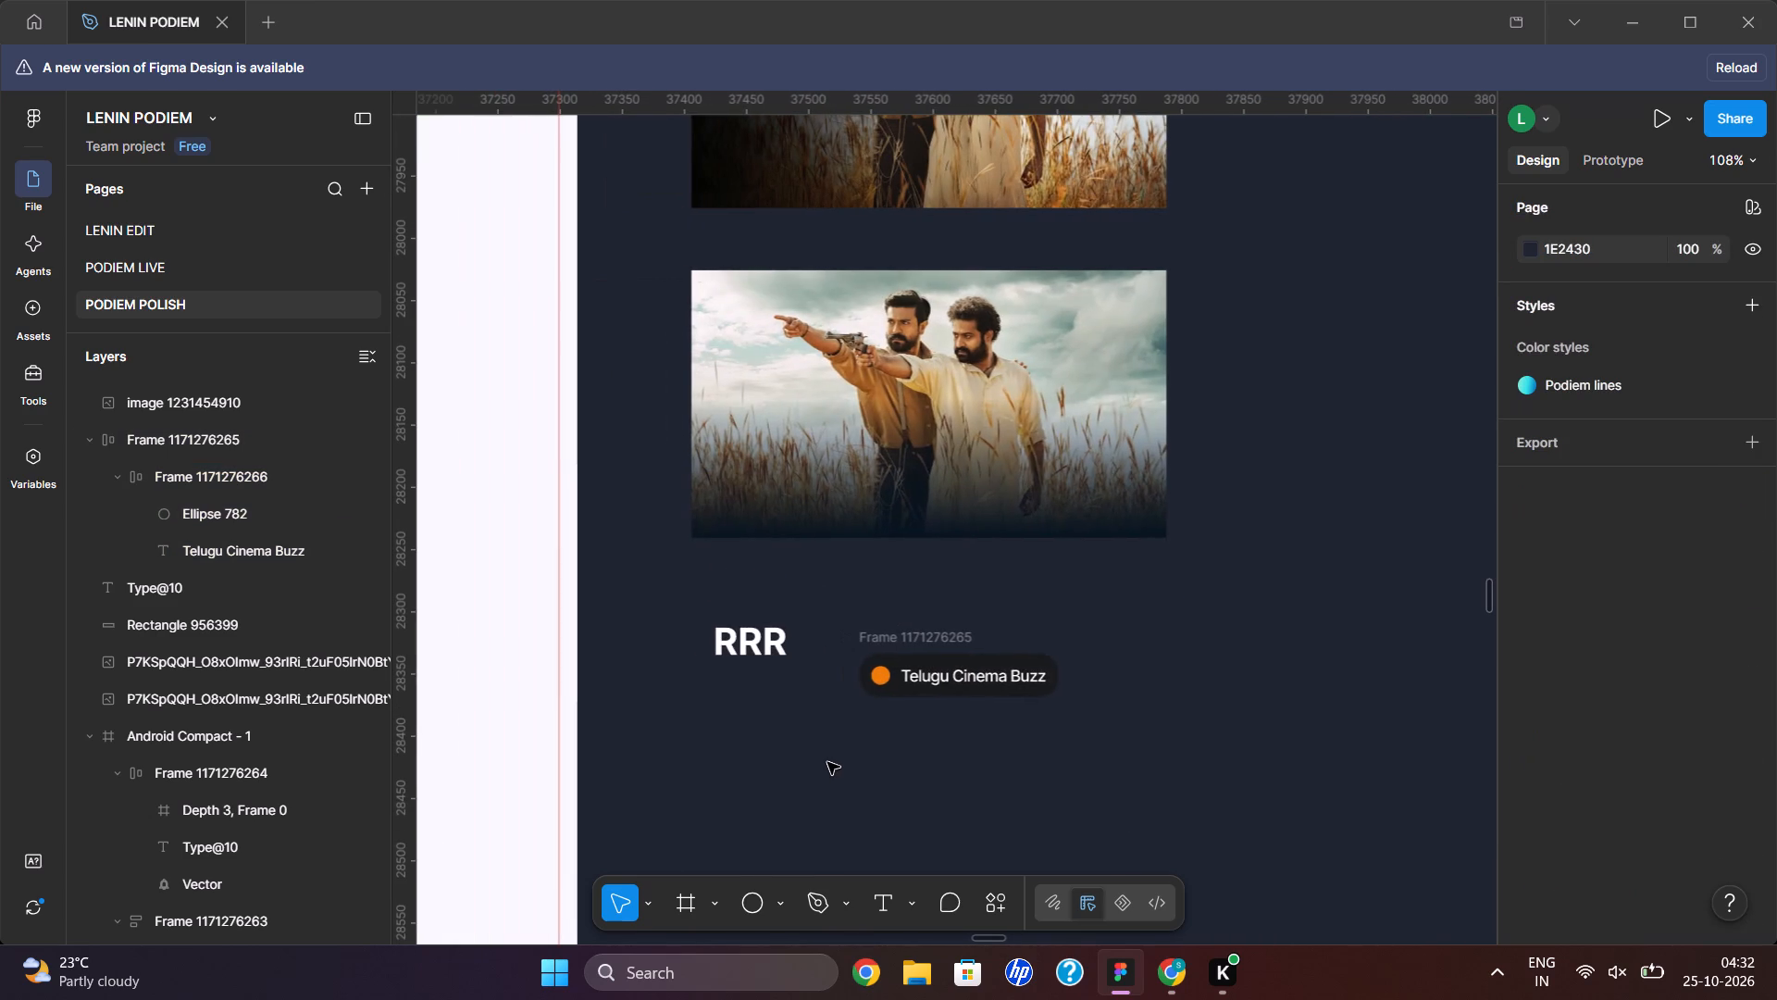
click(915, 637)
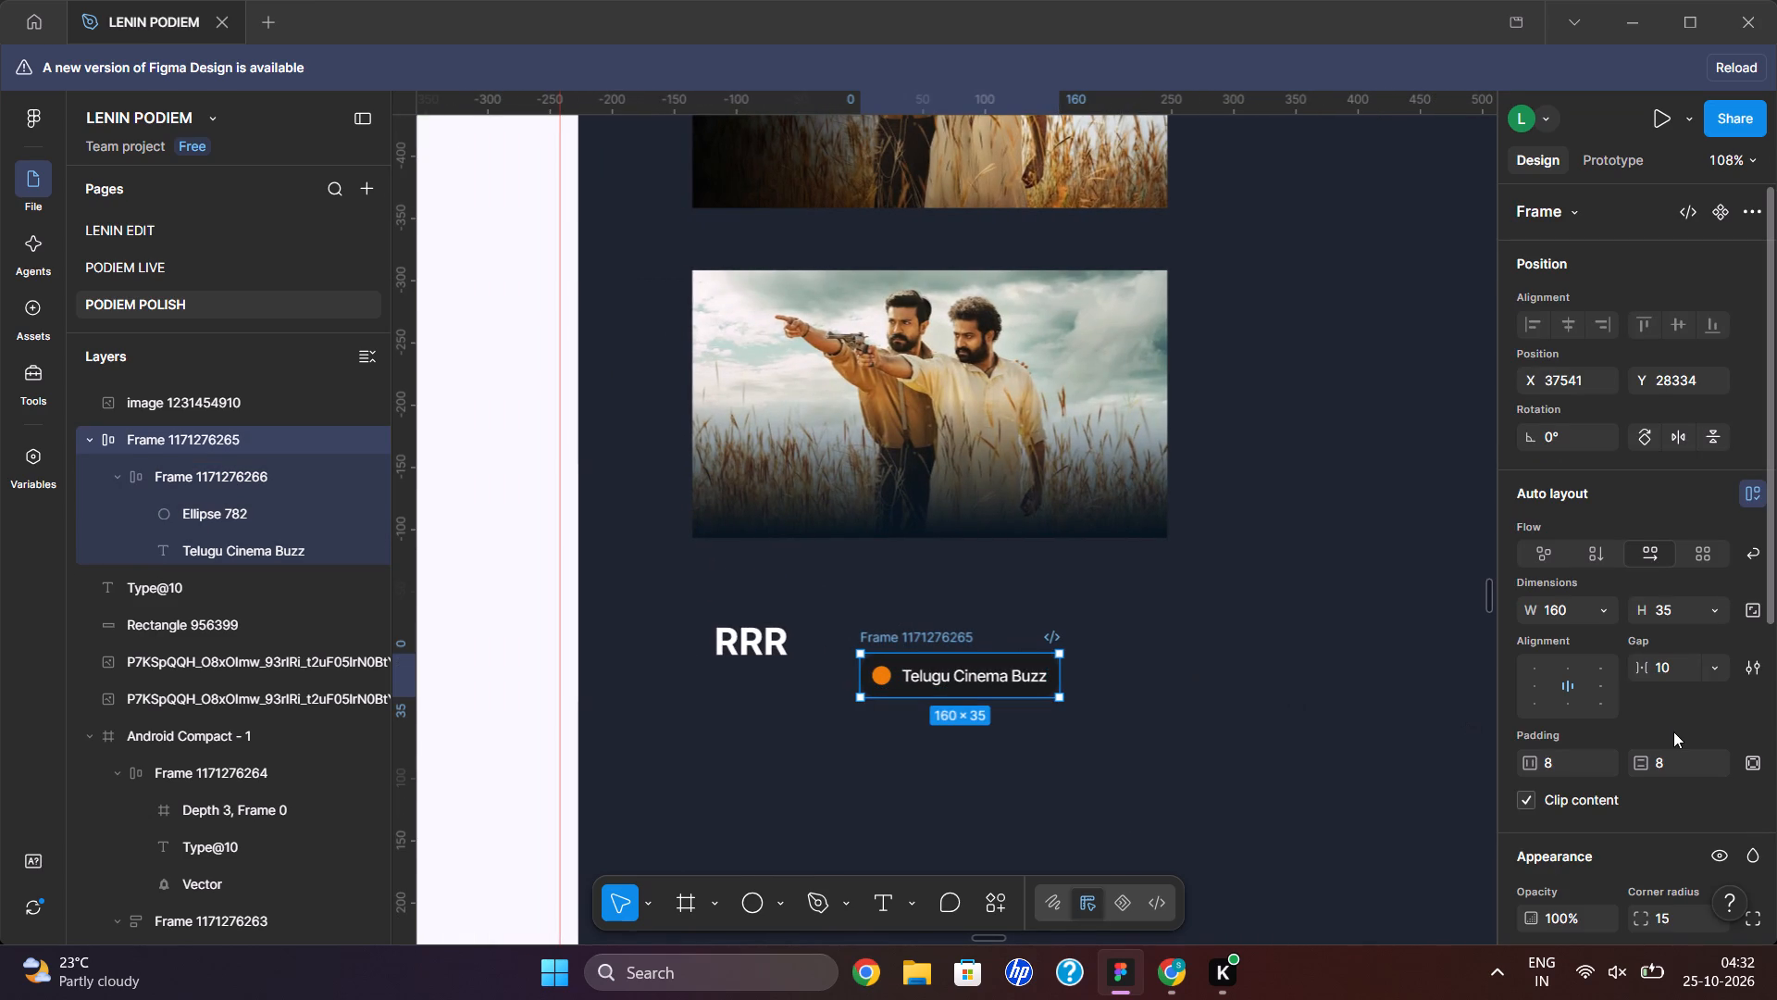
click(1667, 909)
key(Down)
key(Down)
key(Down)
key(Down)
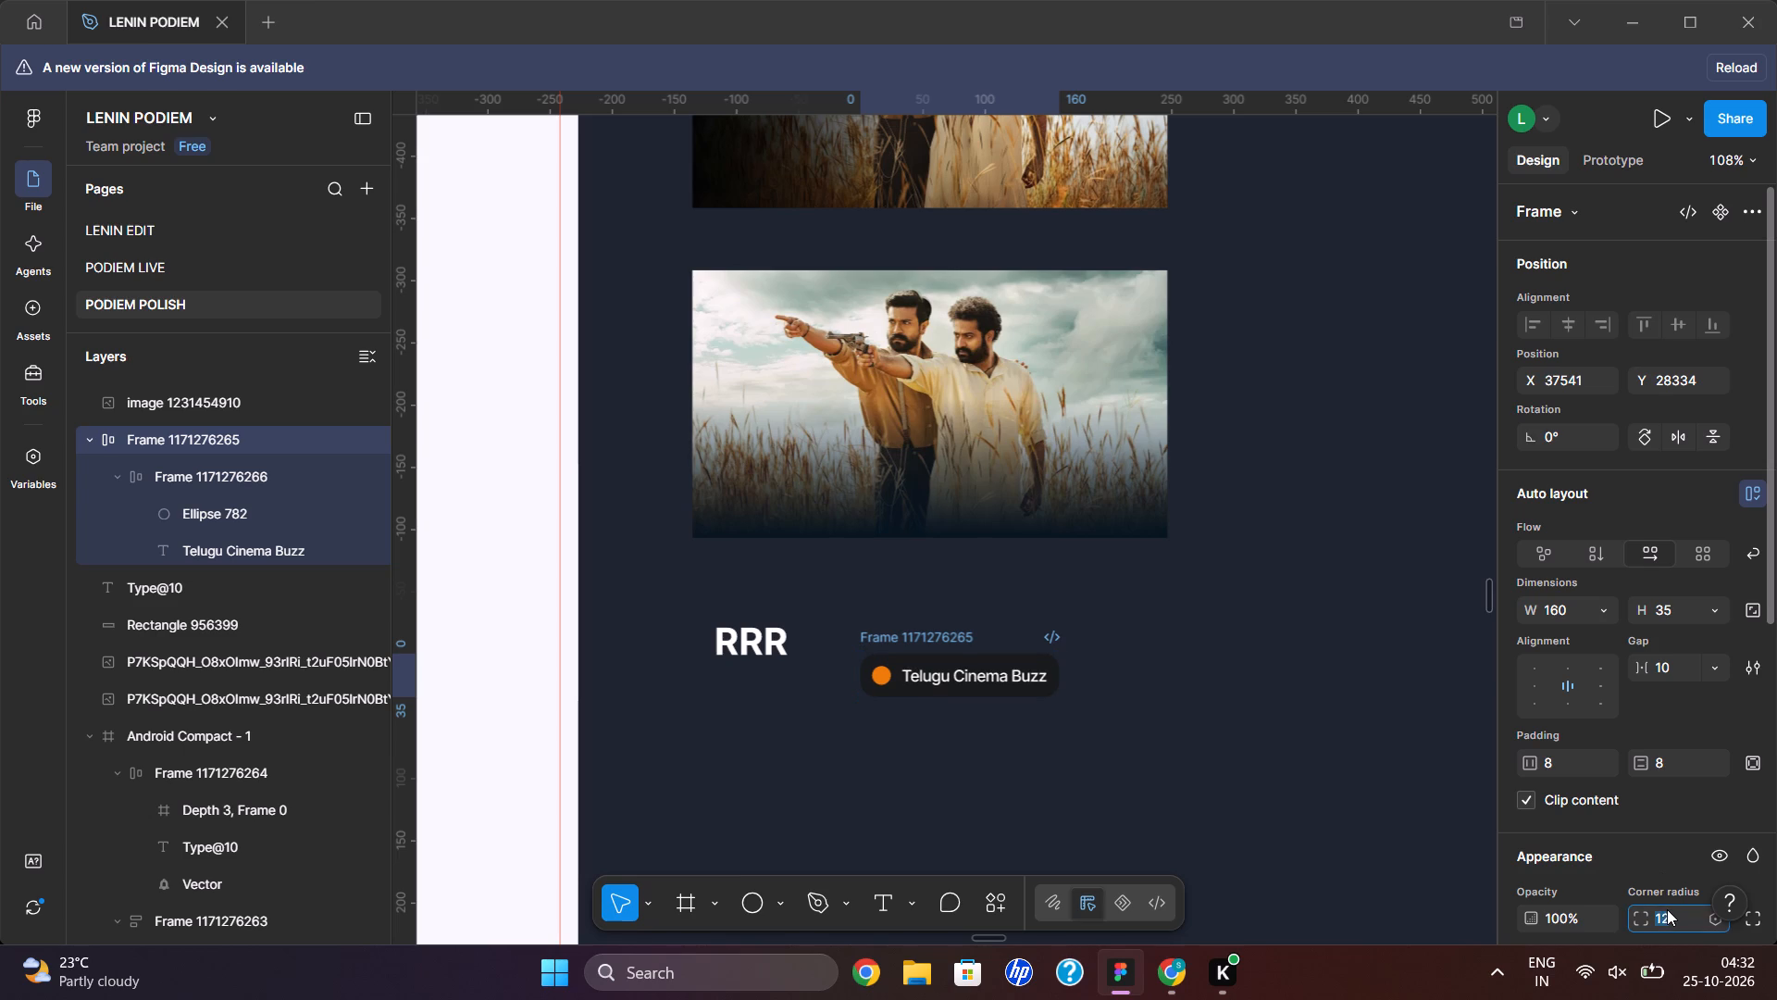
key(Down)
key(Down)
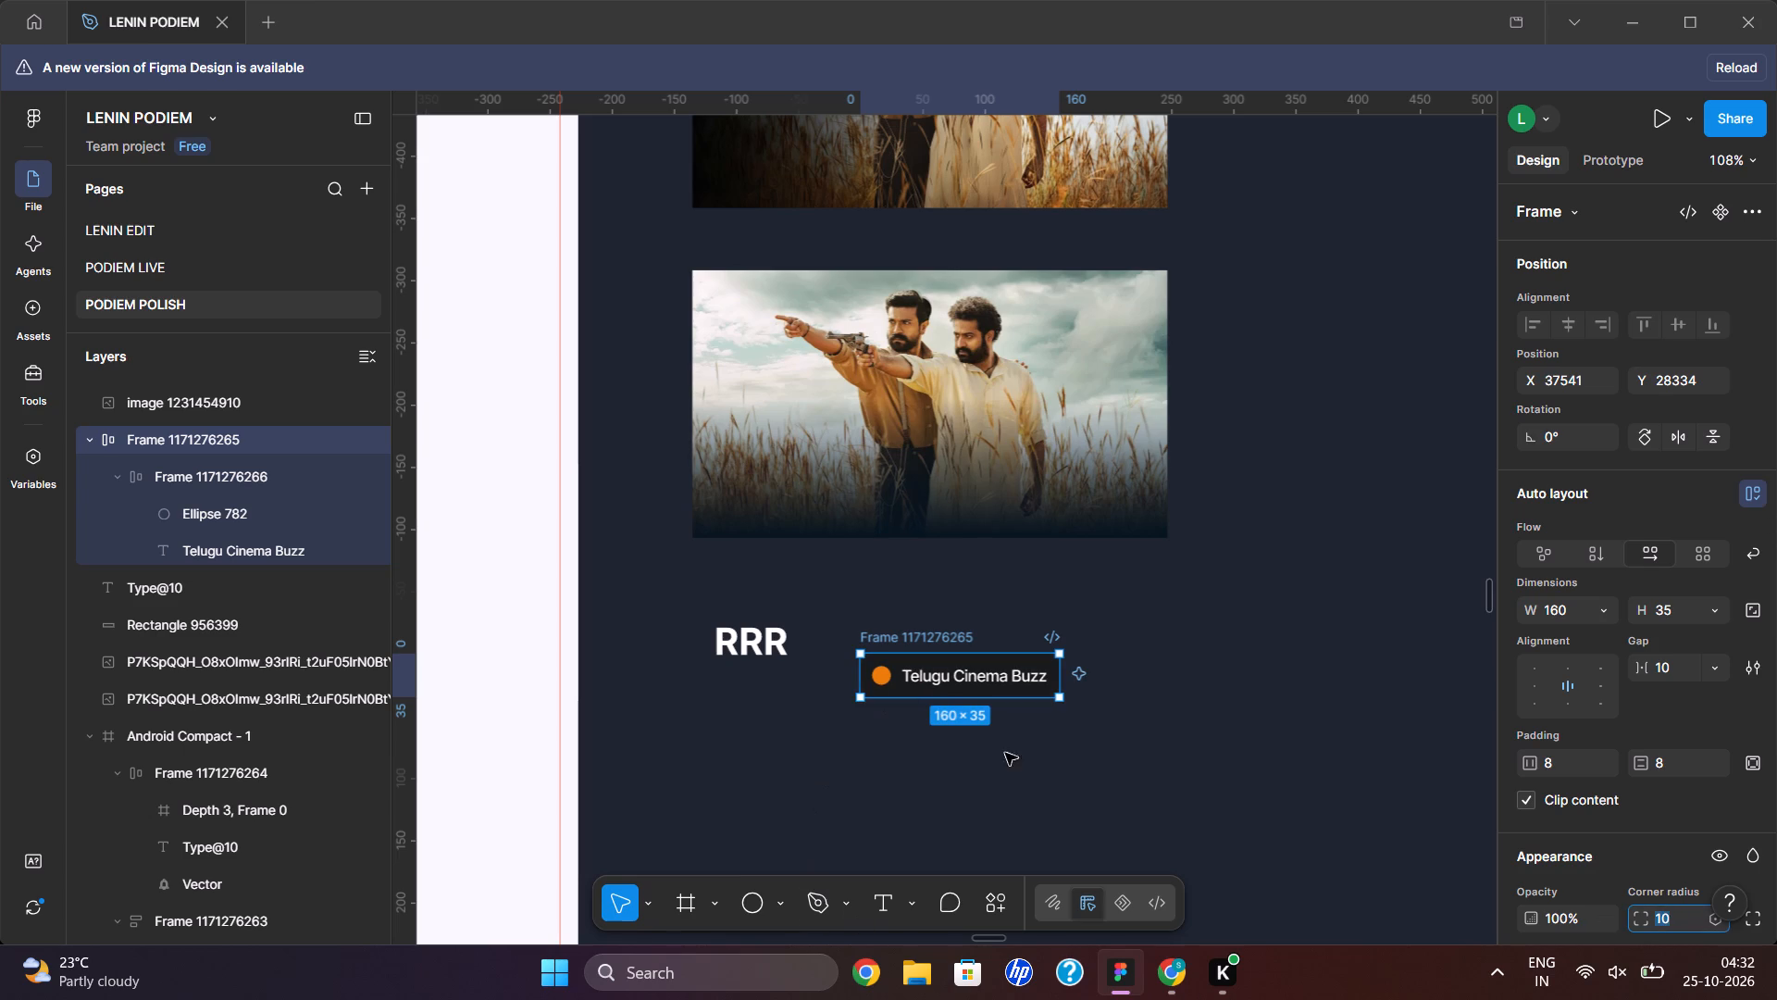
click(1025, 774)
Set the gap between the orange dot and the Telugu Cinema Buzz text to 5.
click(921, 633)
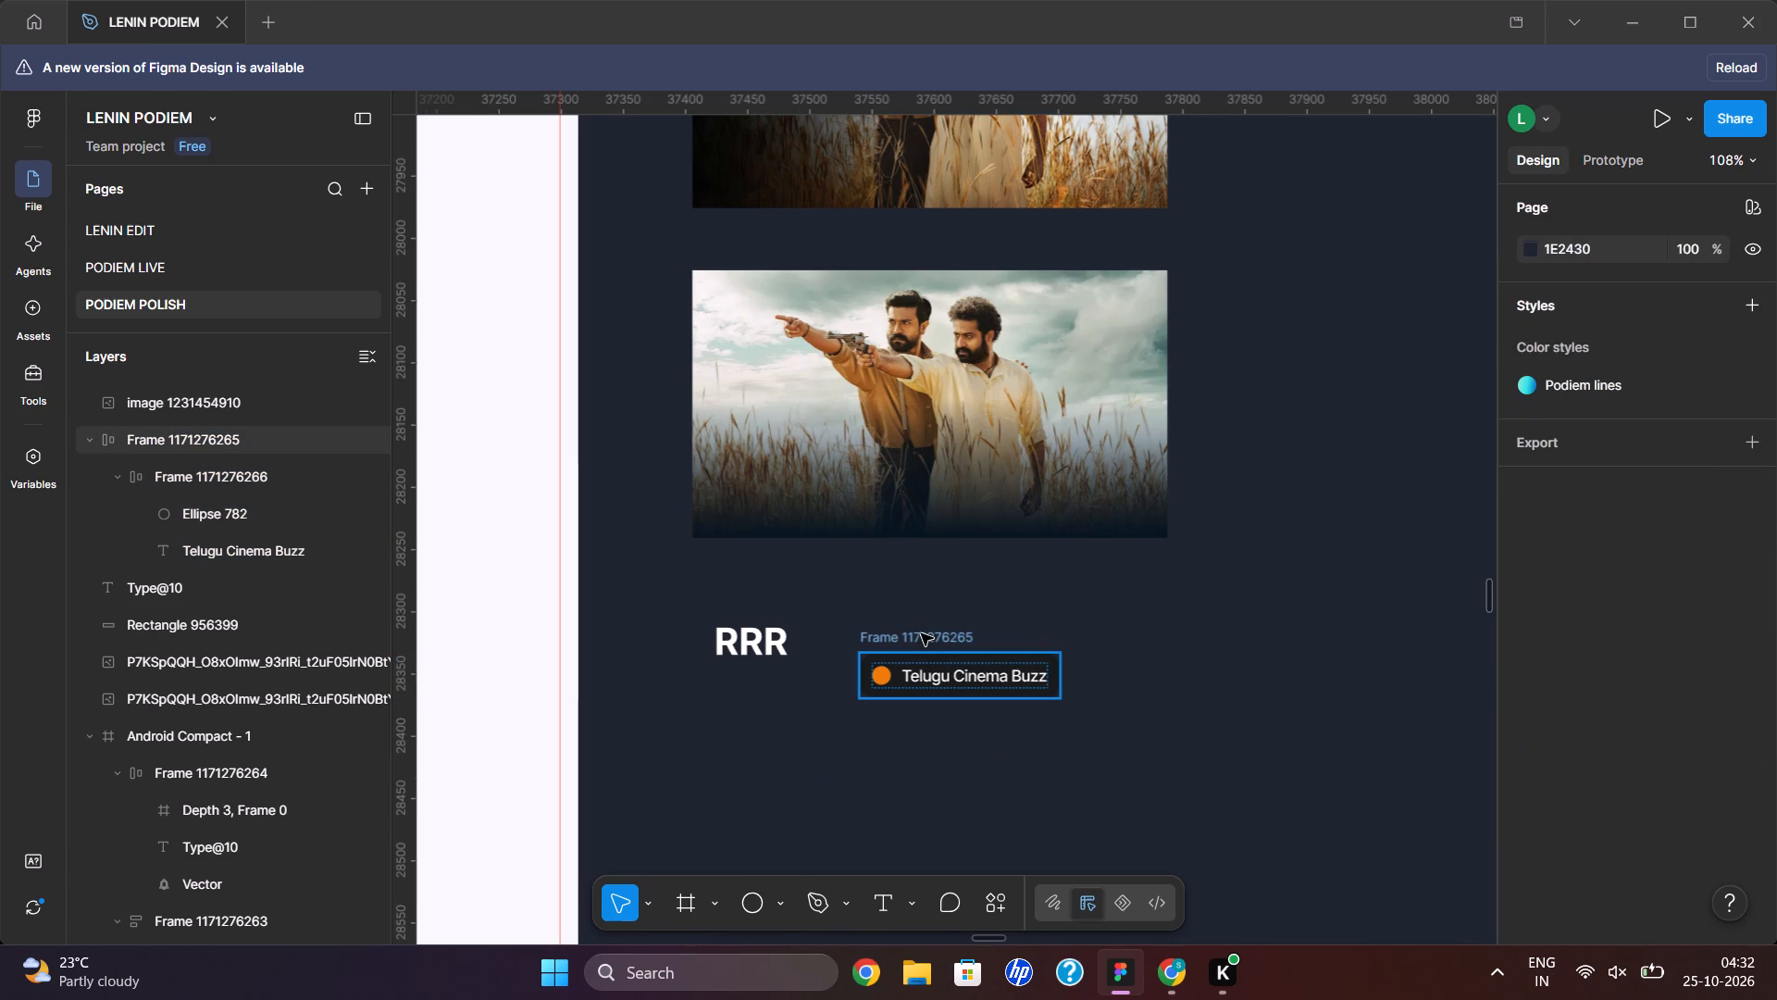
click(907, 682)
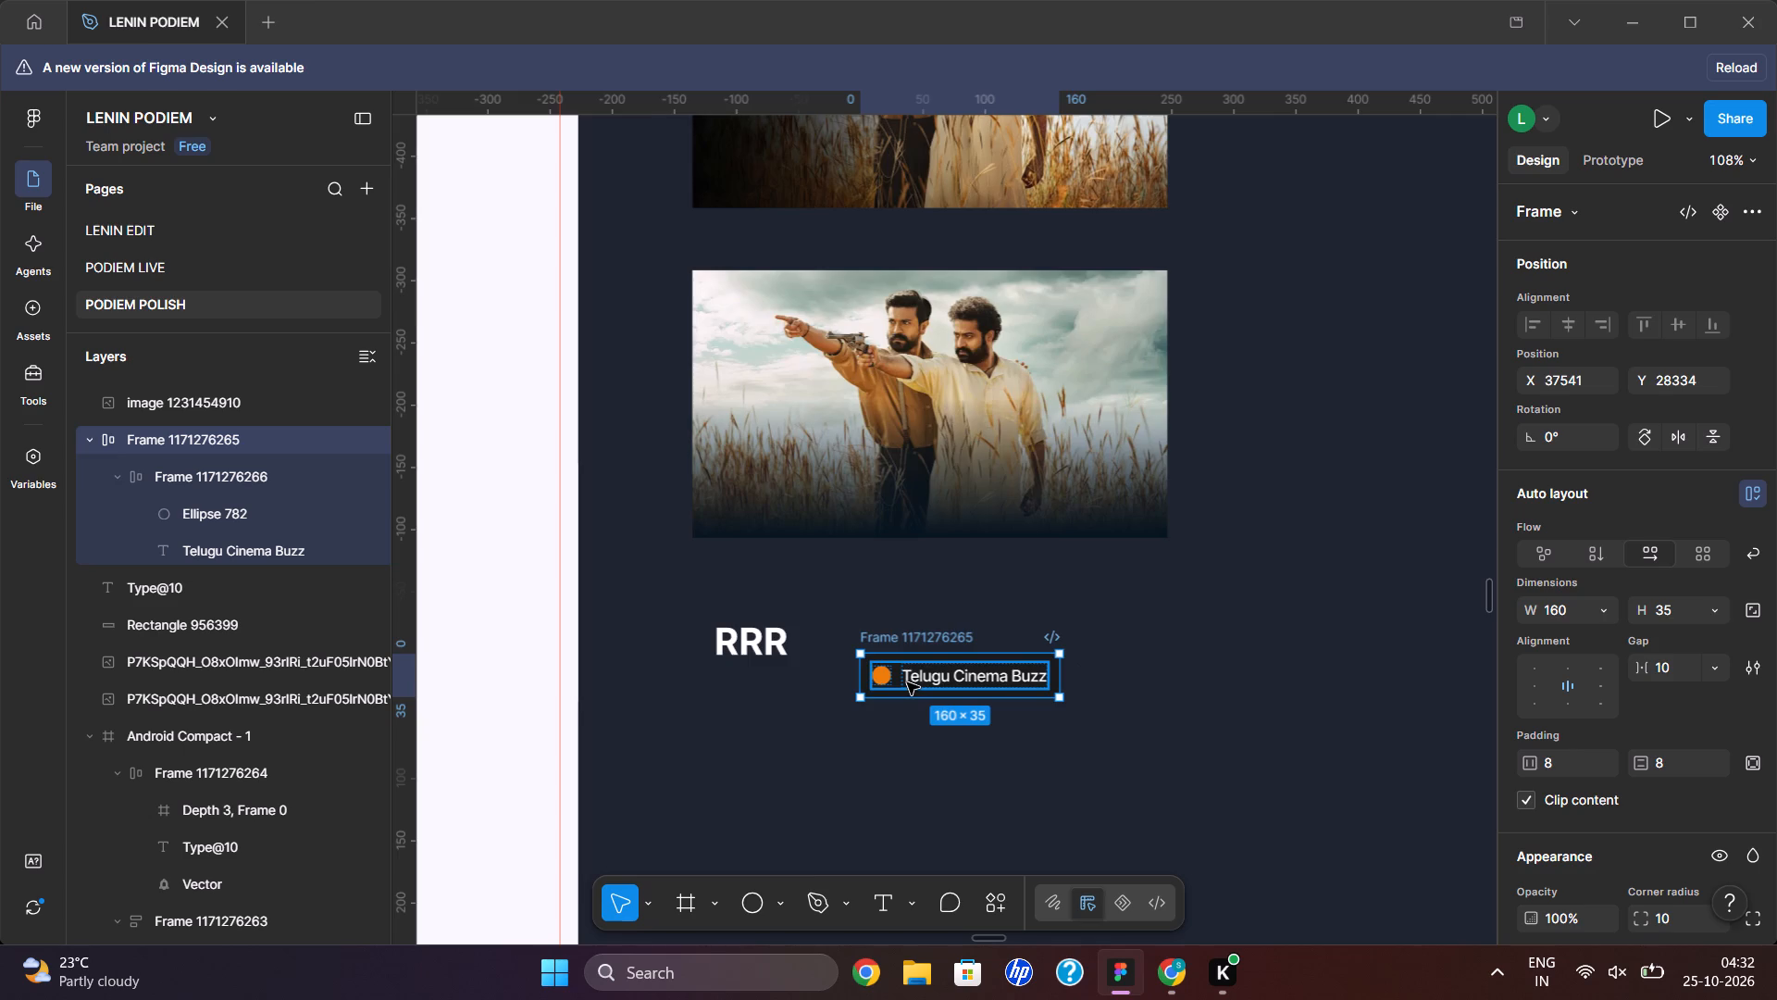
click(820, 639)
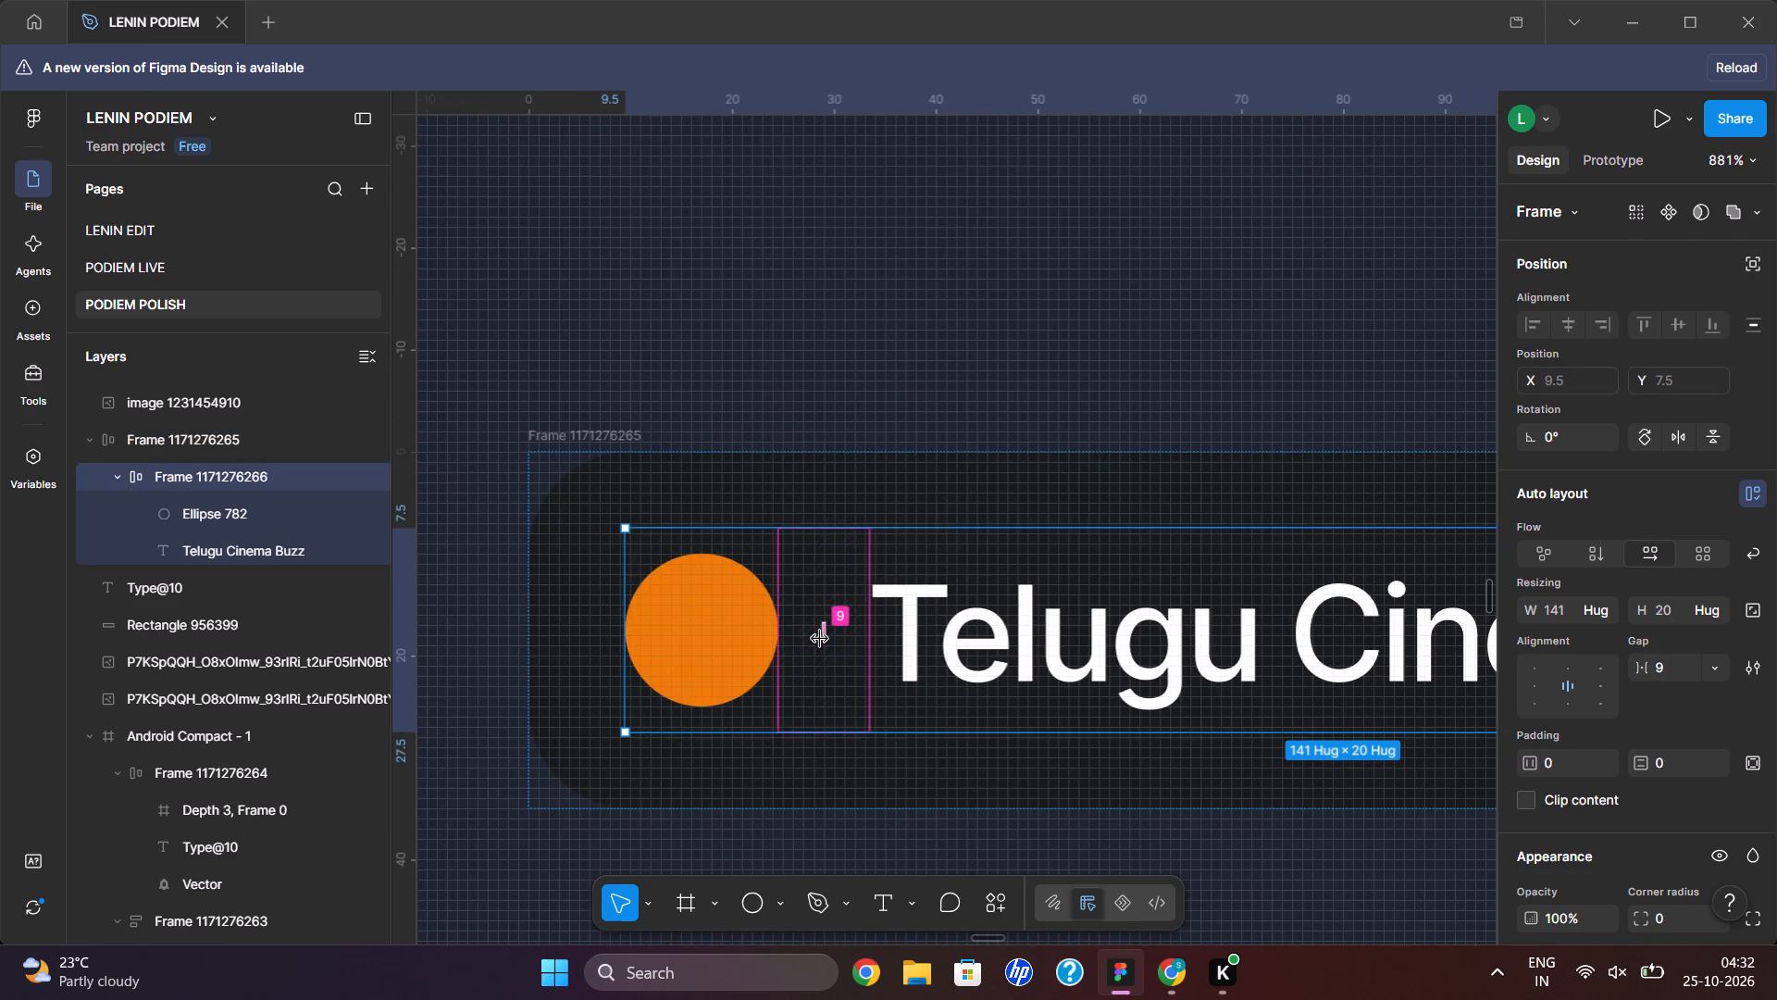
key(Right)
key(Down)
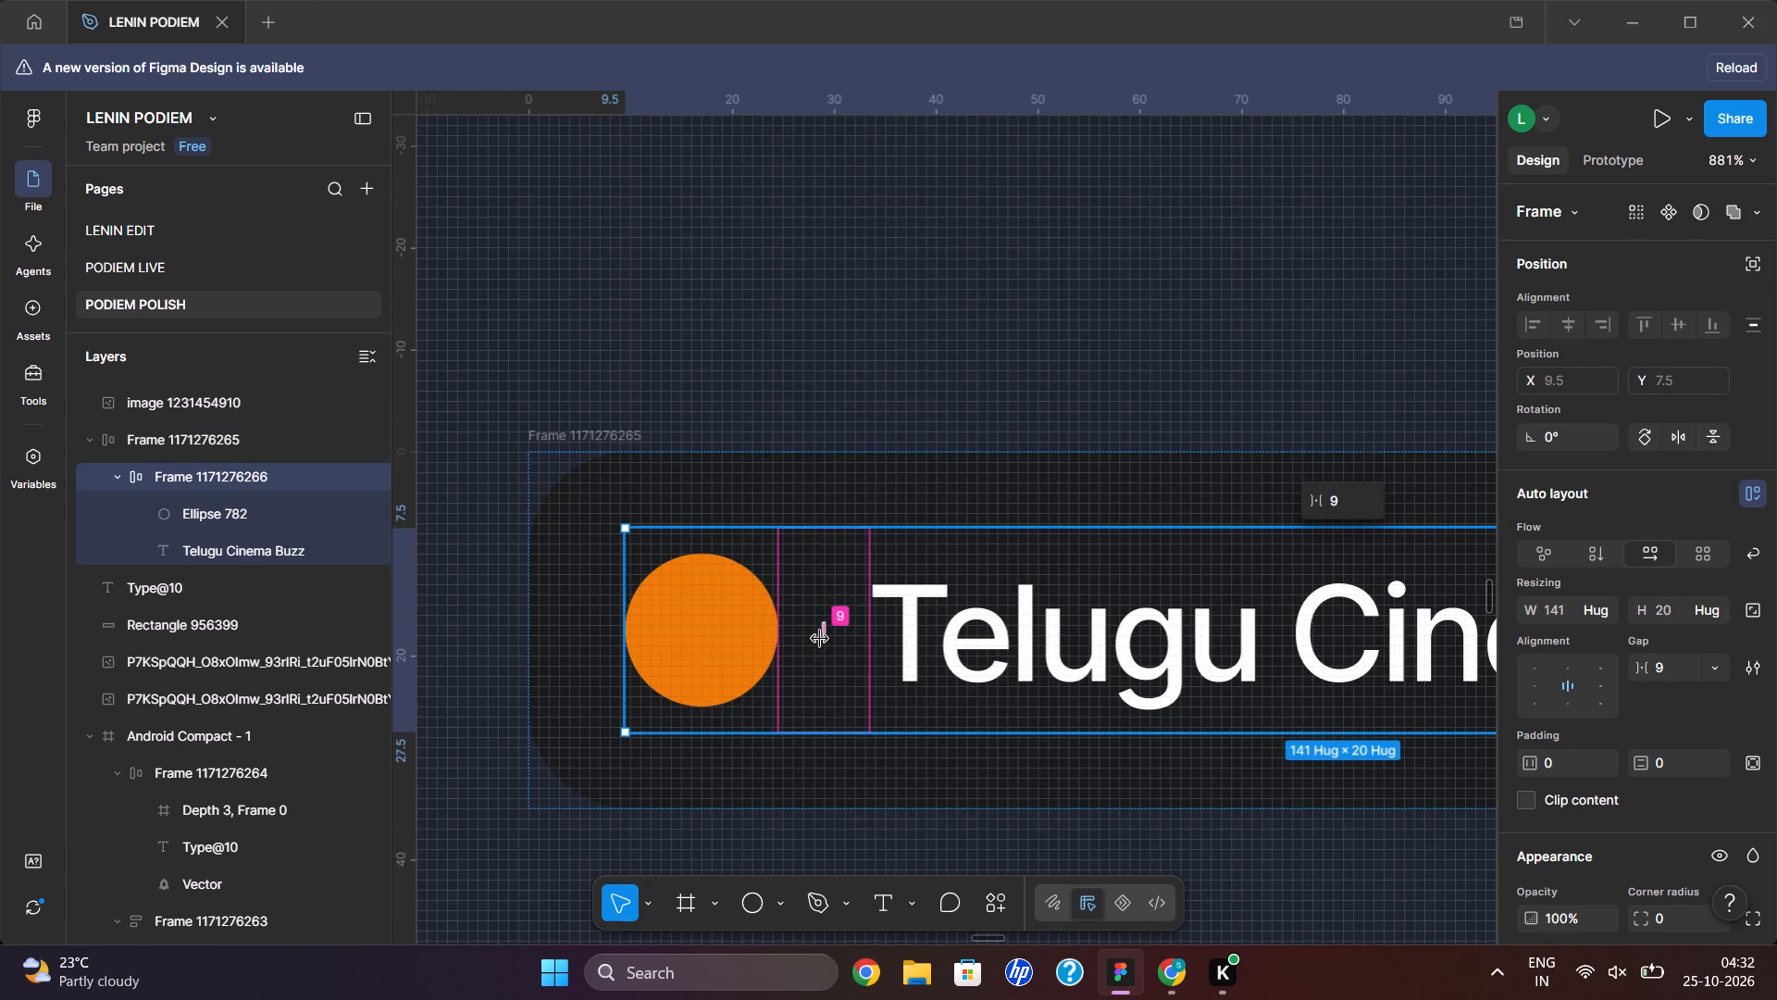
key(Down)
key(Down)
key(Down)
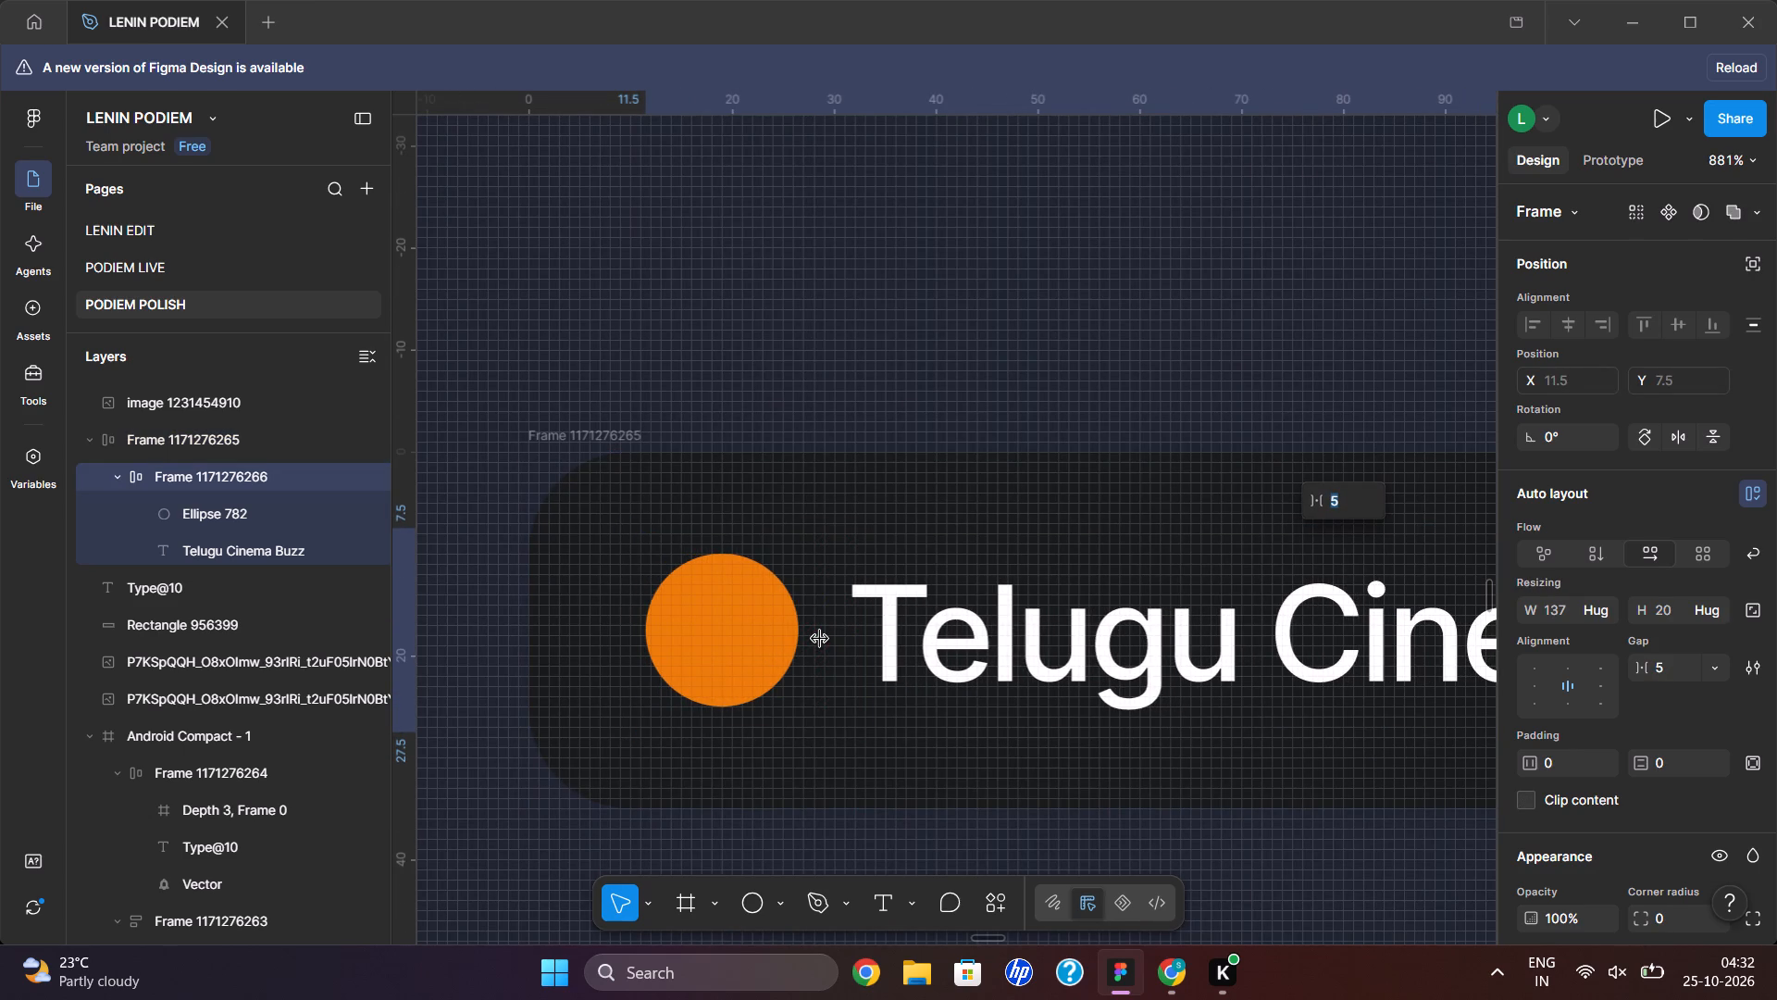
key(Up)
key(Down)
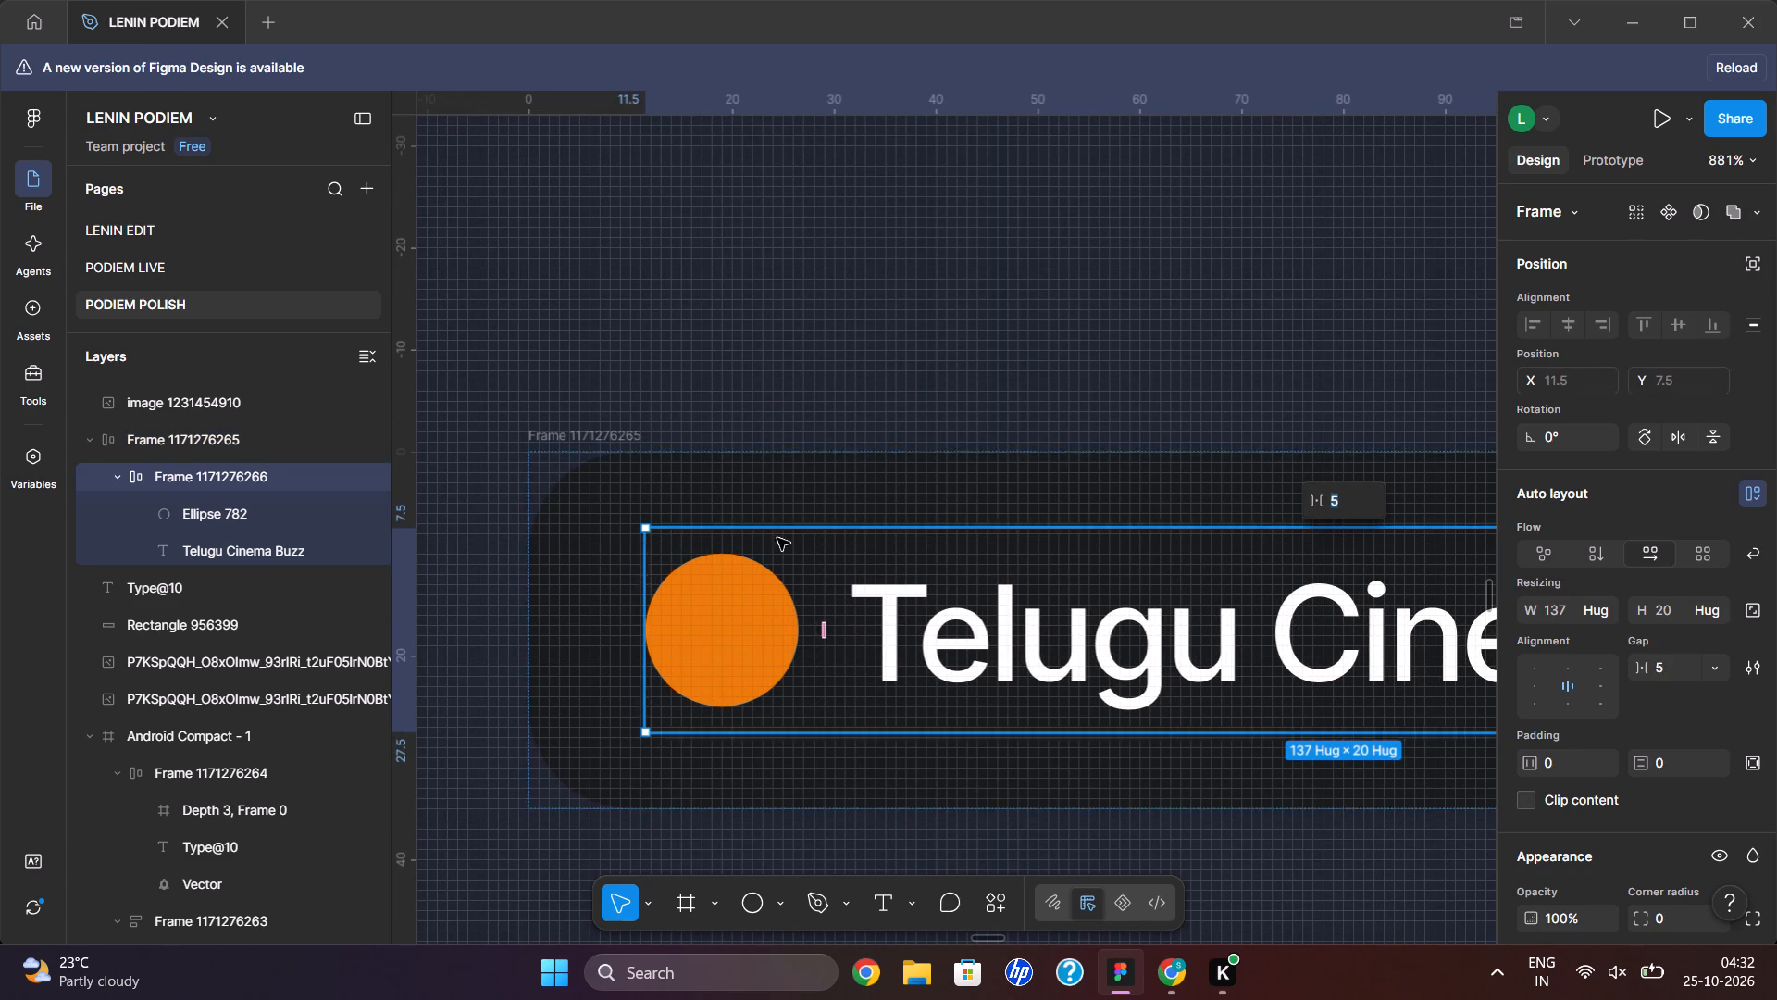
Shorten the badge frame from its bottom edge to a height of about 30.
click(627, 452)
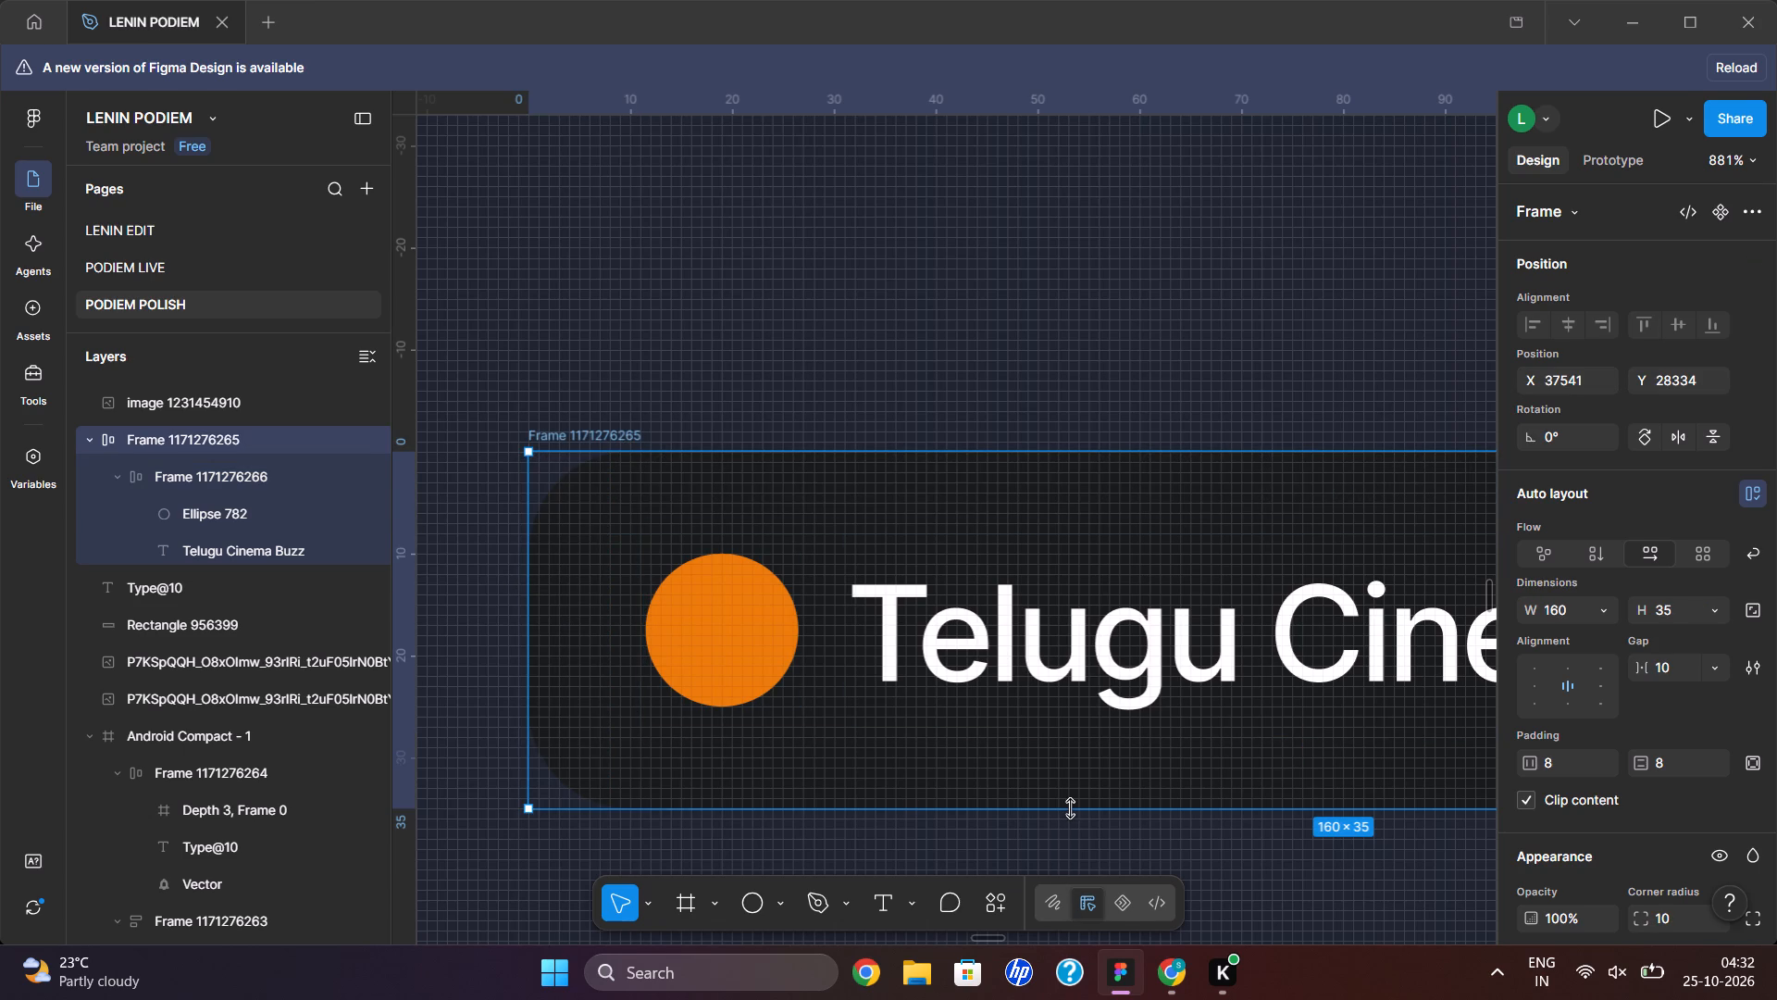
drag(1070, 806, 1076, 769)
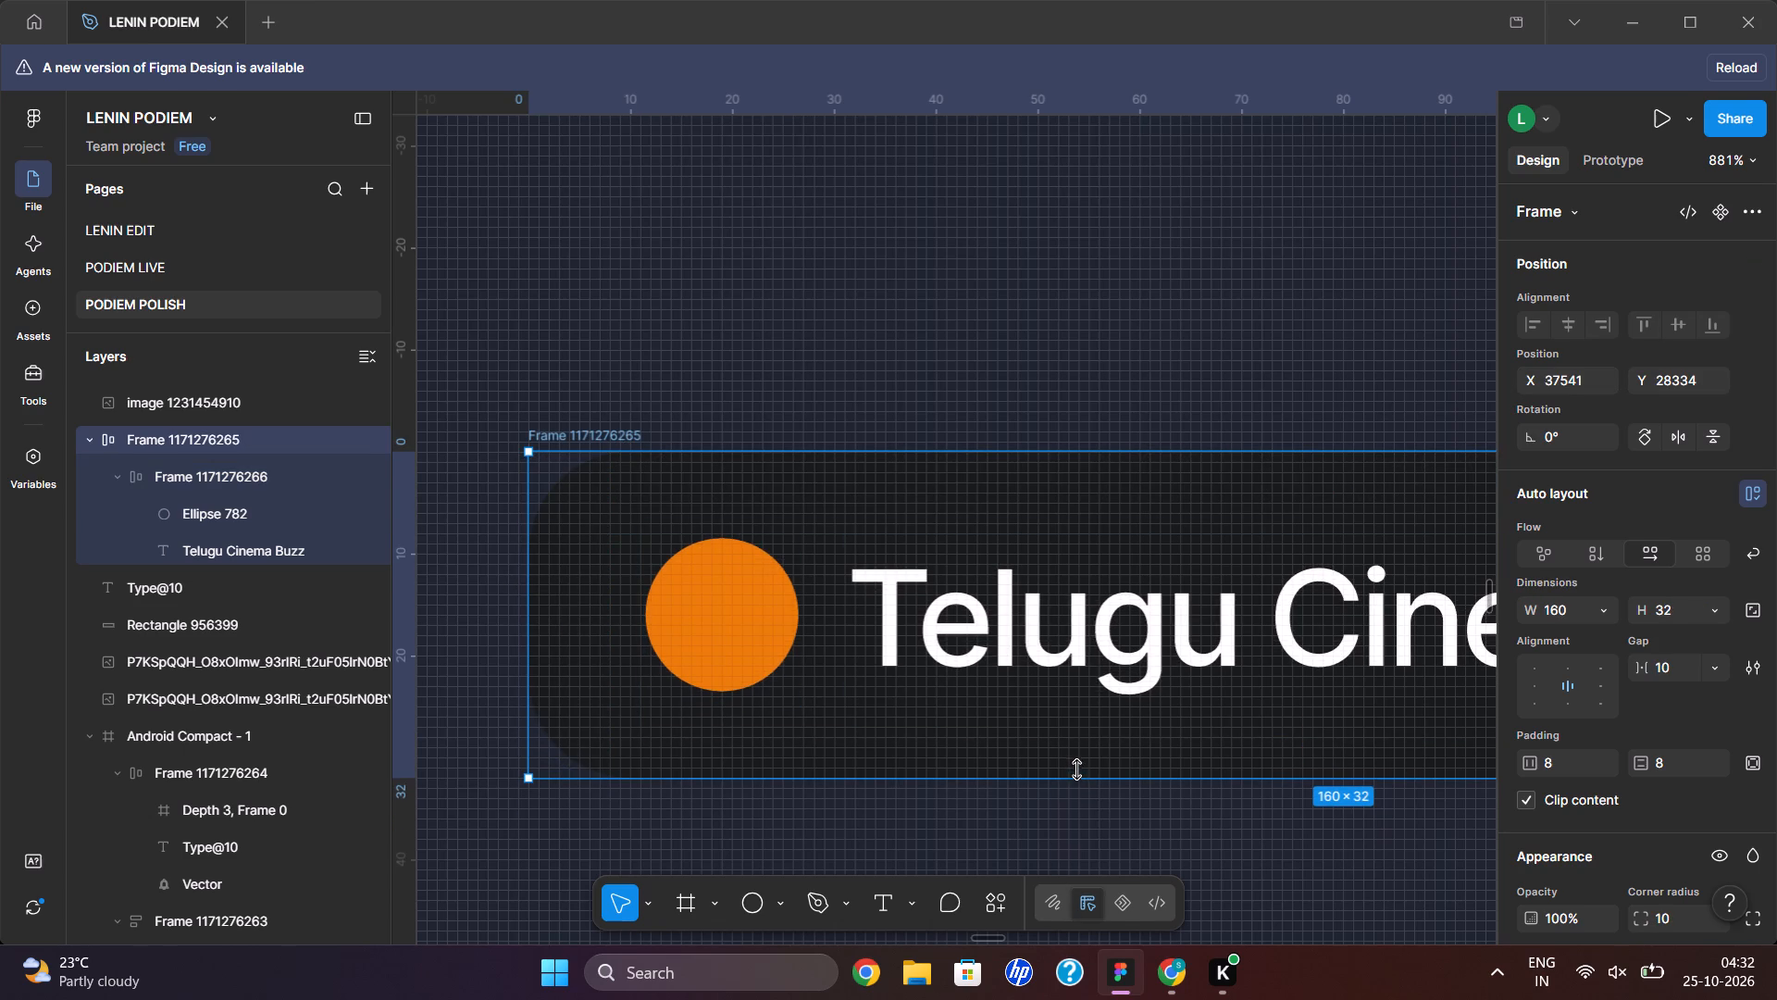
drag(1076, 769, 1077, 756)
click(1182, 827)
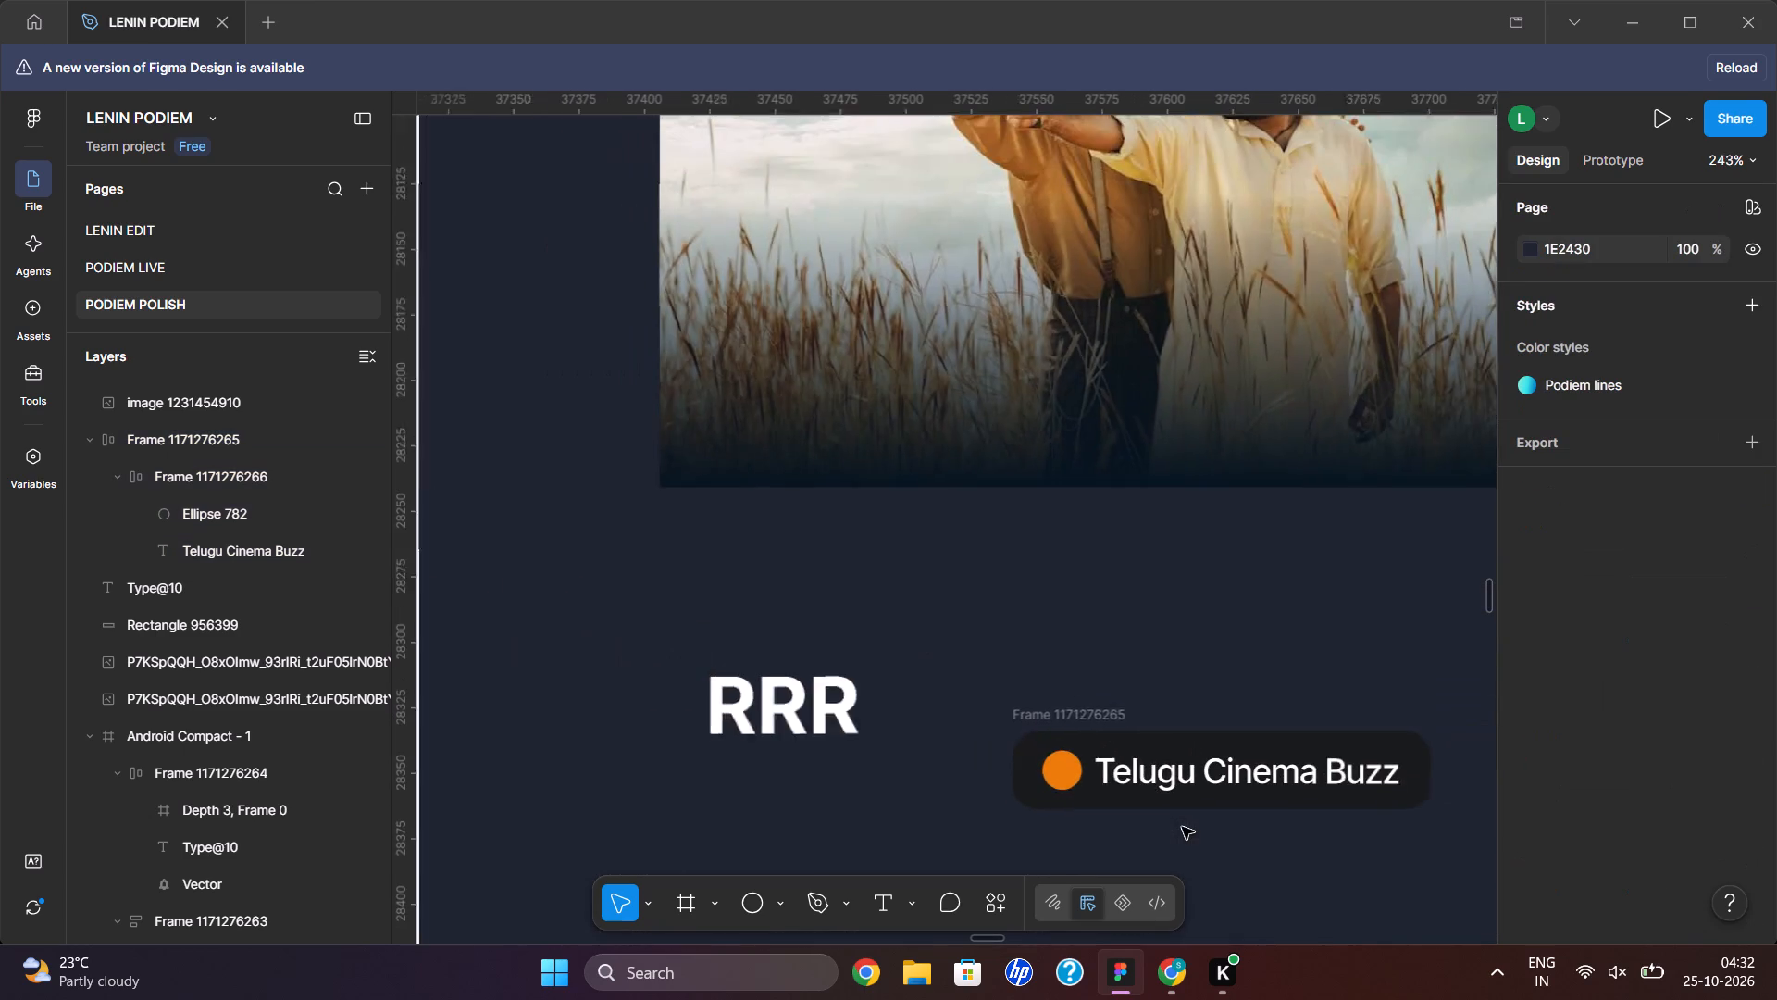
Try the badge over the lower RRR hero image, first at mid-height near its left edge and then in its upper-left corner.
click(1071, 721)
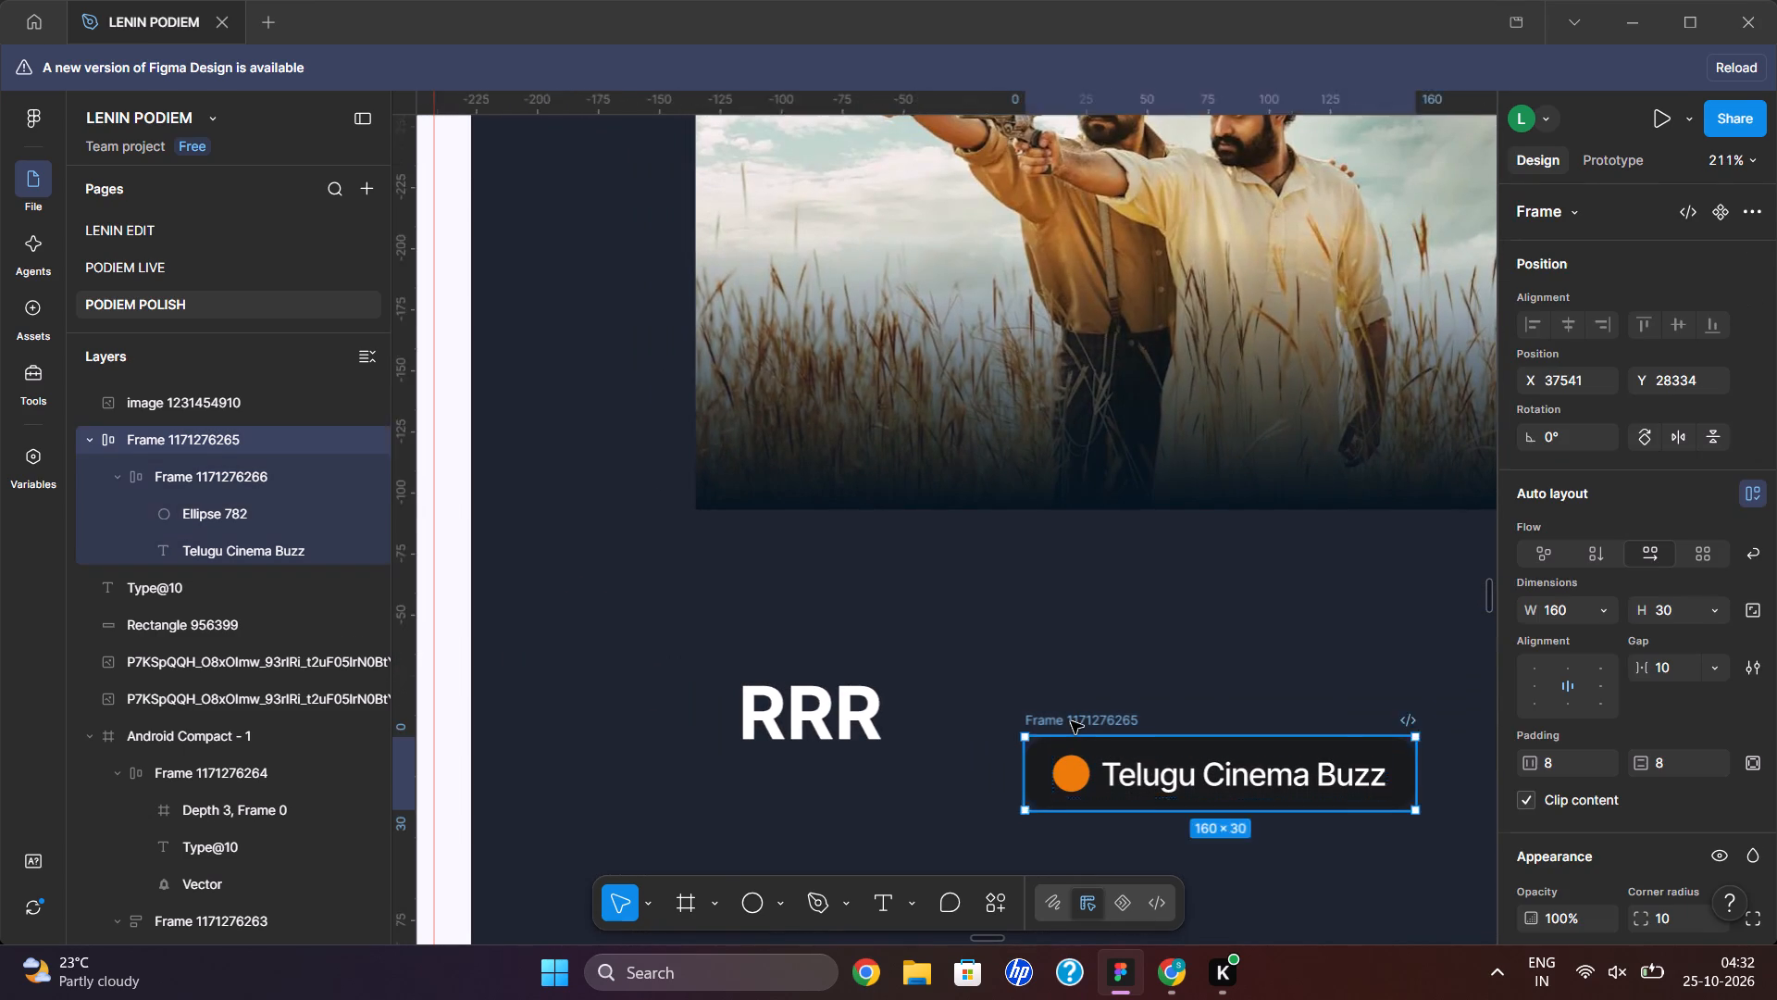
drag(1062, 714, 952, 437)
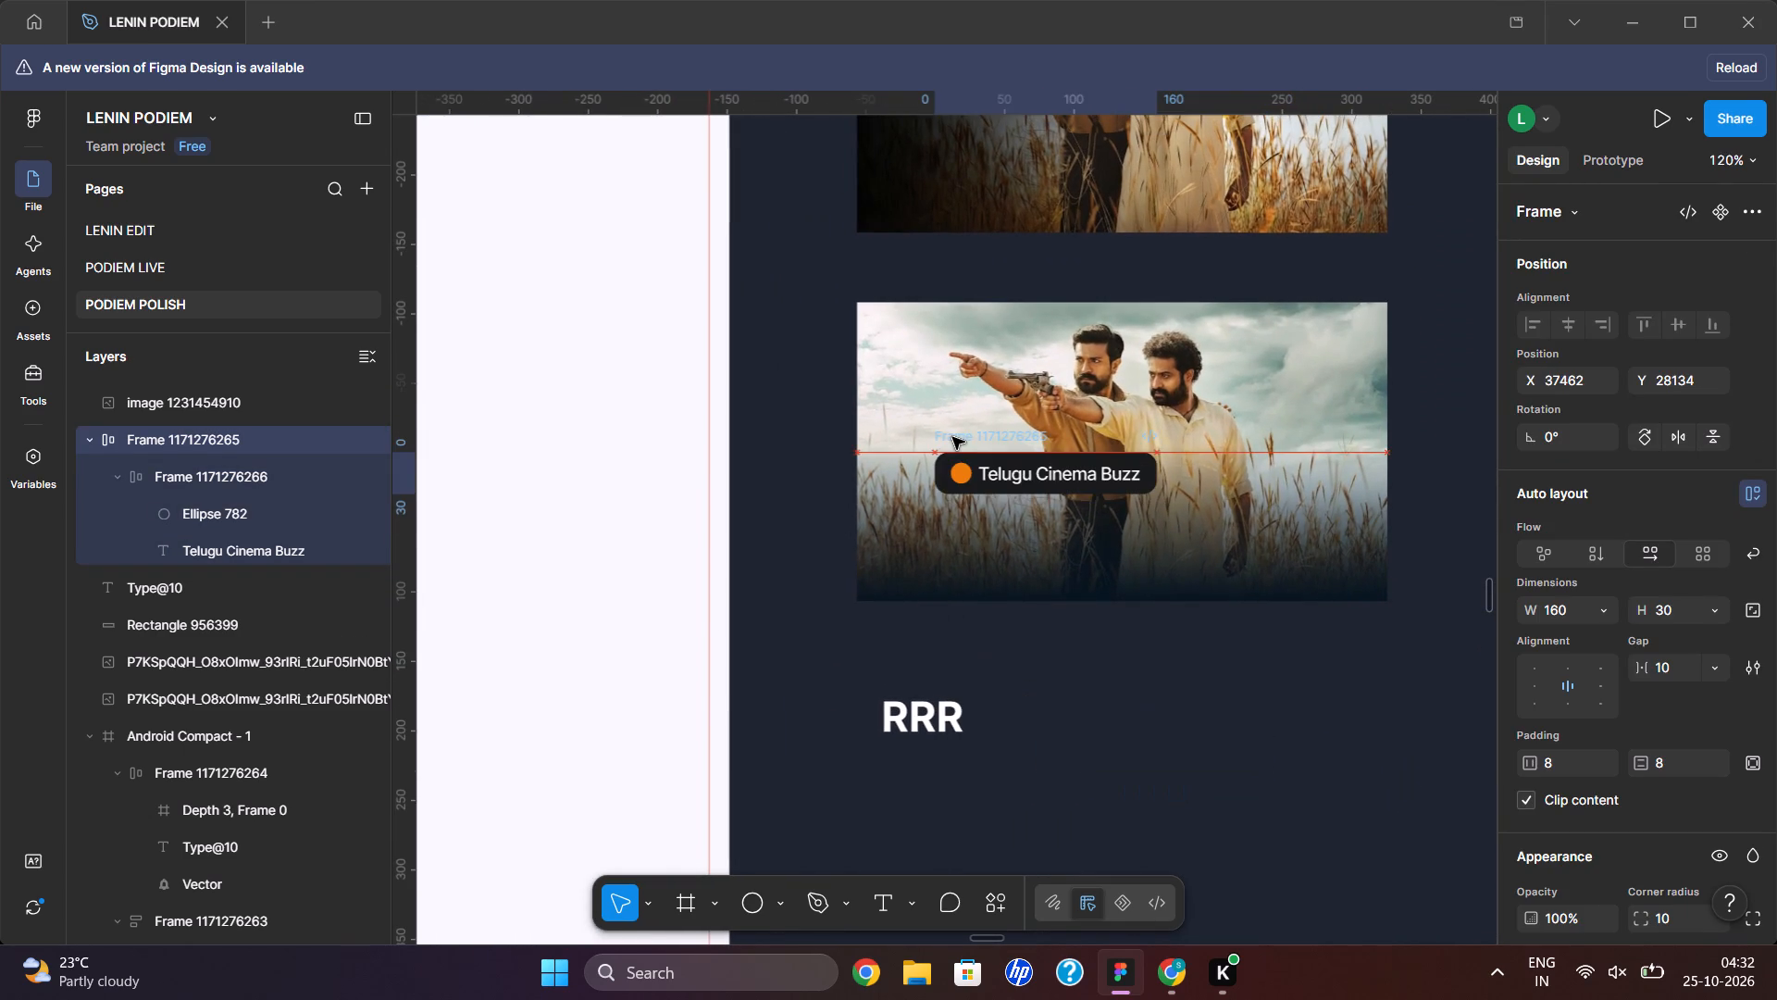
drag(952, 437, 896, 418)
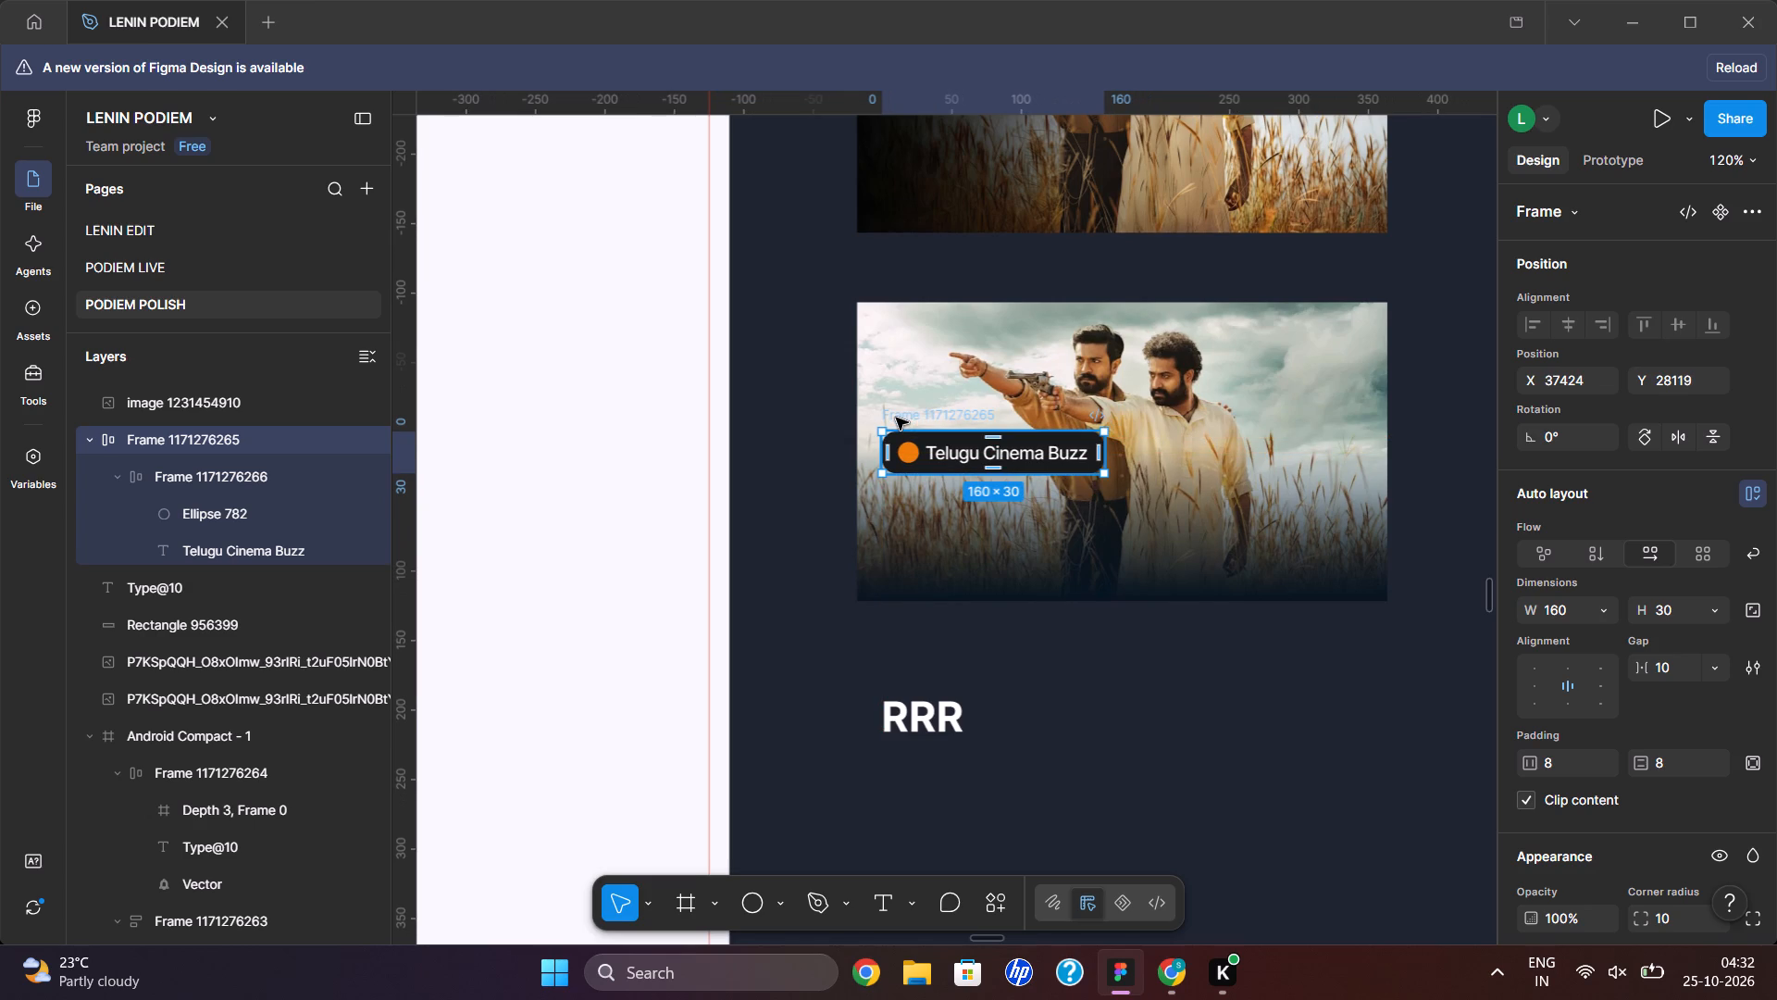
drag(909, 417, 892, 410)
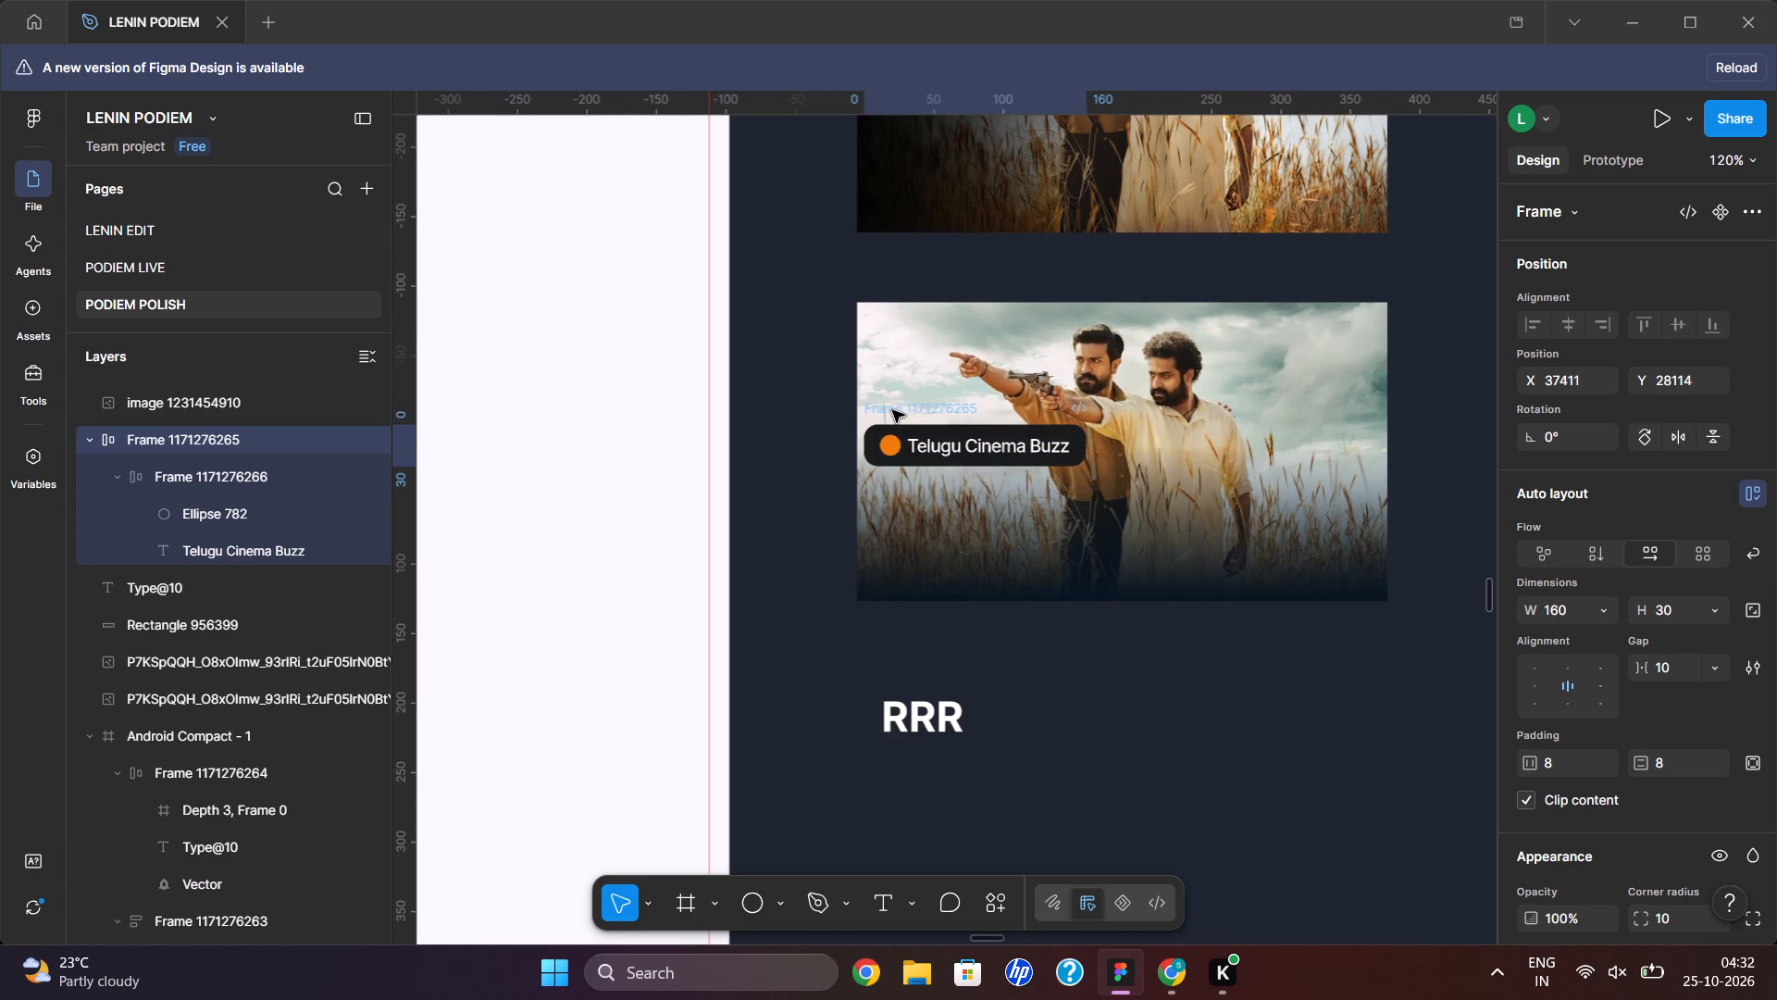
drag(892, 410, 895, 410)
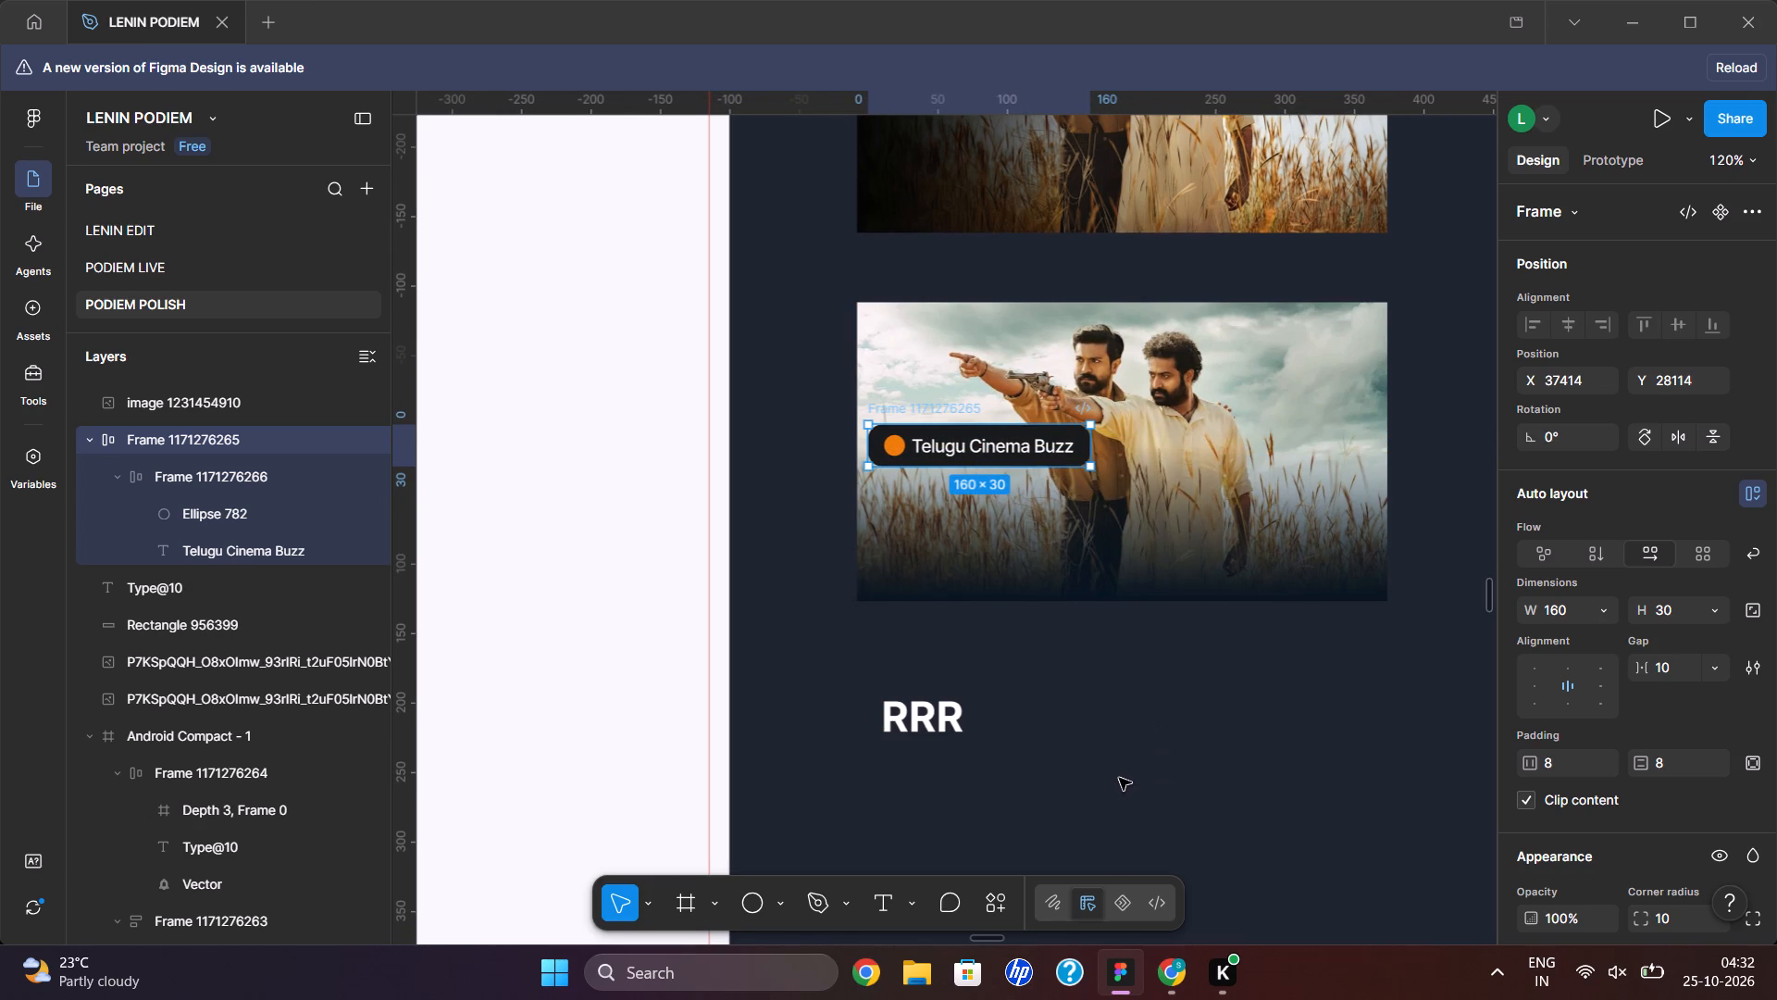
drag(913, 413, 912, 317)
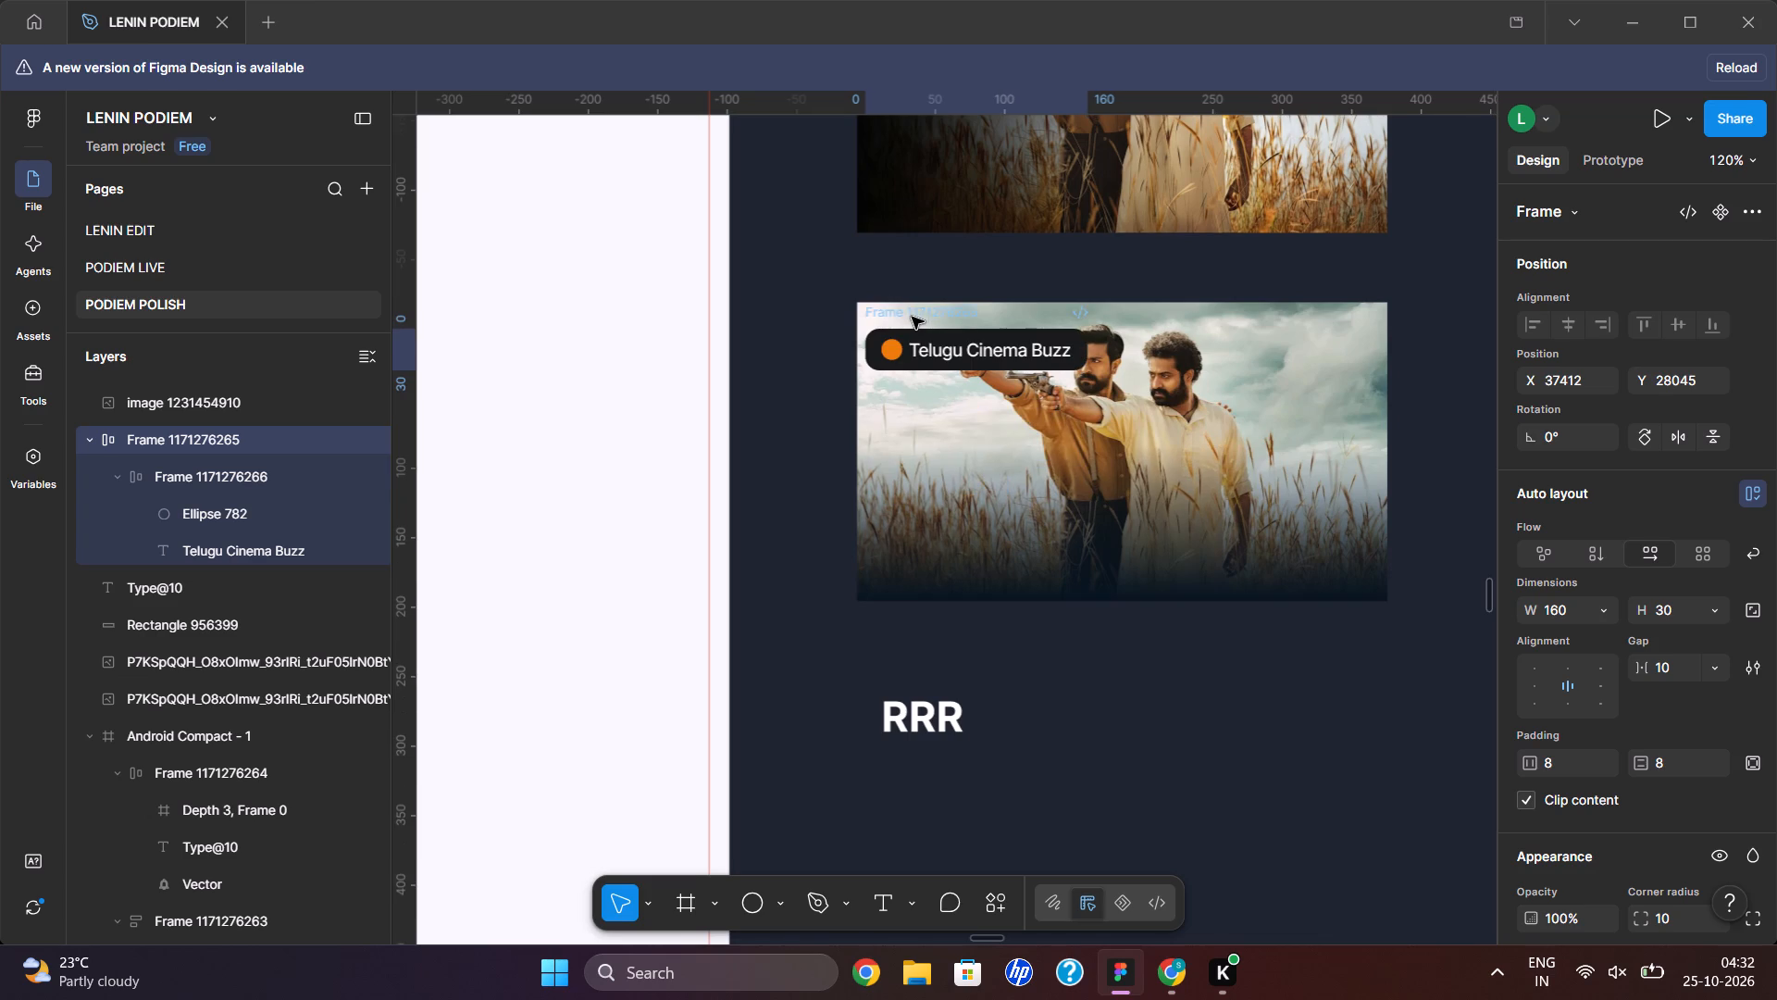
Move the badge off the hero image and place it beside the RRR title at about X 37514, Y 28305.
drag(912, 317, 1118, 680)
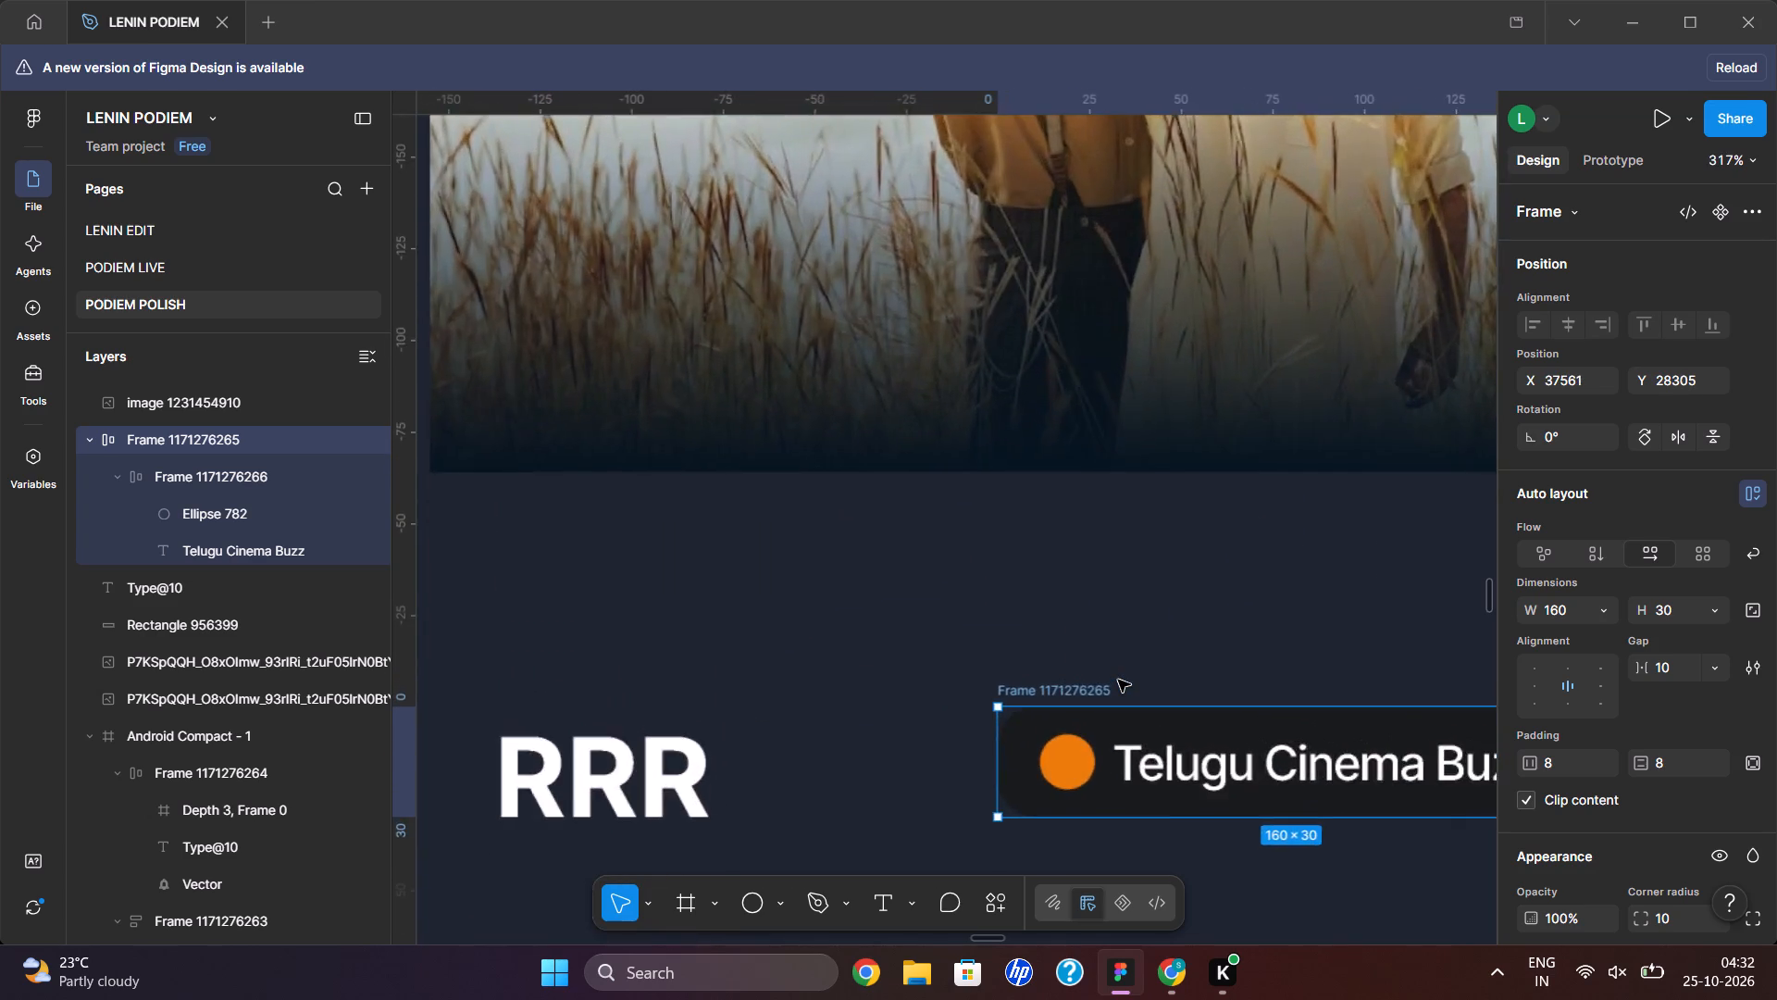
scroll(1118, 680, down, 2)
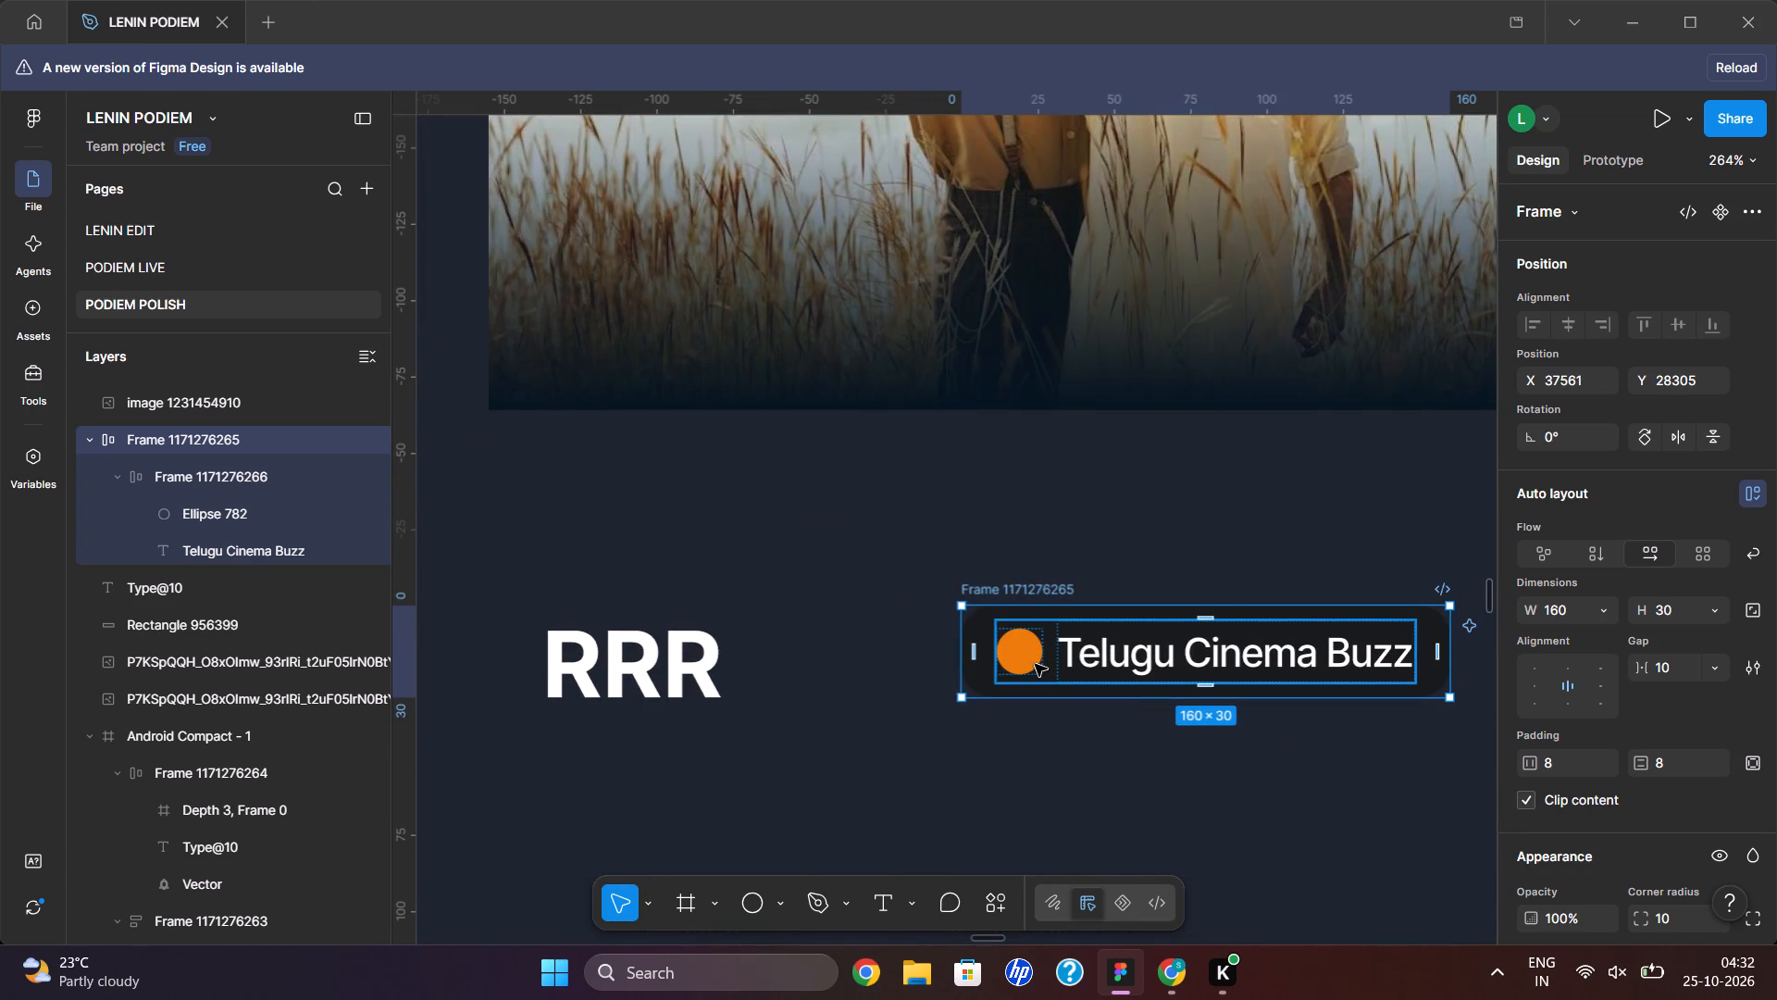
drag(1169, 659, 1160, 799)
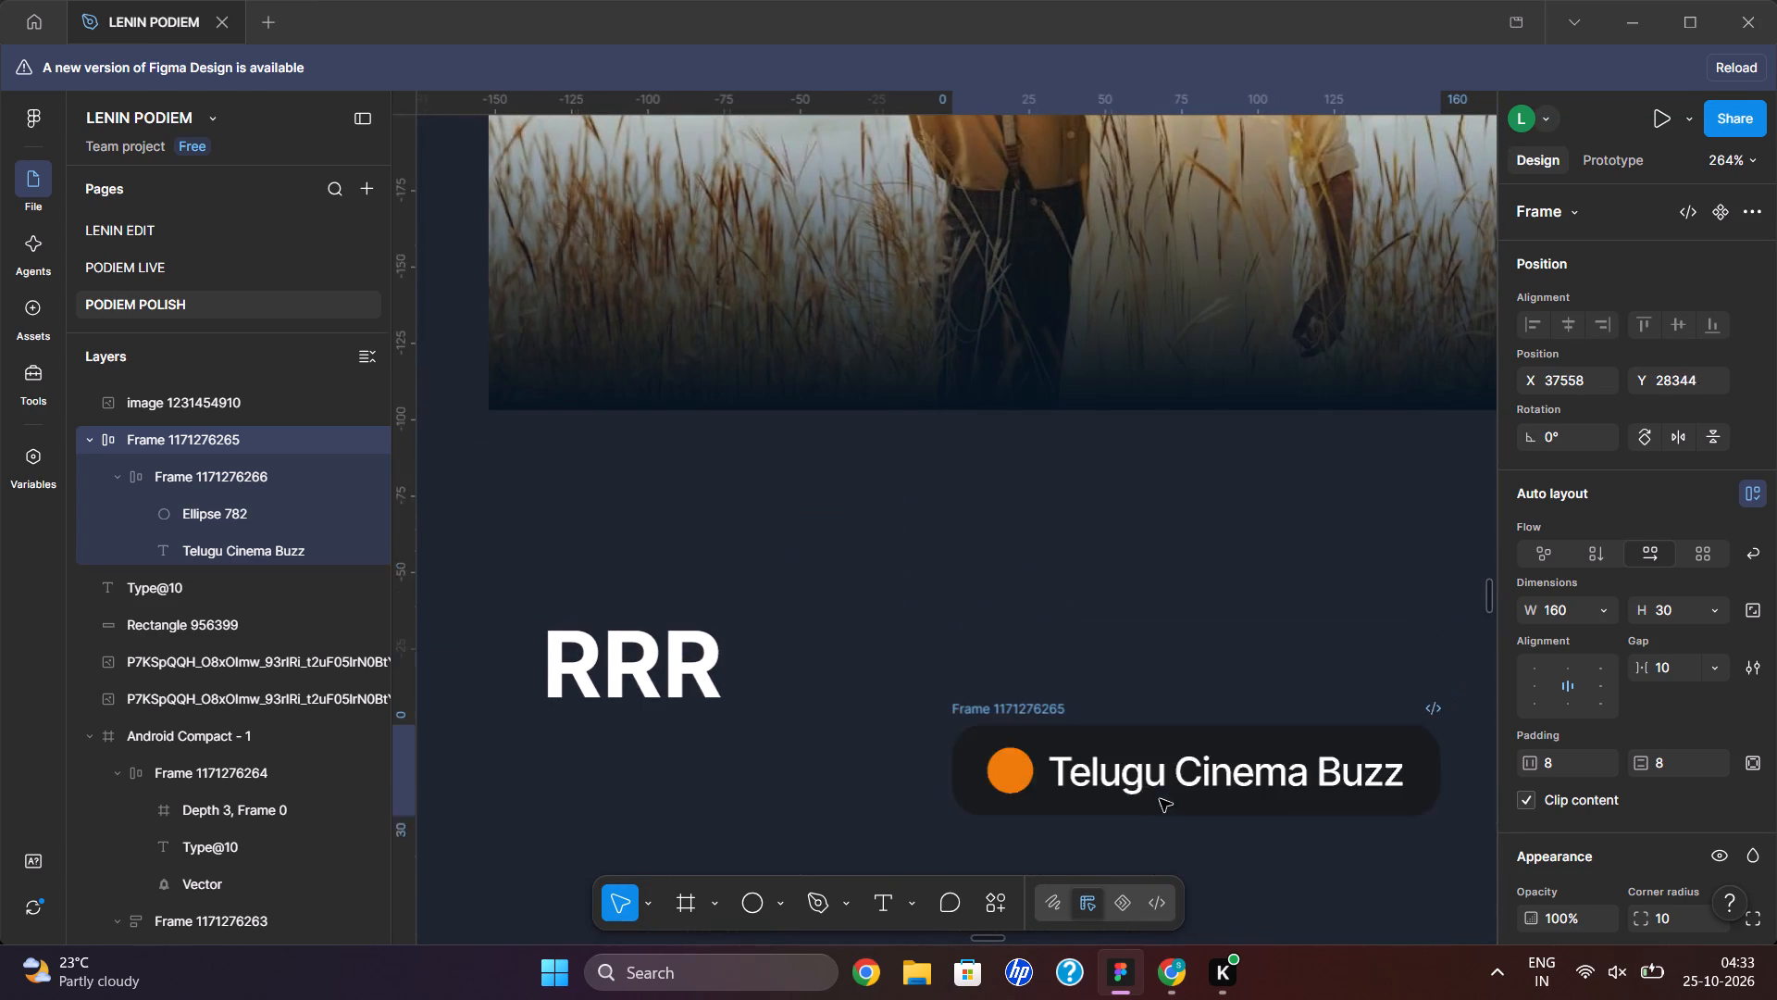
drag(1160, 799, 1025, 660)
Pull the inner frame with the orange dot and text out of the badge frame, placing it just above.
click(1000, 655)
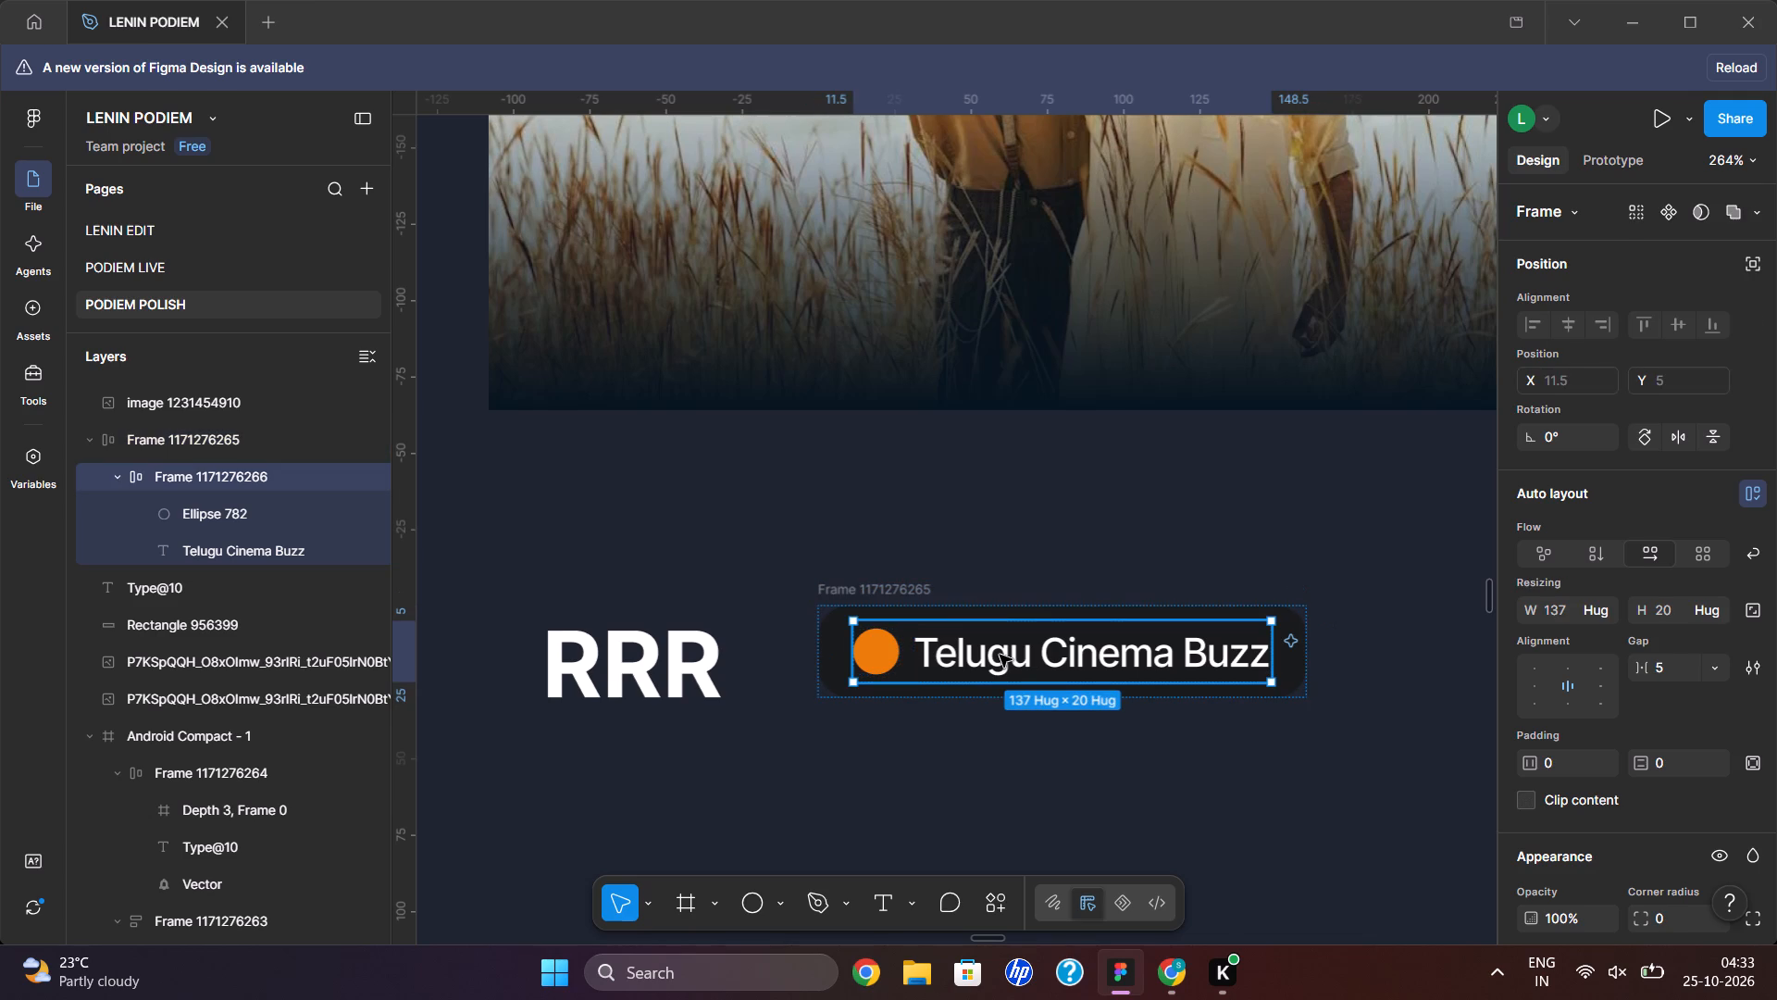
drag(1000, 655, 989, 489)
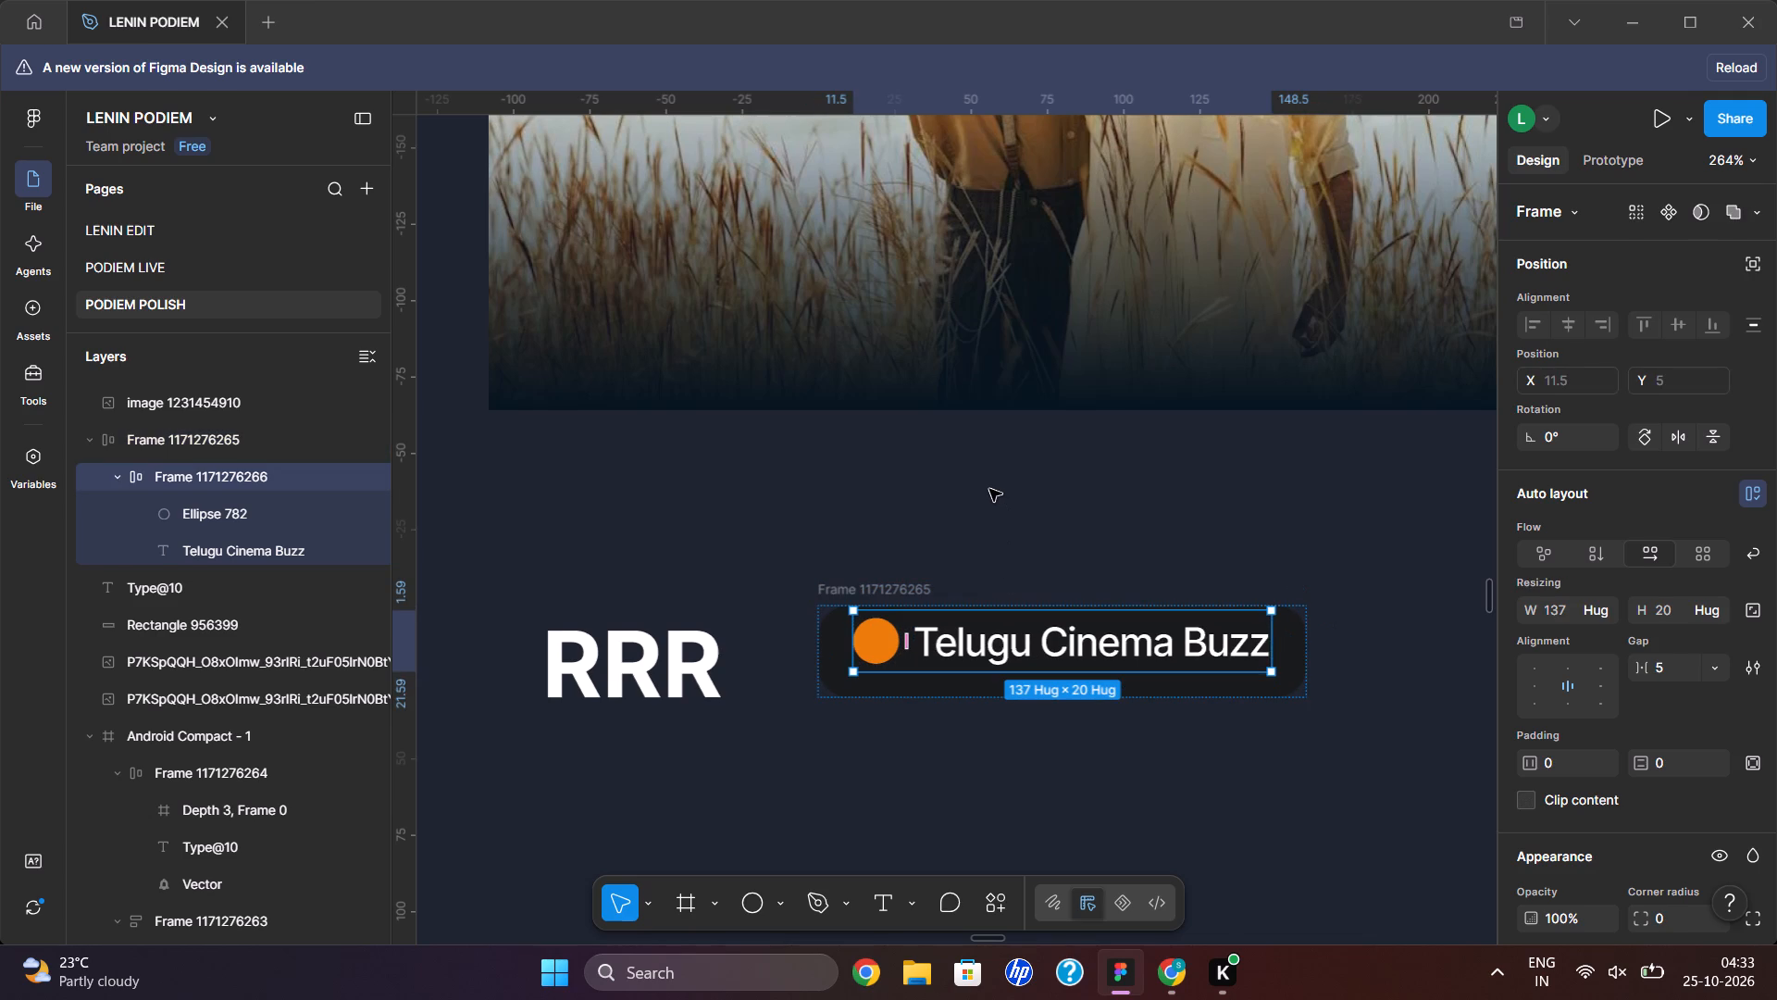
Remove auto layout from the empty badge frame and shorten it from its bottom edge to a height of about 20.
click(912, 638)
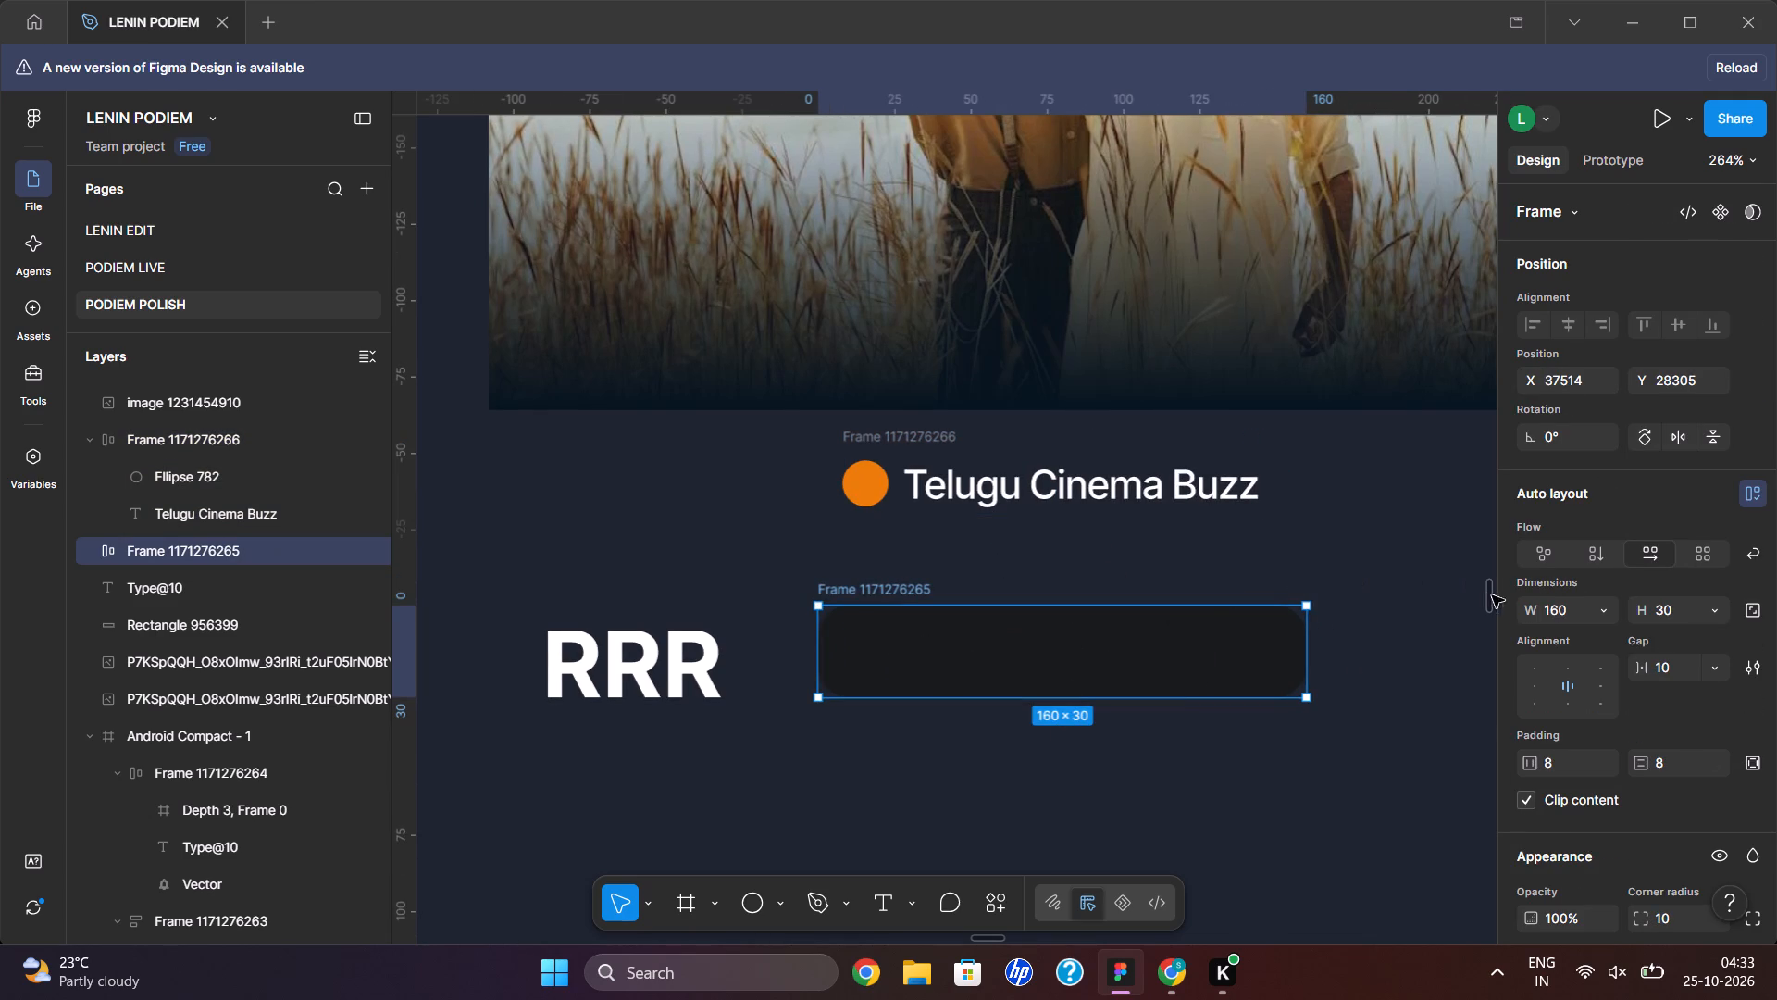
click(1751, 494)
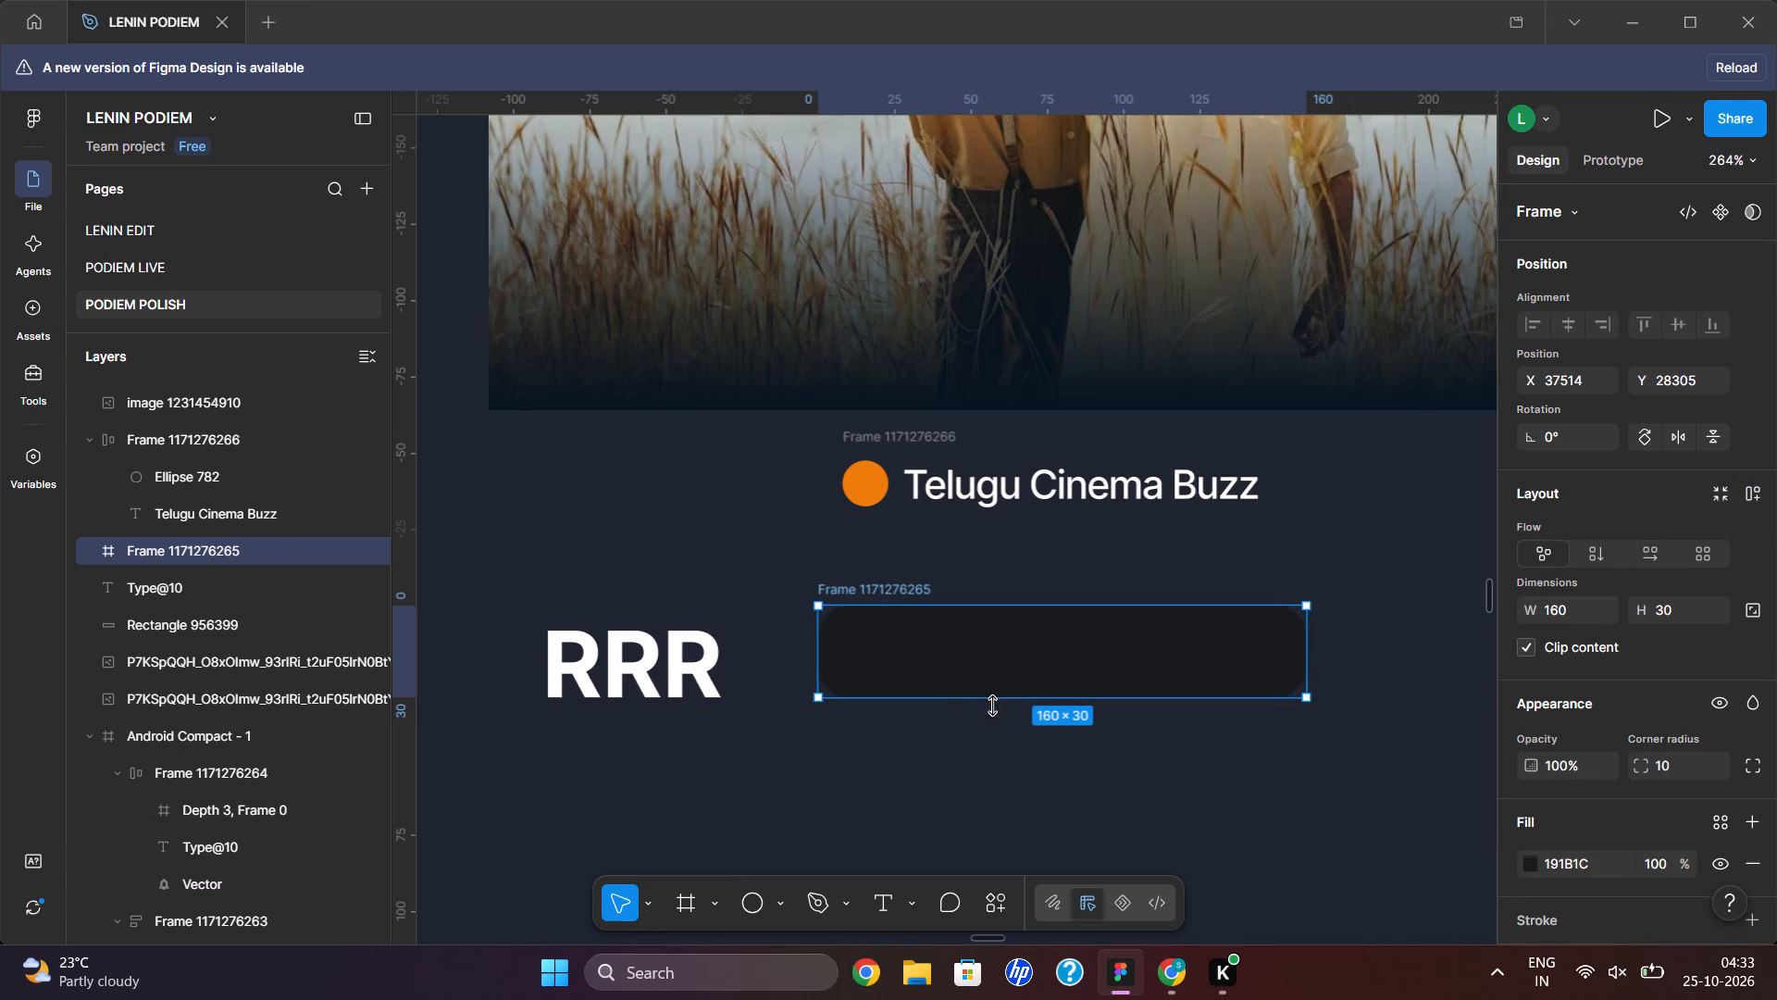
drag(998, 700, 1001, 655)
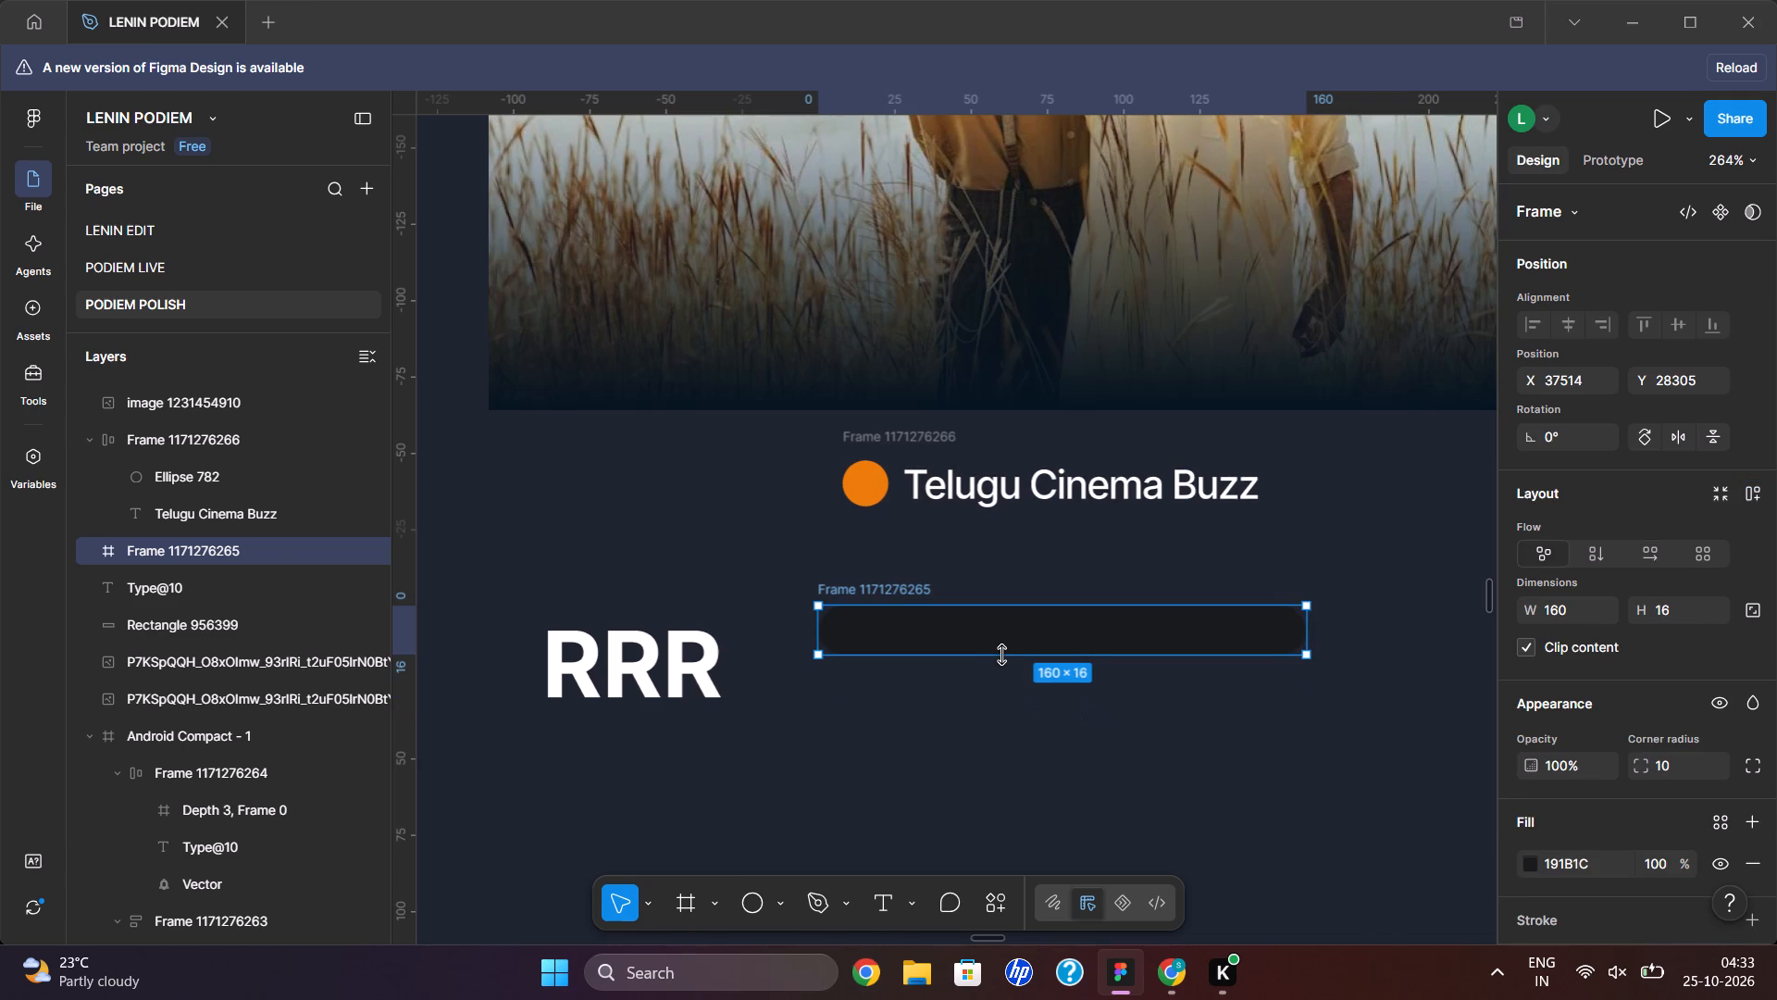
drag(1001, 655, 1000, 659)
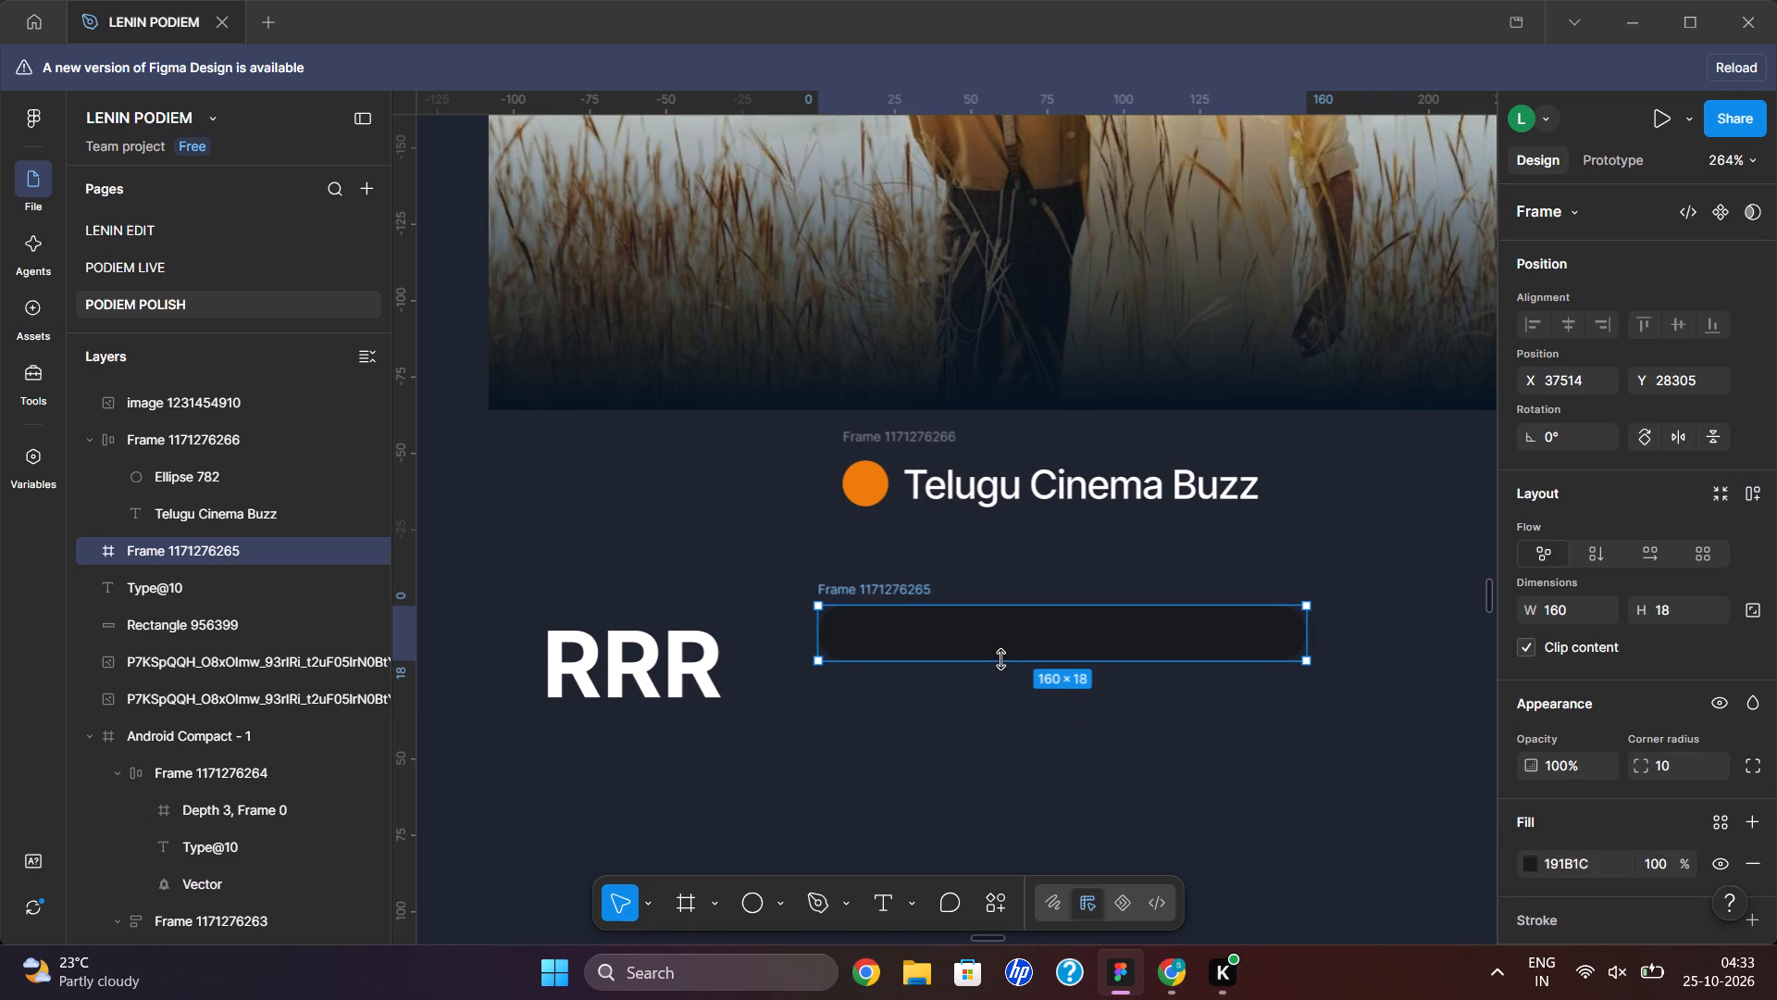
drag(1000, 659, 997, 666)
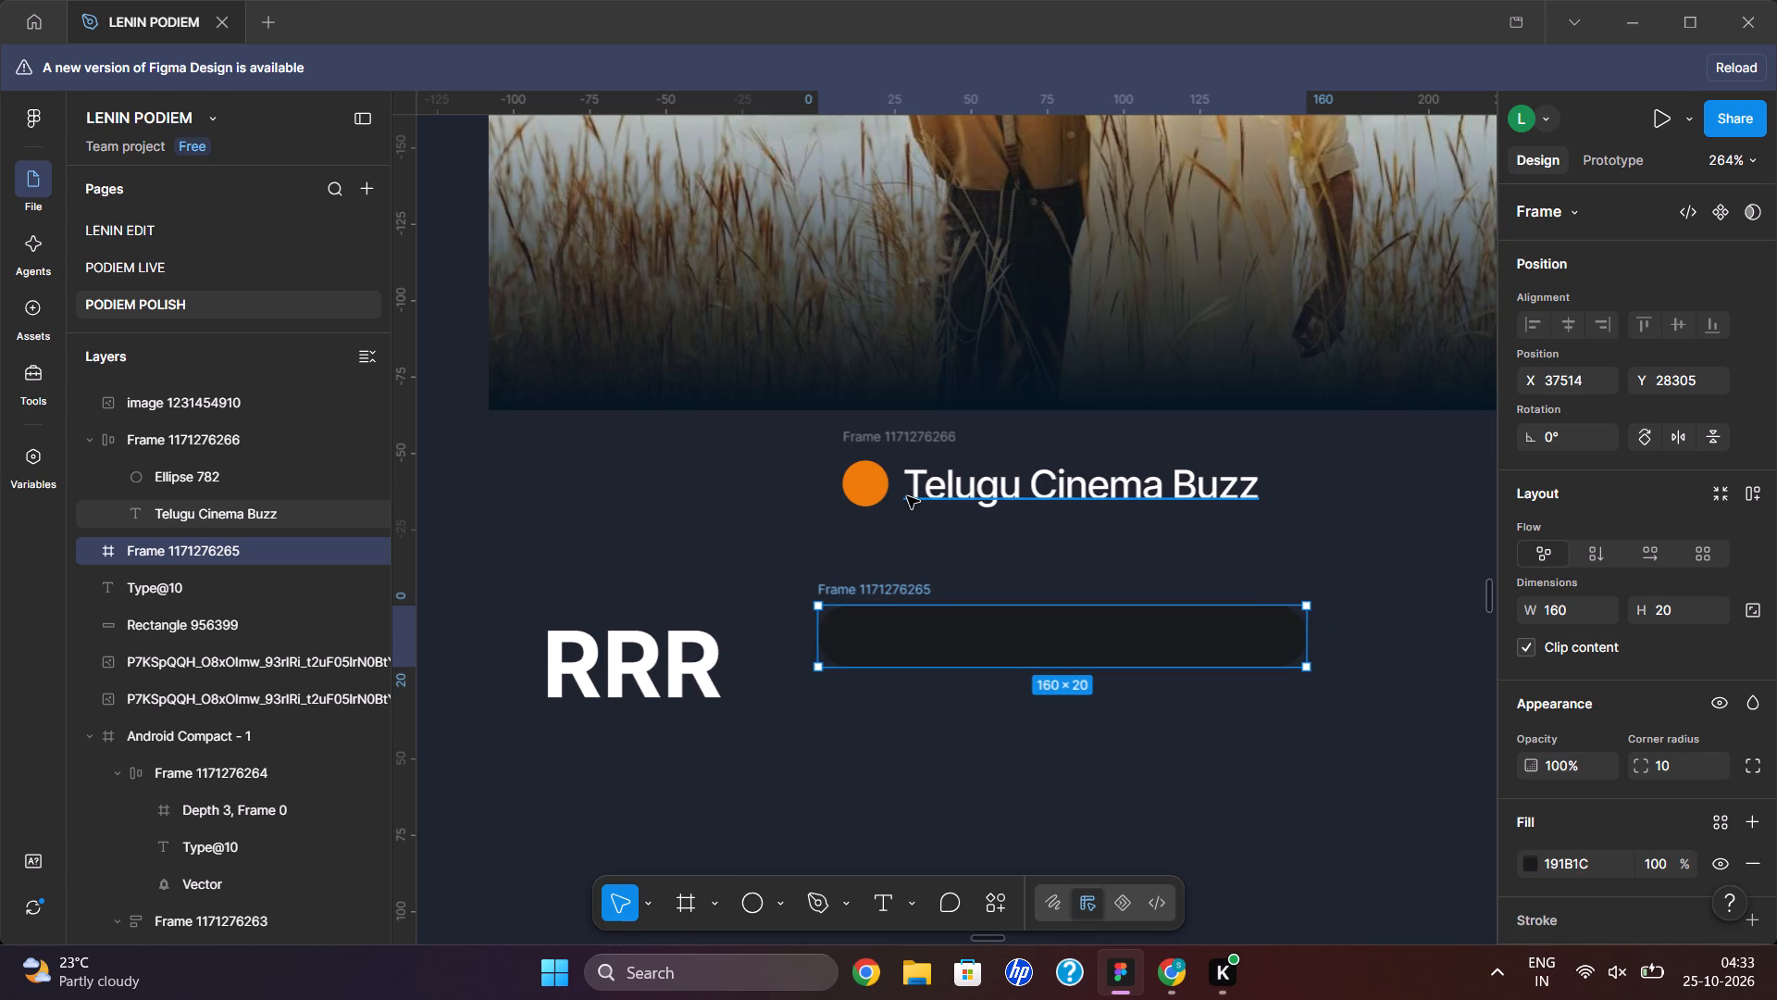
Set the font size of the Telugu Cinema Buzz text to 8.
triple_click(943, 495)
click(943, 495)
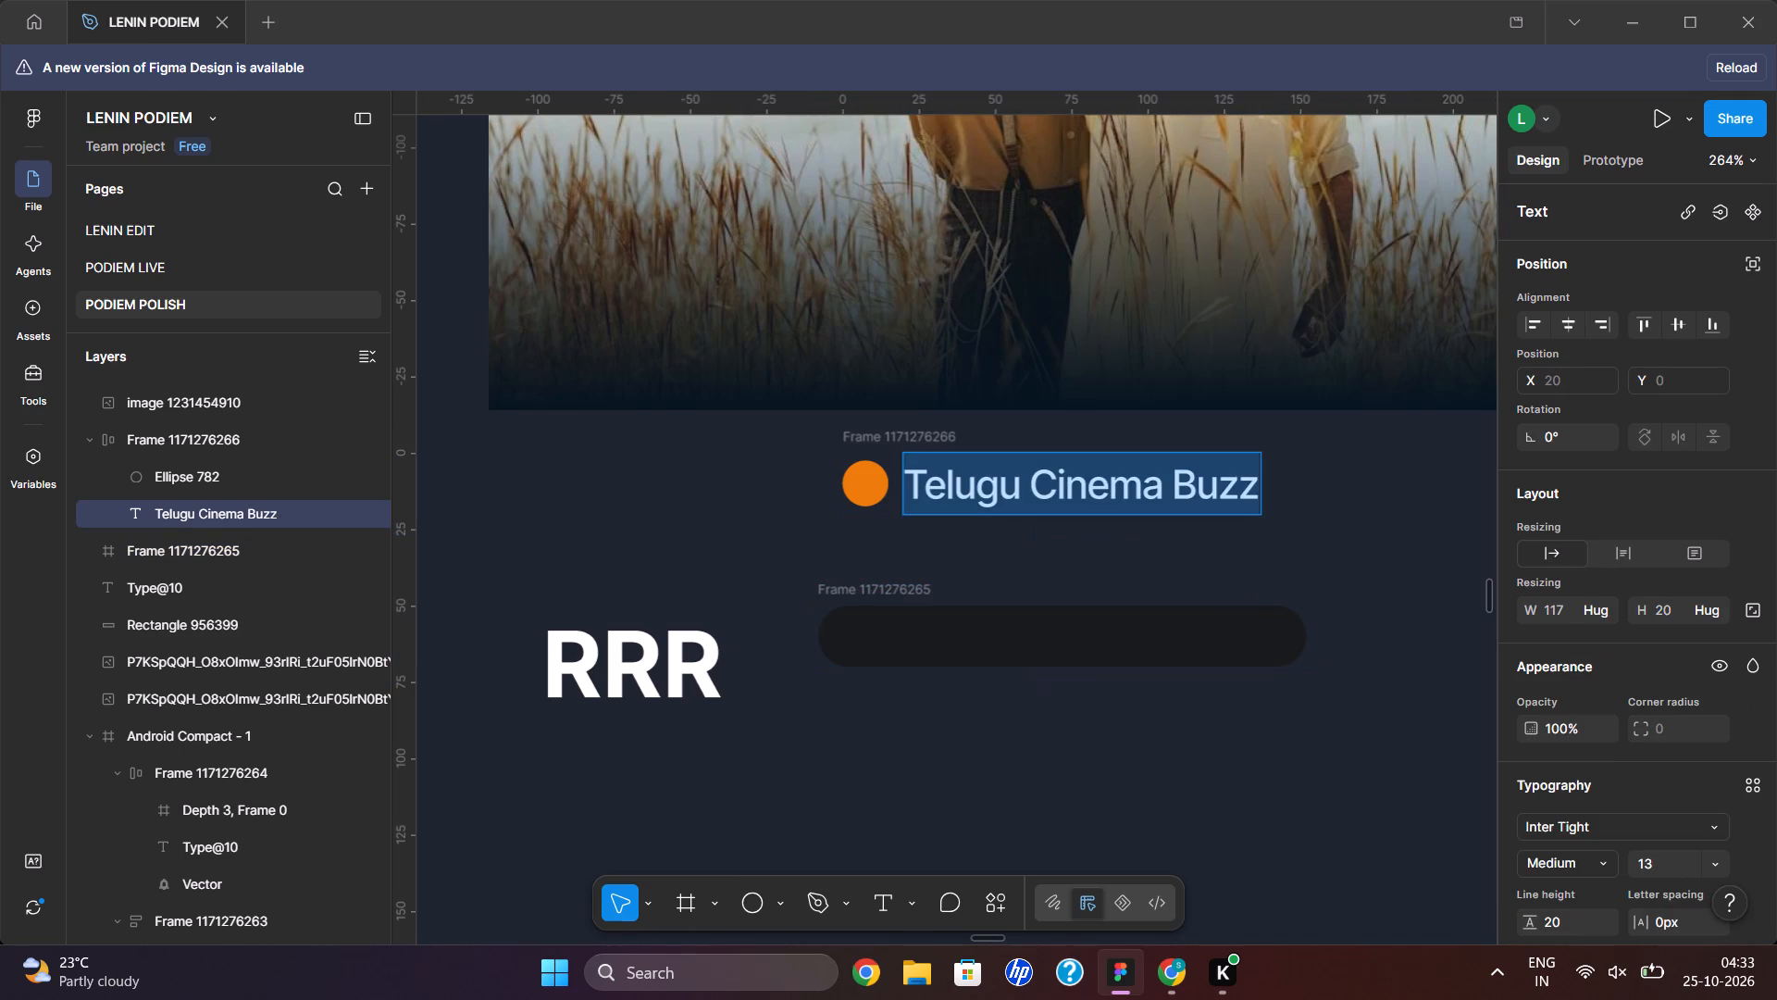
click(1667, 858)
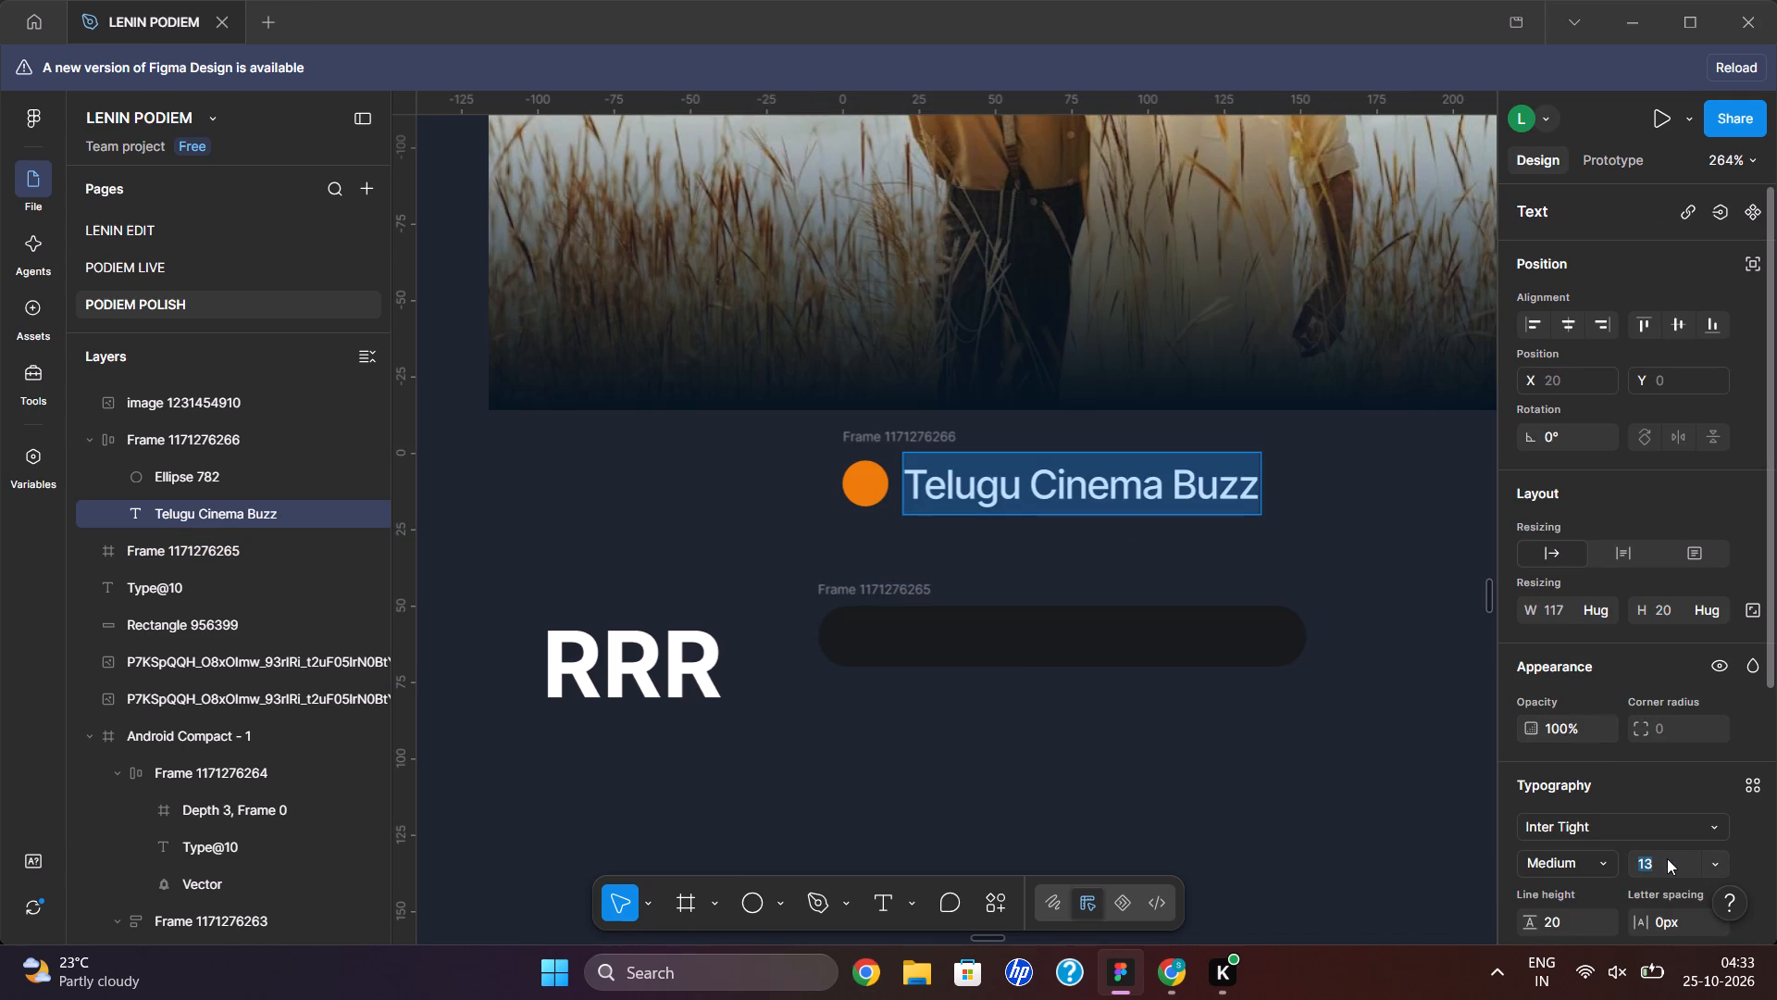
key(8)
click(1373, 790)
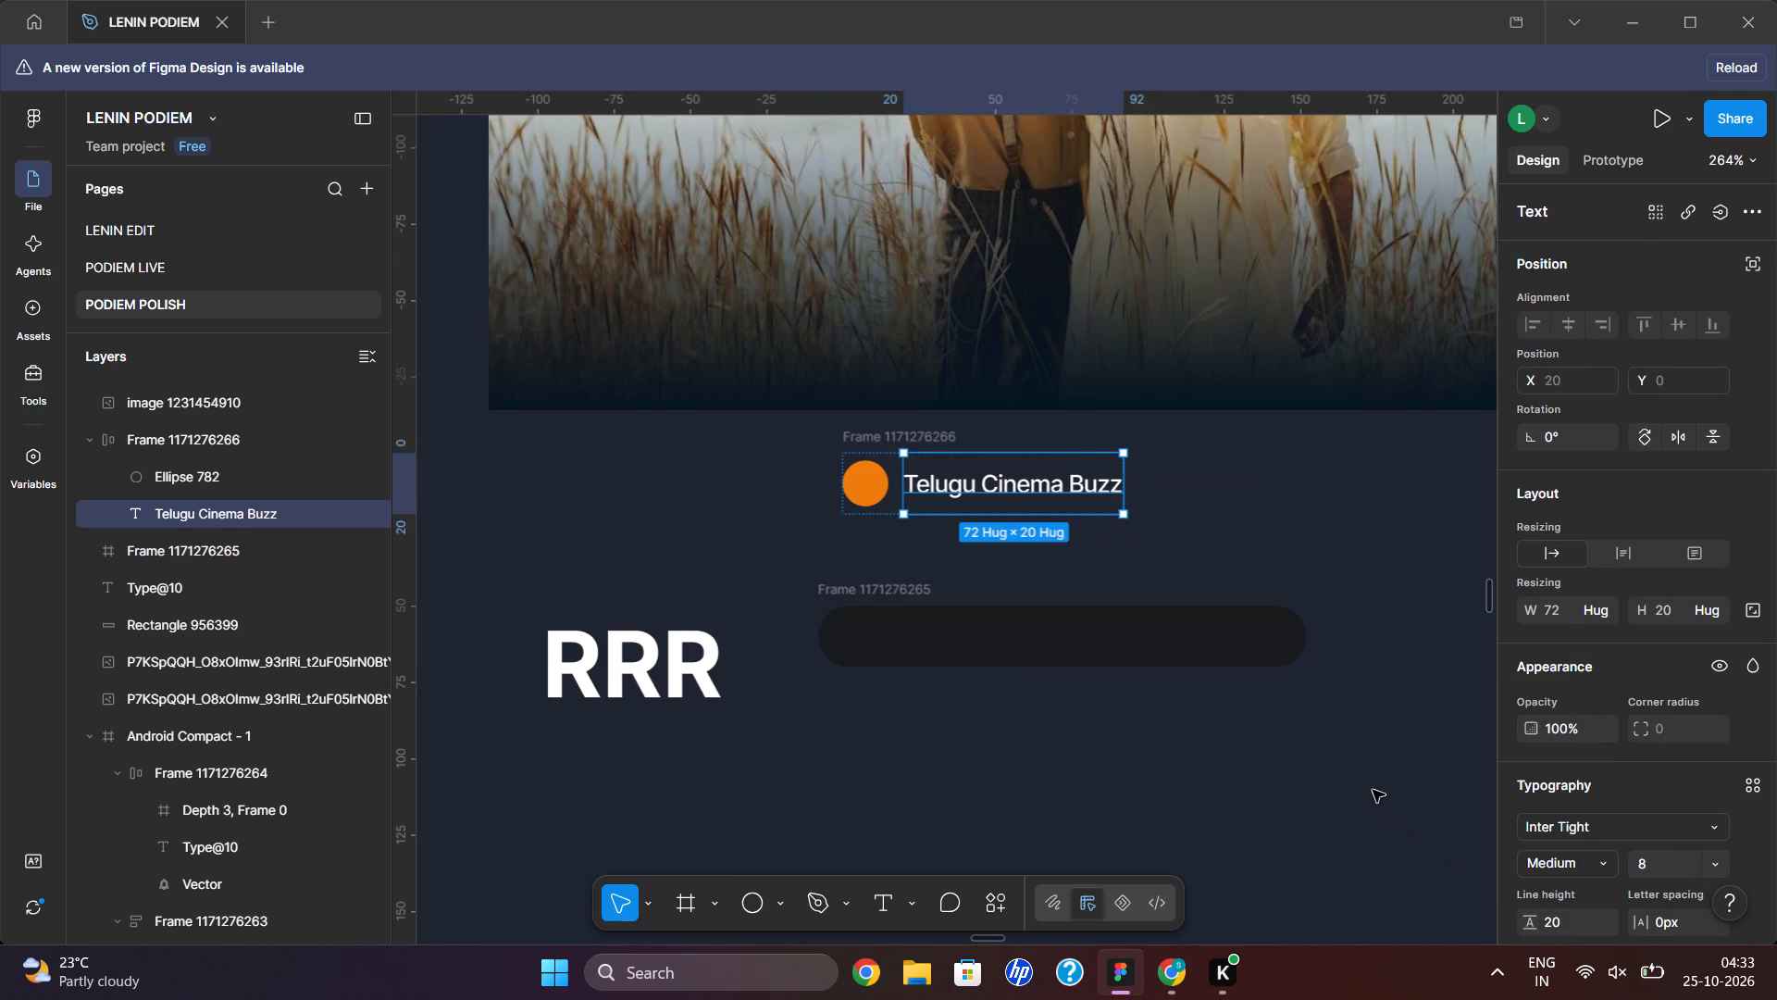
Resize the orange dot beside the text to a width of 8, keeping its proportions.
click(856, 476)
click(1559, 556)
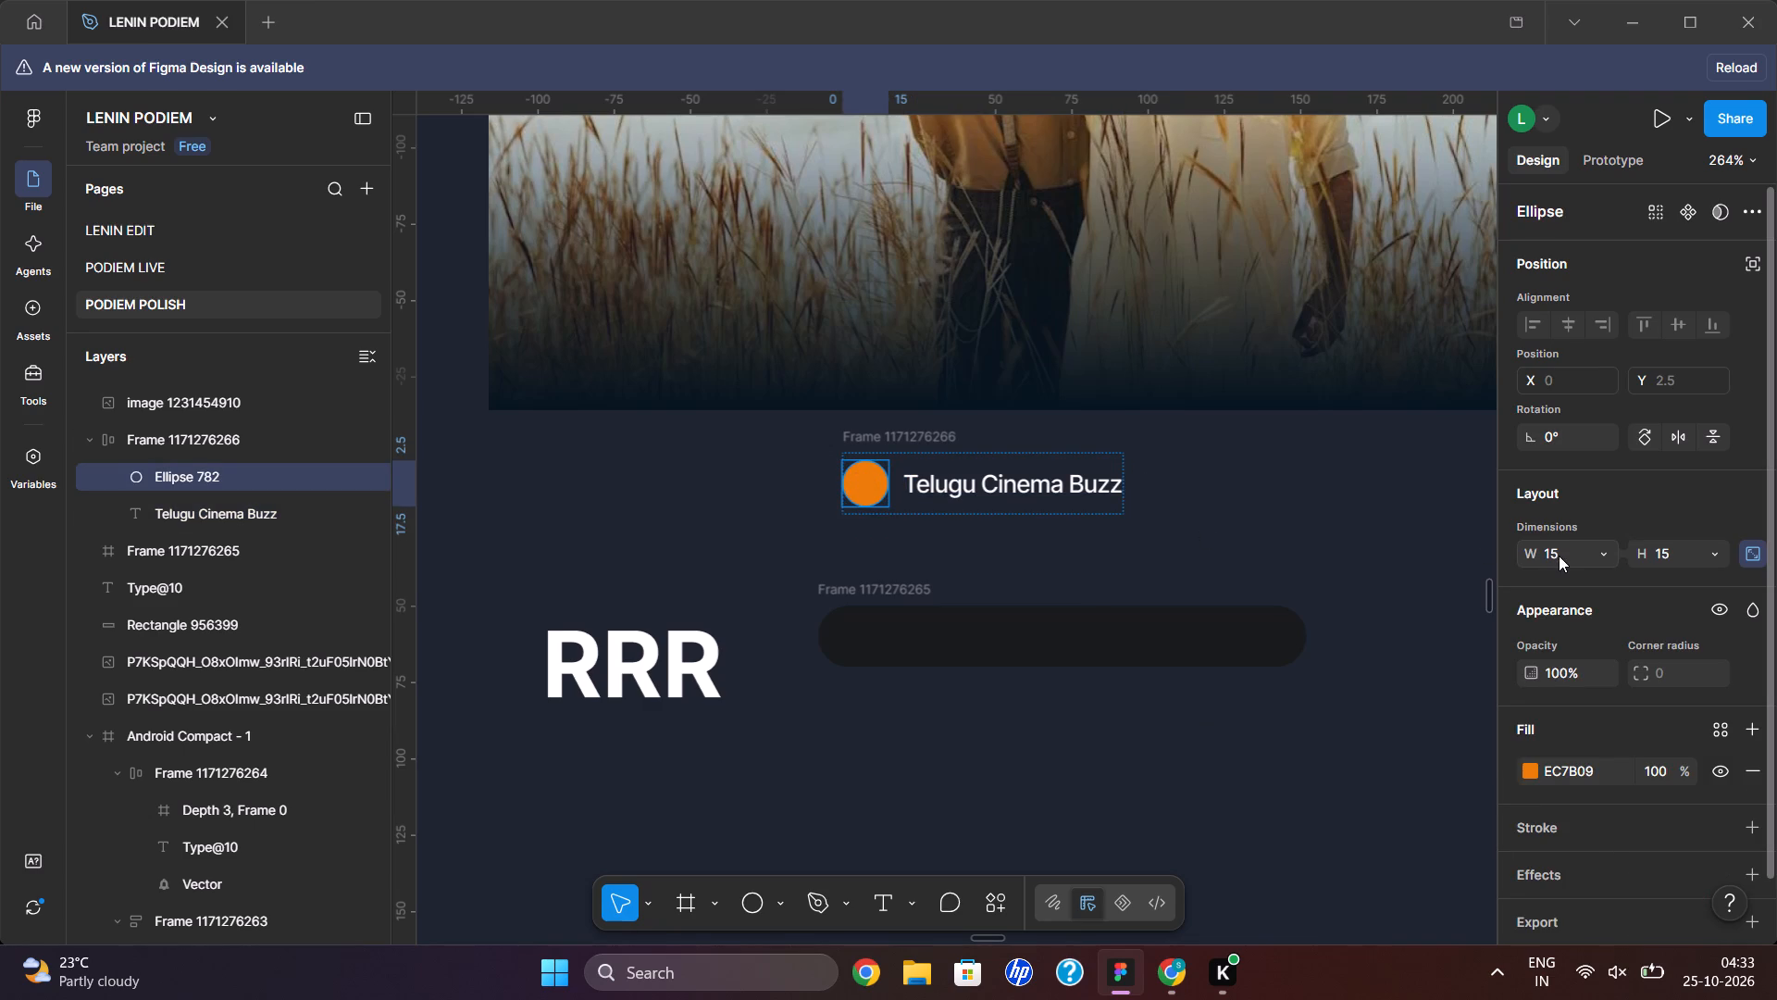
key(8)
click(1270, 452)
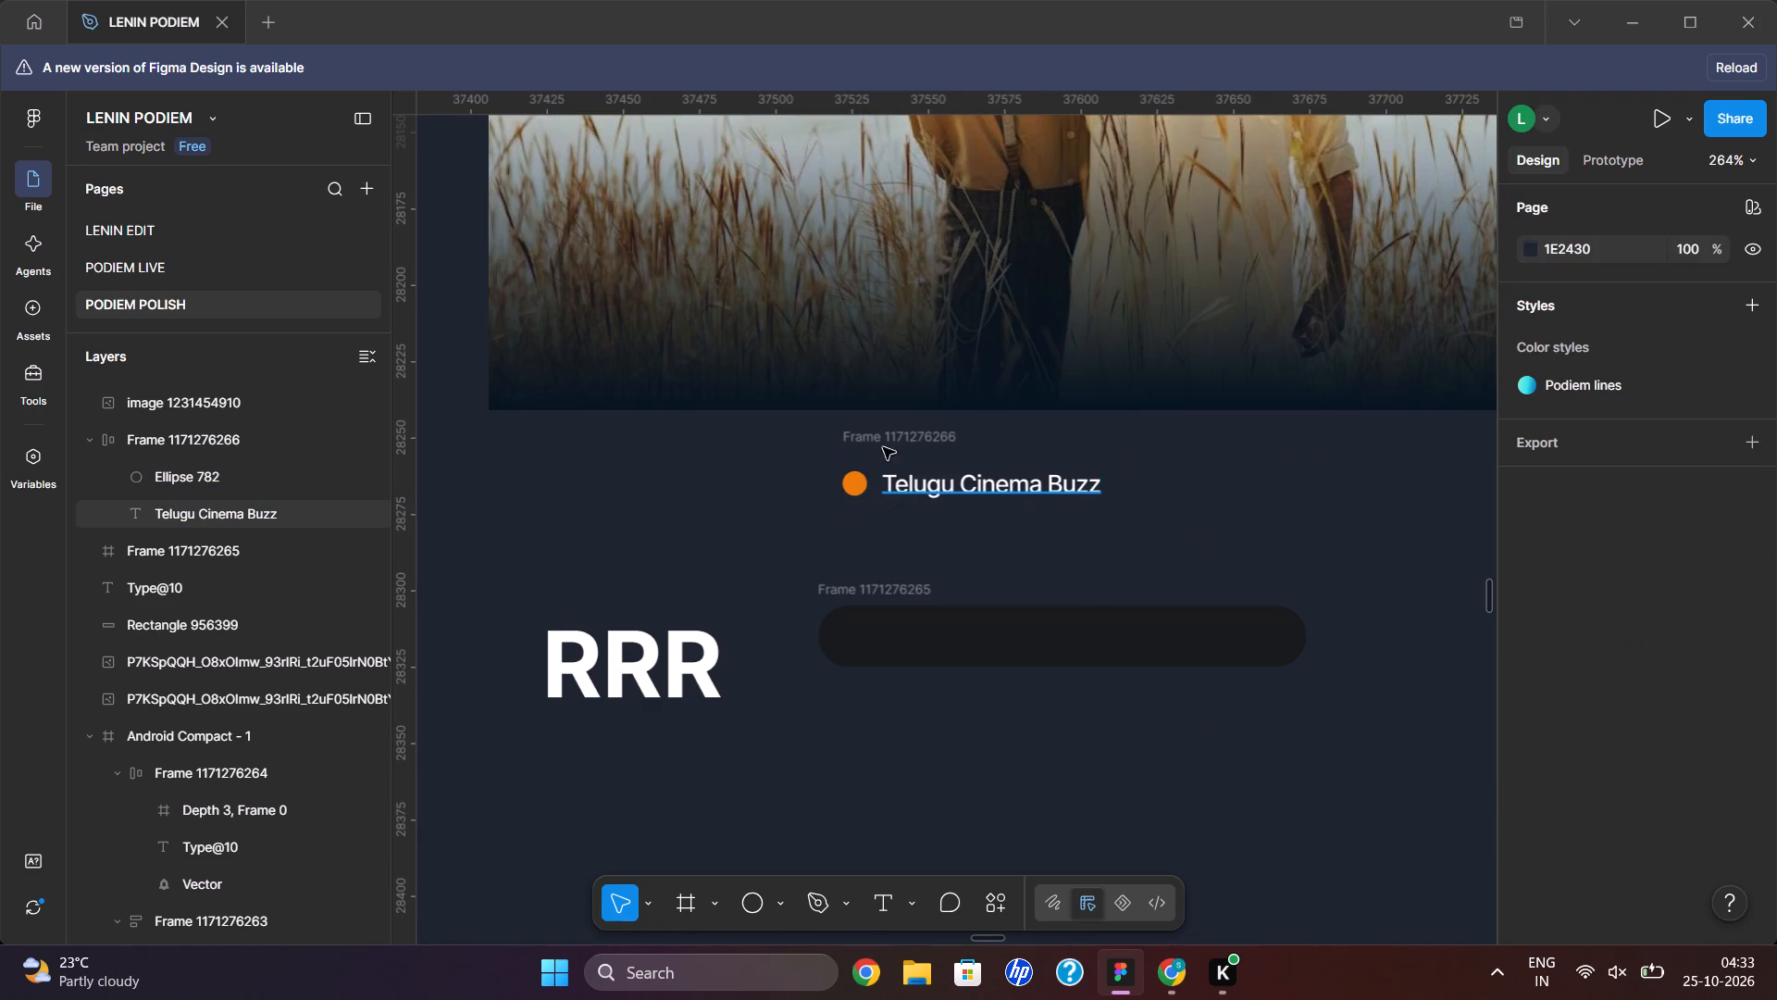
Shorten the inner frame holding the dot and text from its bottom edge to a height of about 10.
click(883, 438)
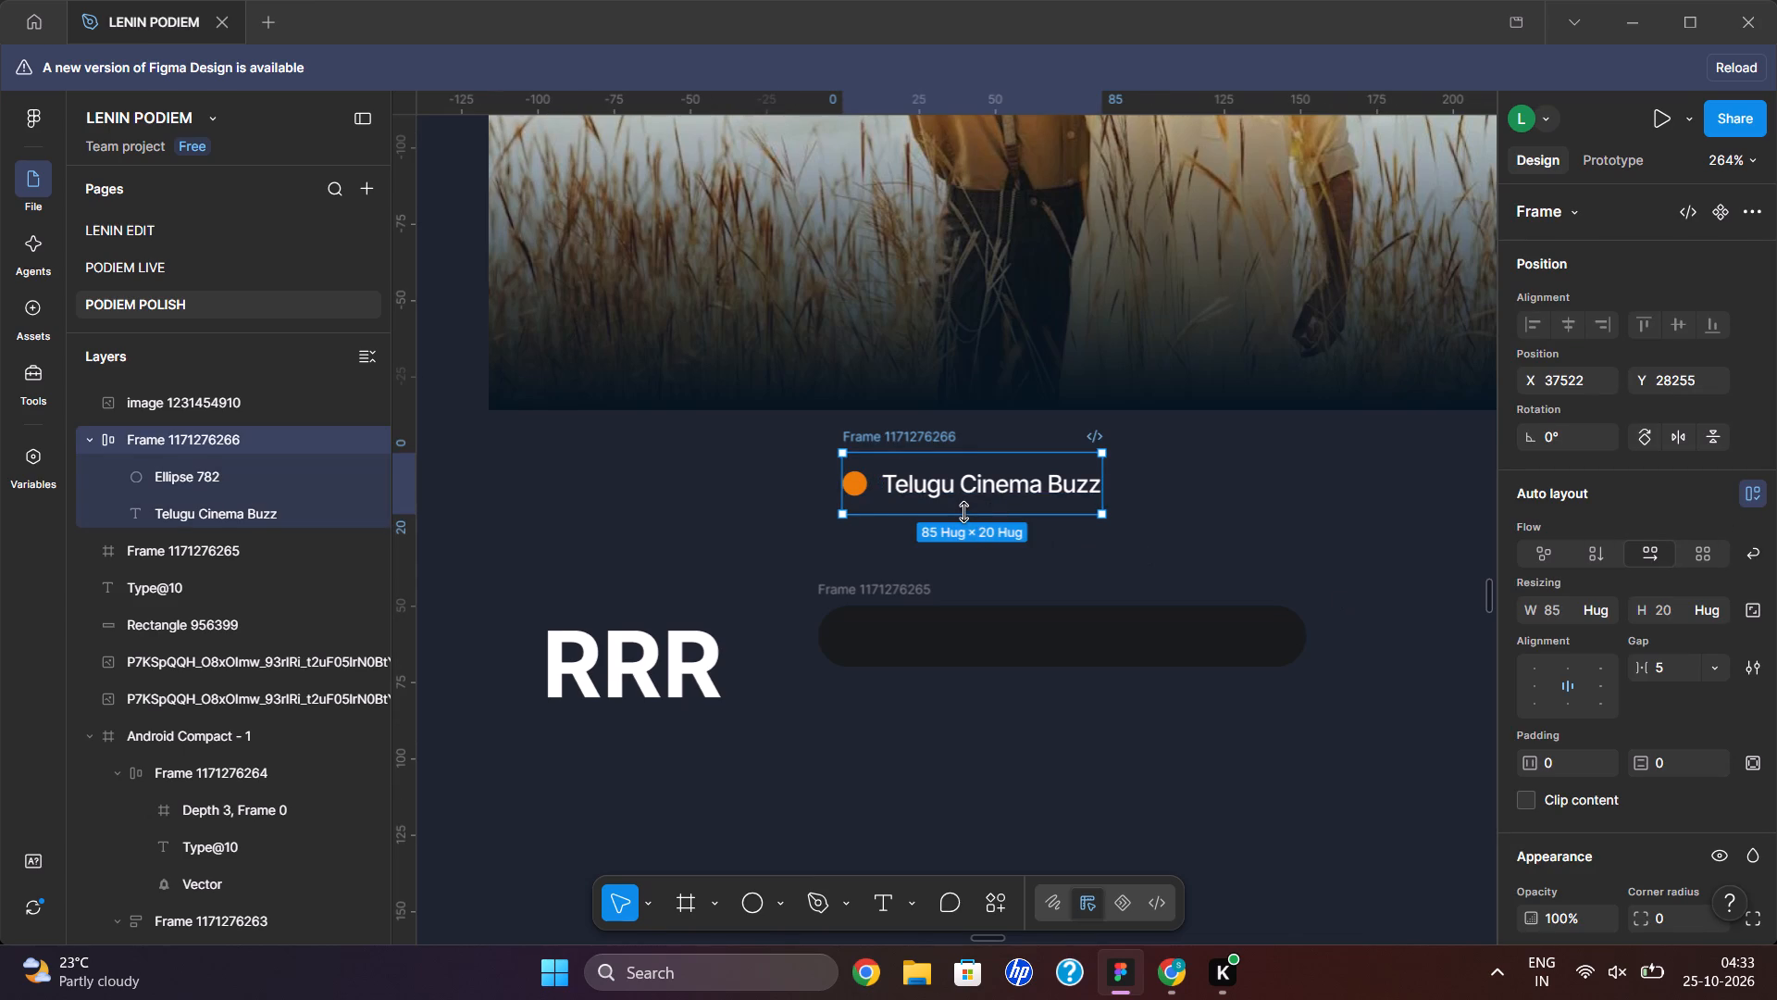
drag(963, 512, 981, 461)
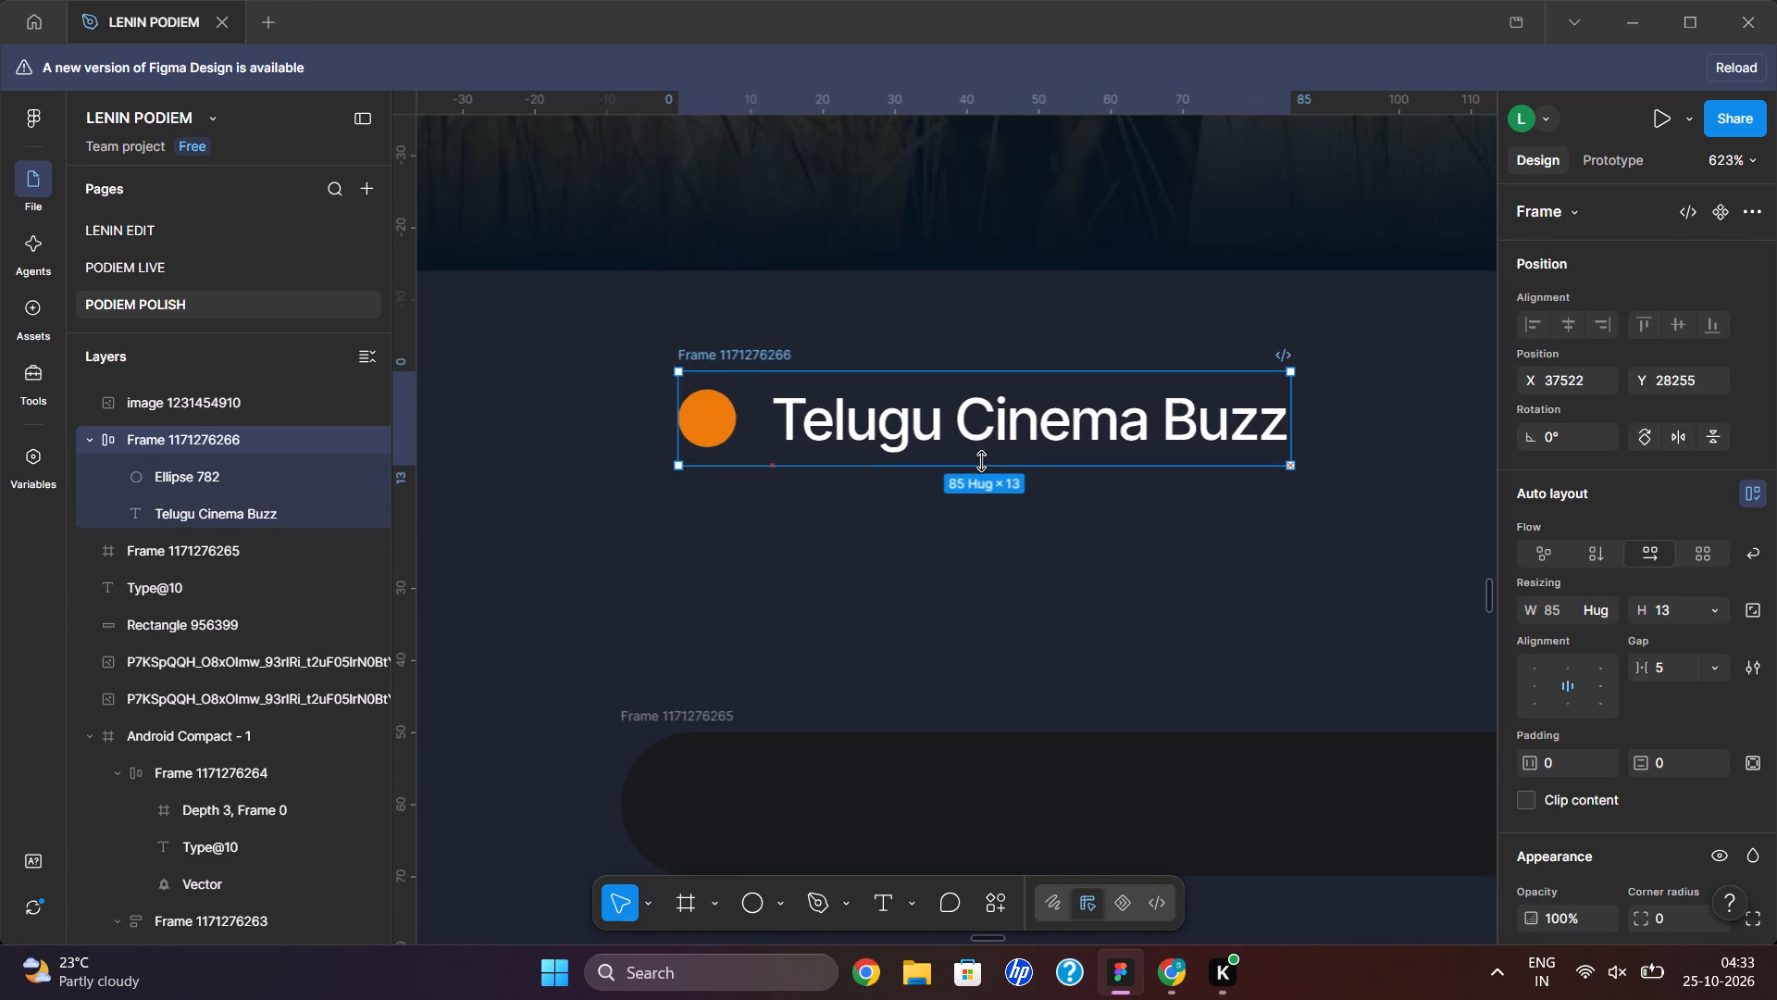
drag(981, 461, 986, 429)
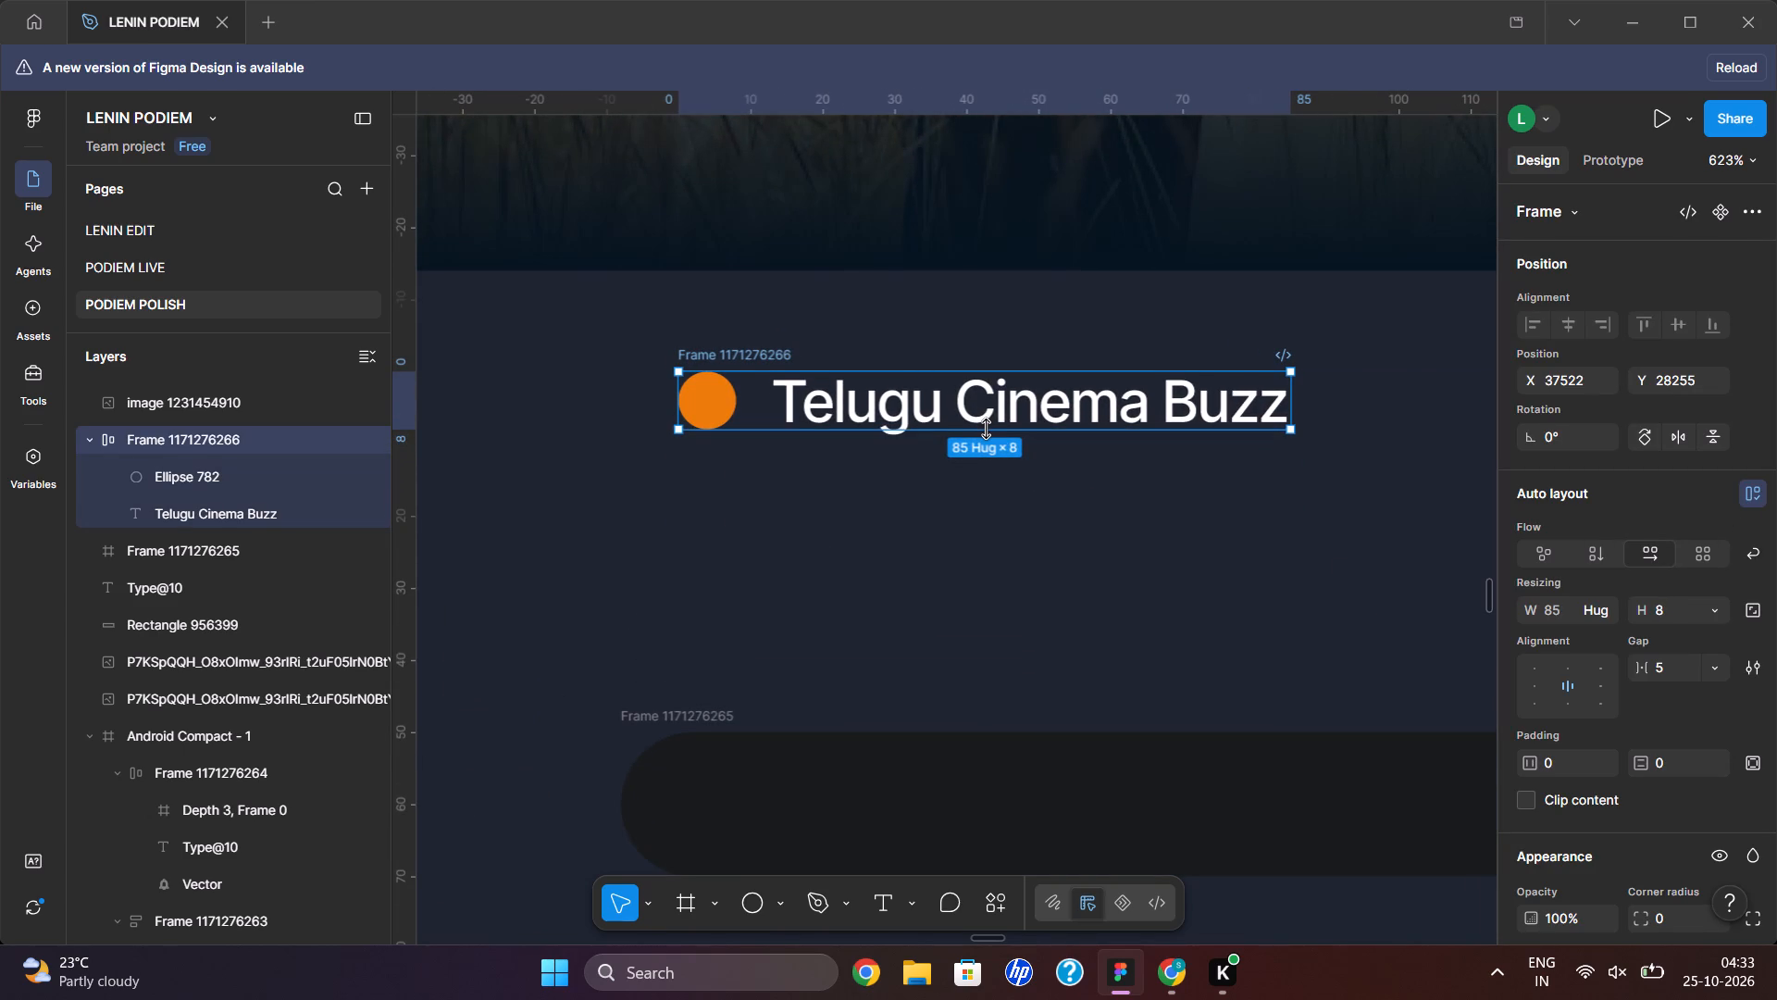
drag(986, 429, 981, 443)
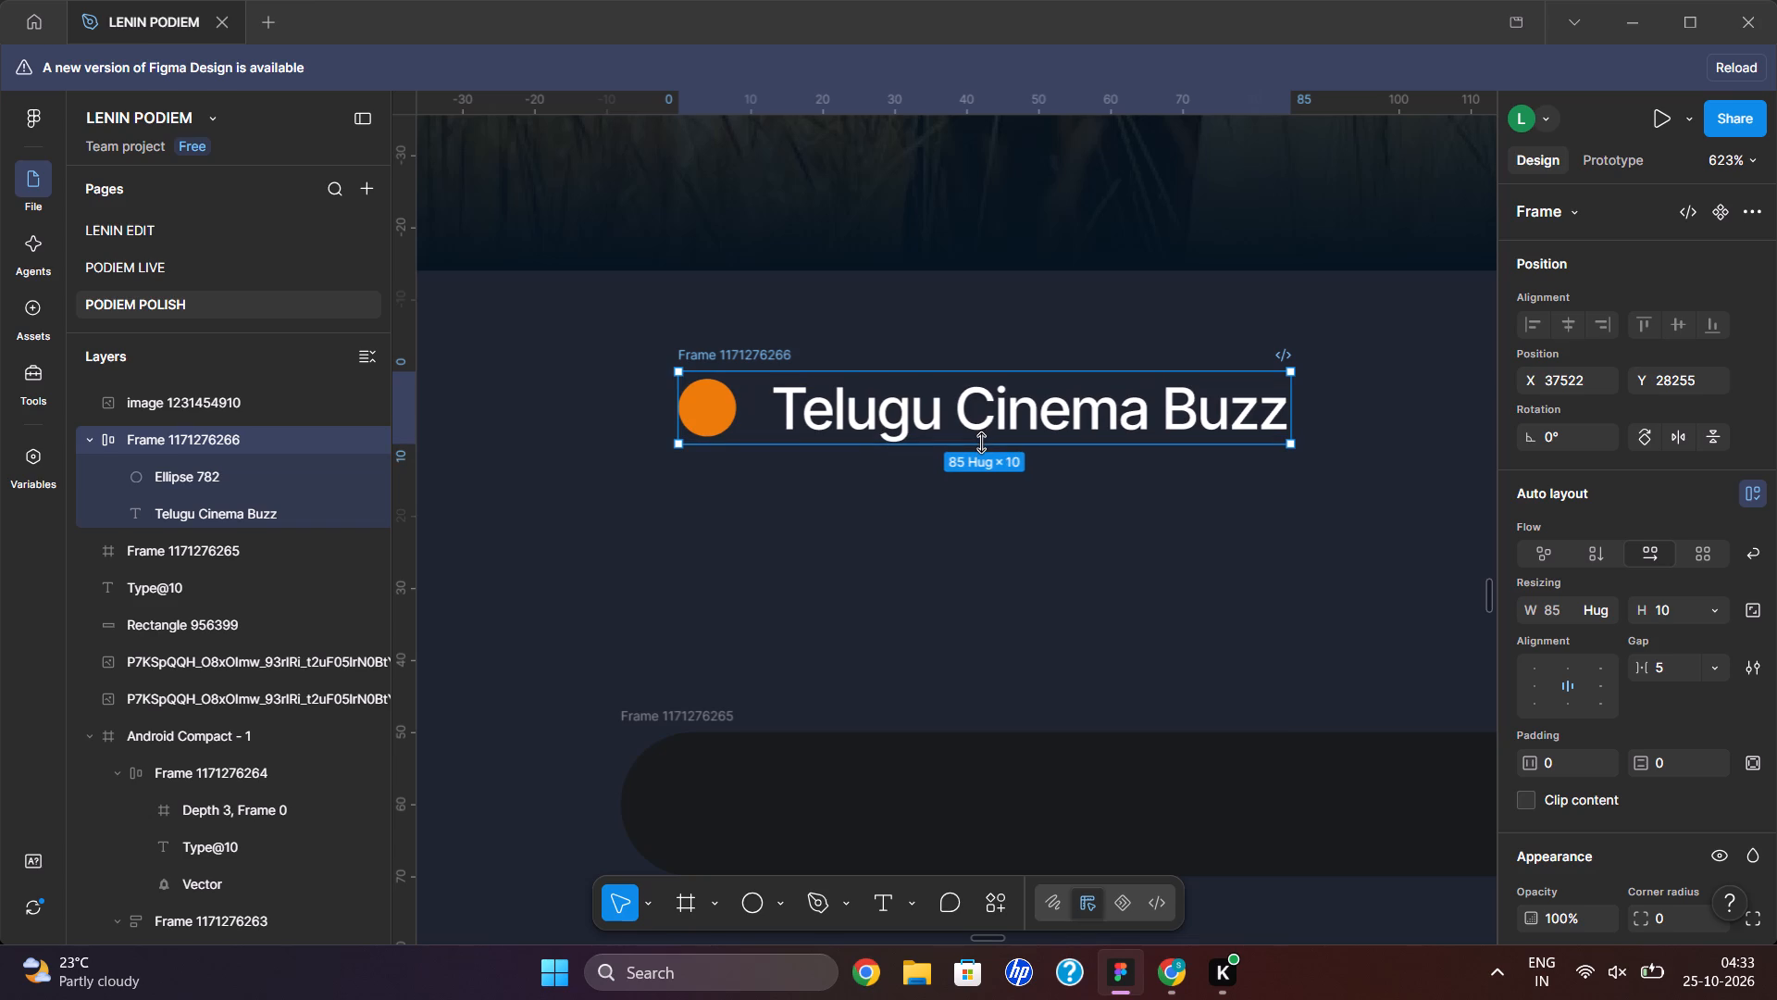
drag(981, 443, 980, 443)
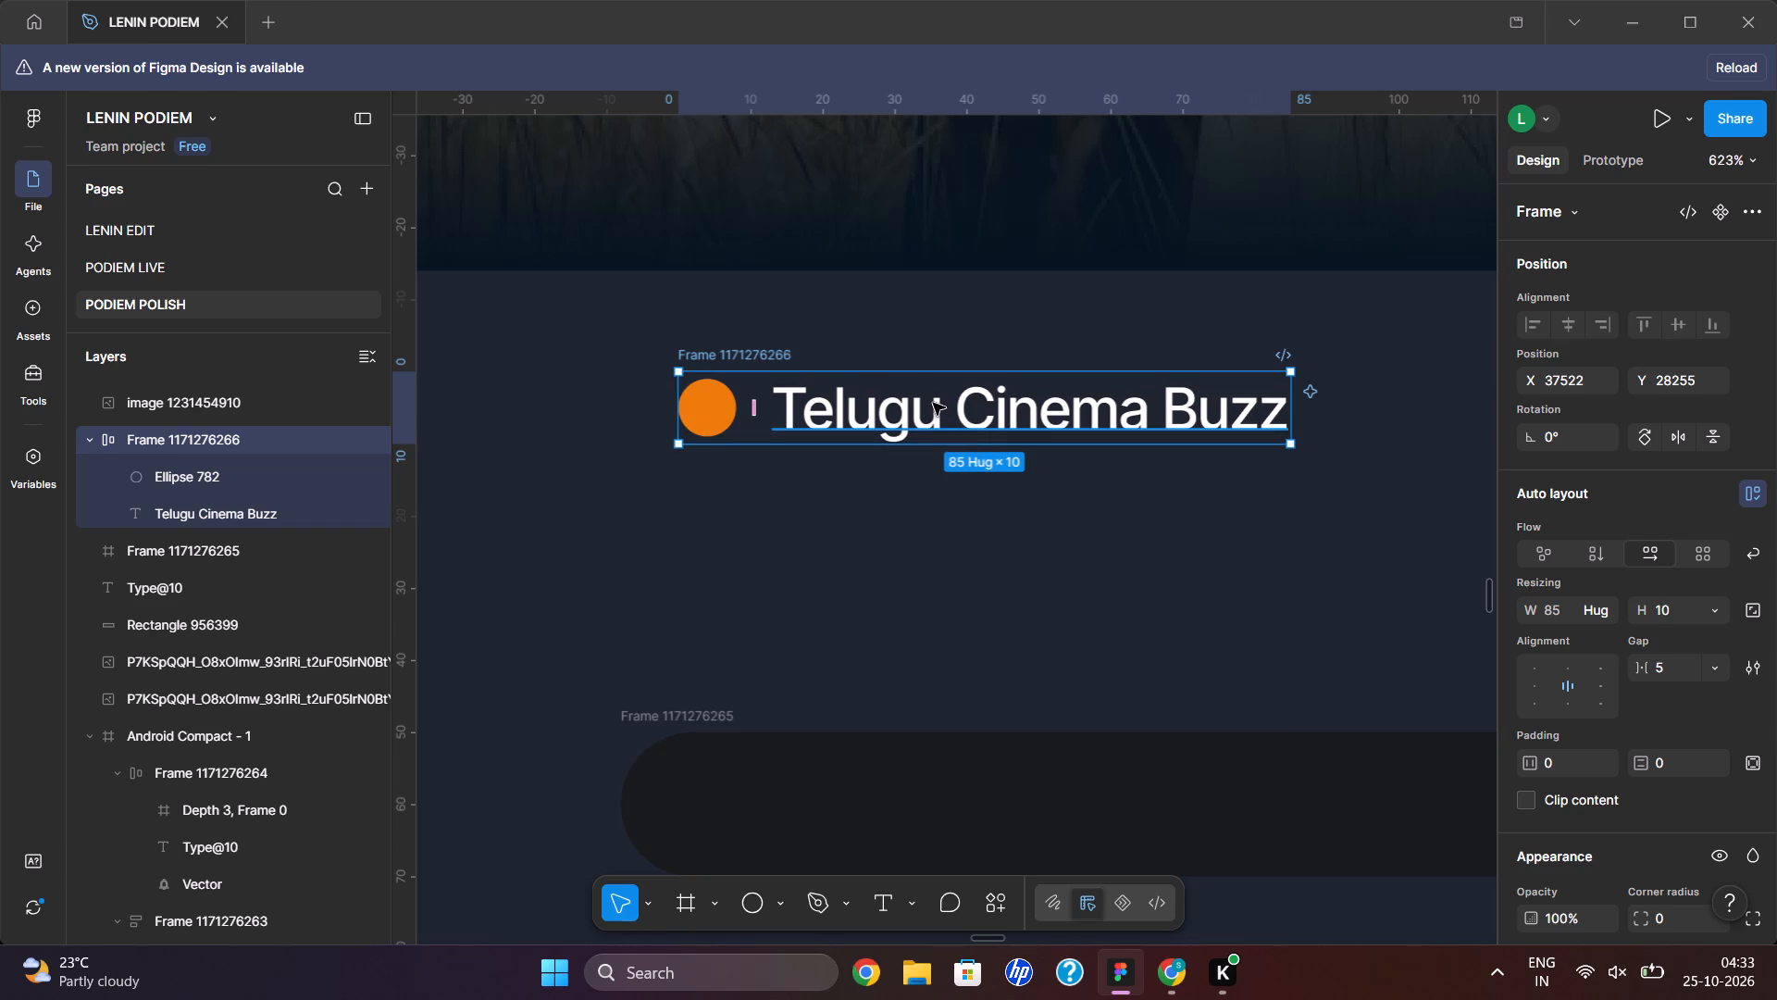
Shorten the Telugu Cinema Buzz text box from its bottom edge to a height of about 6.
double_click(977, 430)
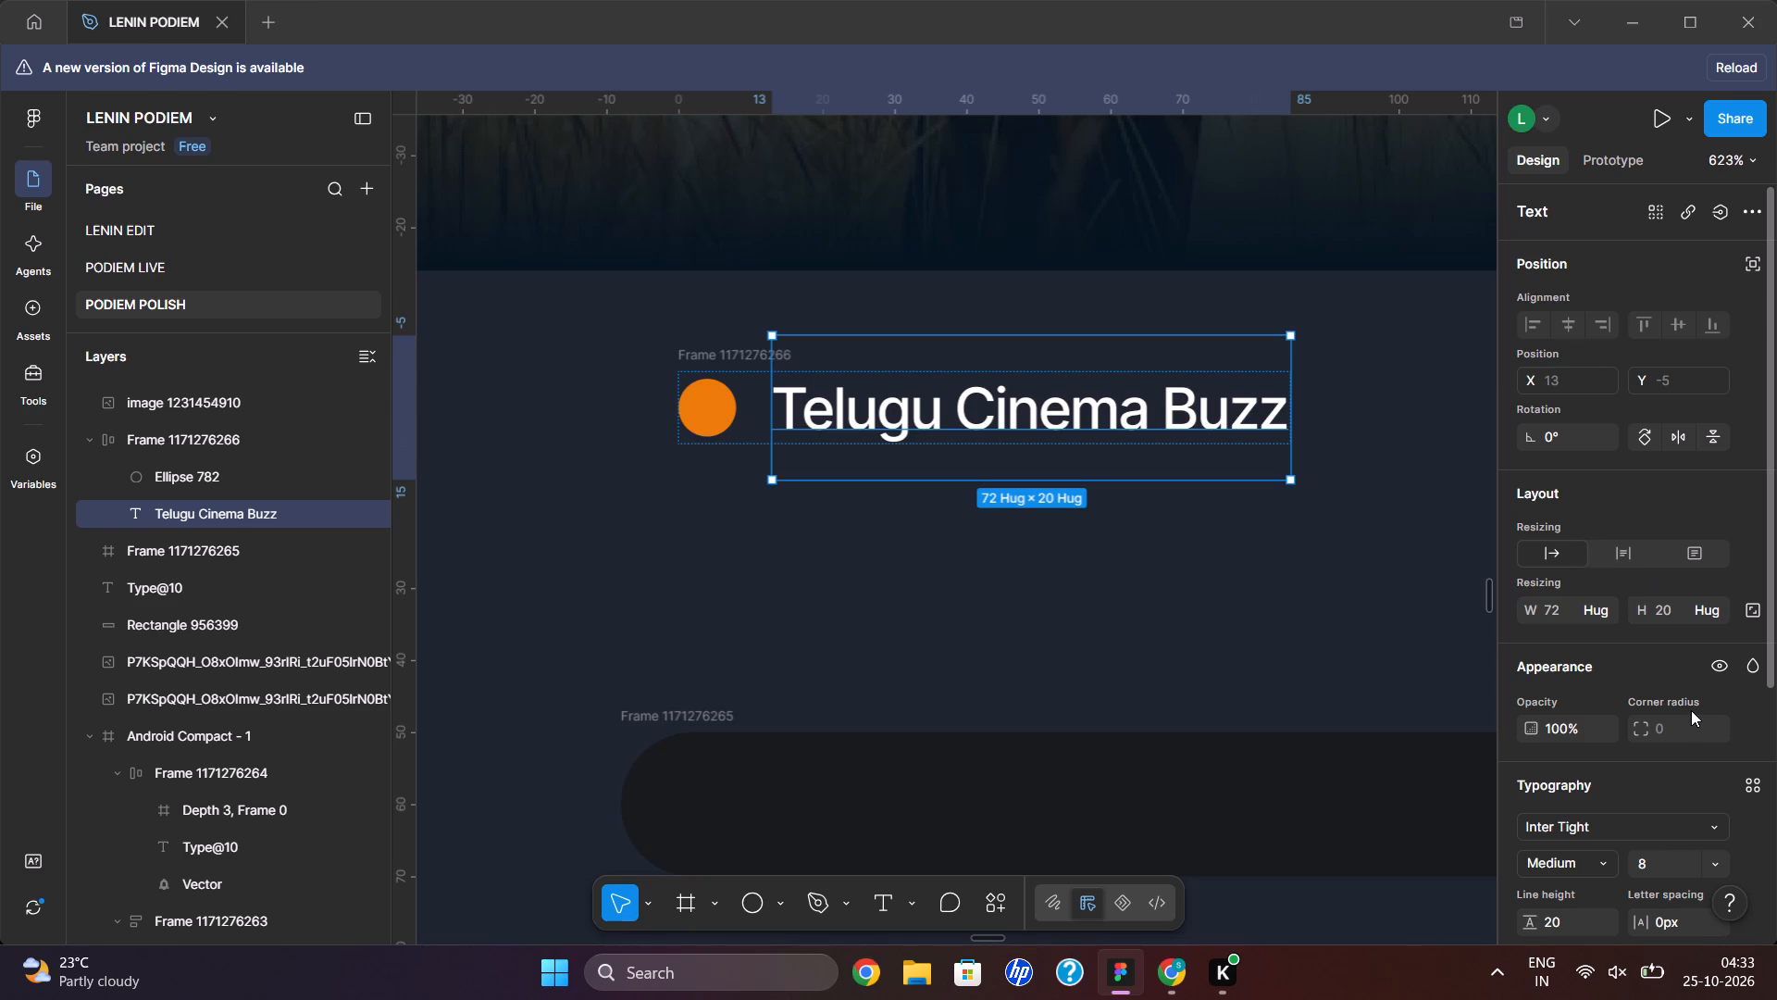
drag(992, 481, 997, 452)
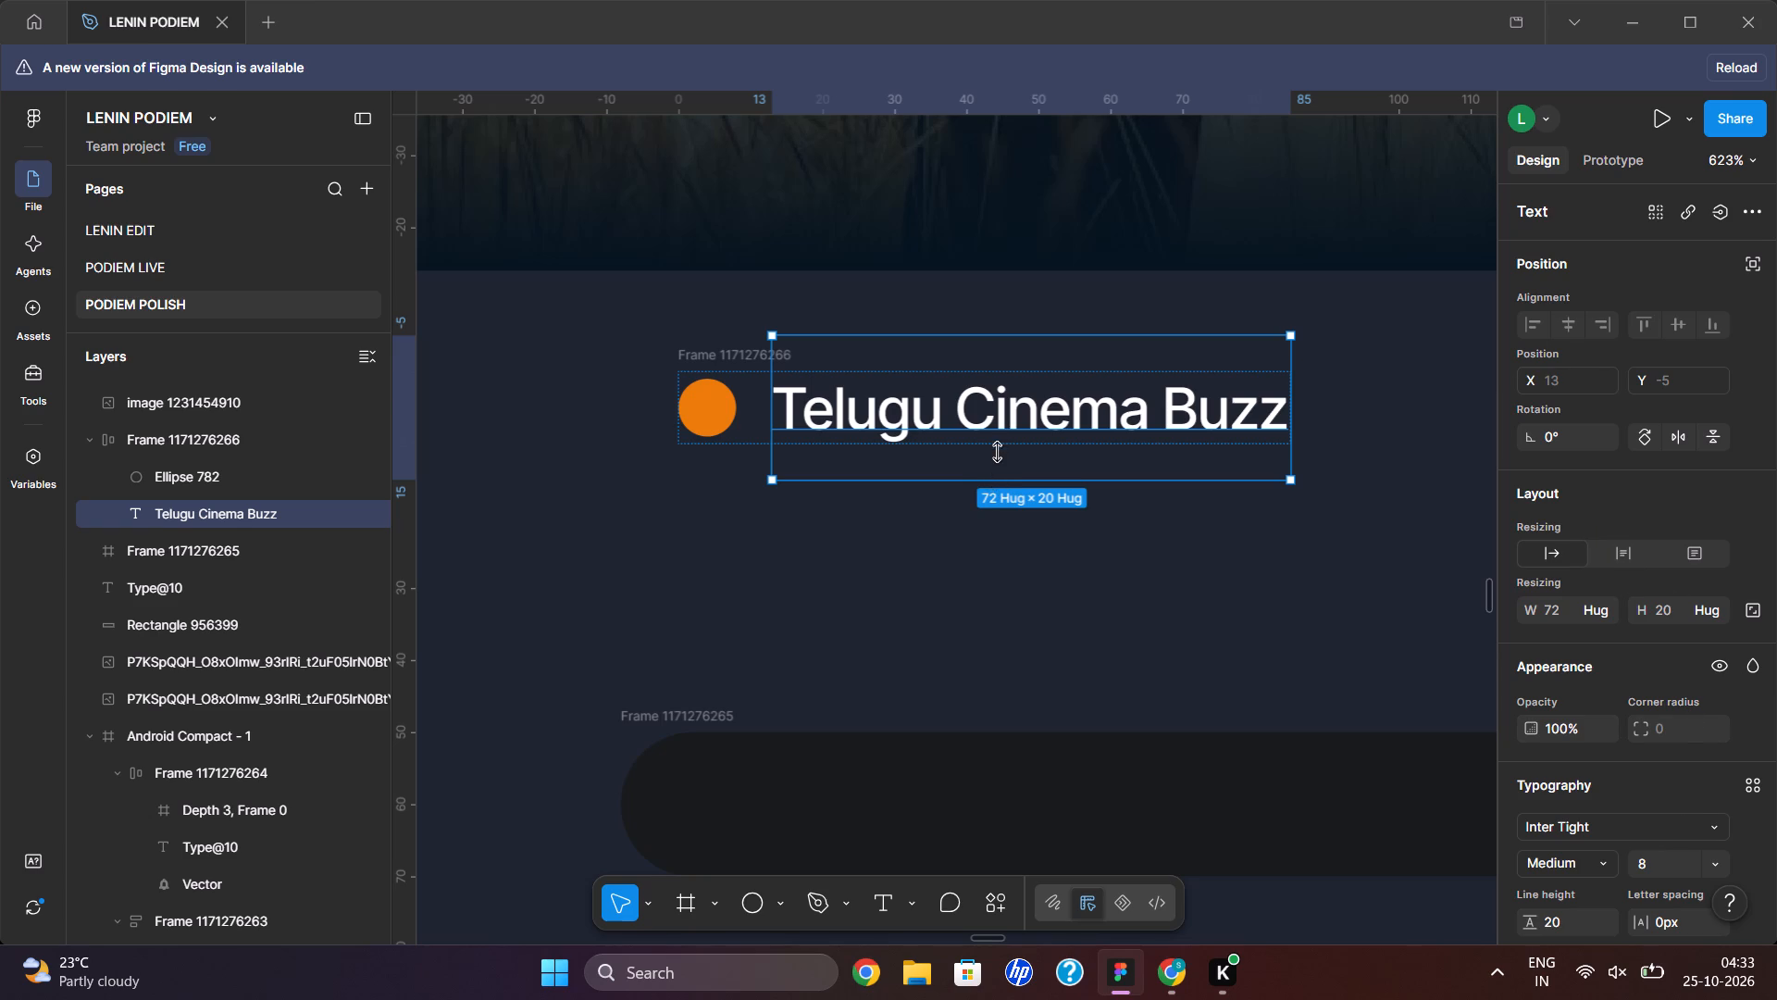
drag(997, 452, 997, 433)
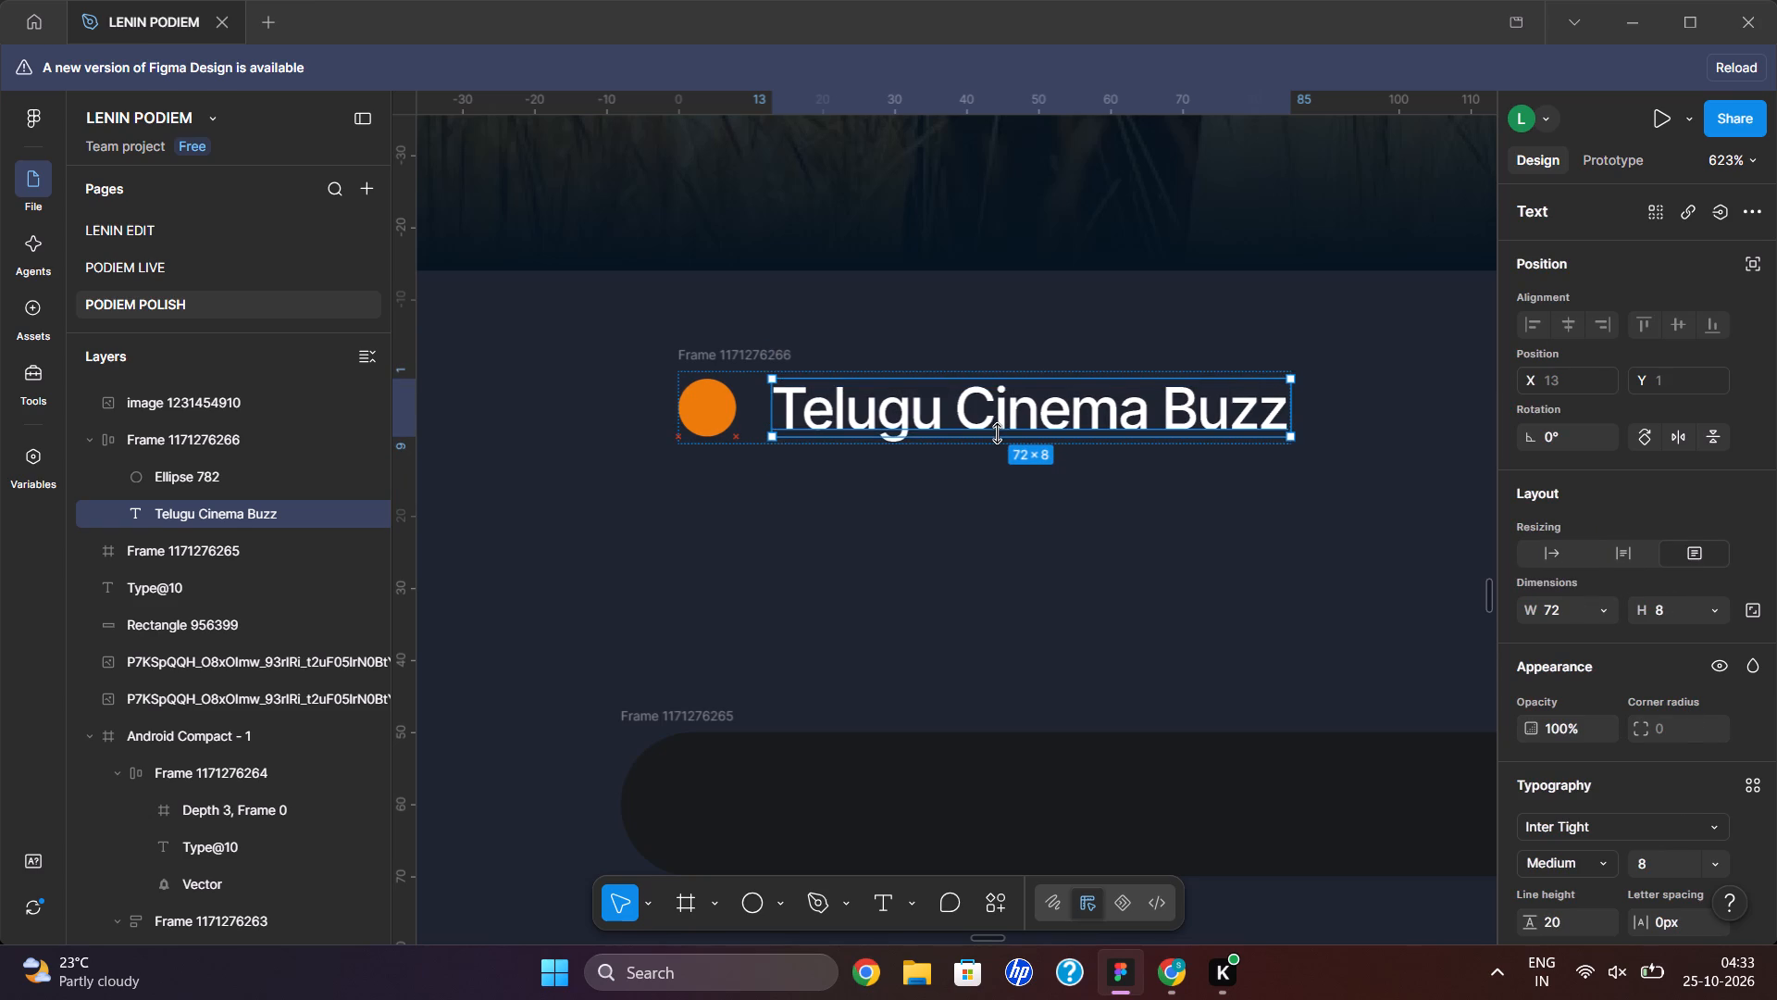
drag(997, 433, 997, 427)
click(1178, 575)
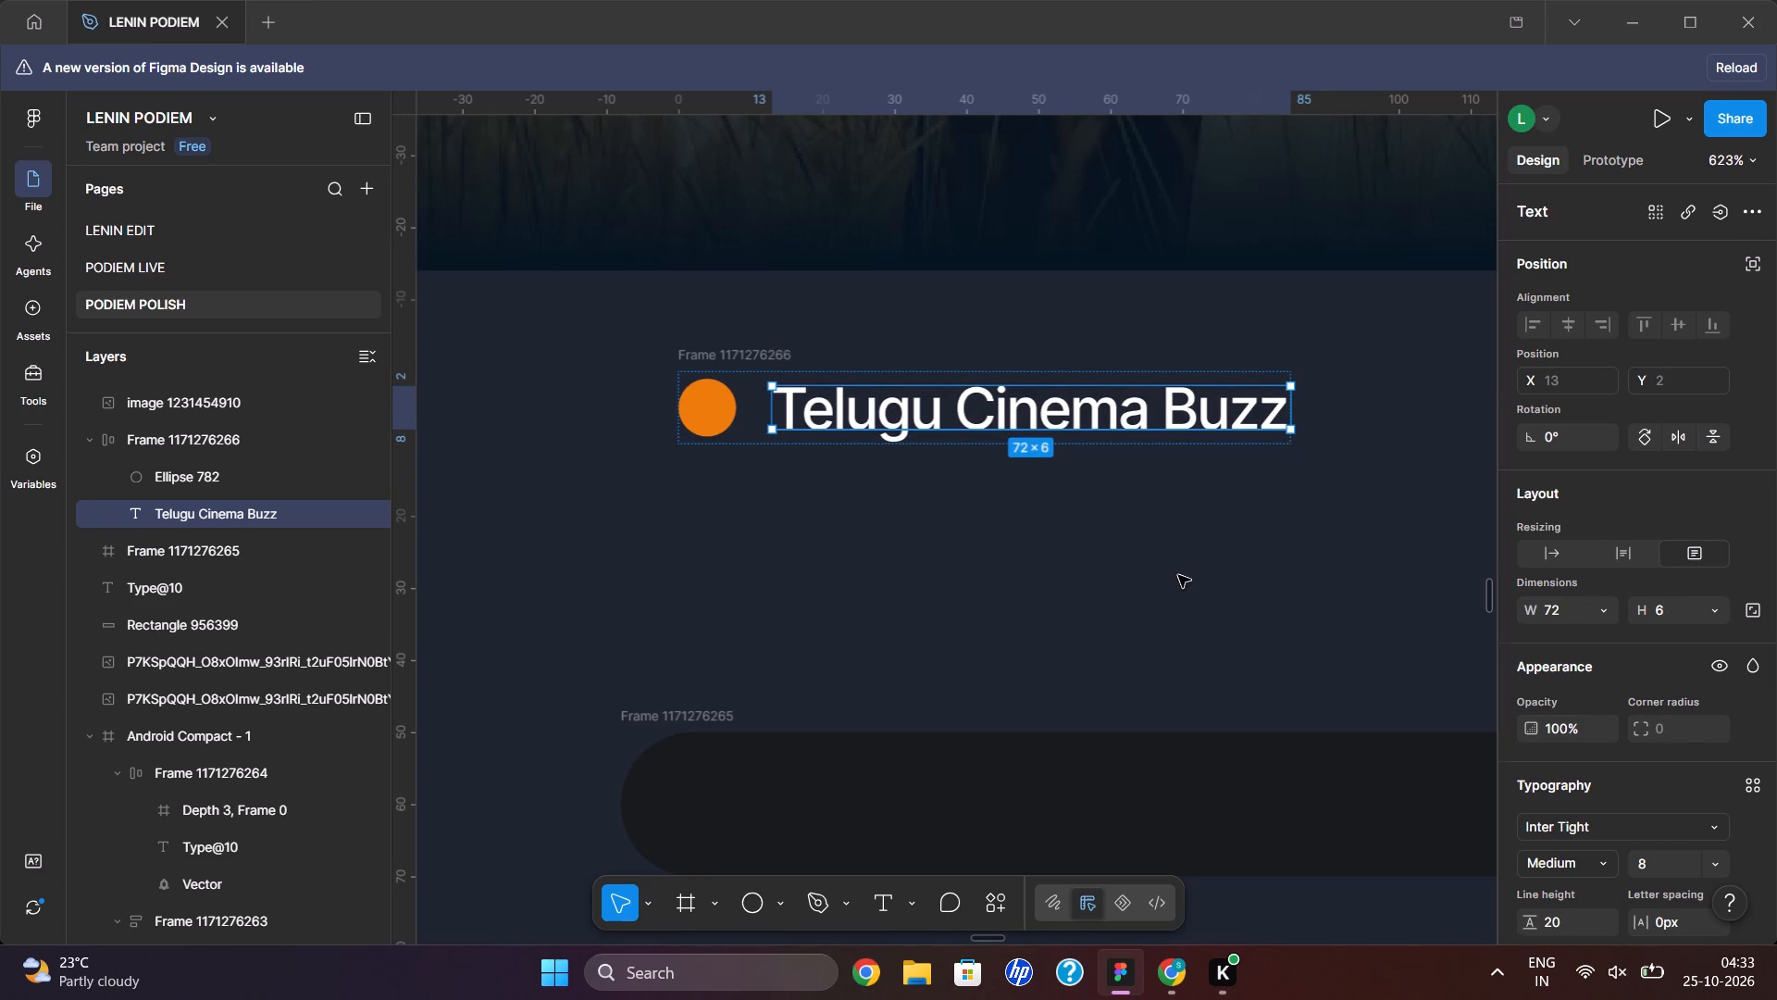
Set the gap between the orange dot and the text to 3.
click(754, 404)
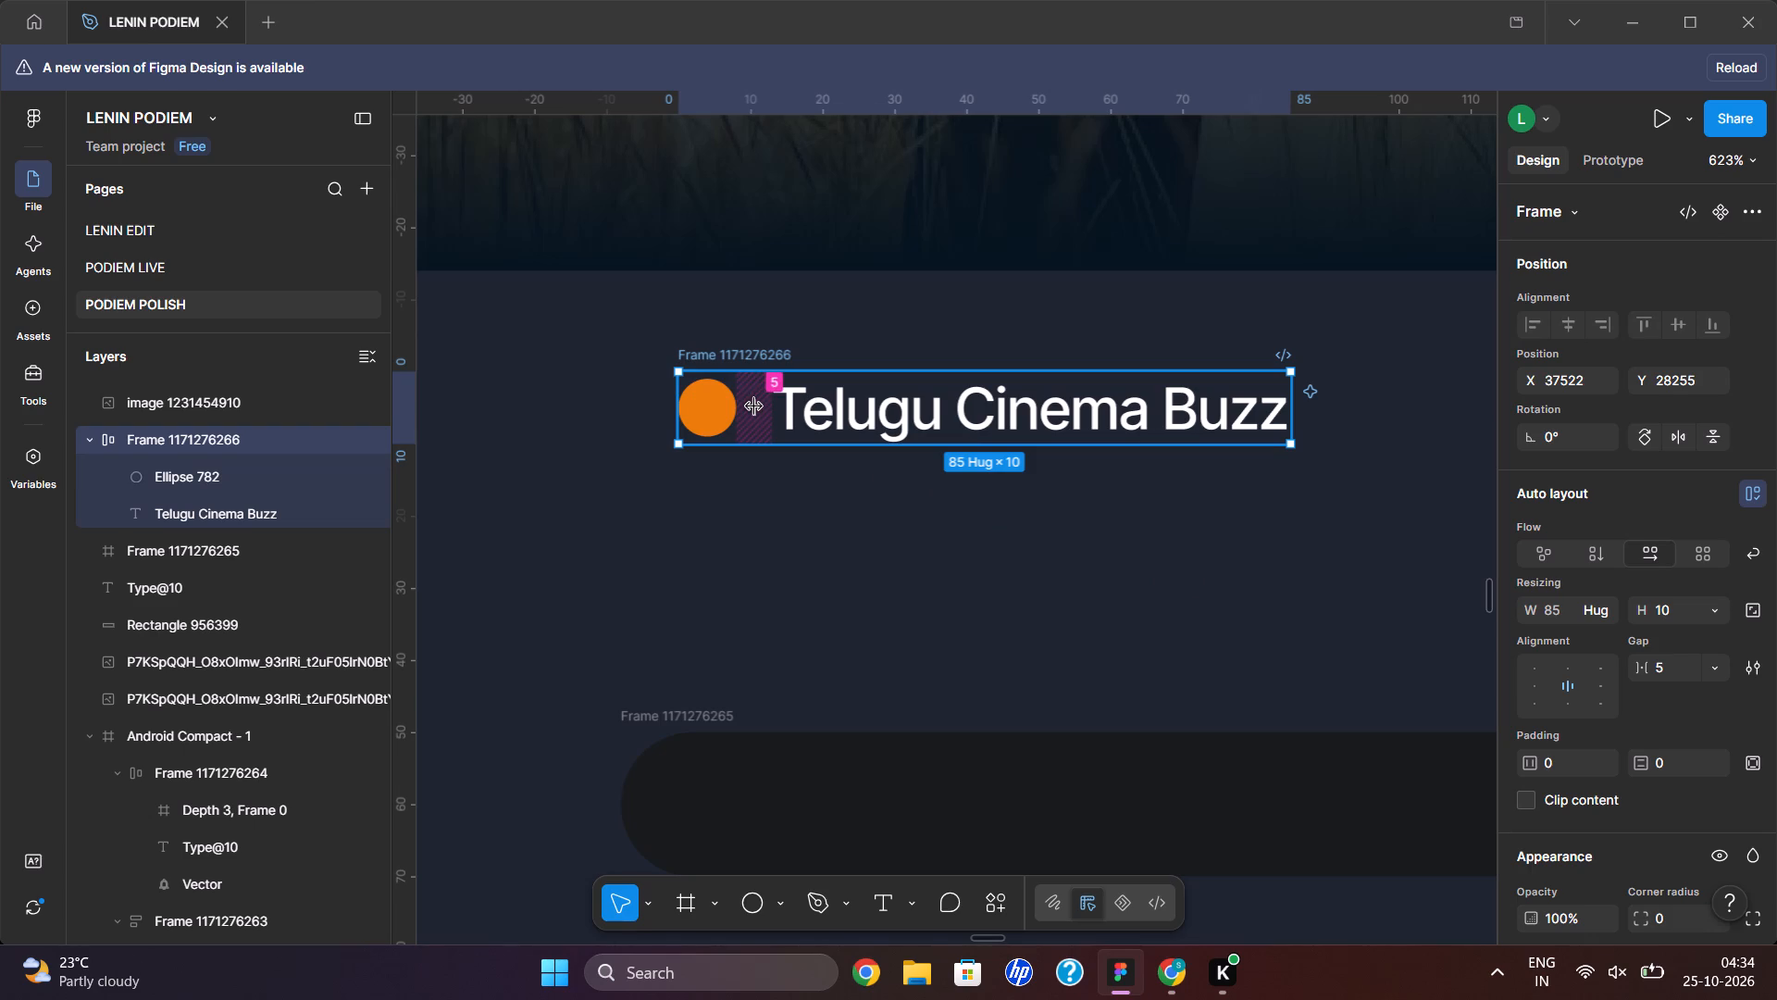
click(754, 408)
key(3)
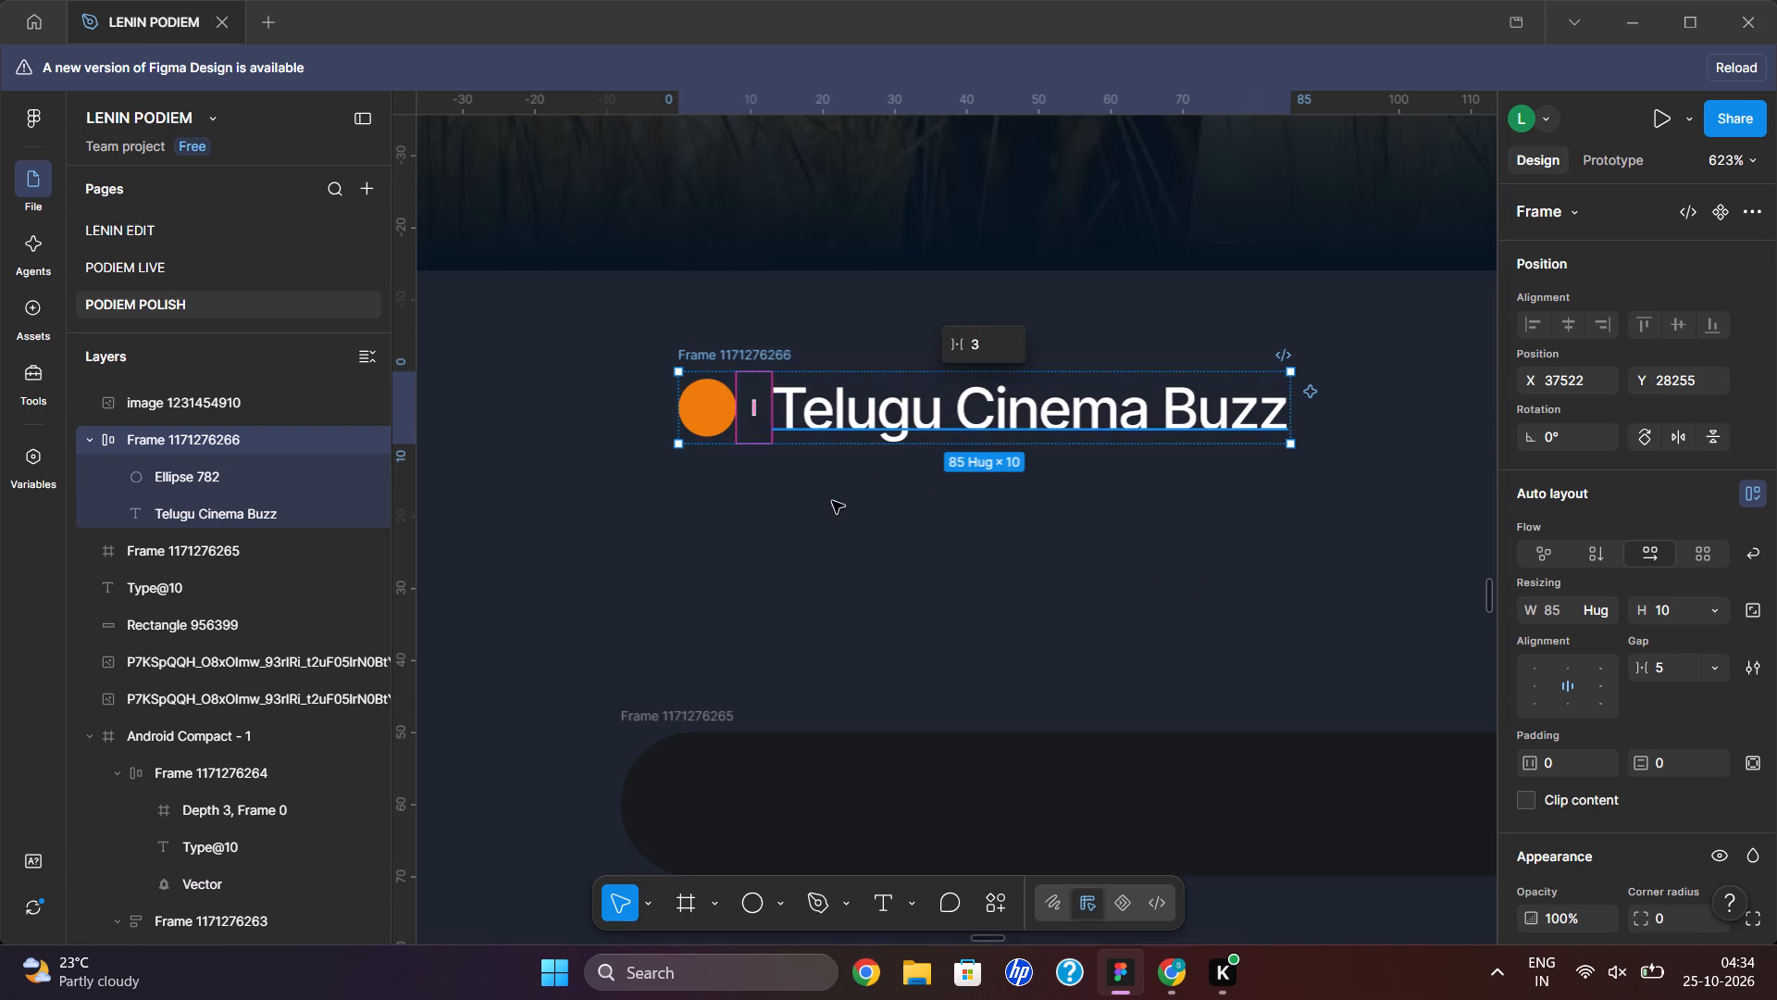
click(890, 579)
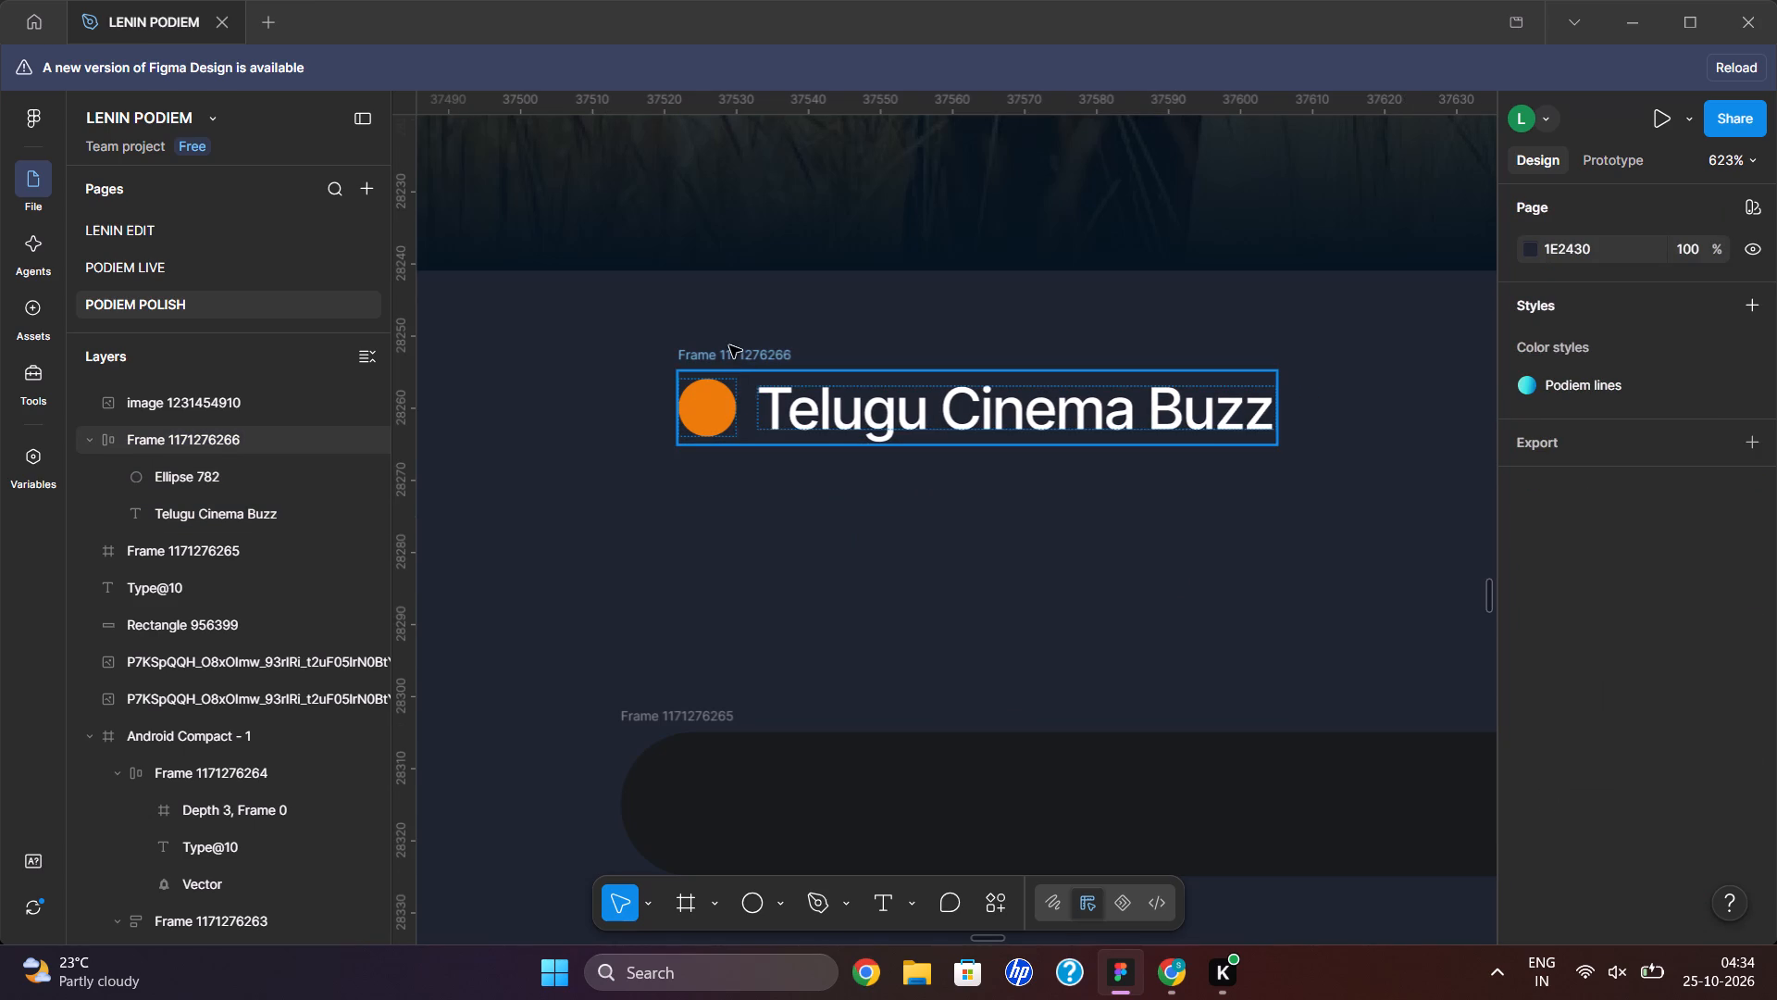
Move the inner frame with the dot and text down to just above the empty badge frame.
click(729, 345)
drag(728, 345, 830, 488)
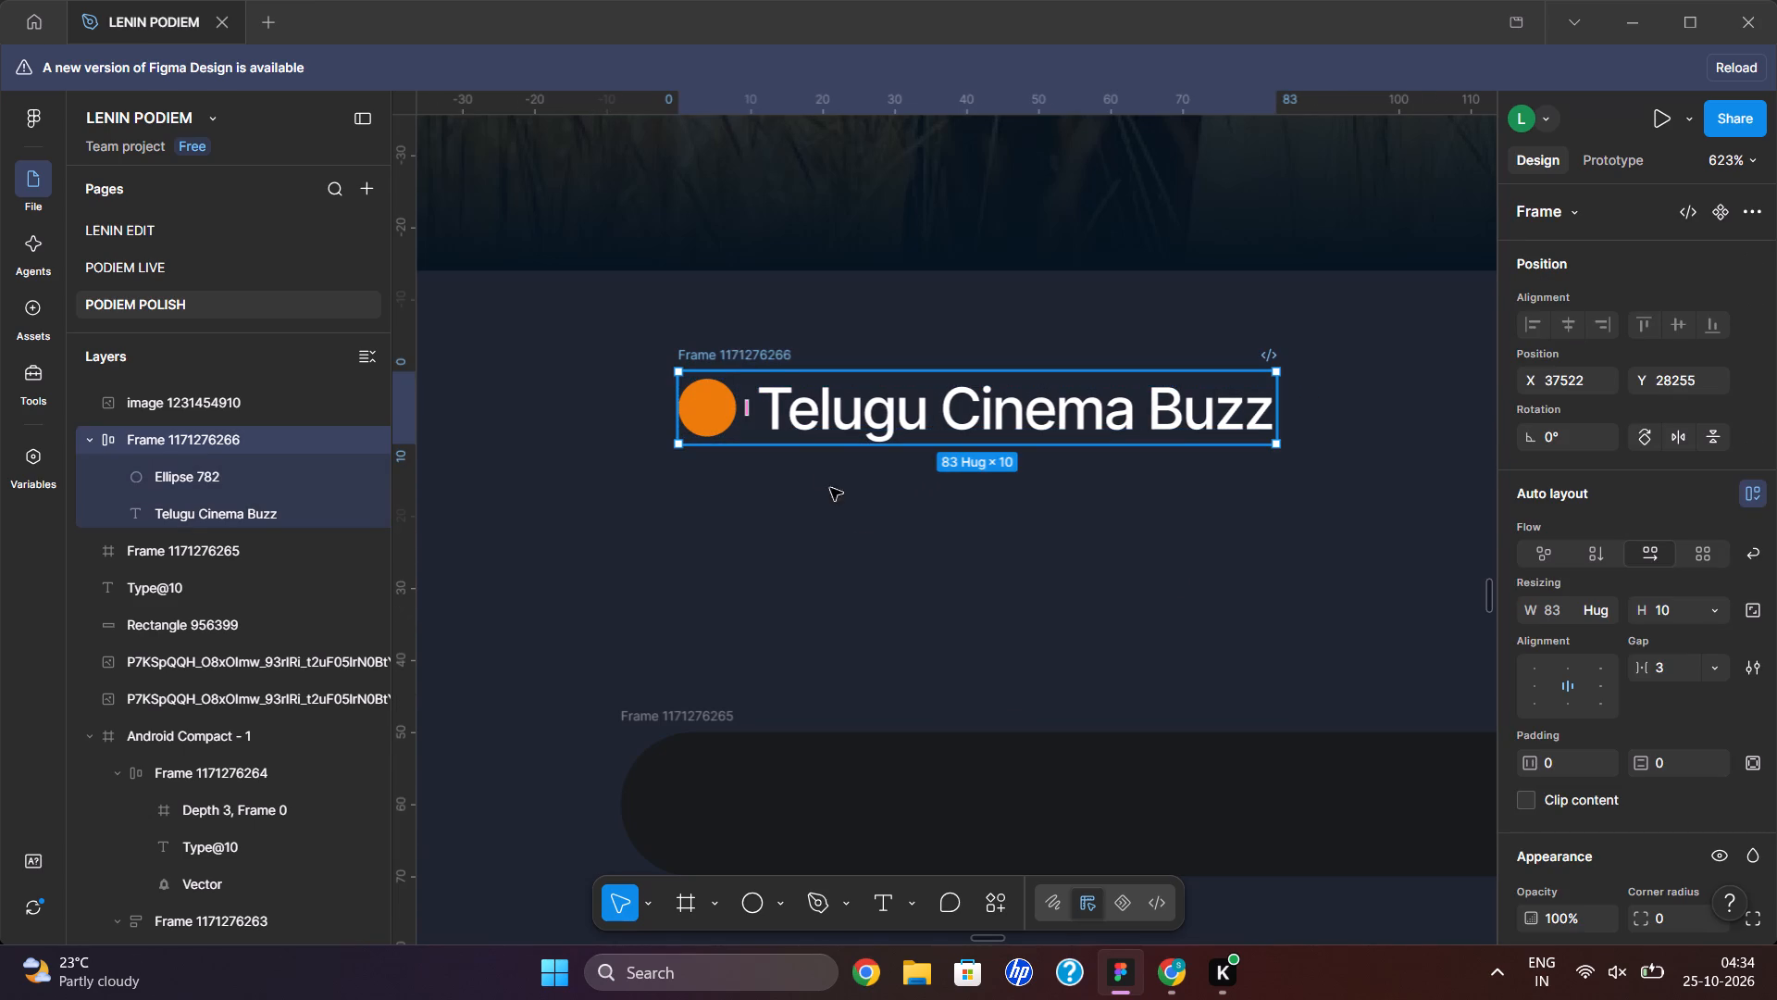
drag(830, 488, 881, 596)
scroll(881, 596, down, 3)
Add auto layout to the empty badge frame with centred alignment and horizontal and vertical padding of 3.
click(686, 490)
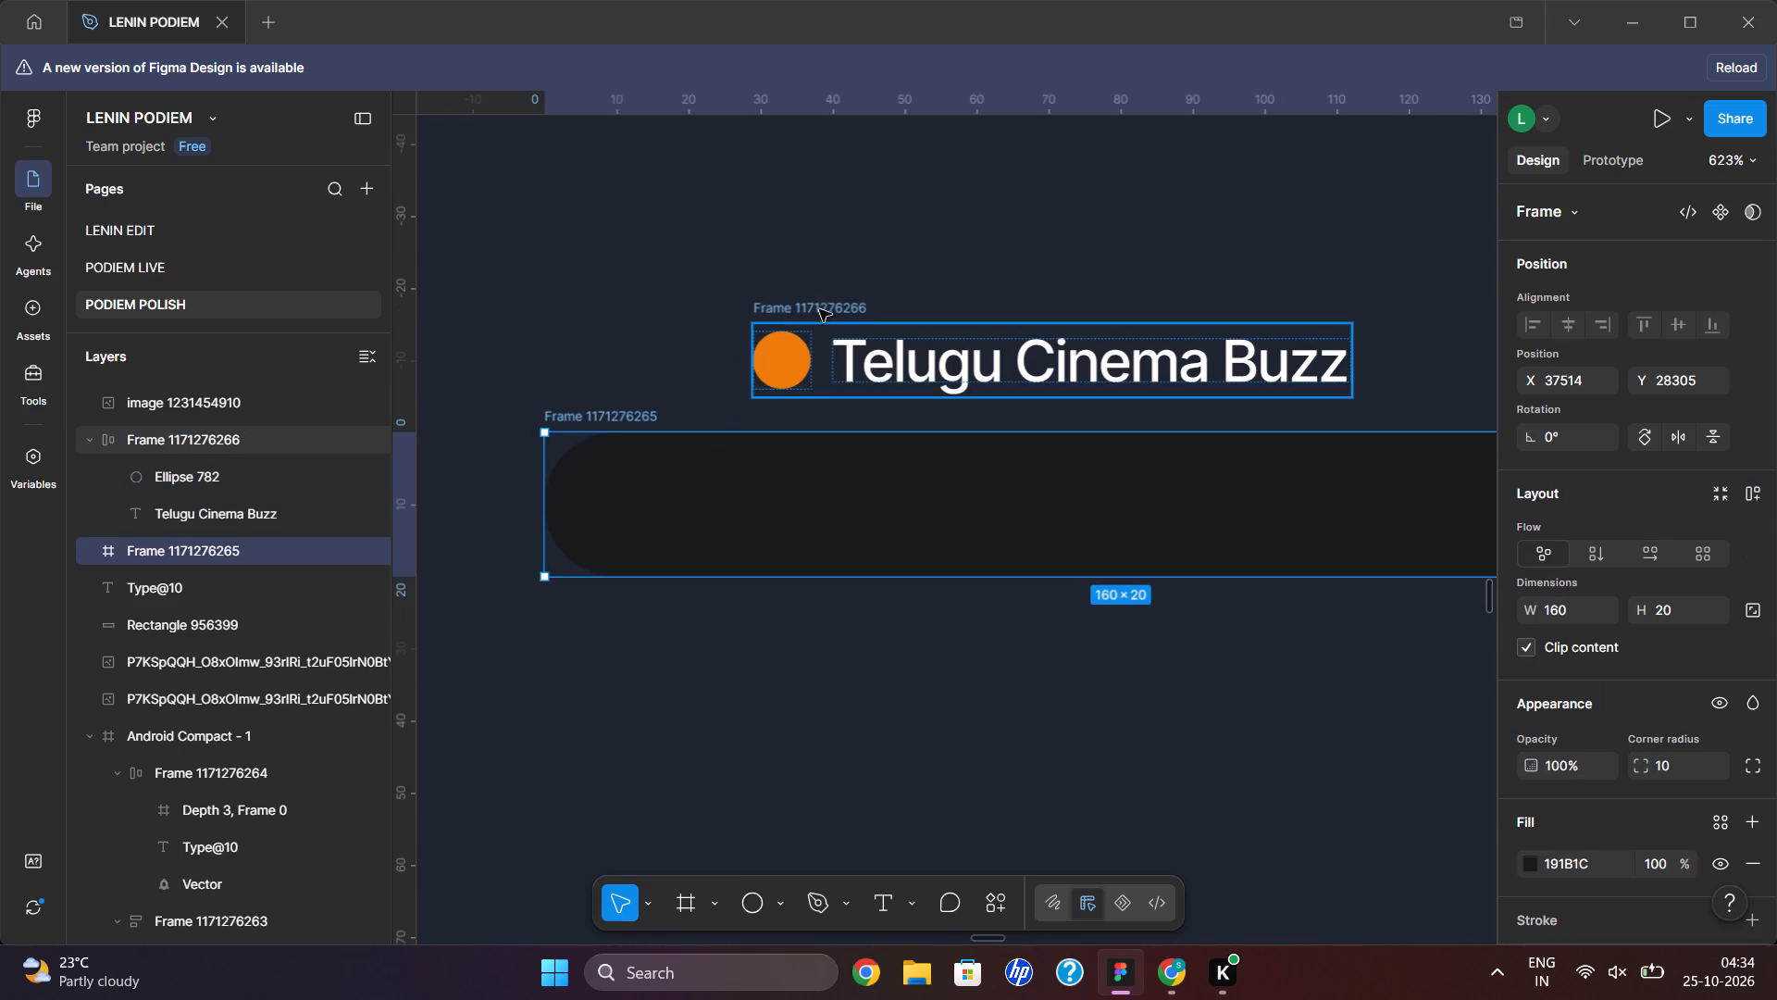
key(shift+a)
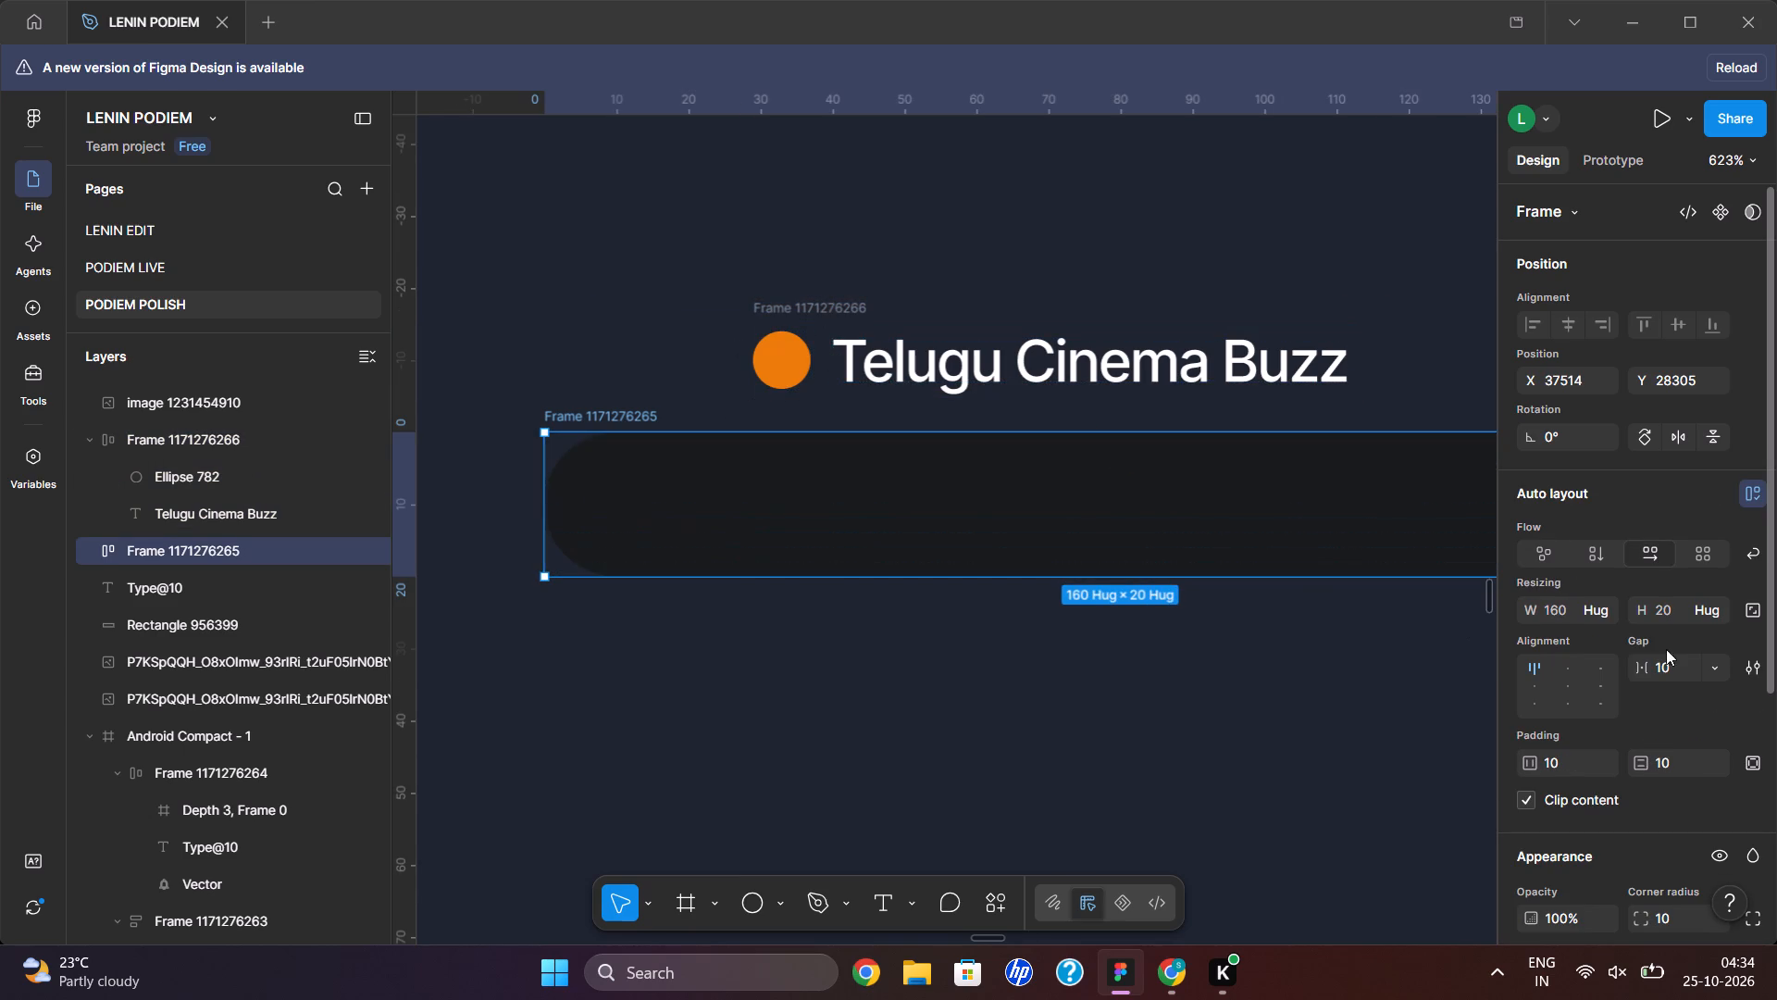
click(1562, 687)
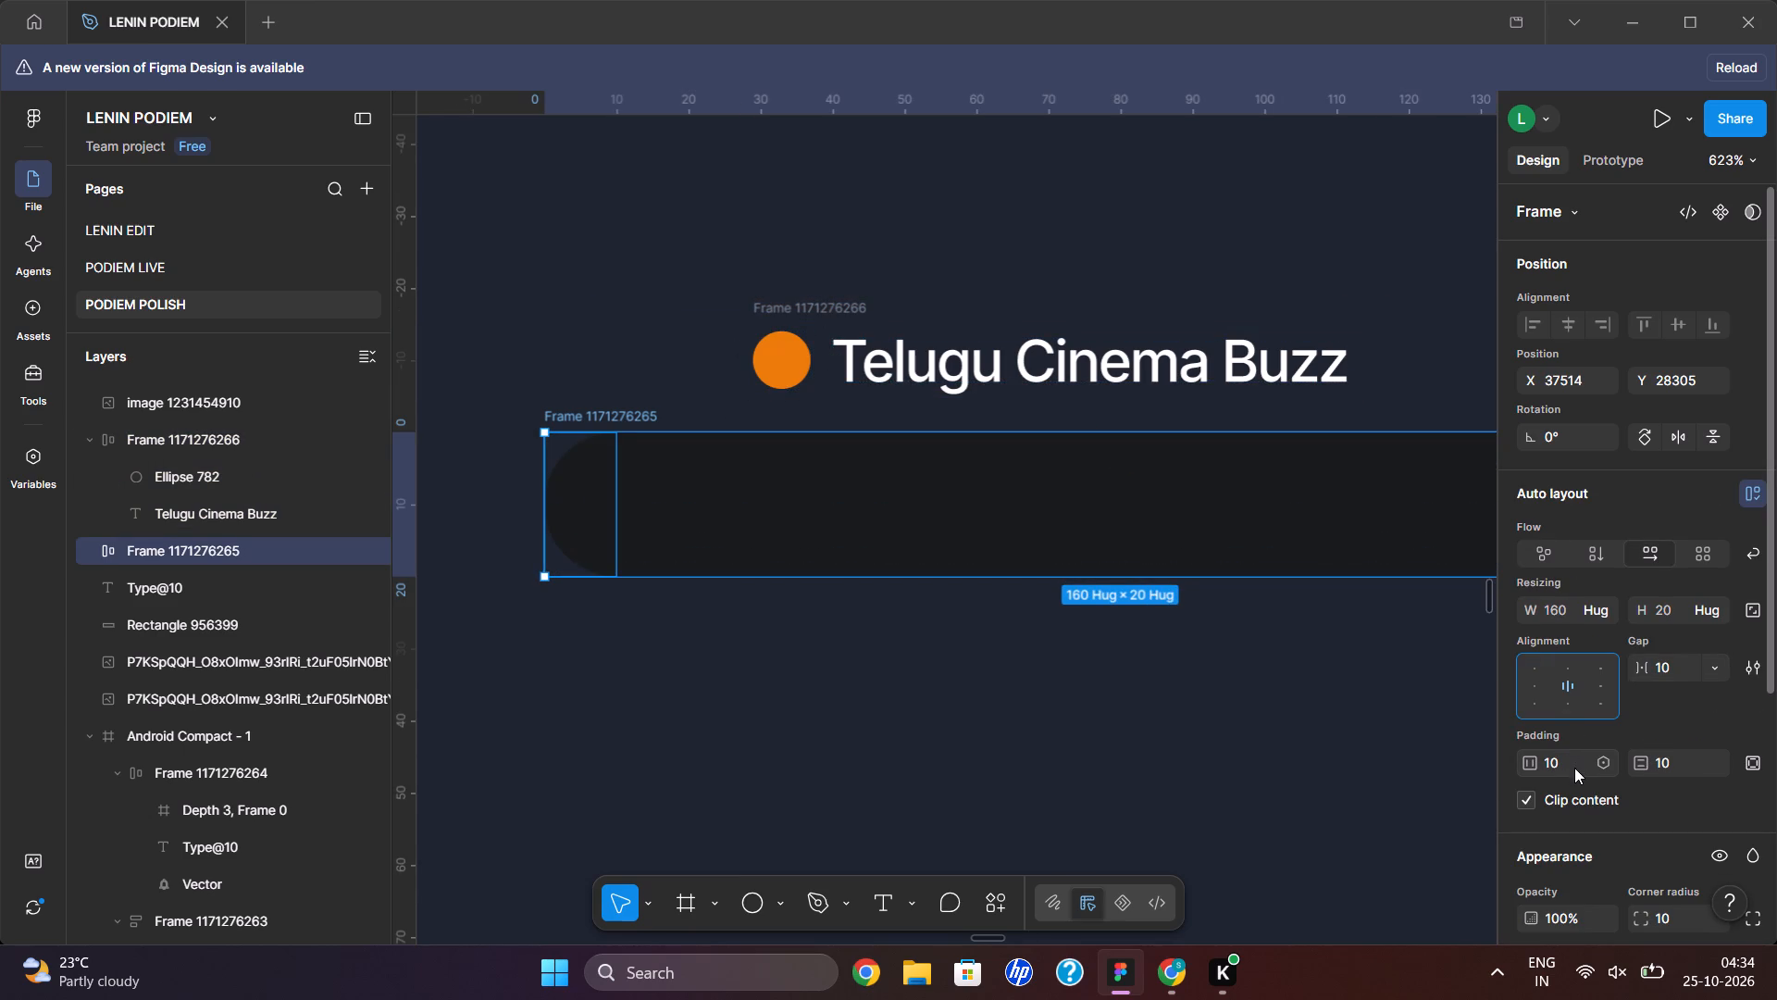
click(1574, 768)
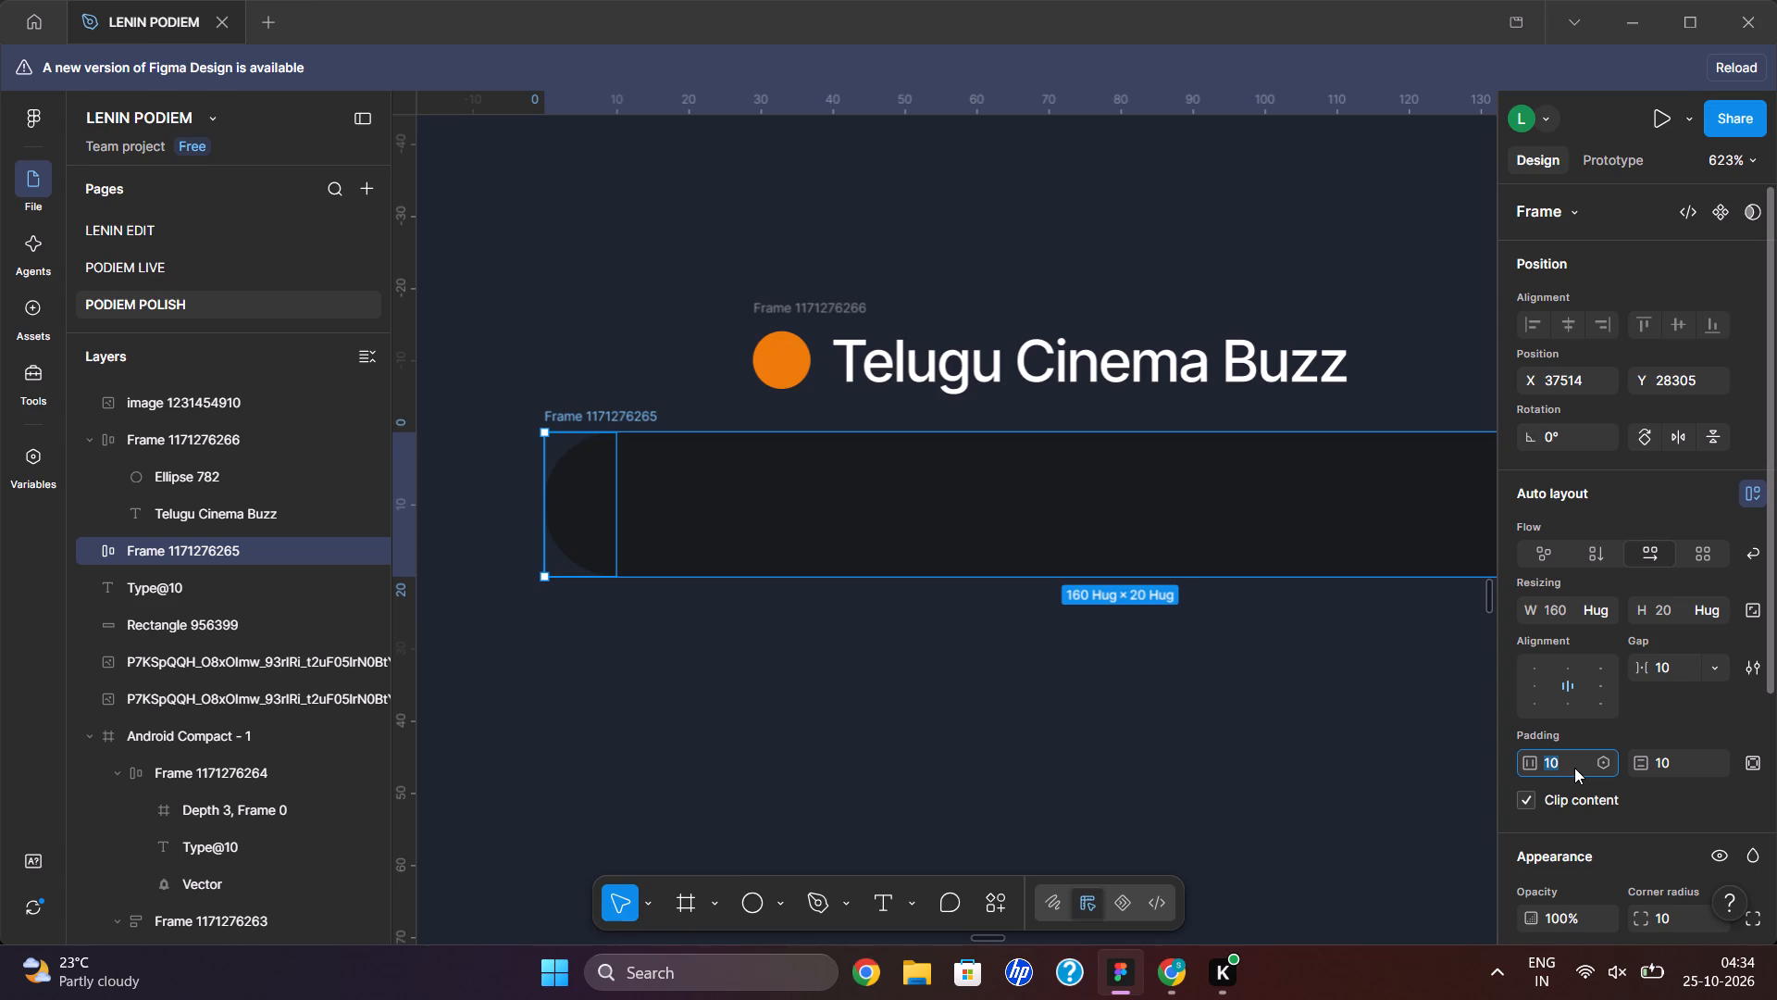
key(3)
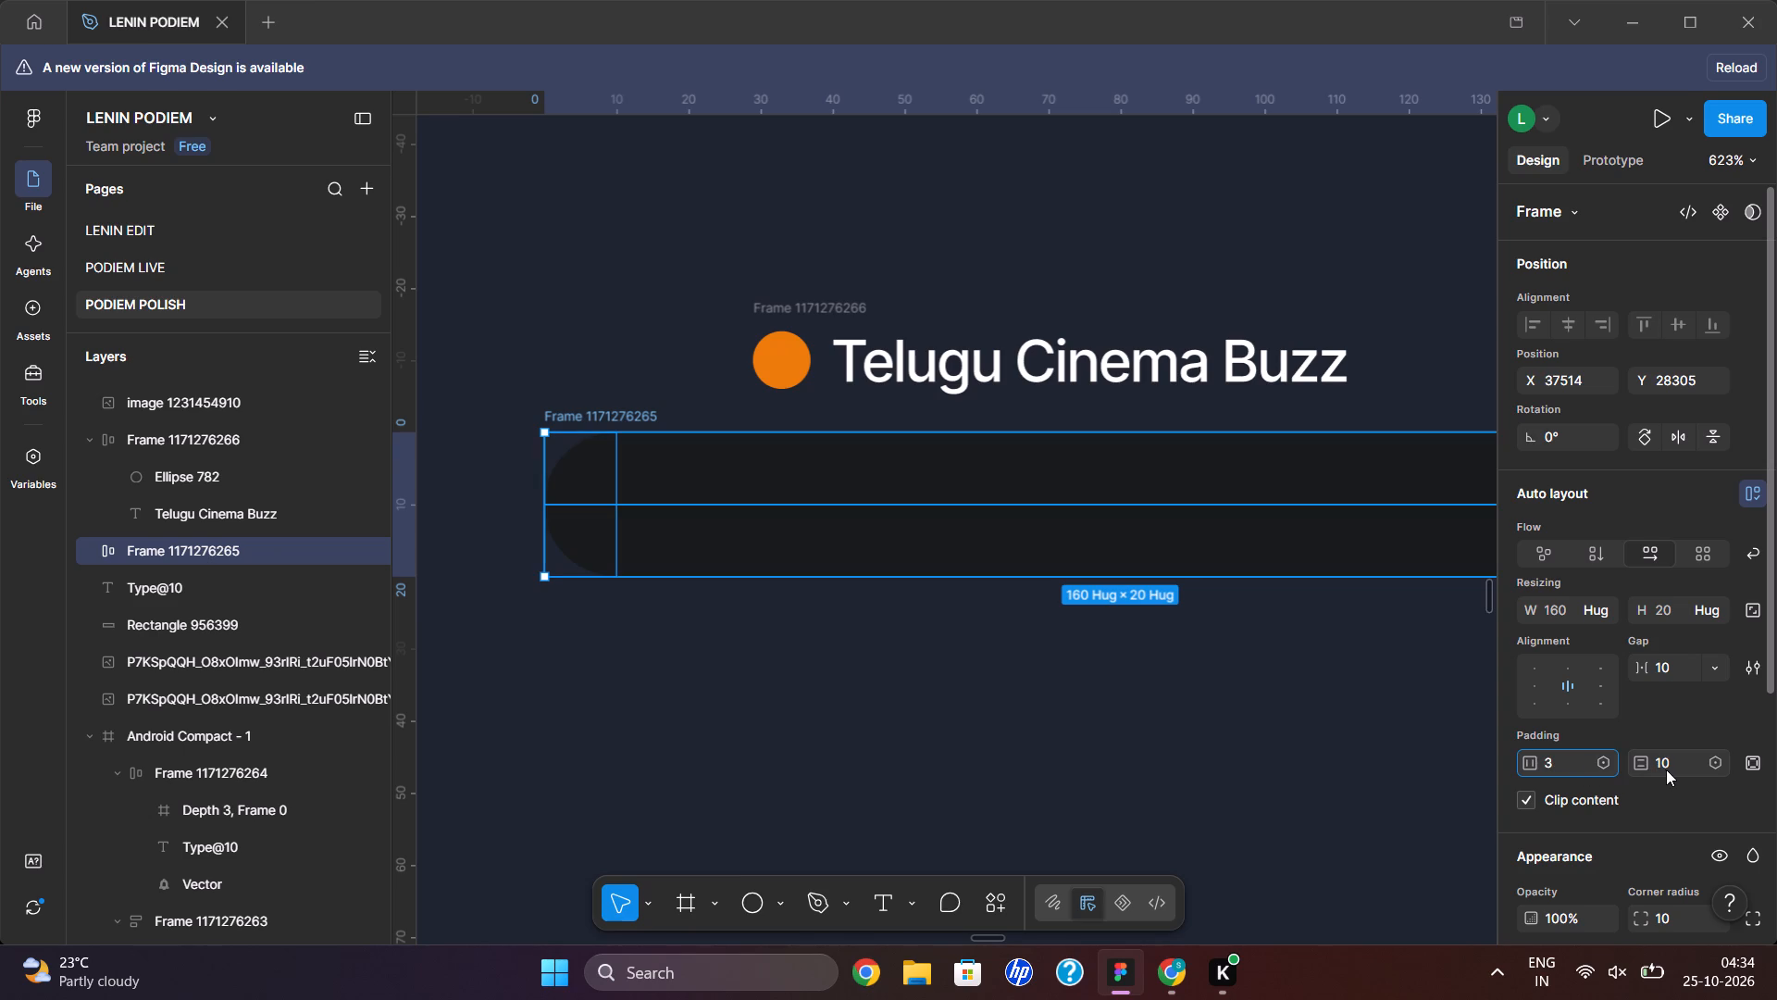
click(1666, 769)
key(3)
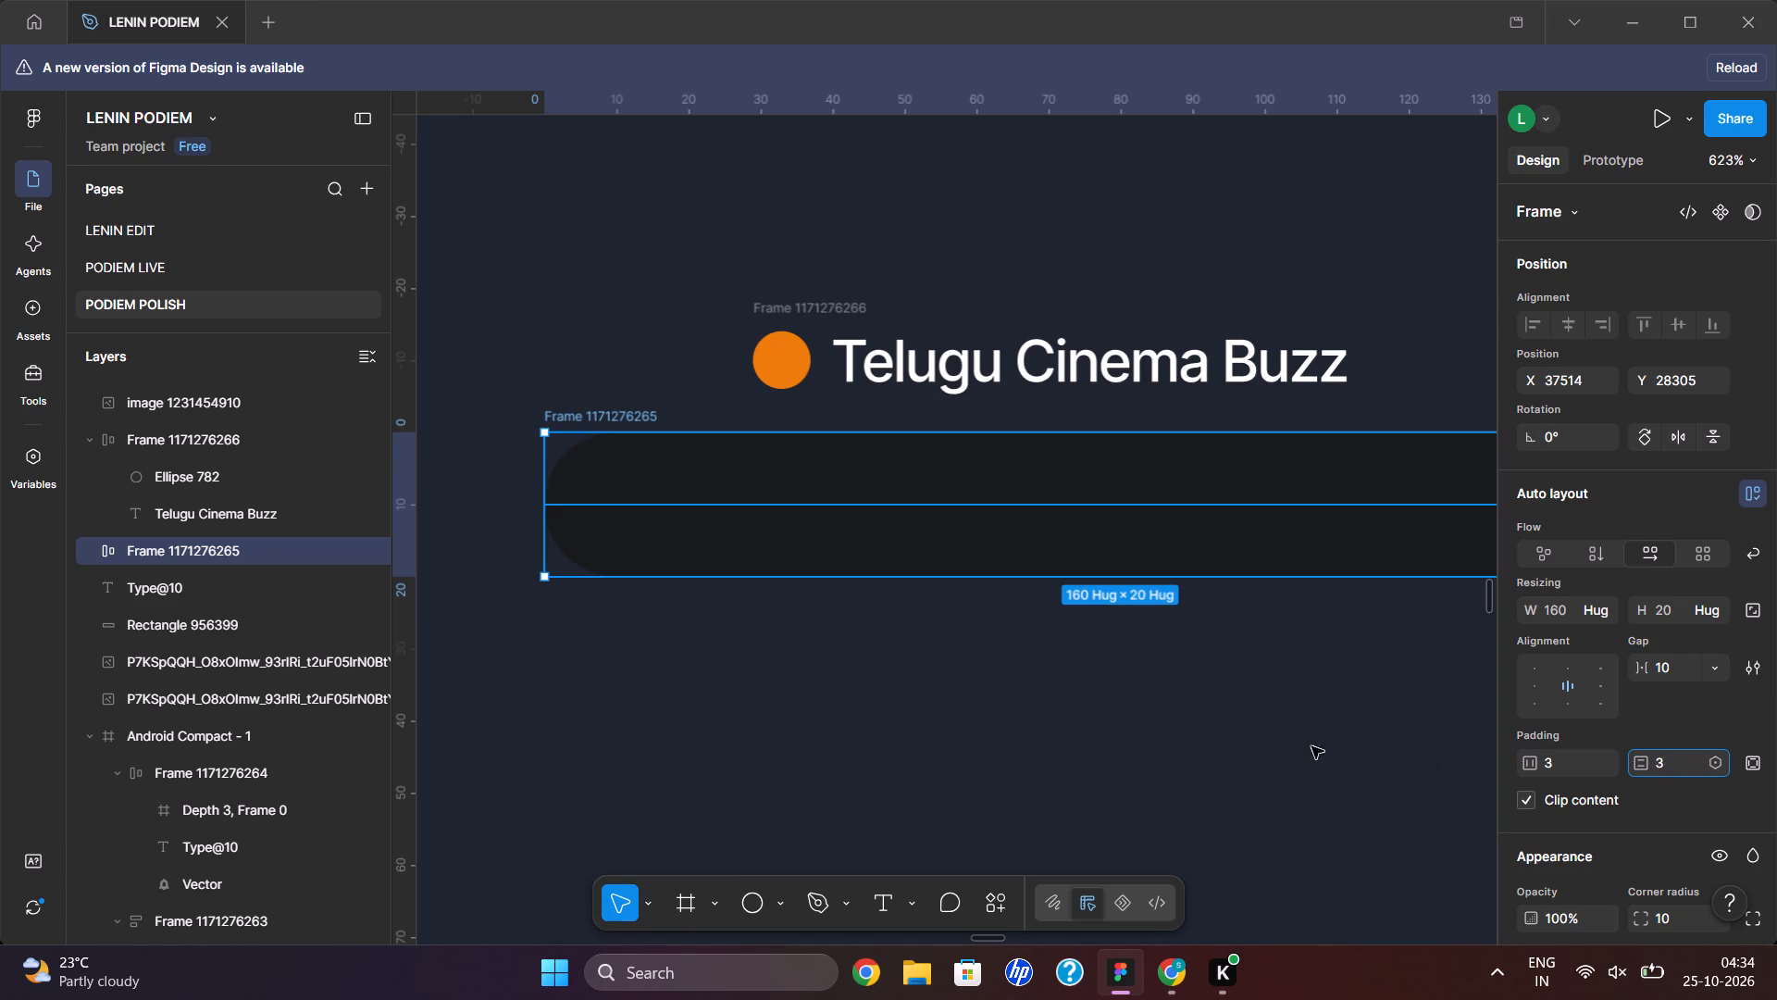
click(1289, 741)
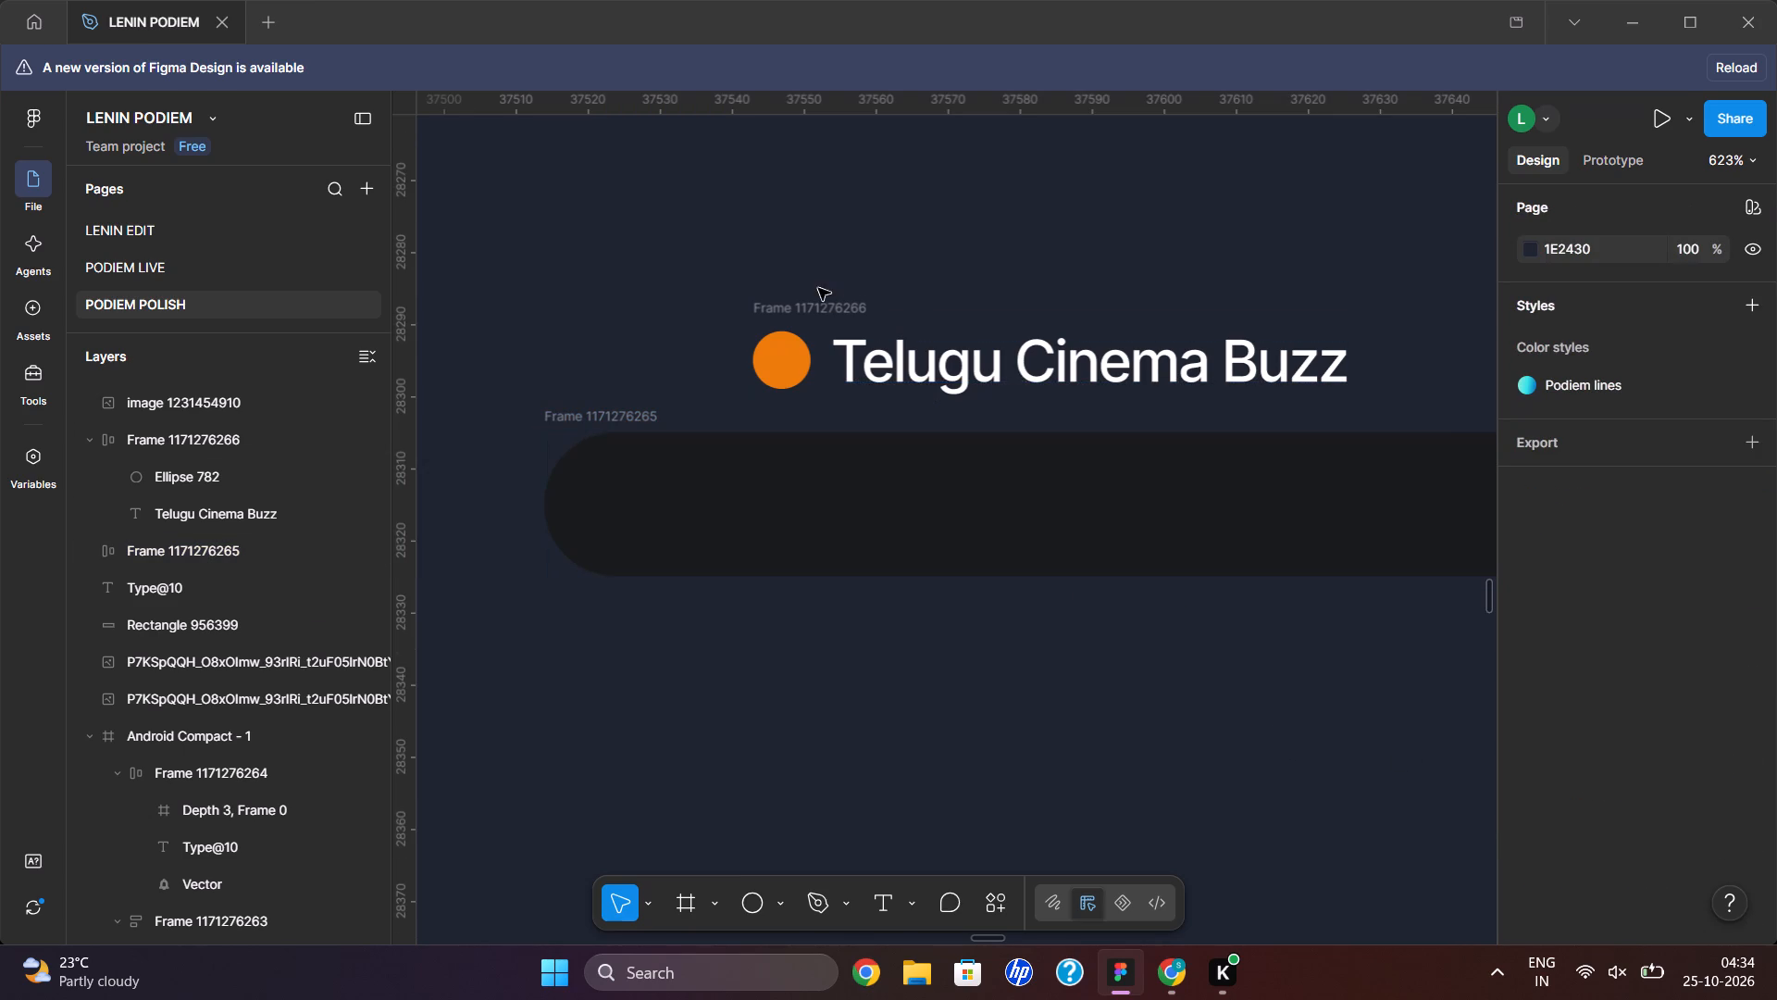
Place the inner frame with the dot and text inside the dark badge frame.
click(813, 308)
drag(813, 308, 746, 446)
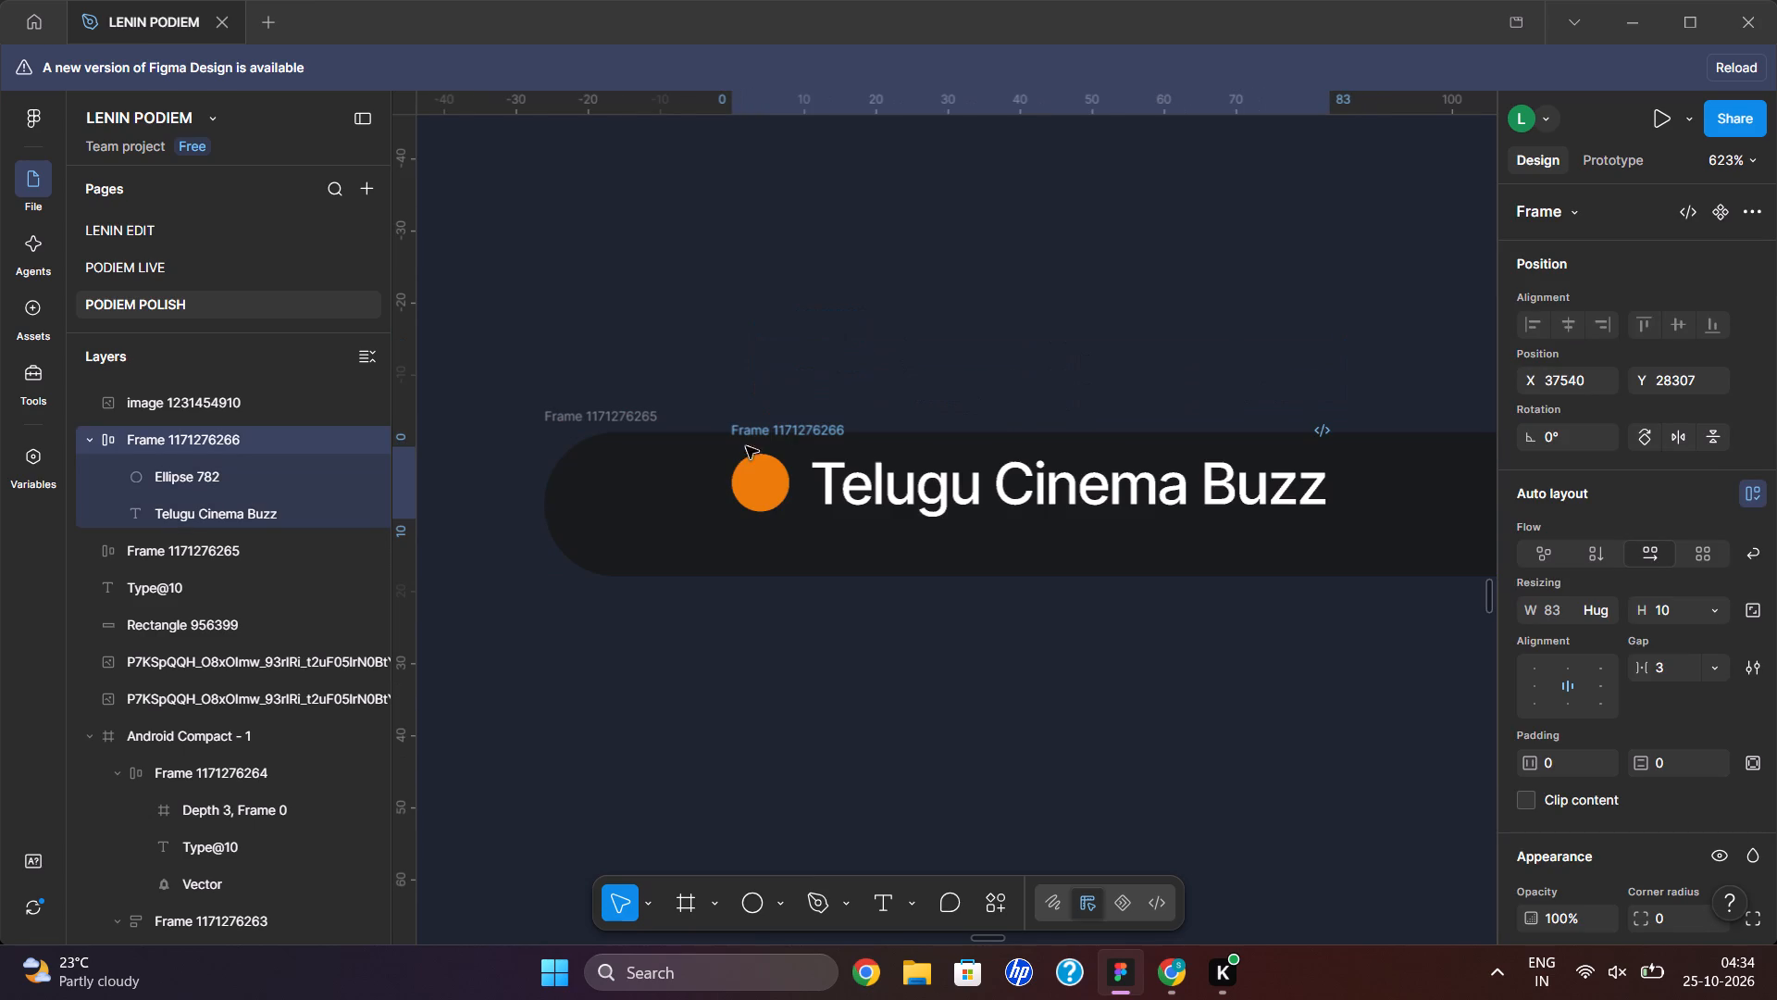
drag(746, 446, 740, 450)
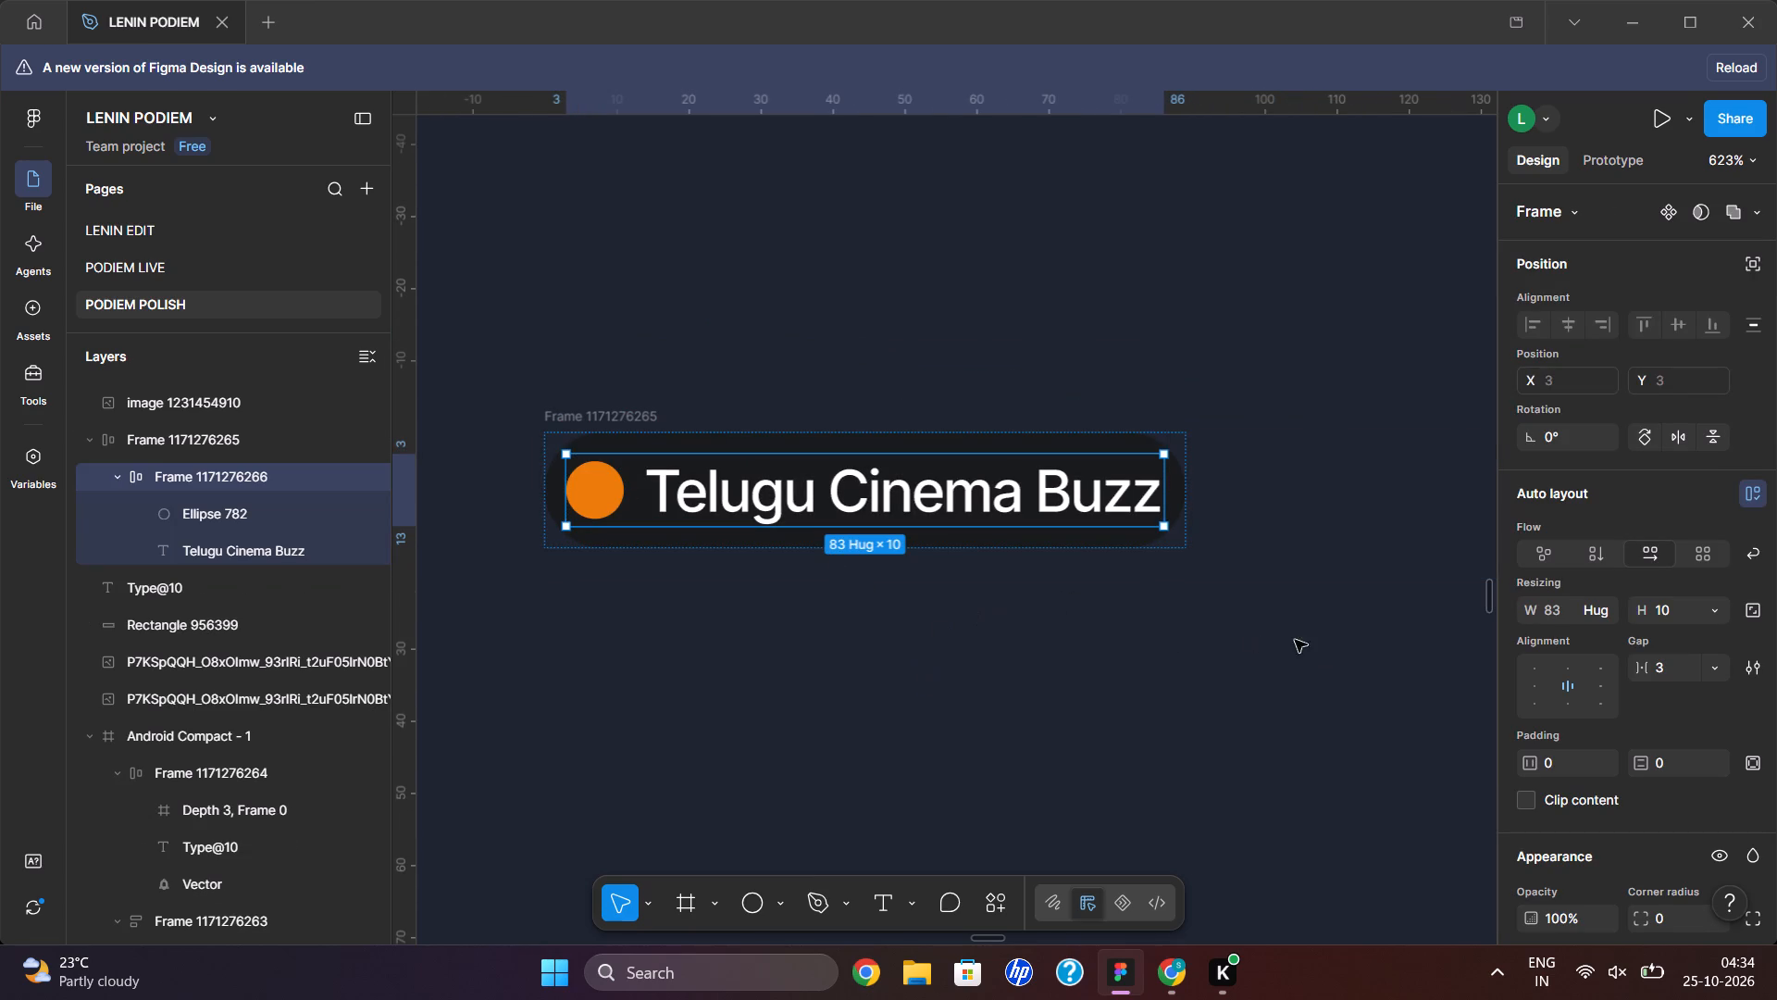
Increase the badge frame's horizontal padding to 5.
click(616, 420)
click(1555, 769)
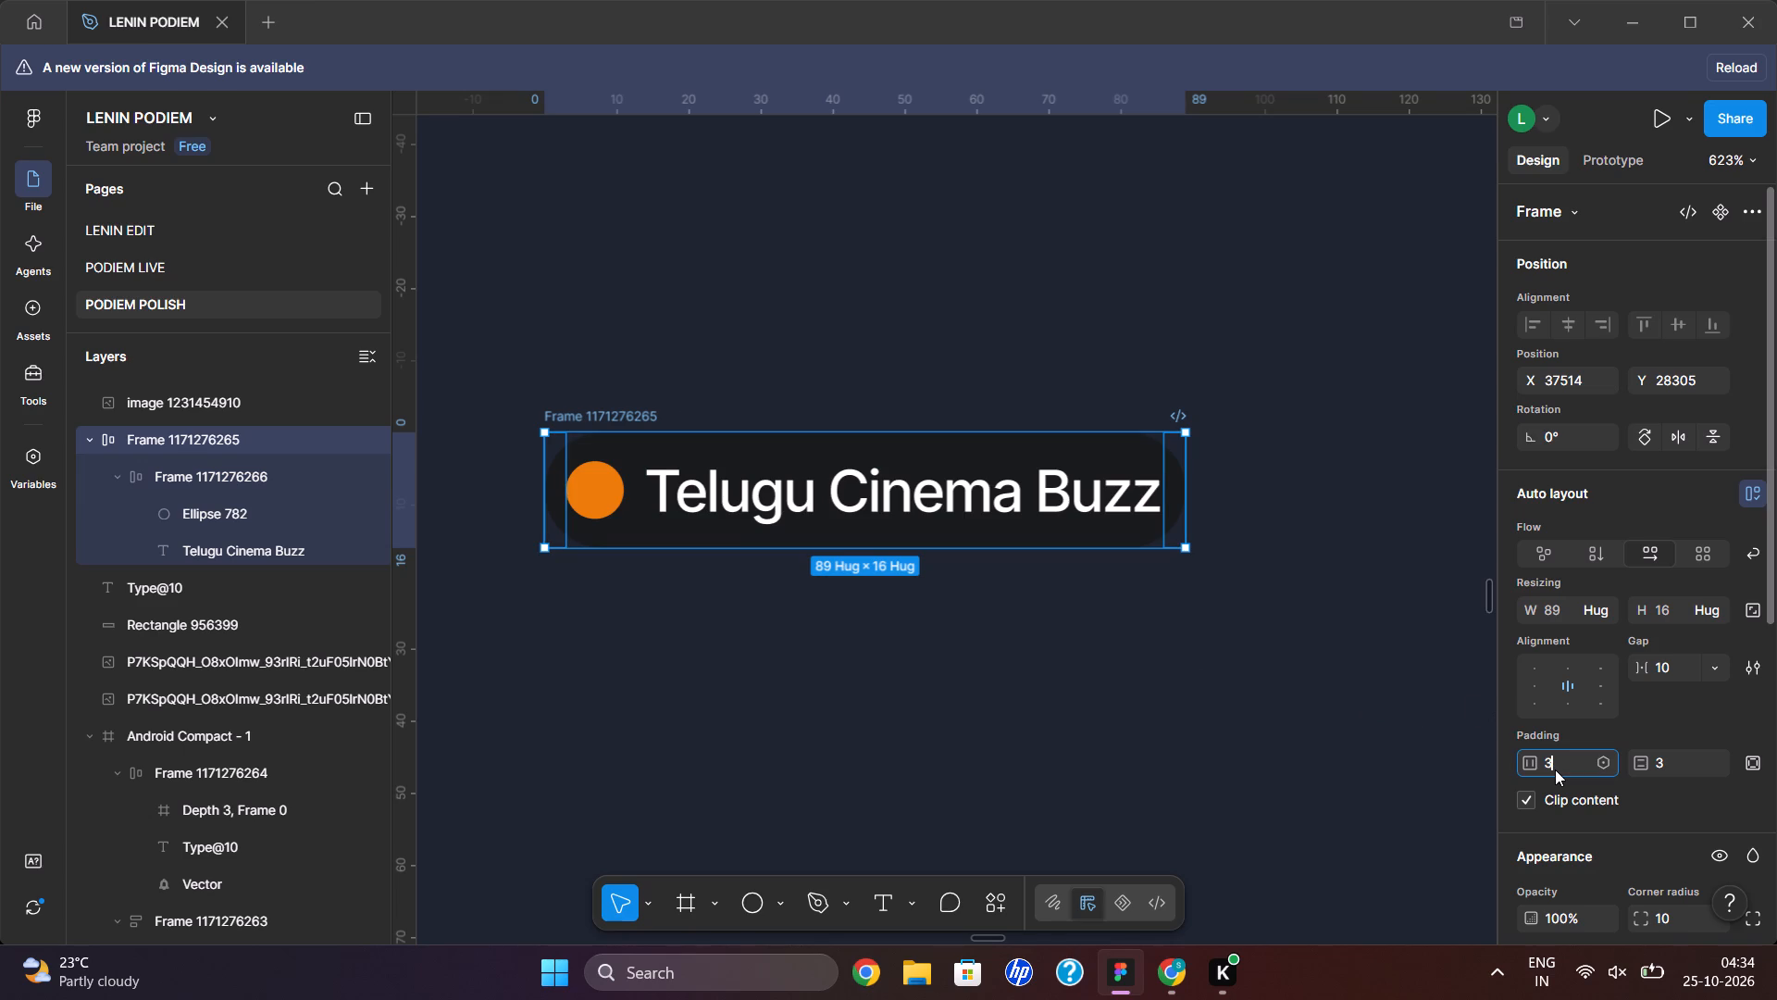
key(Up)
key(Up)
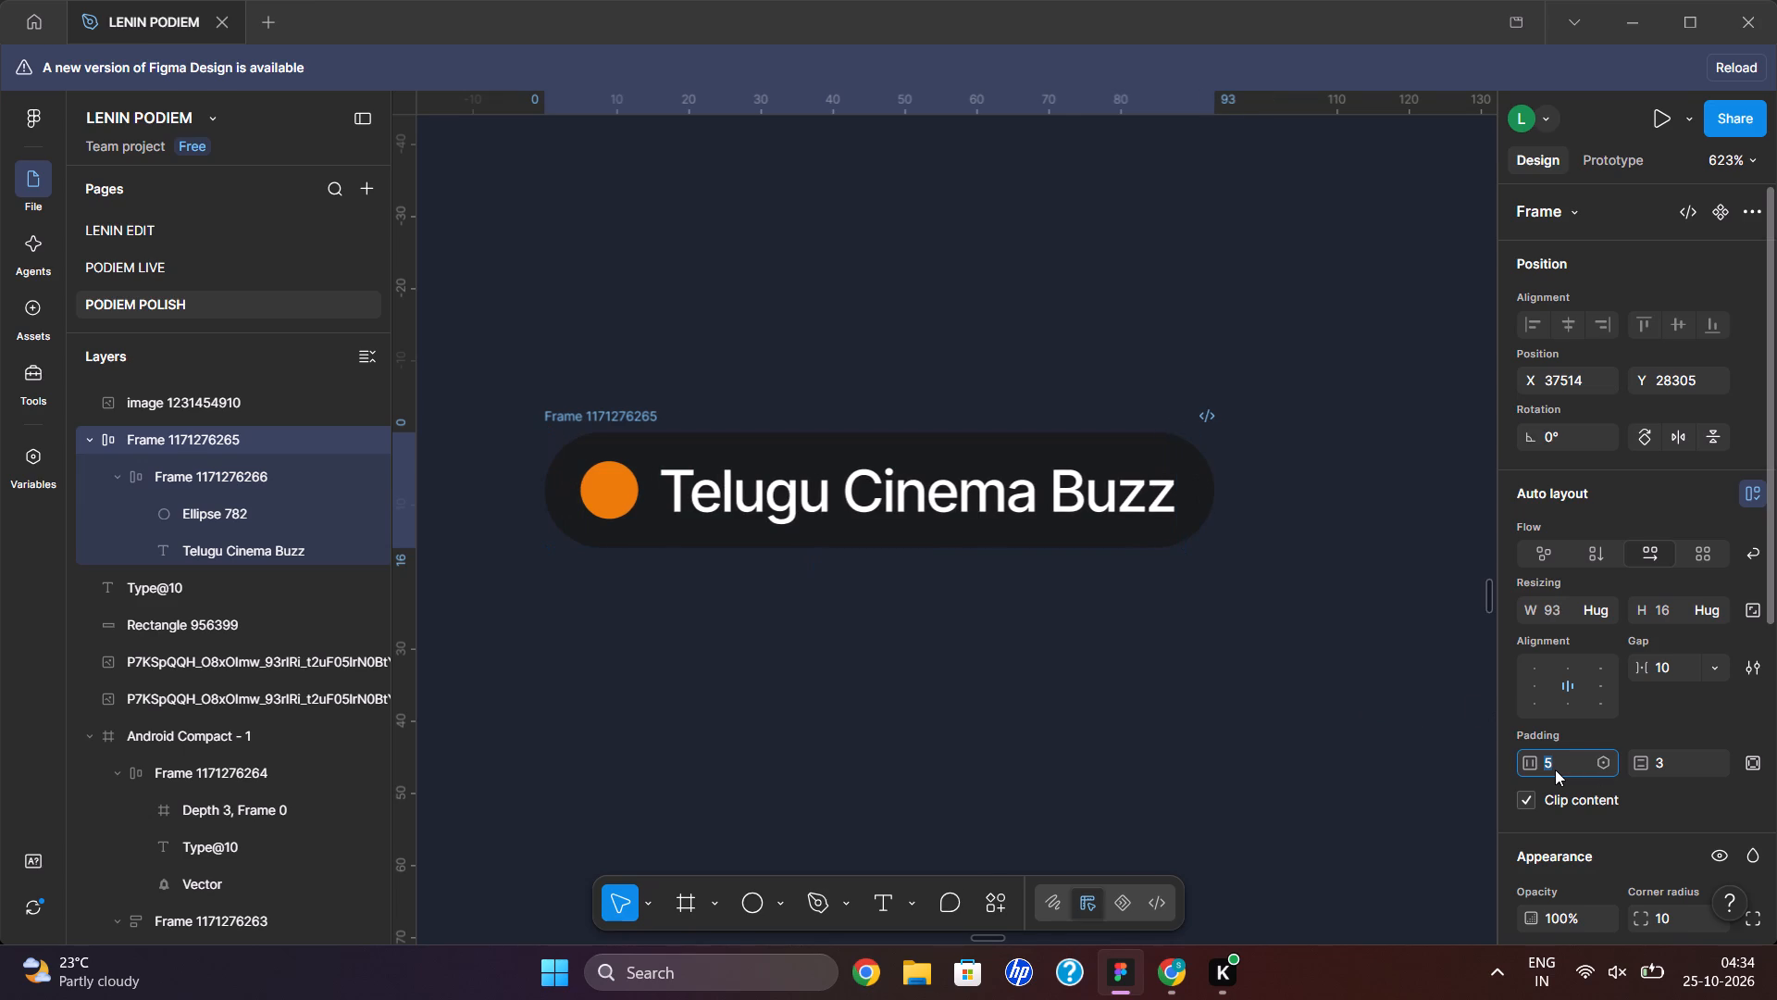
Increase the badge frame's vertical padding to 5.
click(1672, 771)
key(Up)
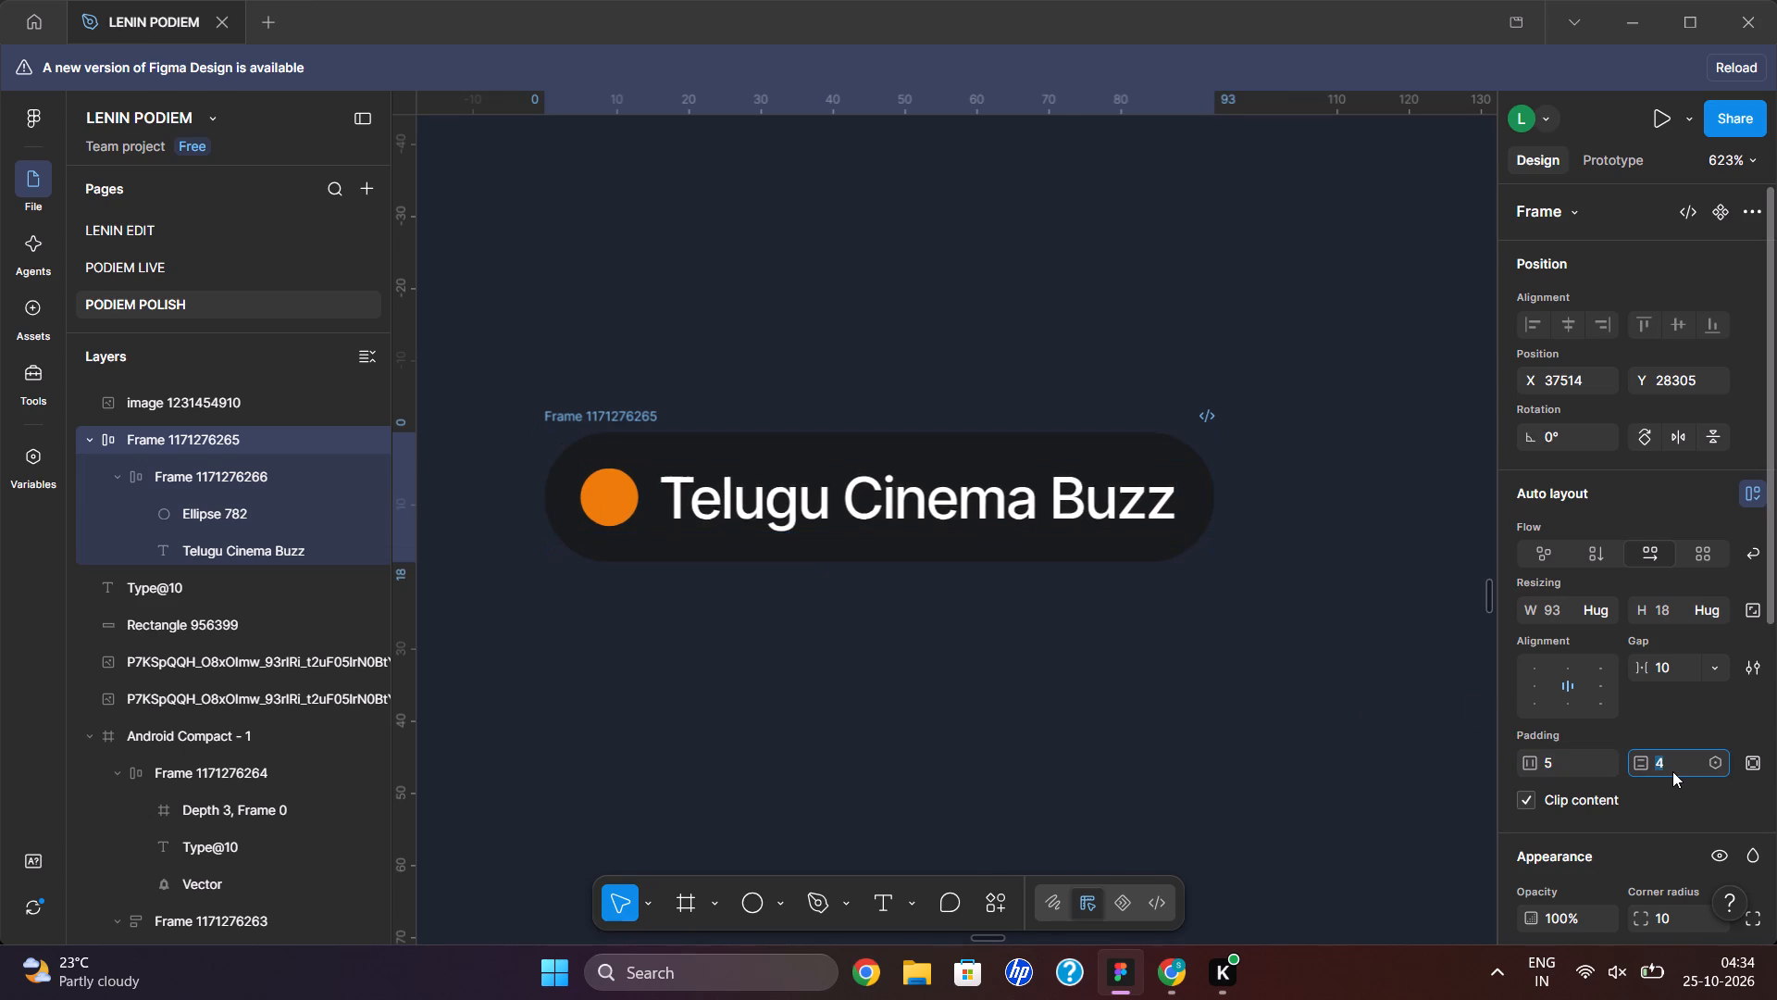
key(Up)
key(Down)
key(Up)
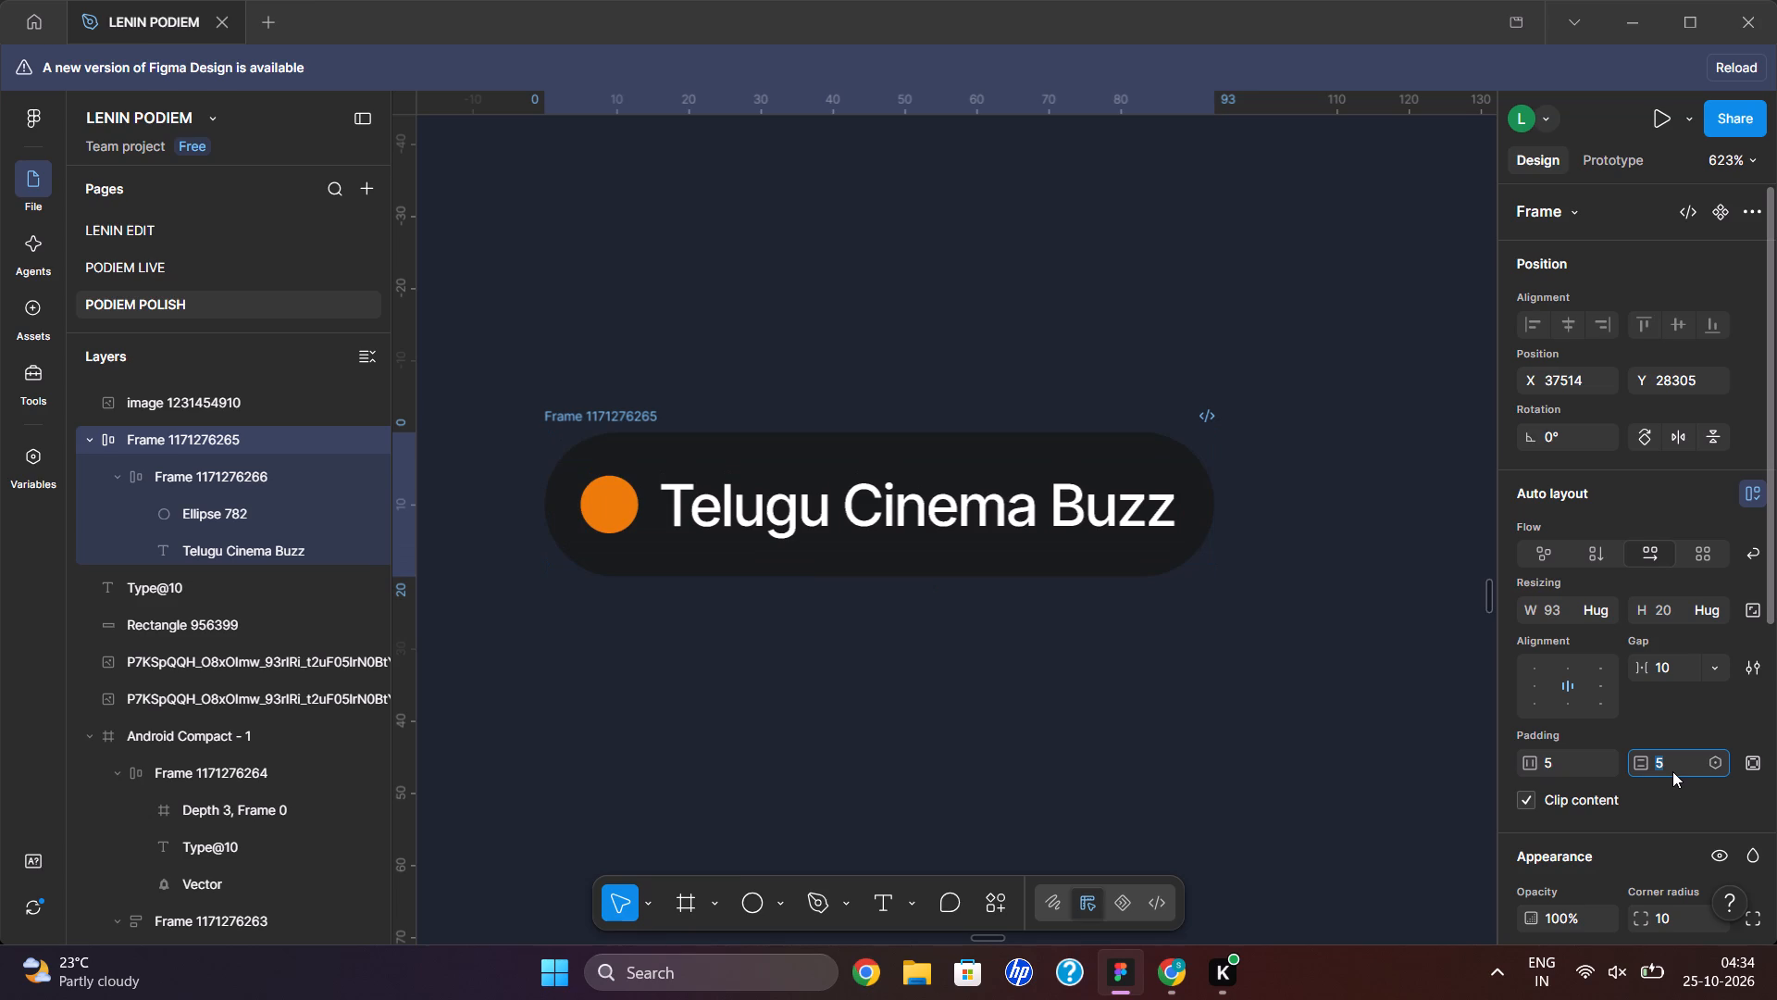
click(1086, 613)
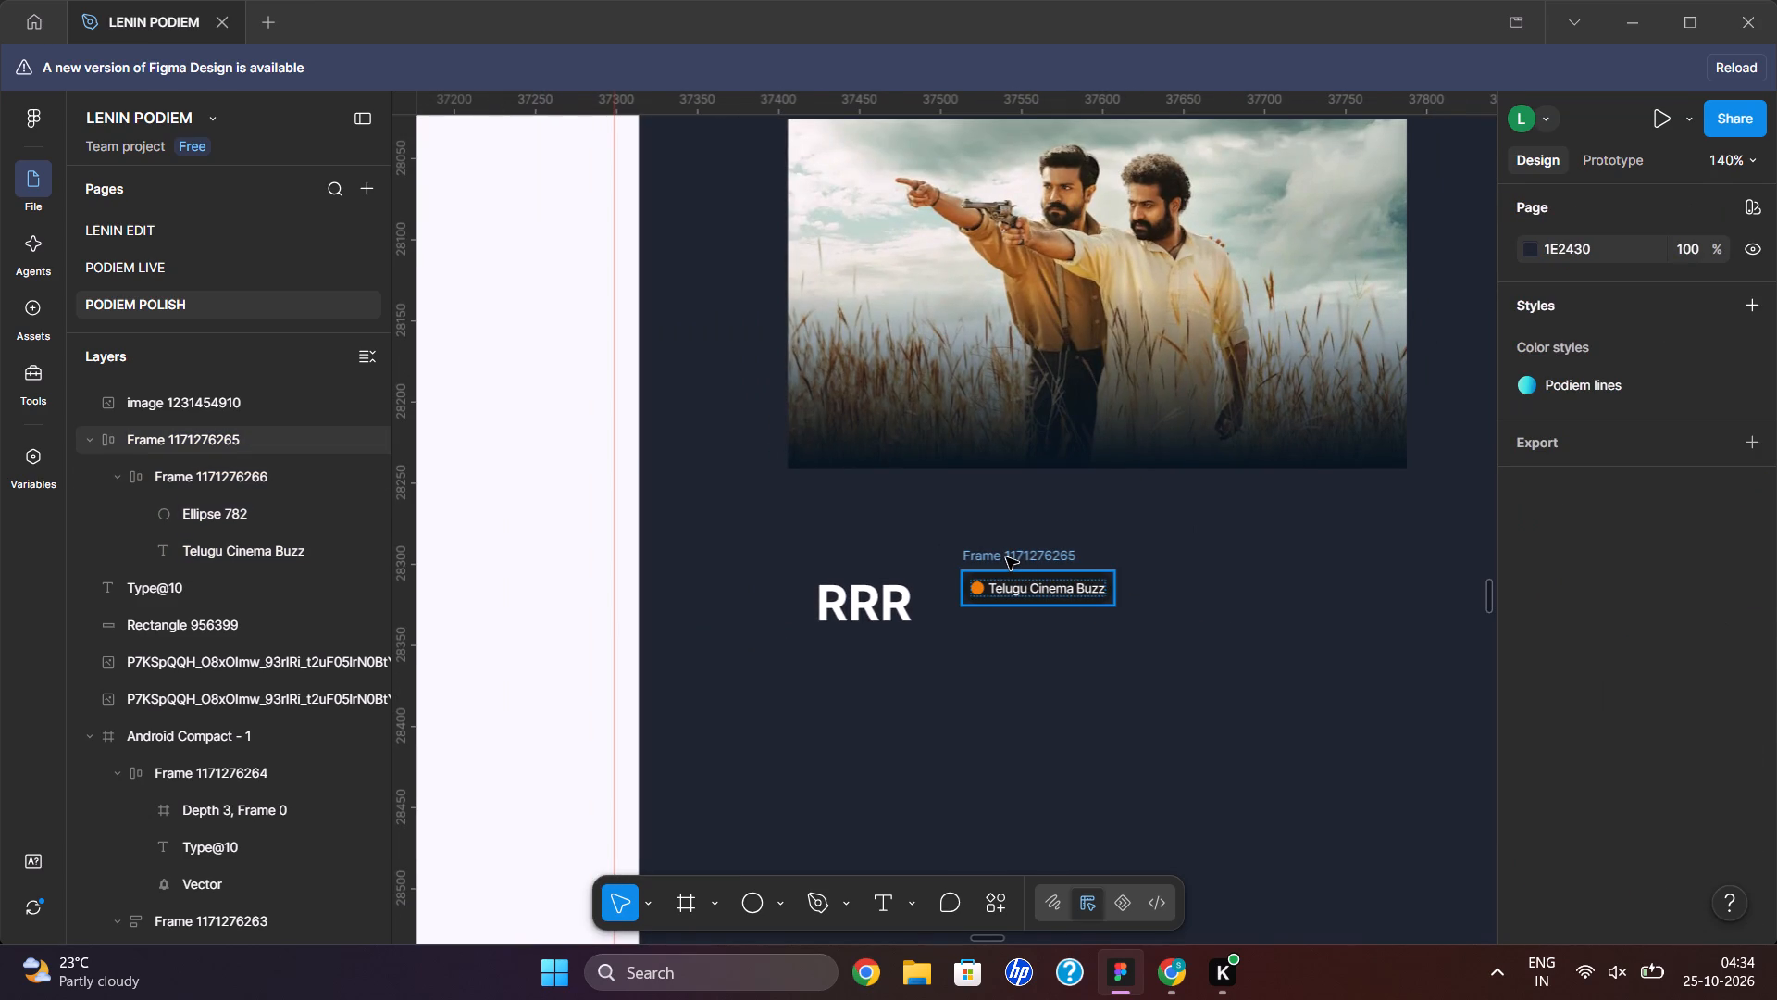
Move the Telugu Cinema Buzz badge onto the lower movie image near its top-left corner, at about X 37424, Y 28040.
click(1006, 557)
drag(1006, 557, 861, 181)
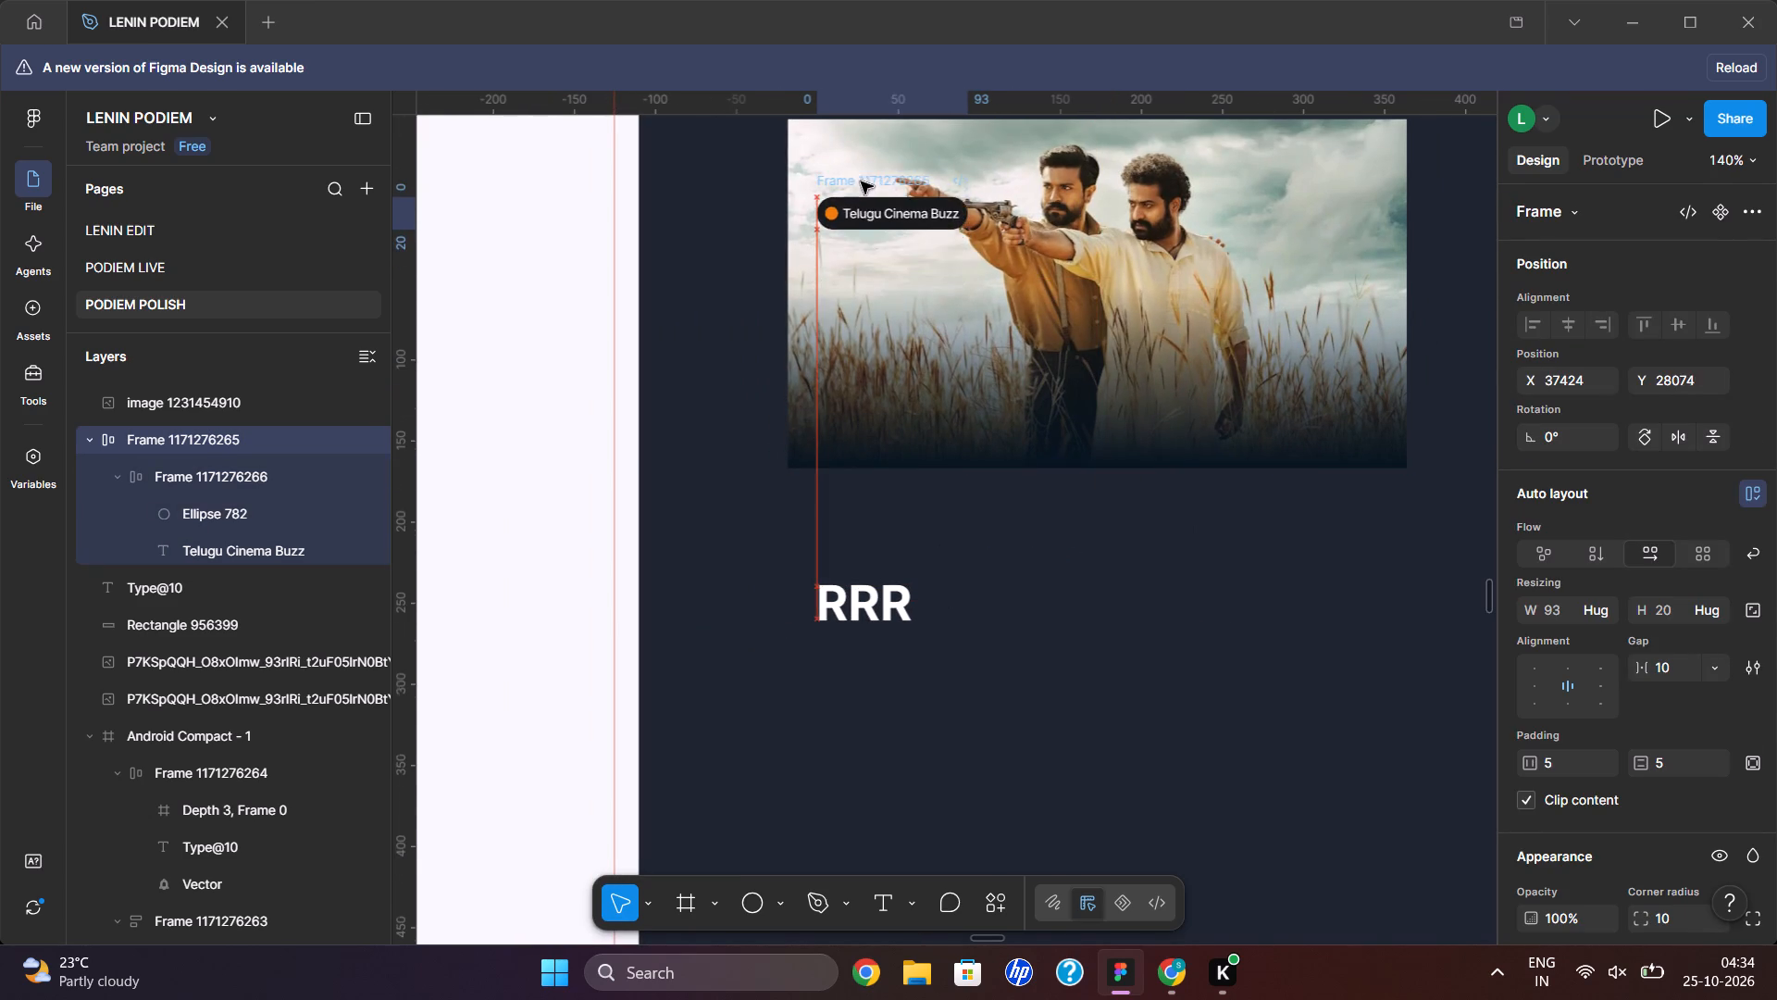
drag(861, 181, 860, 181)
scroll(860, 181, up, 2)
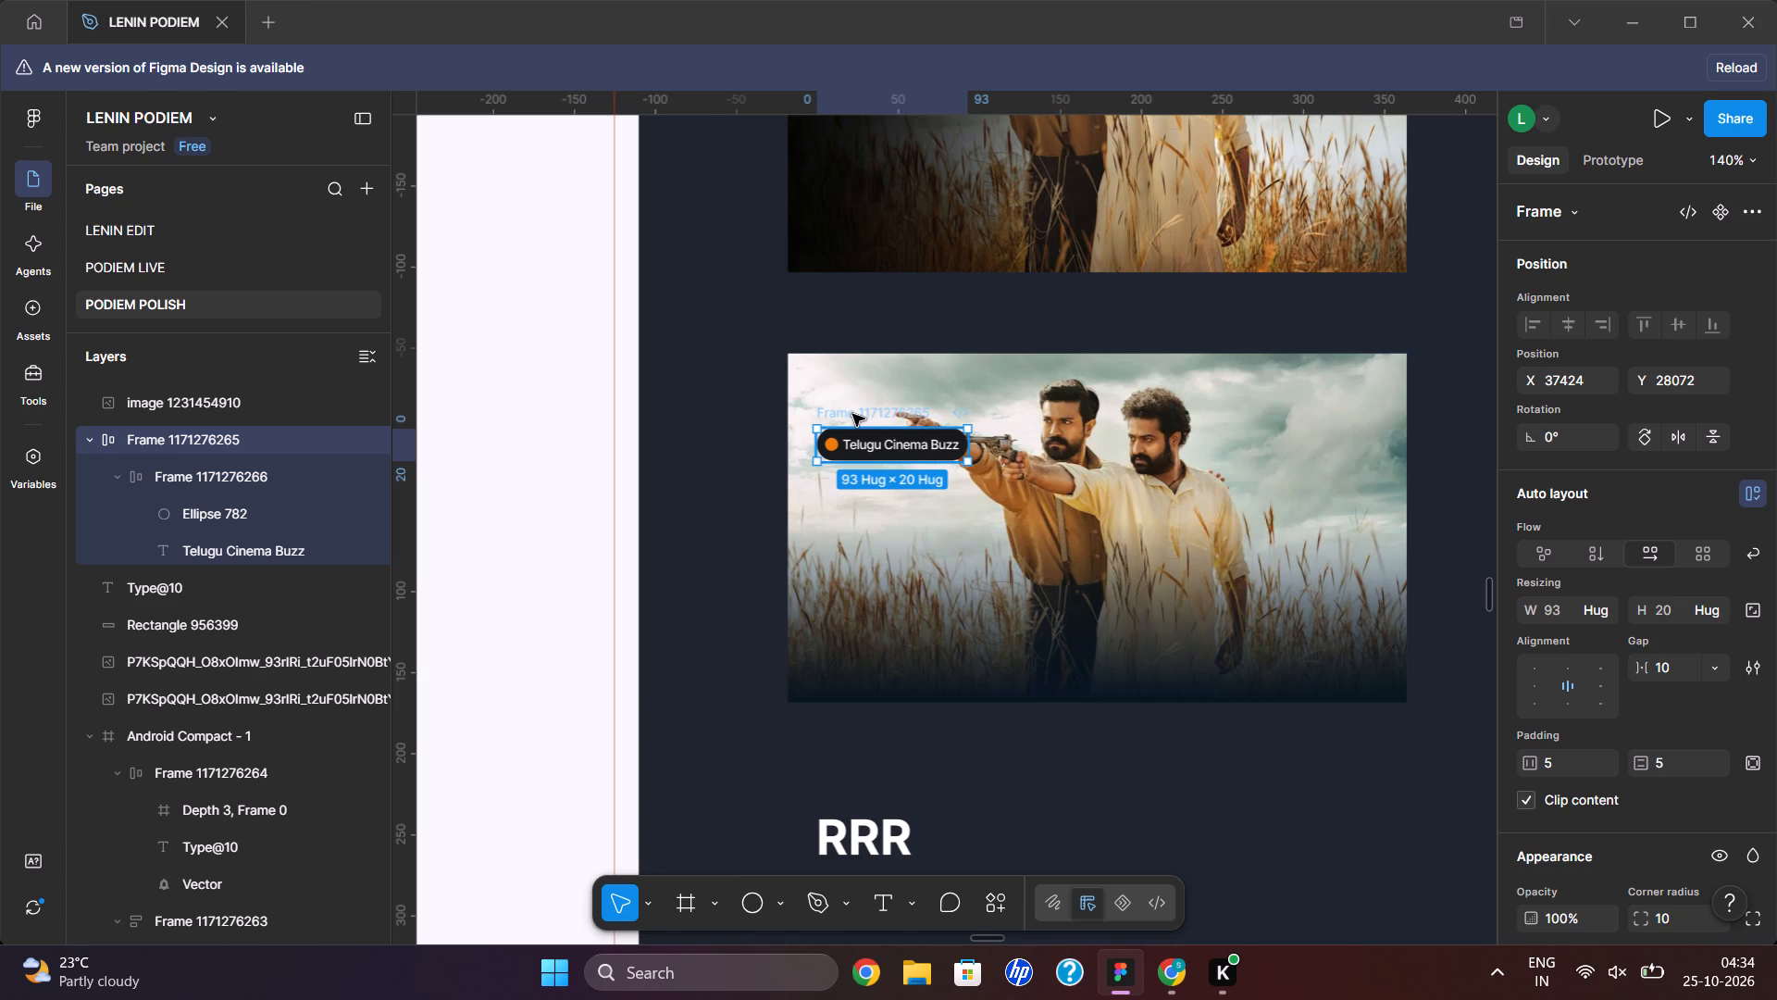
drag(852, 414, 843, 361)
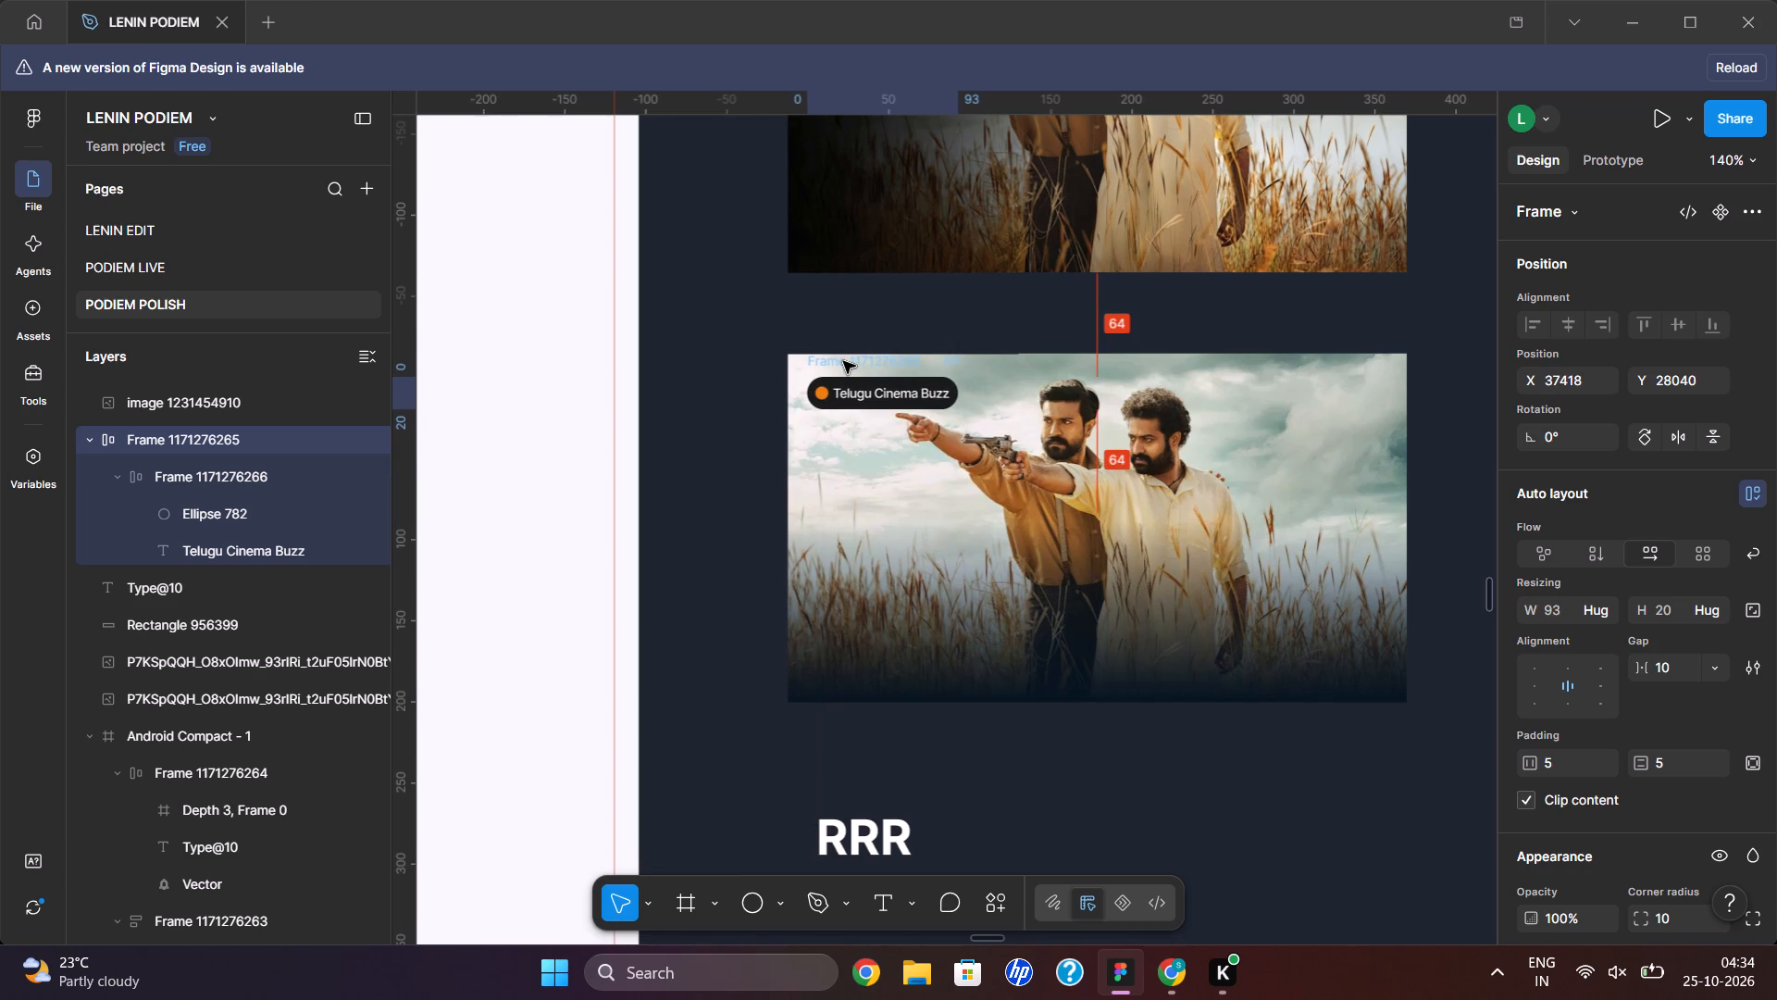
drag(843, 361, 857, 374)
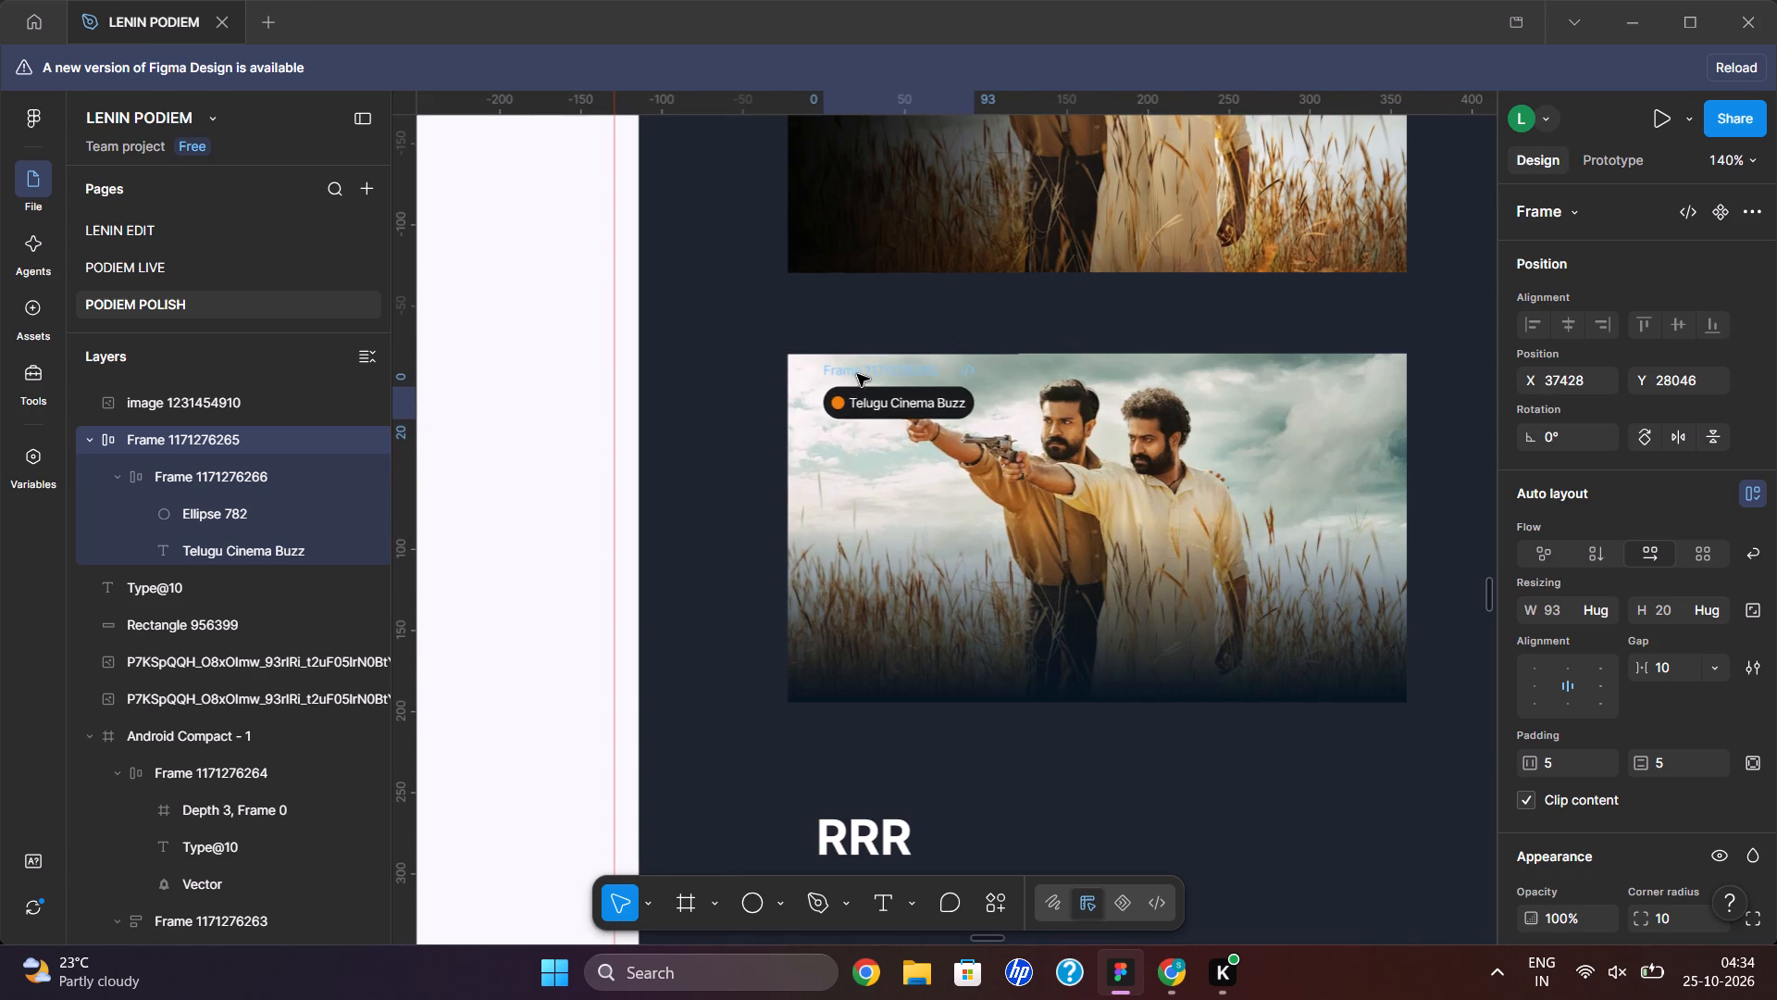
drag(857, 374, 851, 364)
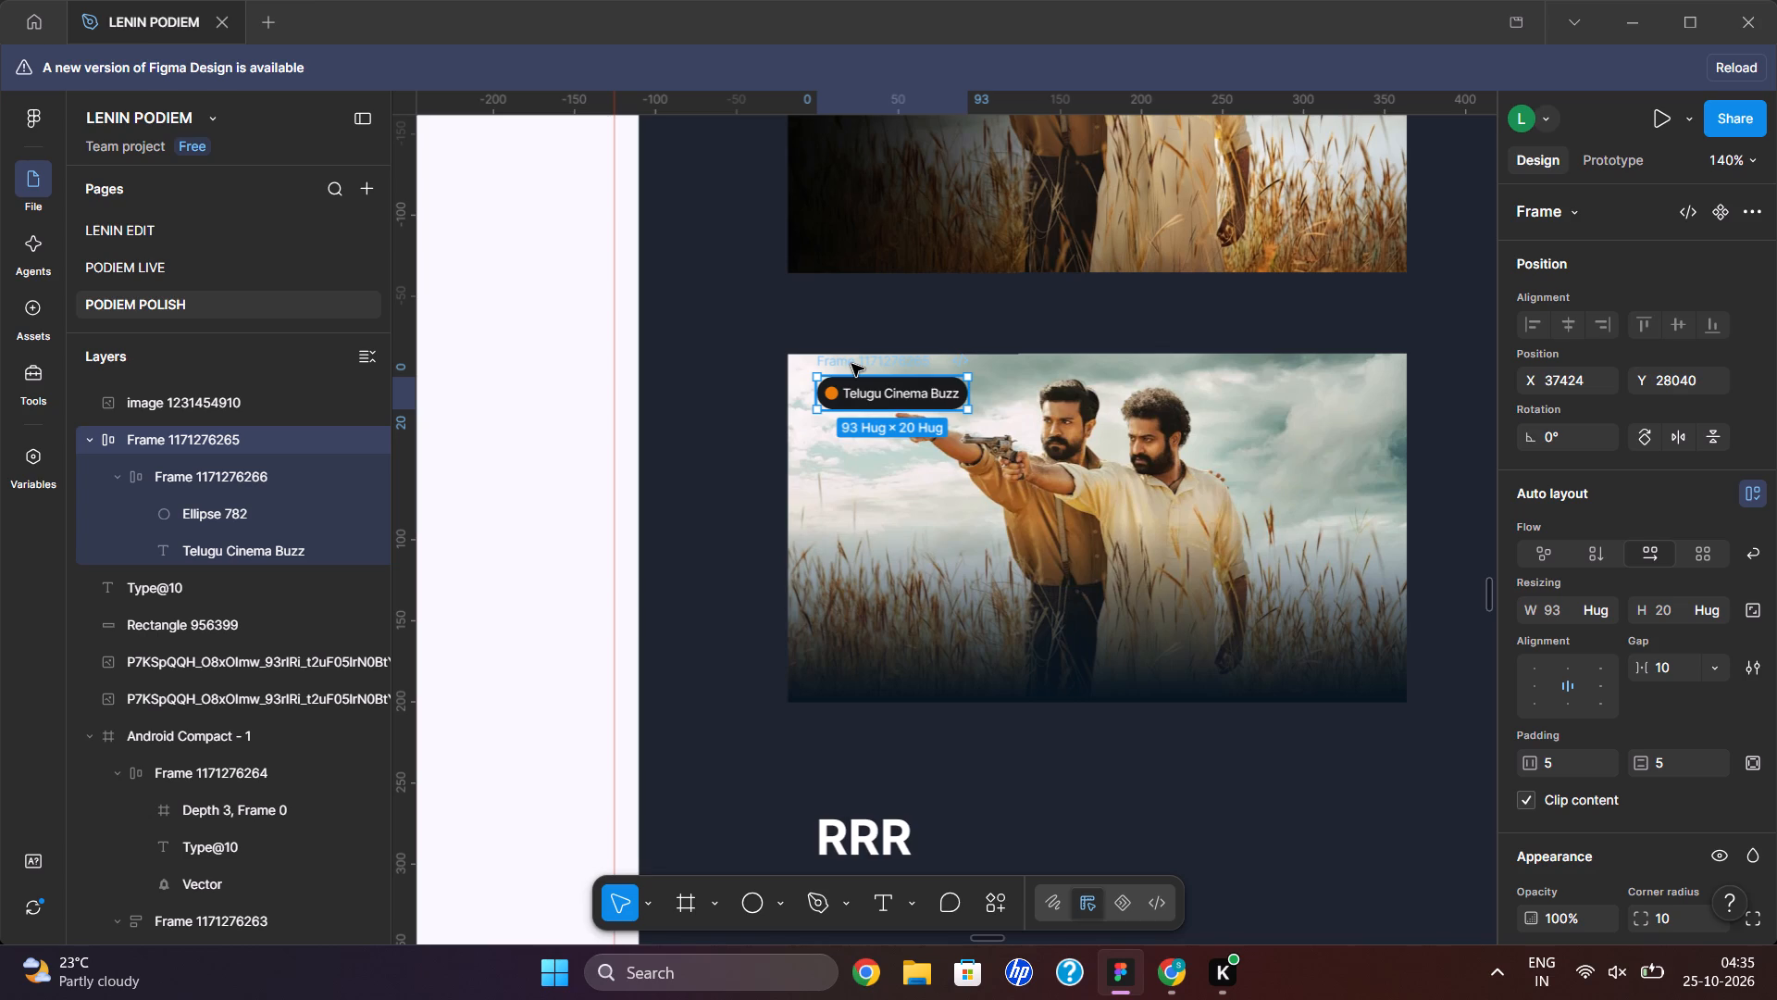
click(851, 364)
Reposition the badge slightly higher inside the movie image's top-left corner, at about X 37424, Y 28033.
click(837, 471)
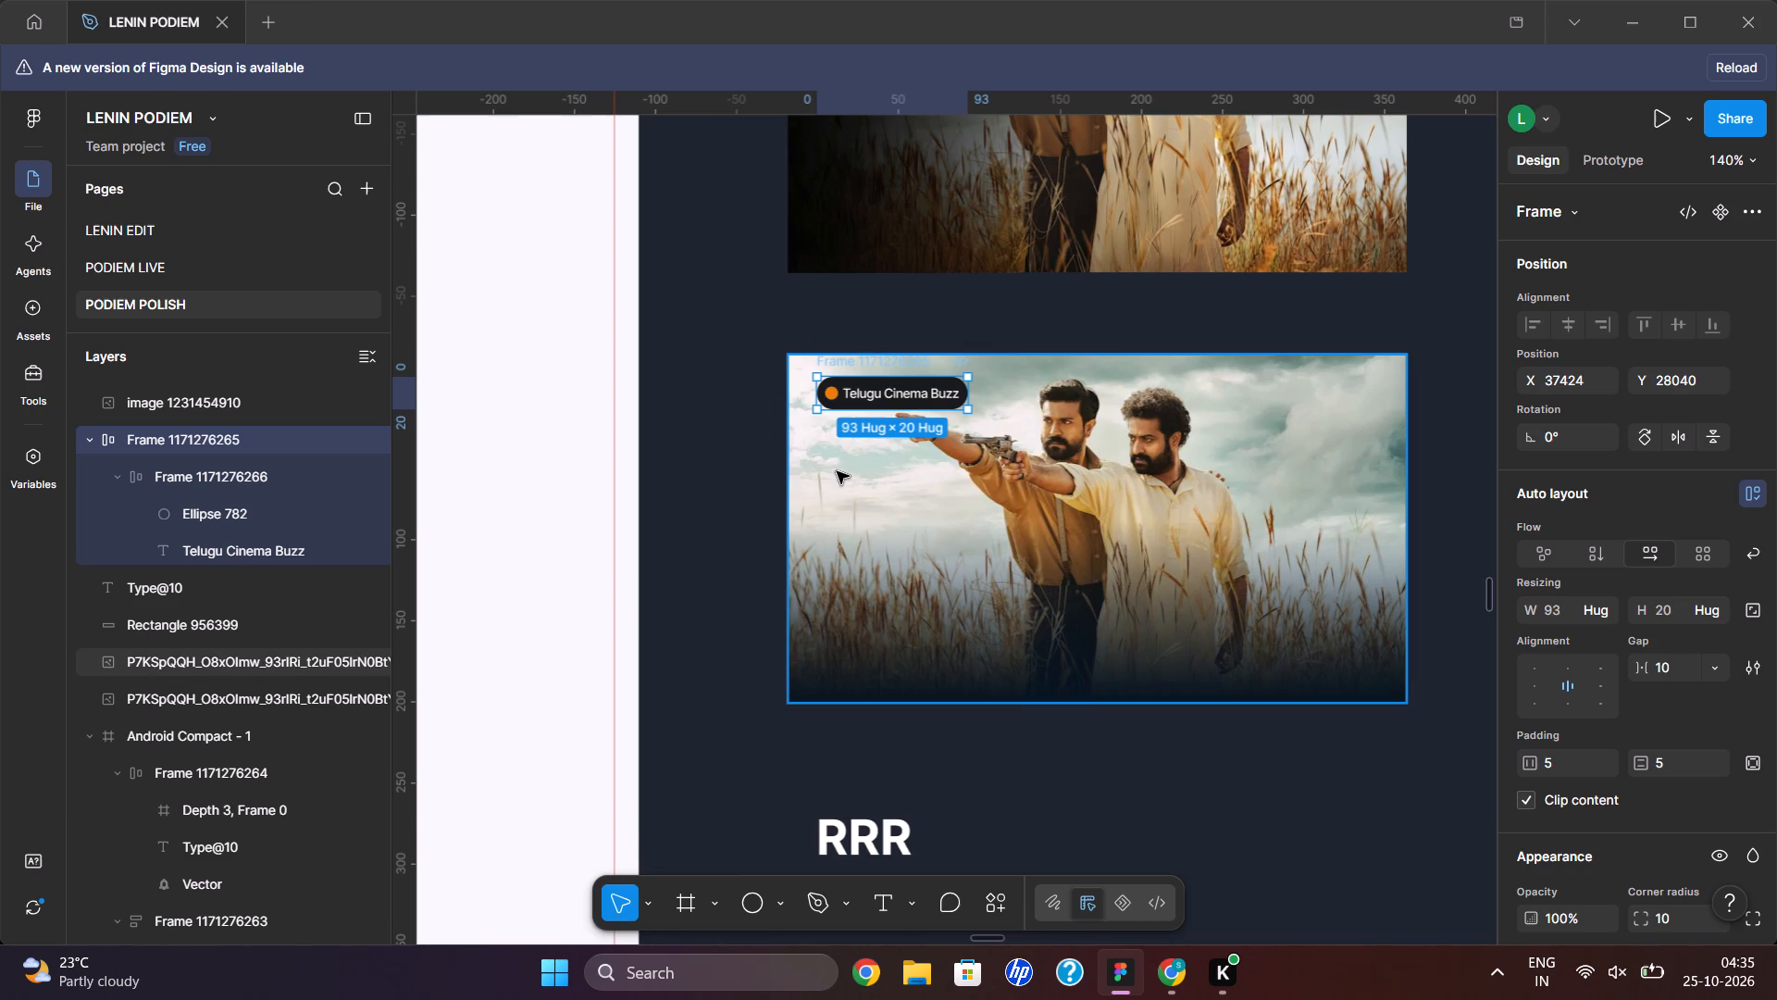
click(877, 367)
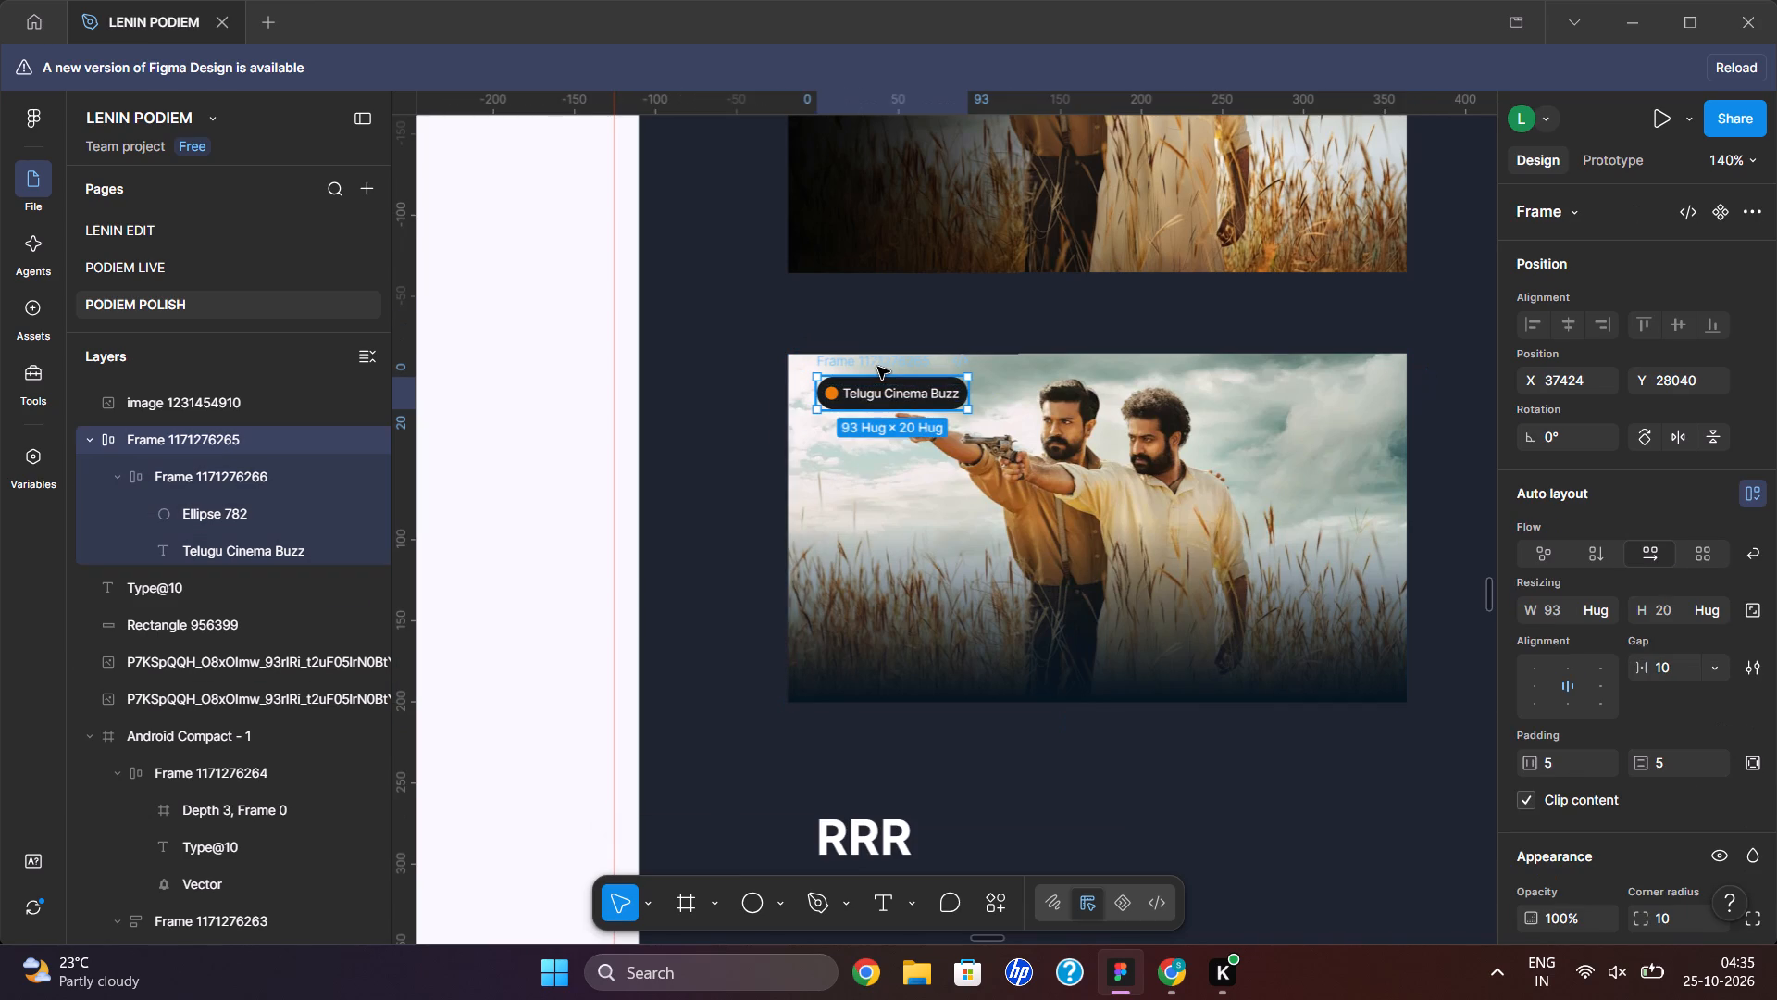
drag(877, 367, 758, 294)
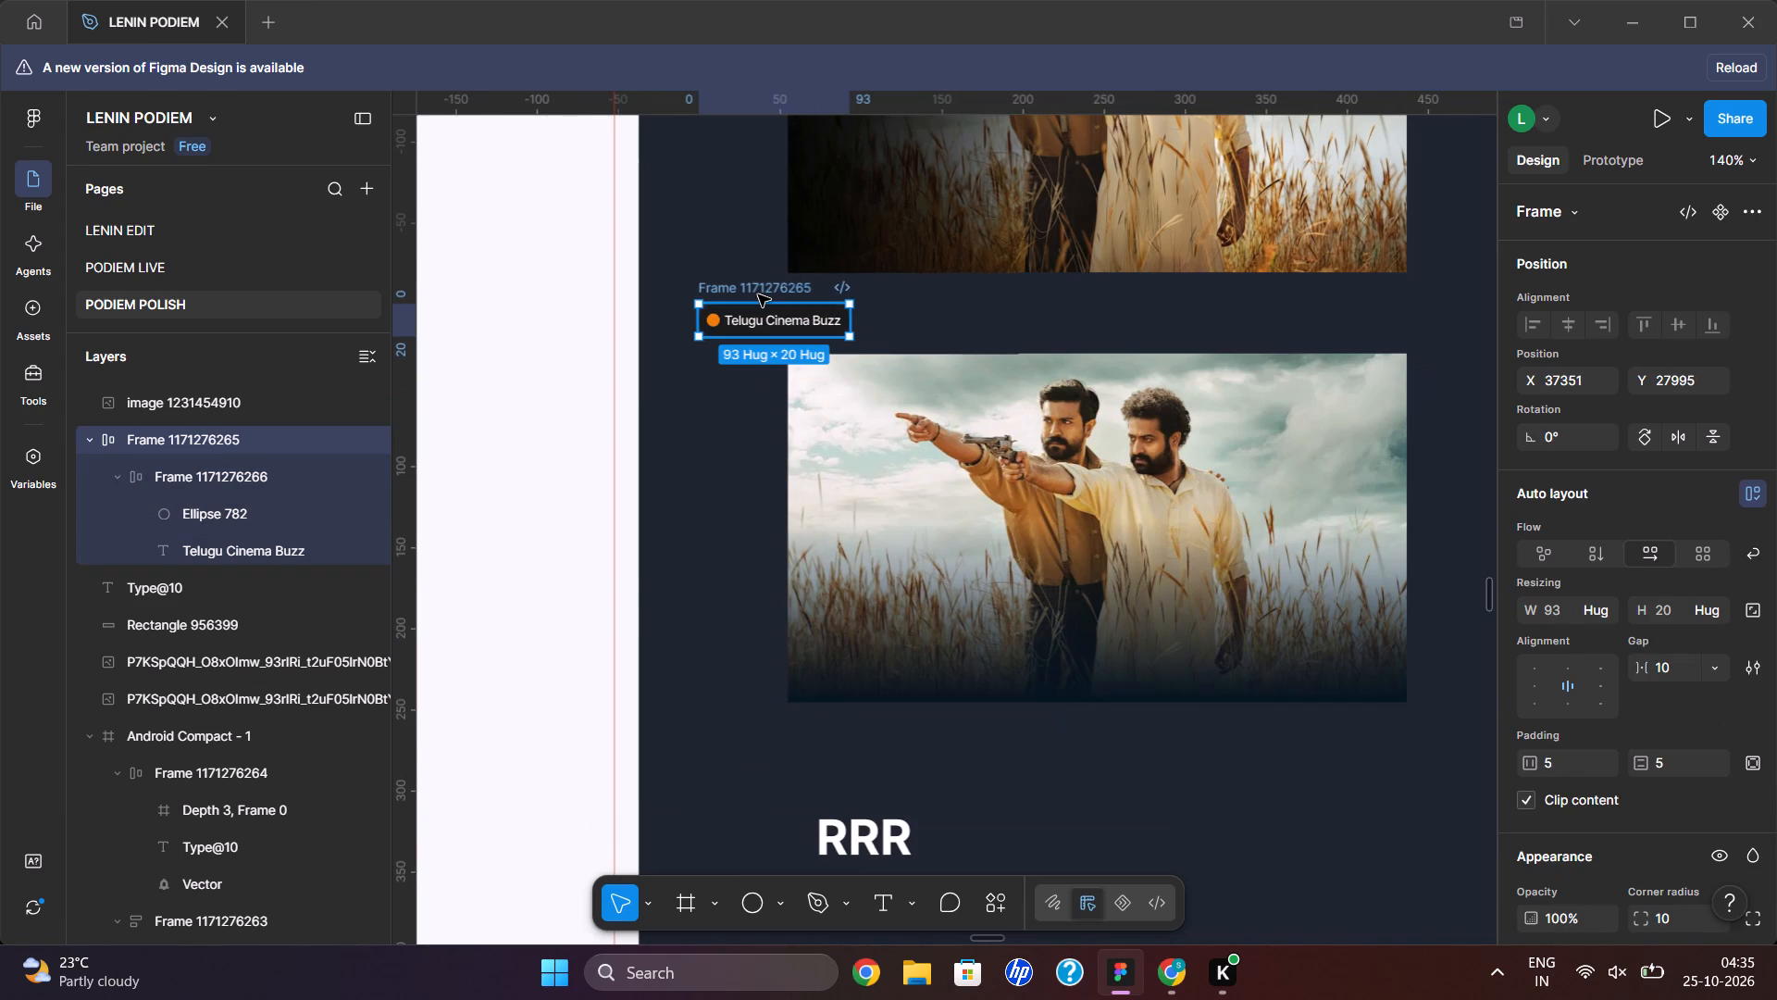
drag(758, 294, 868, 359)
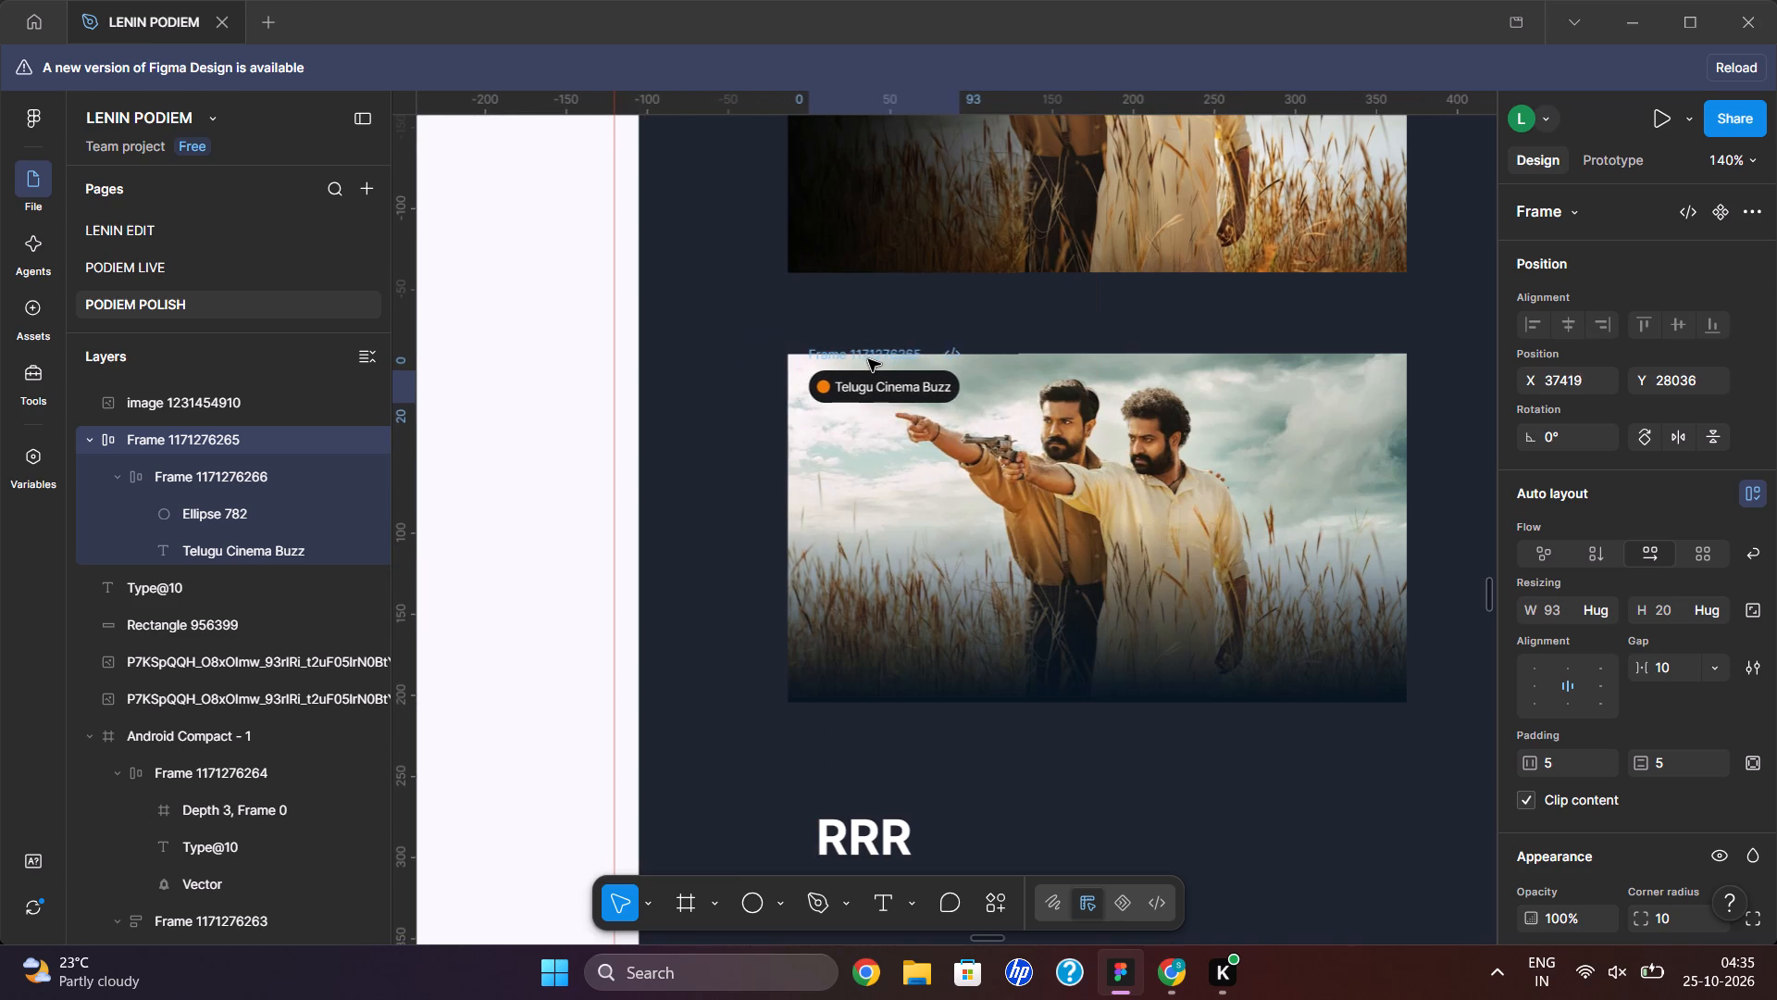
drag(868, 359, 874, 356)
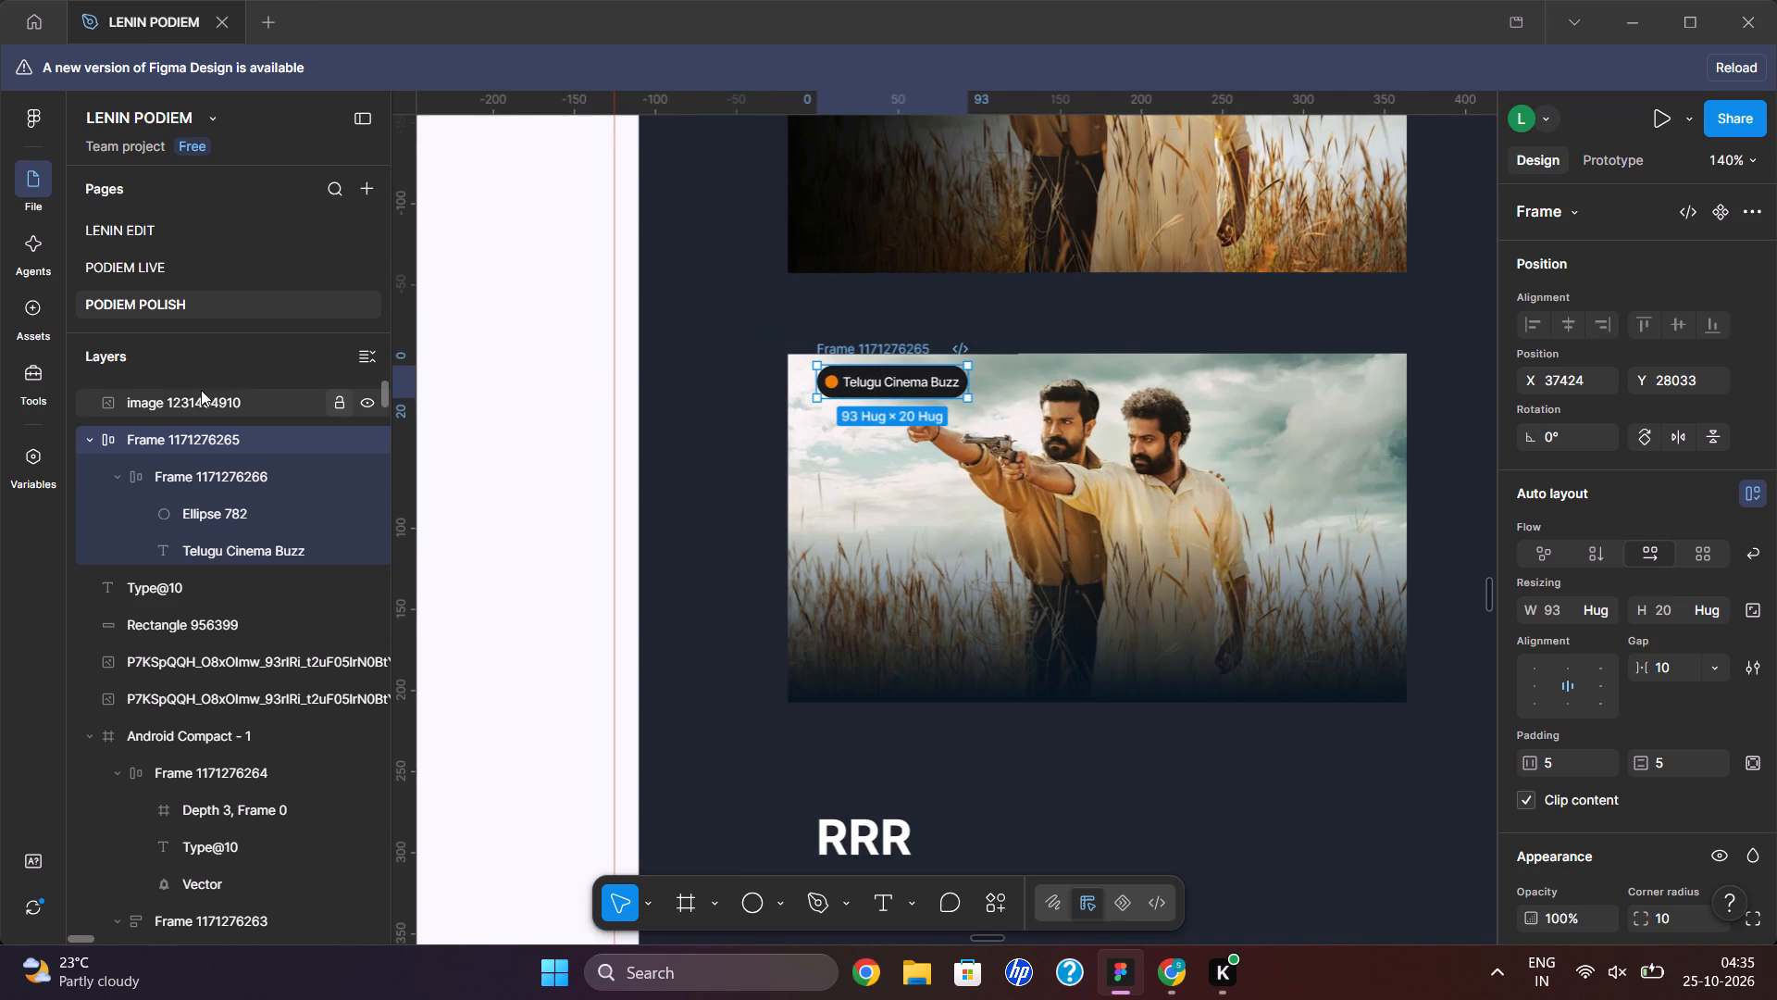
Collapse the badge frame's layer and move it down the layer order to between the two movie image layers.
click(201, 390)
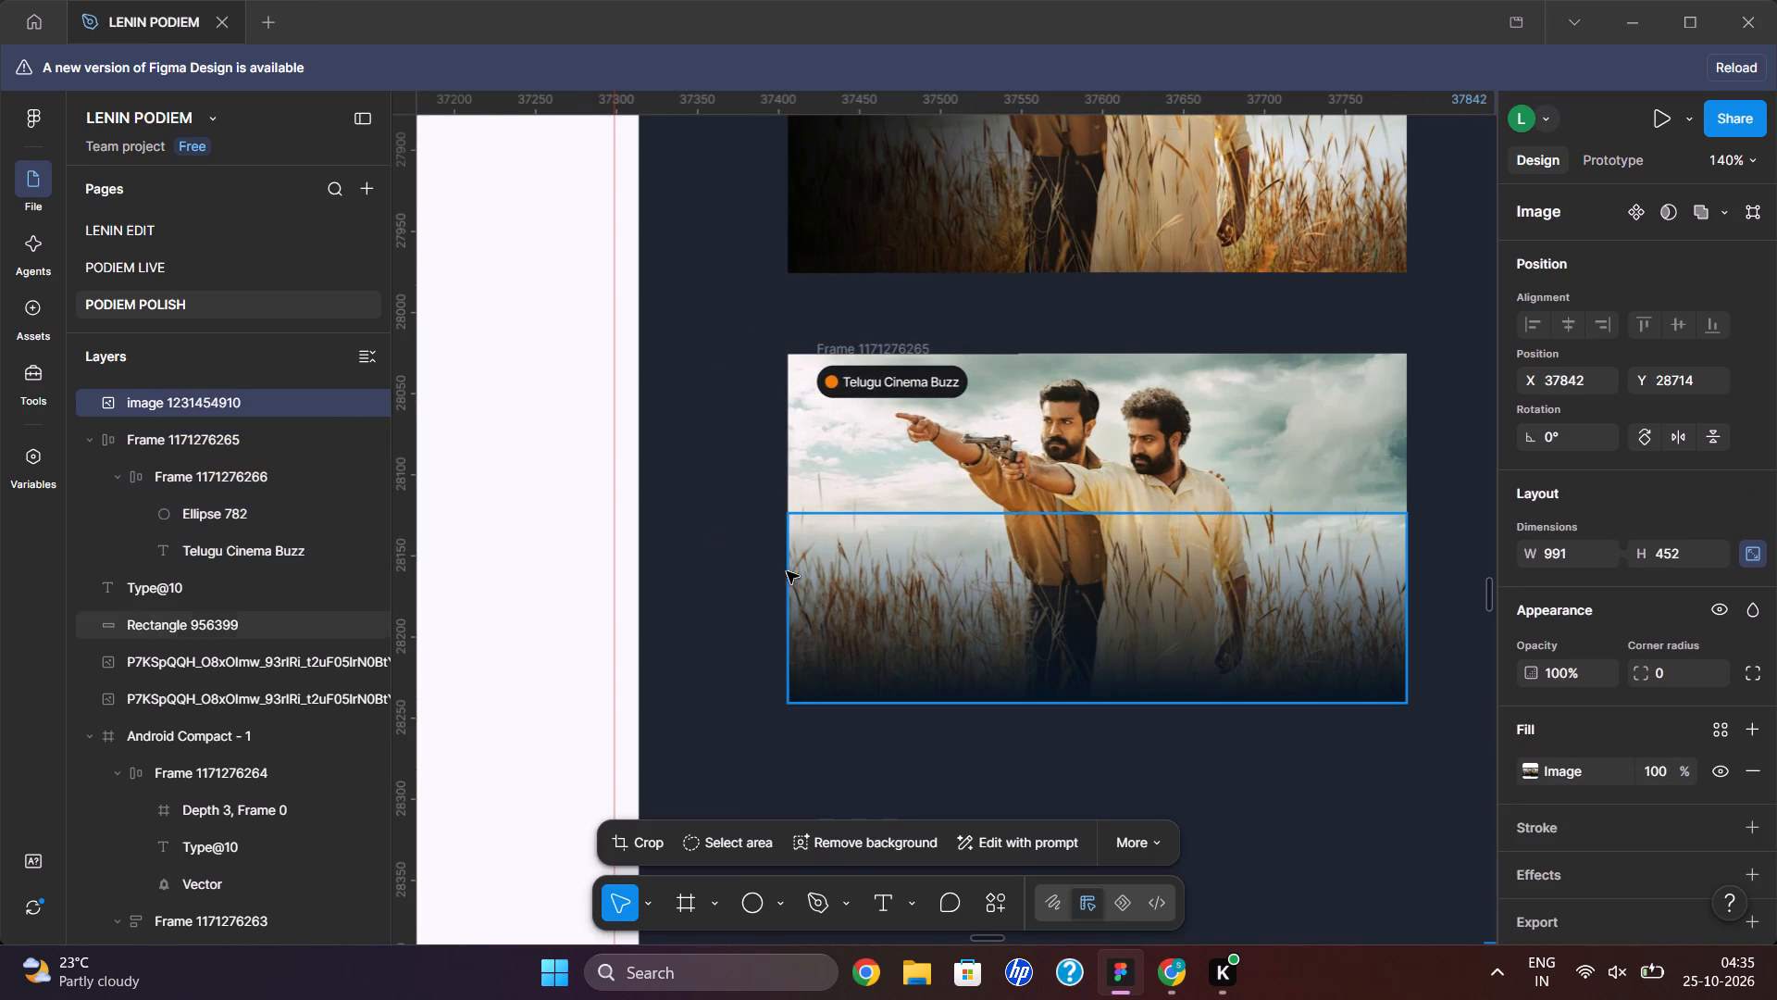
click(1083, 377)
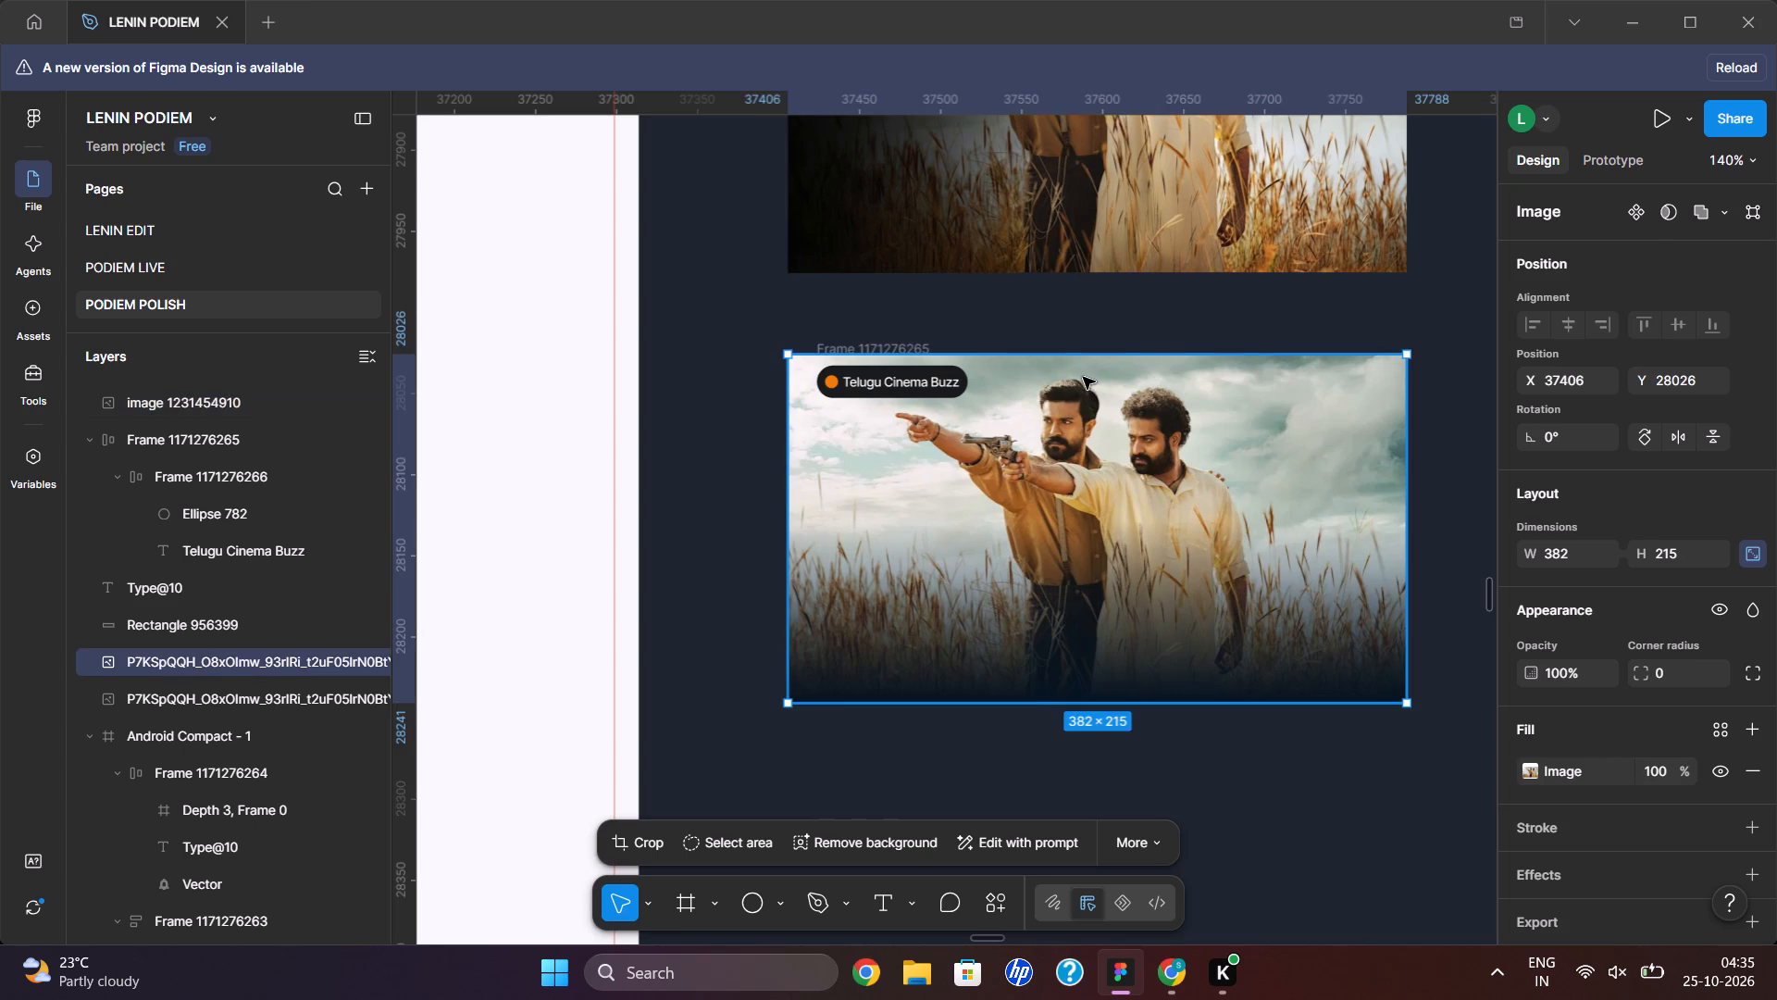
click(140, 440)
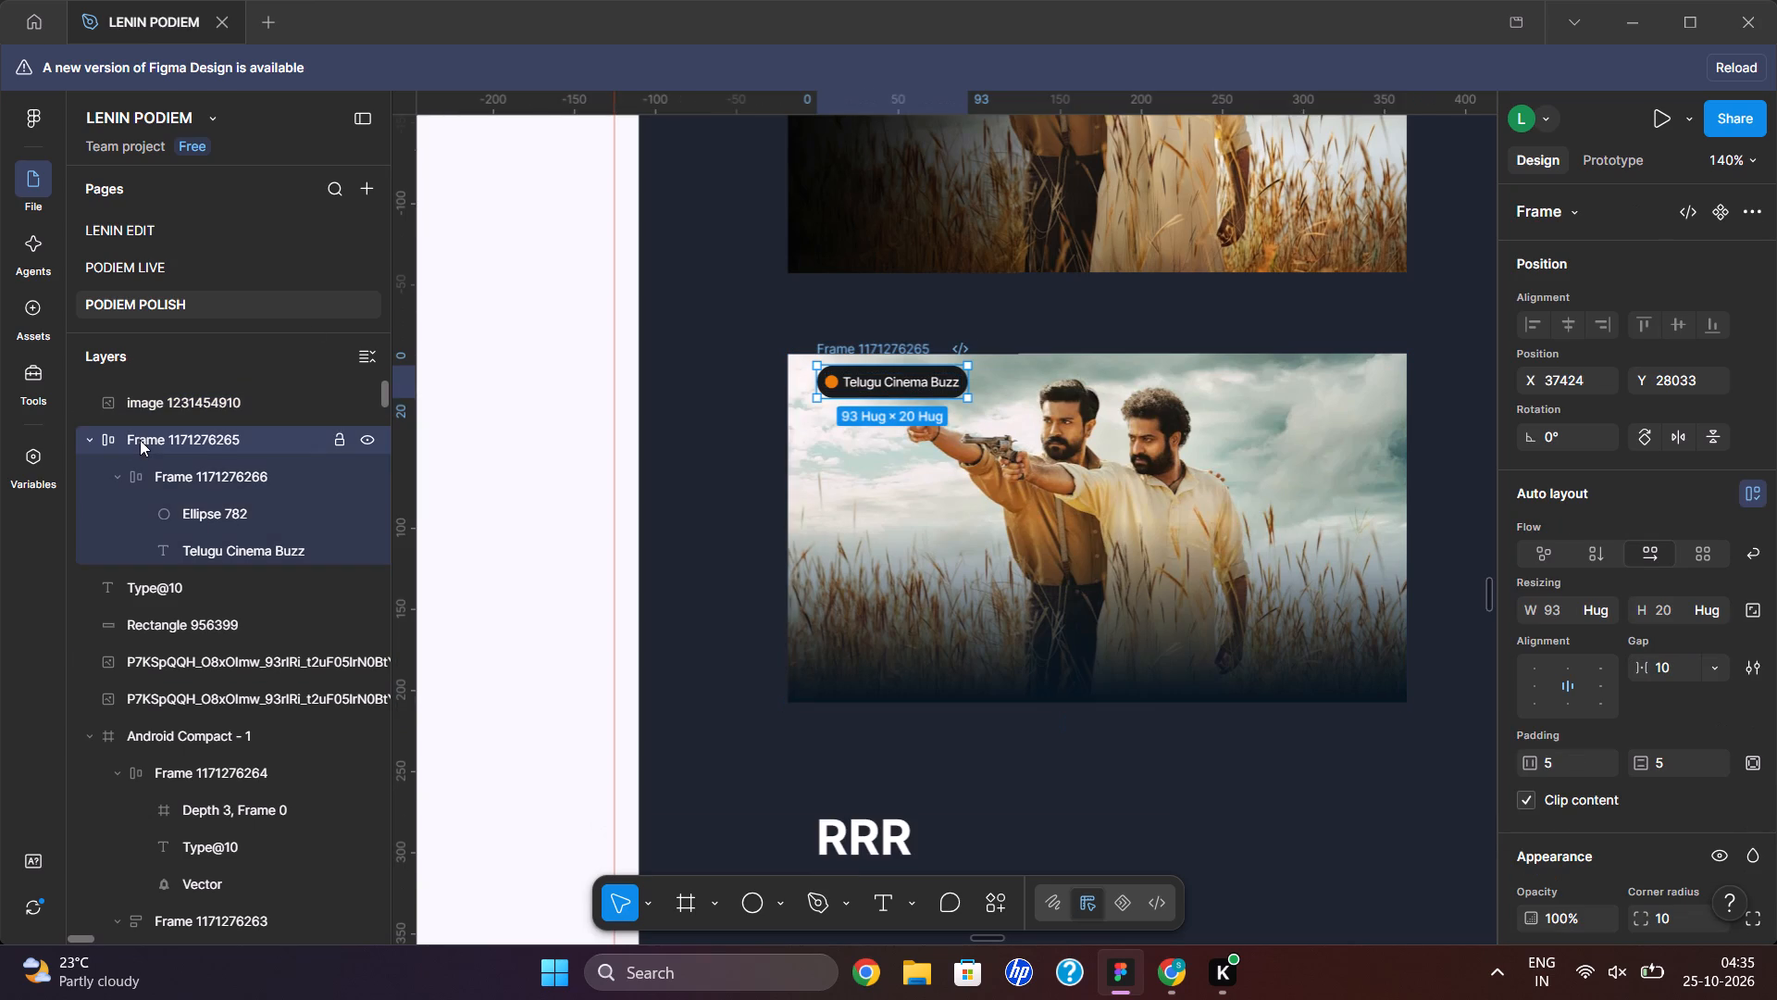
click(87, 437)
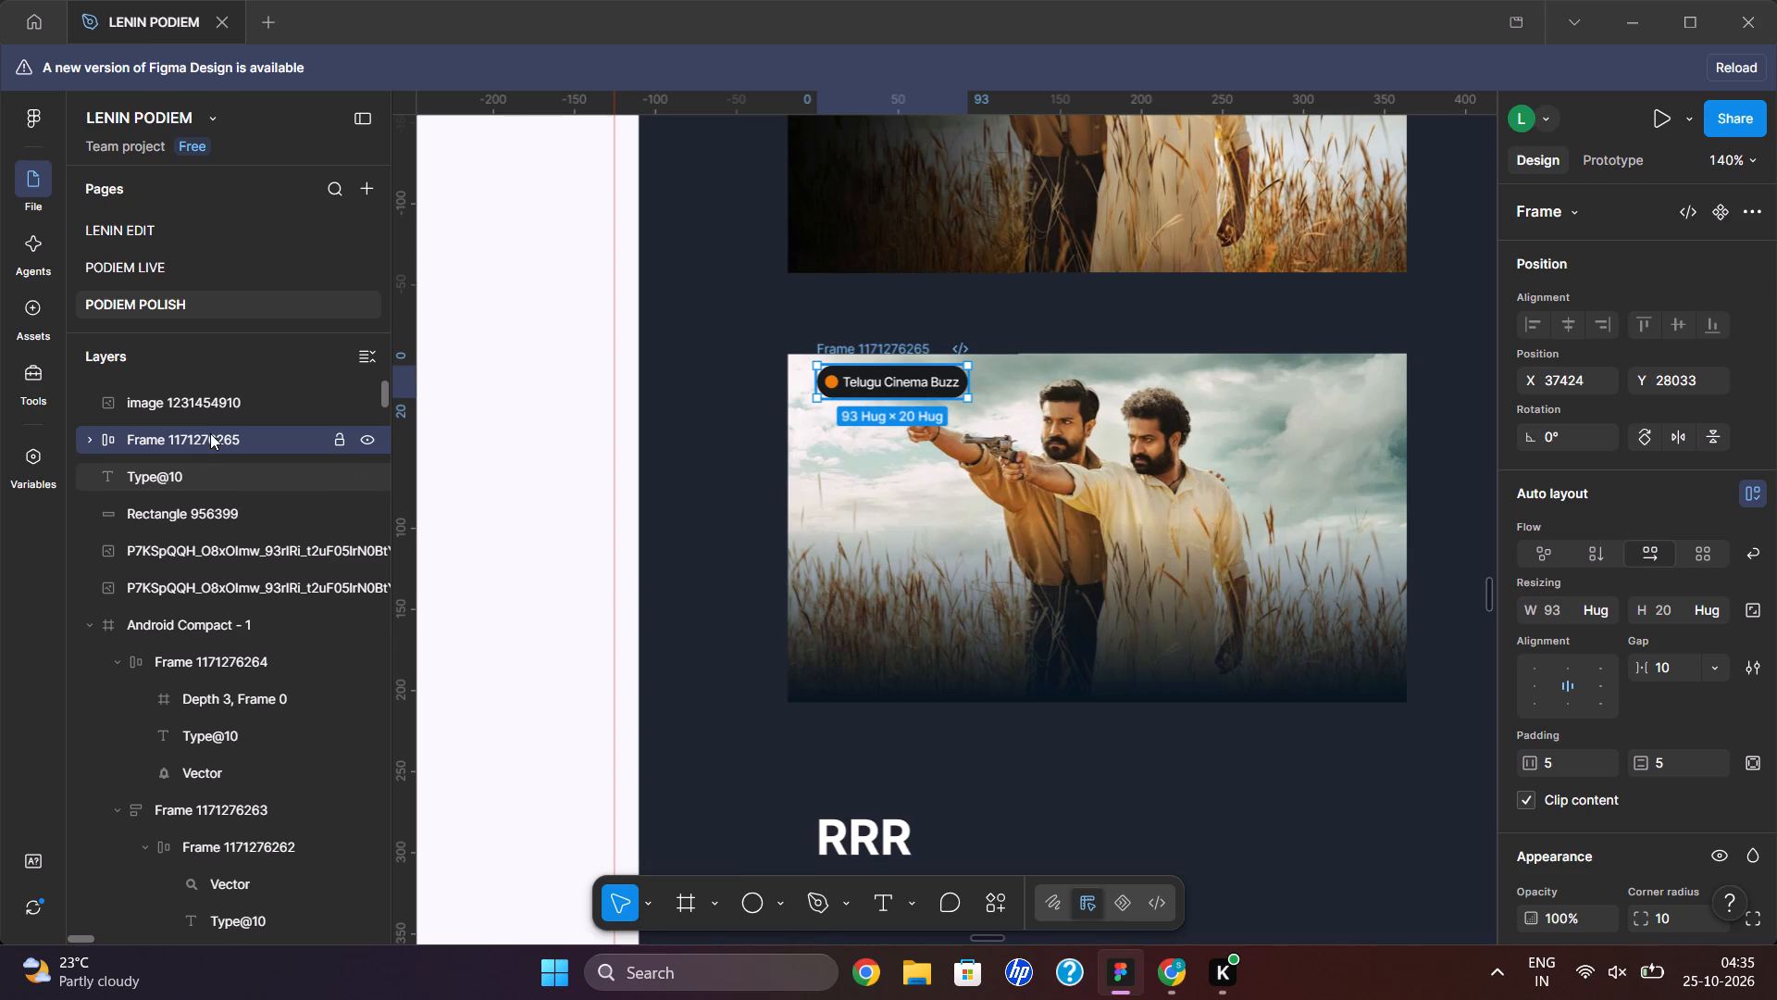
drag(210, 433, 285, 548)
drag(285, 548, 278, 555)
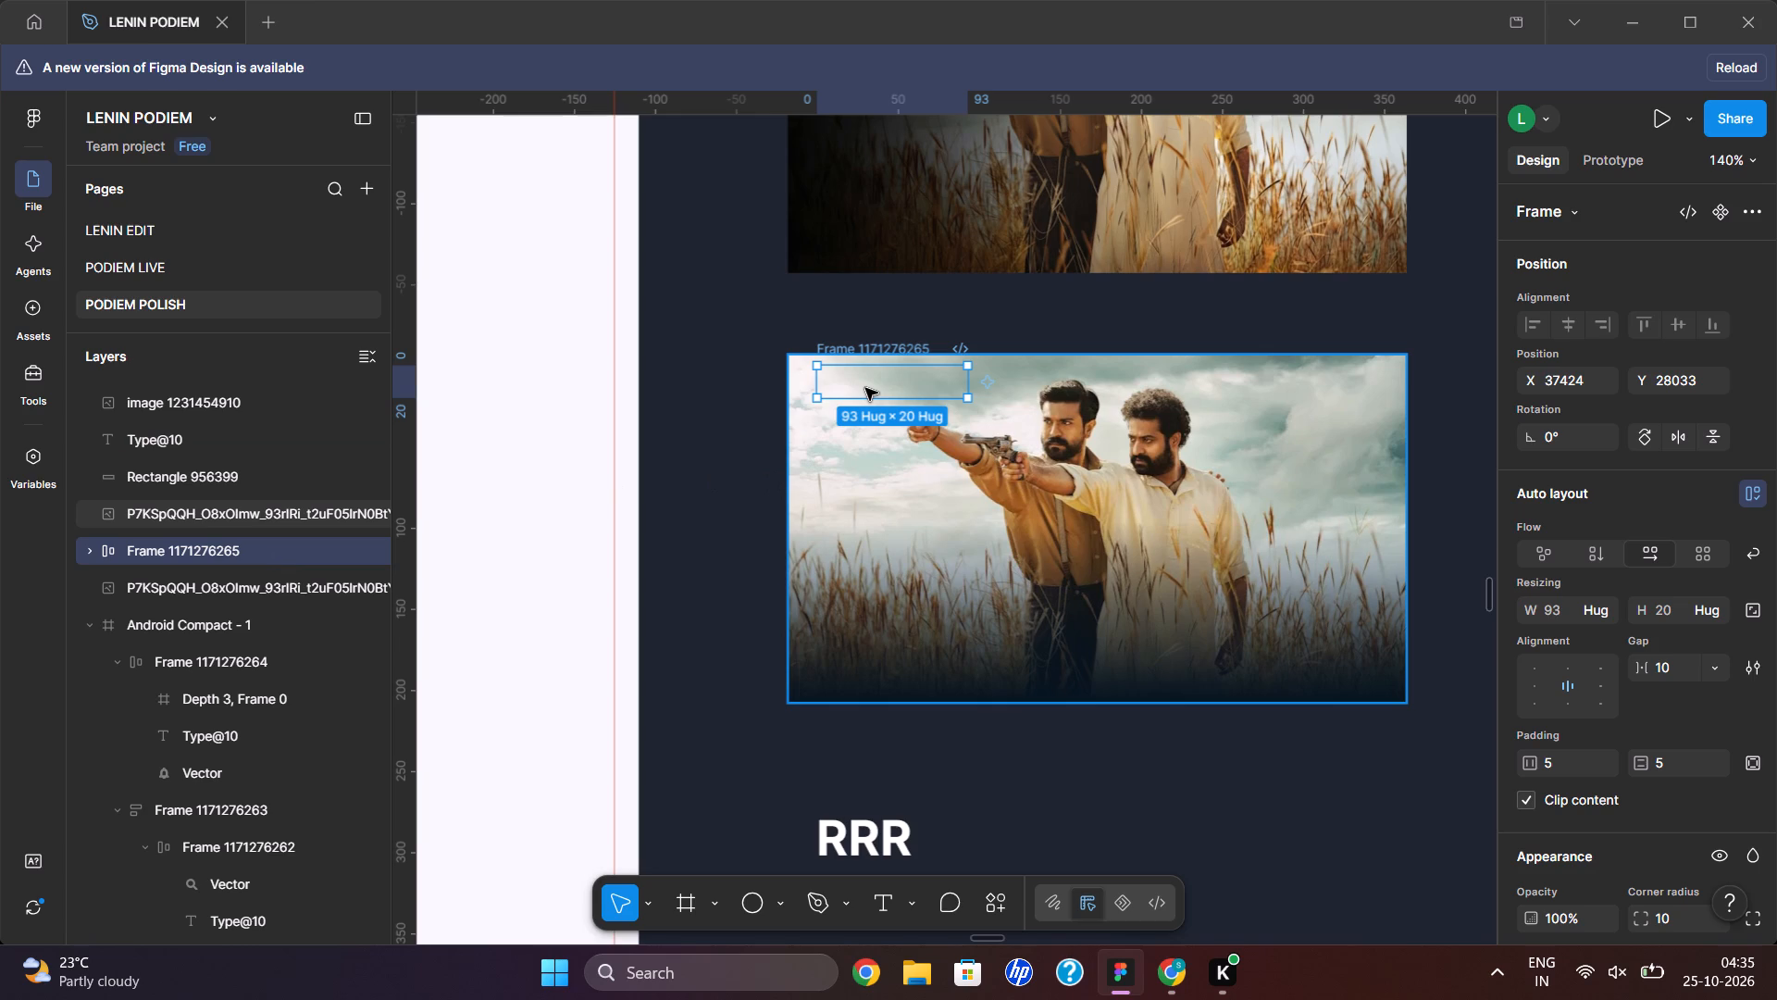
Bring the badge frame to the front, above all other layers.
key(bracketleft)
key(bracketright)
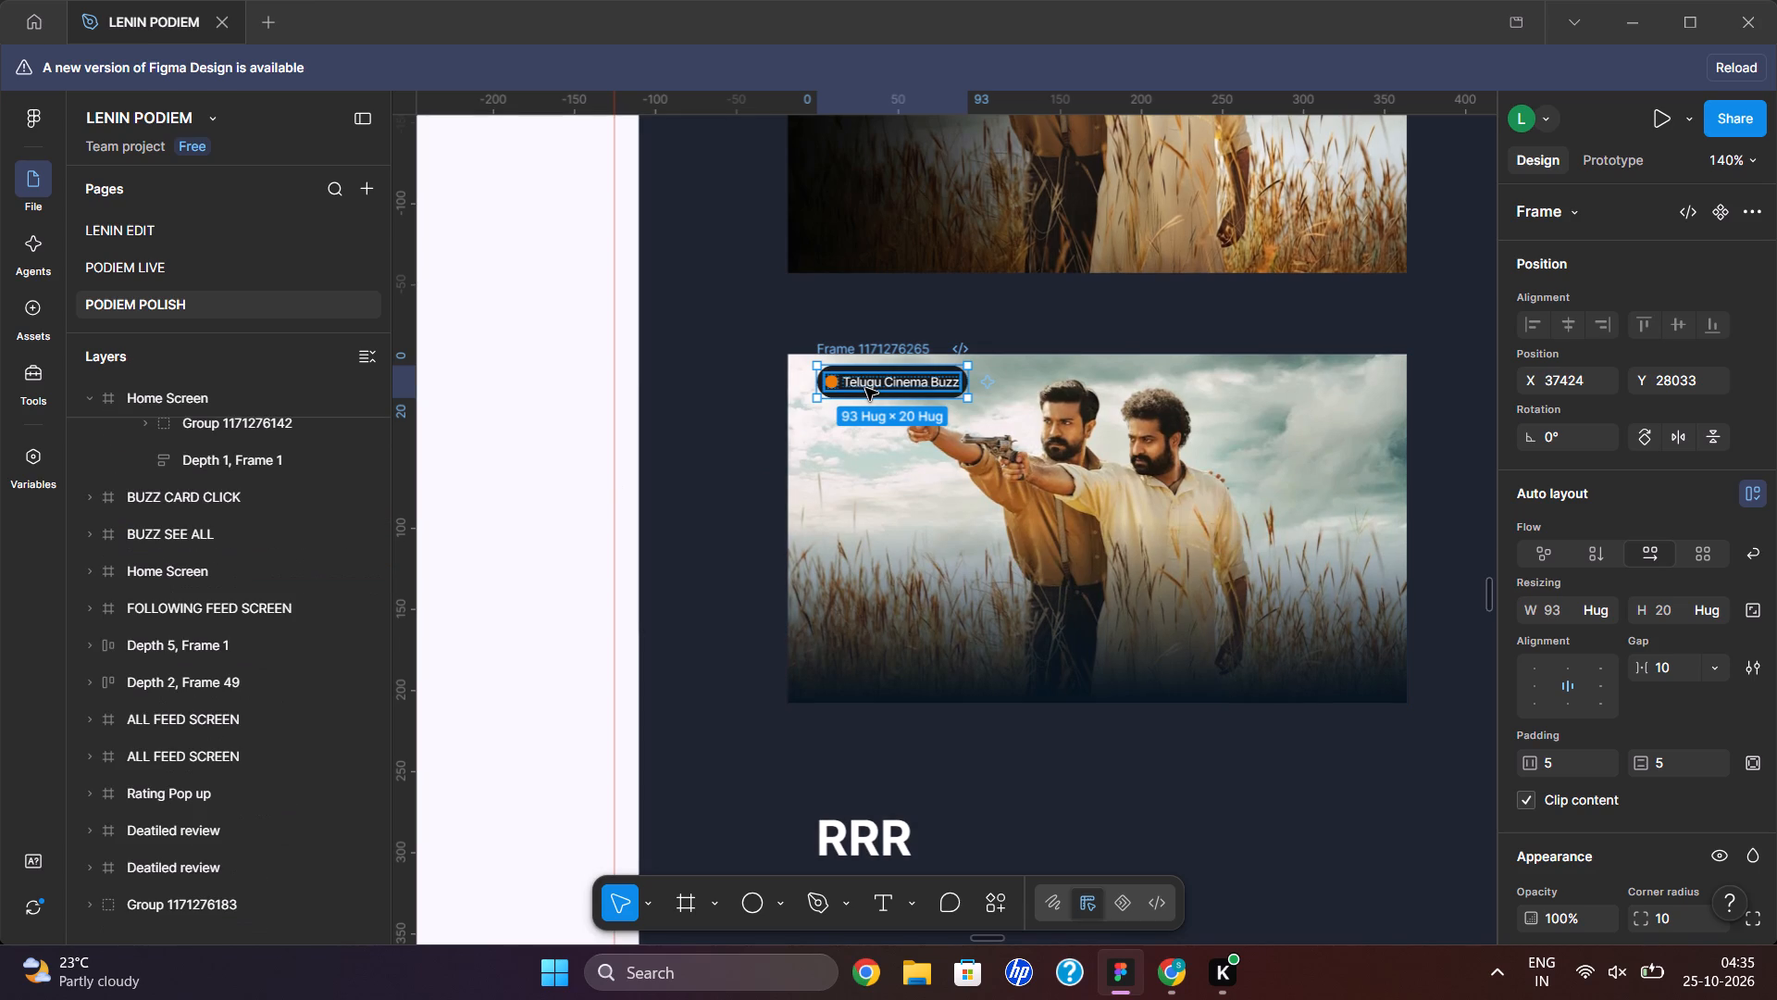
Move the badge off the movie image to just outside its top-left corner, at about X 37331, Y 27999.
drag(844, 344, 934, 374)
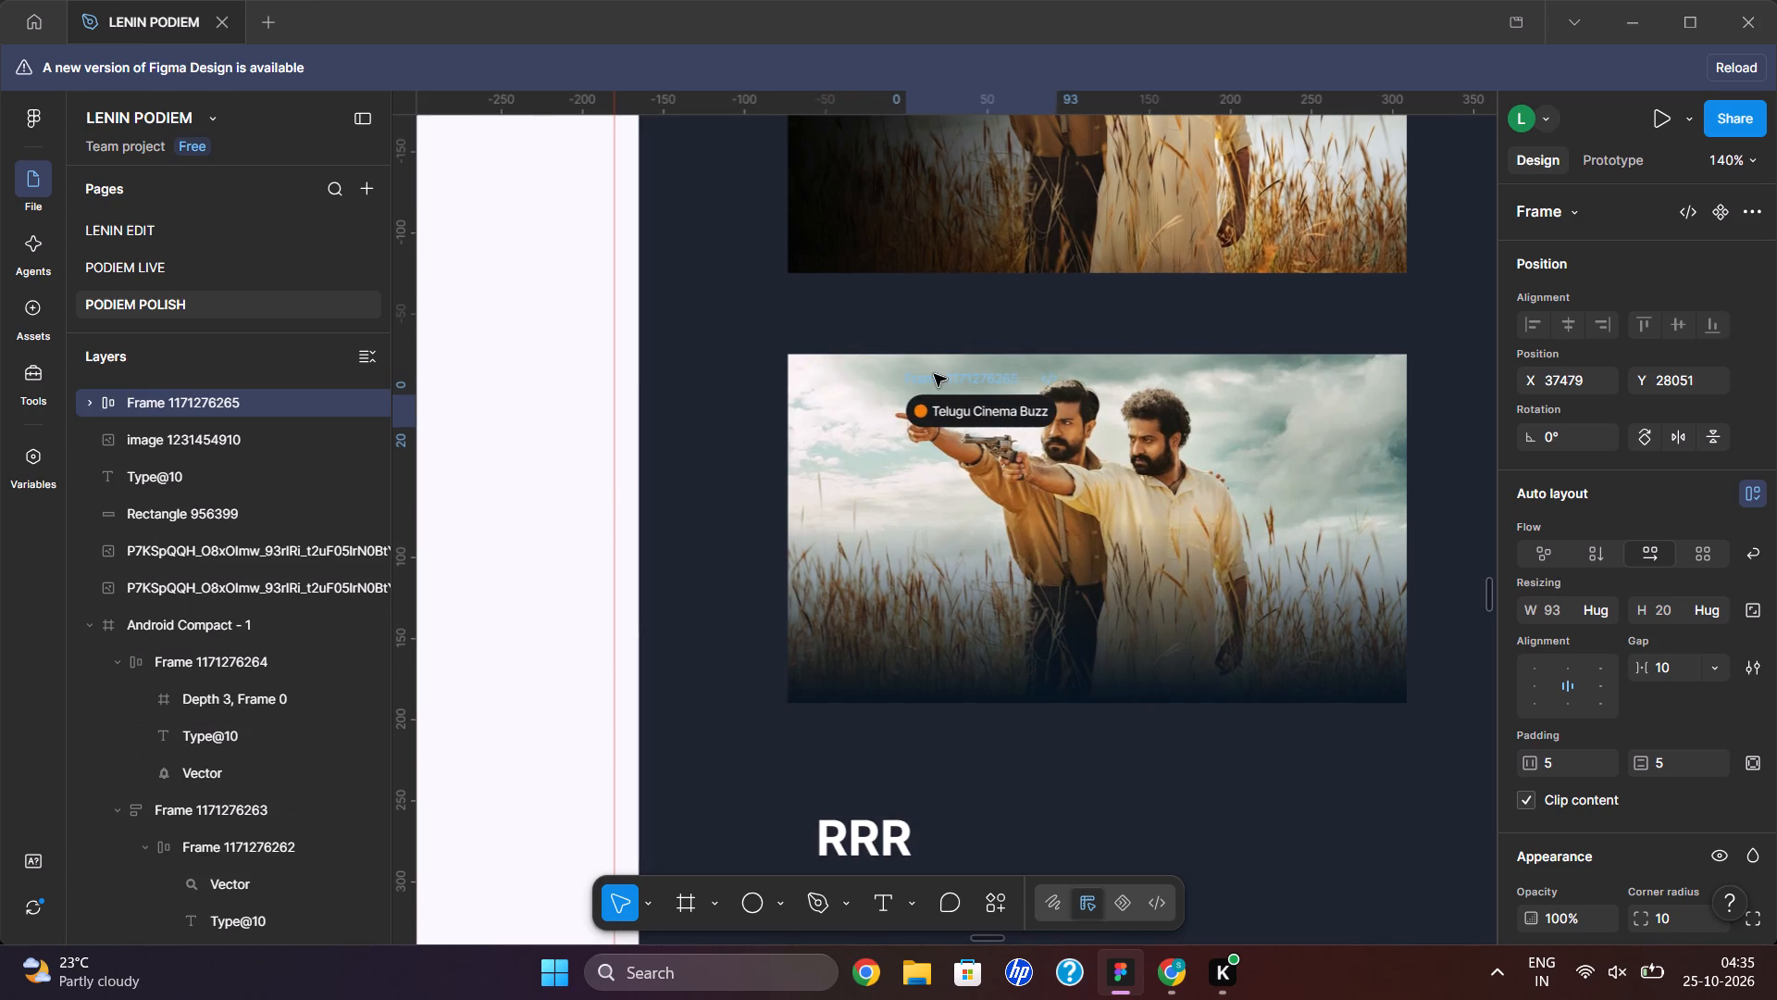
drag(934, 374, 696, 289)
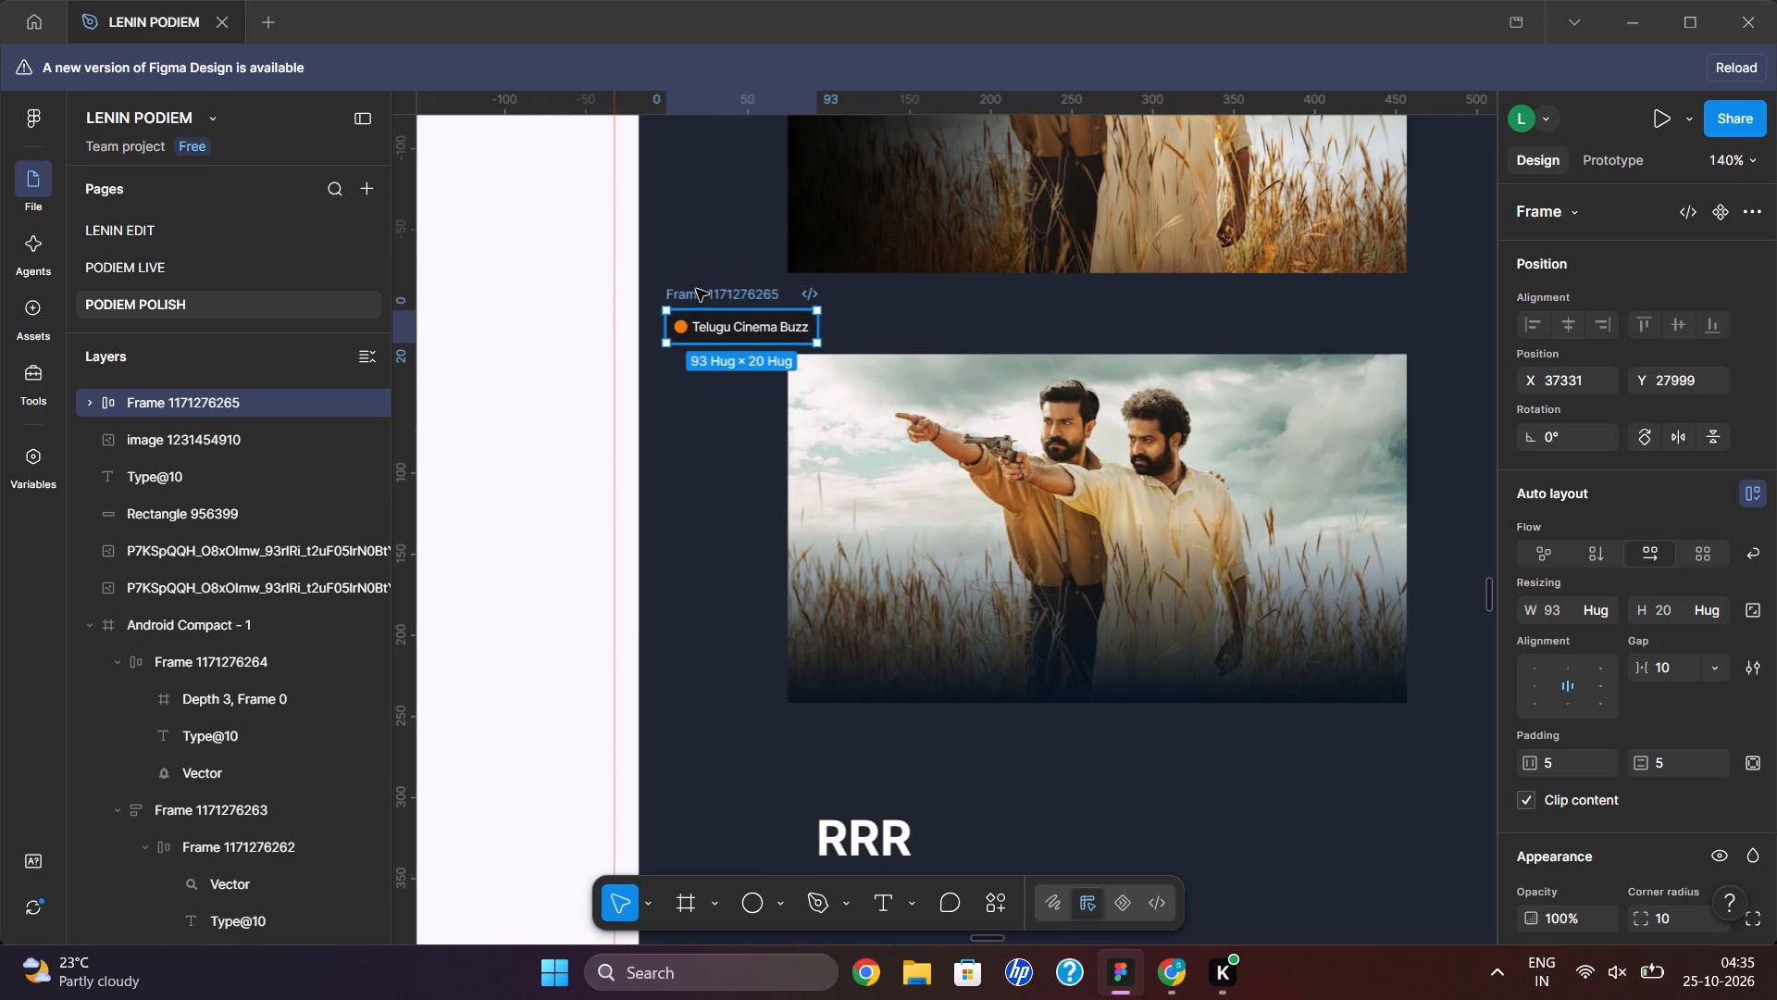
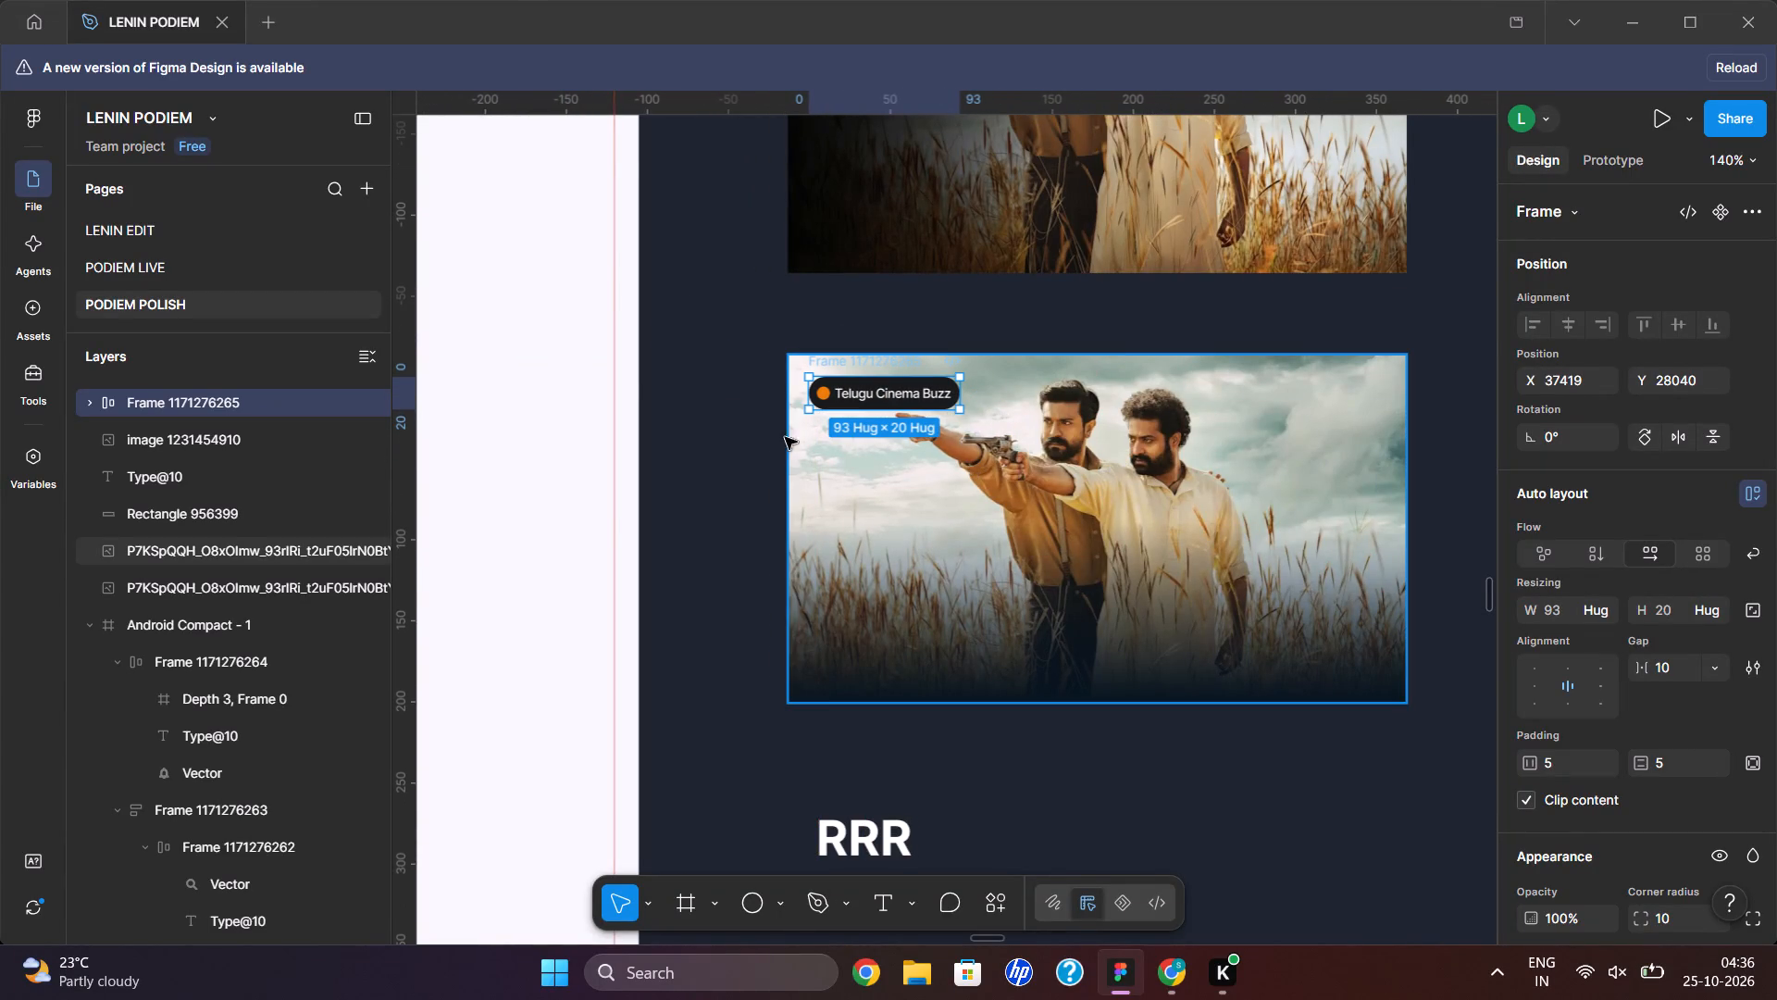
Rename the badge's frame to a single period.
triple_click(815, 365)
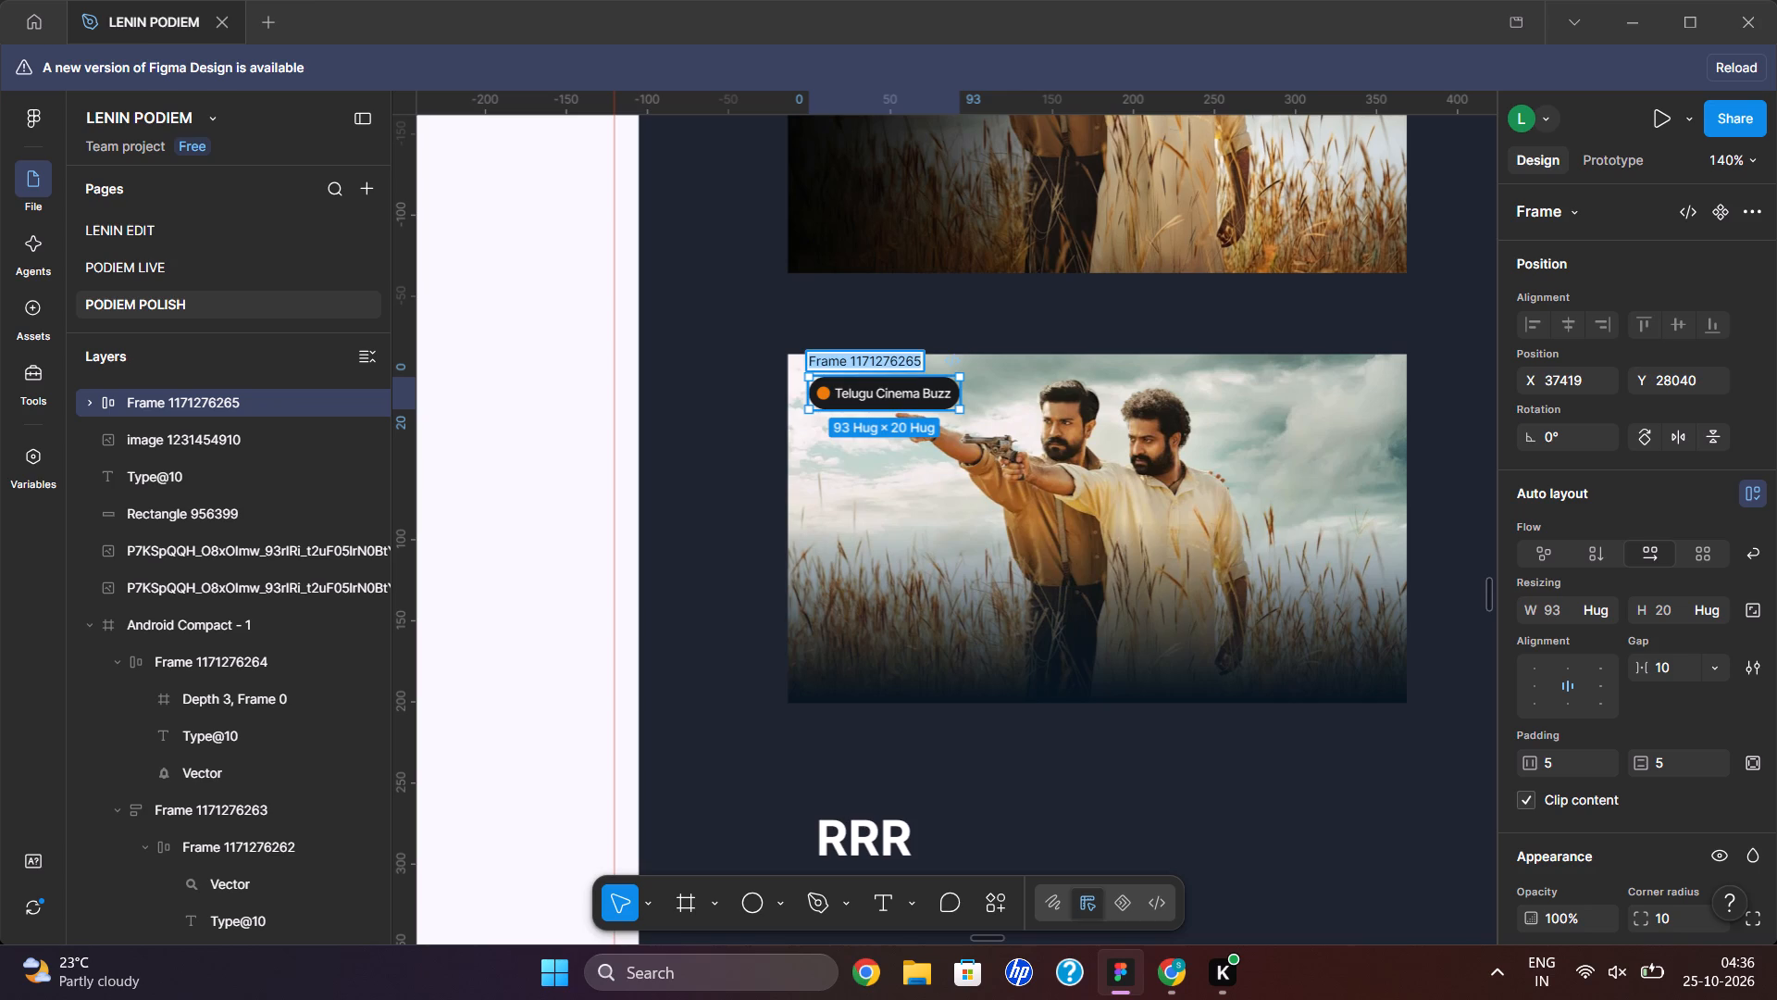
key(period)
click(789, 306)
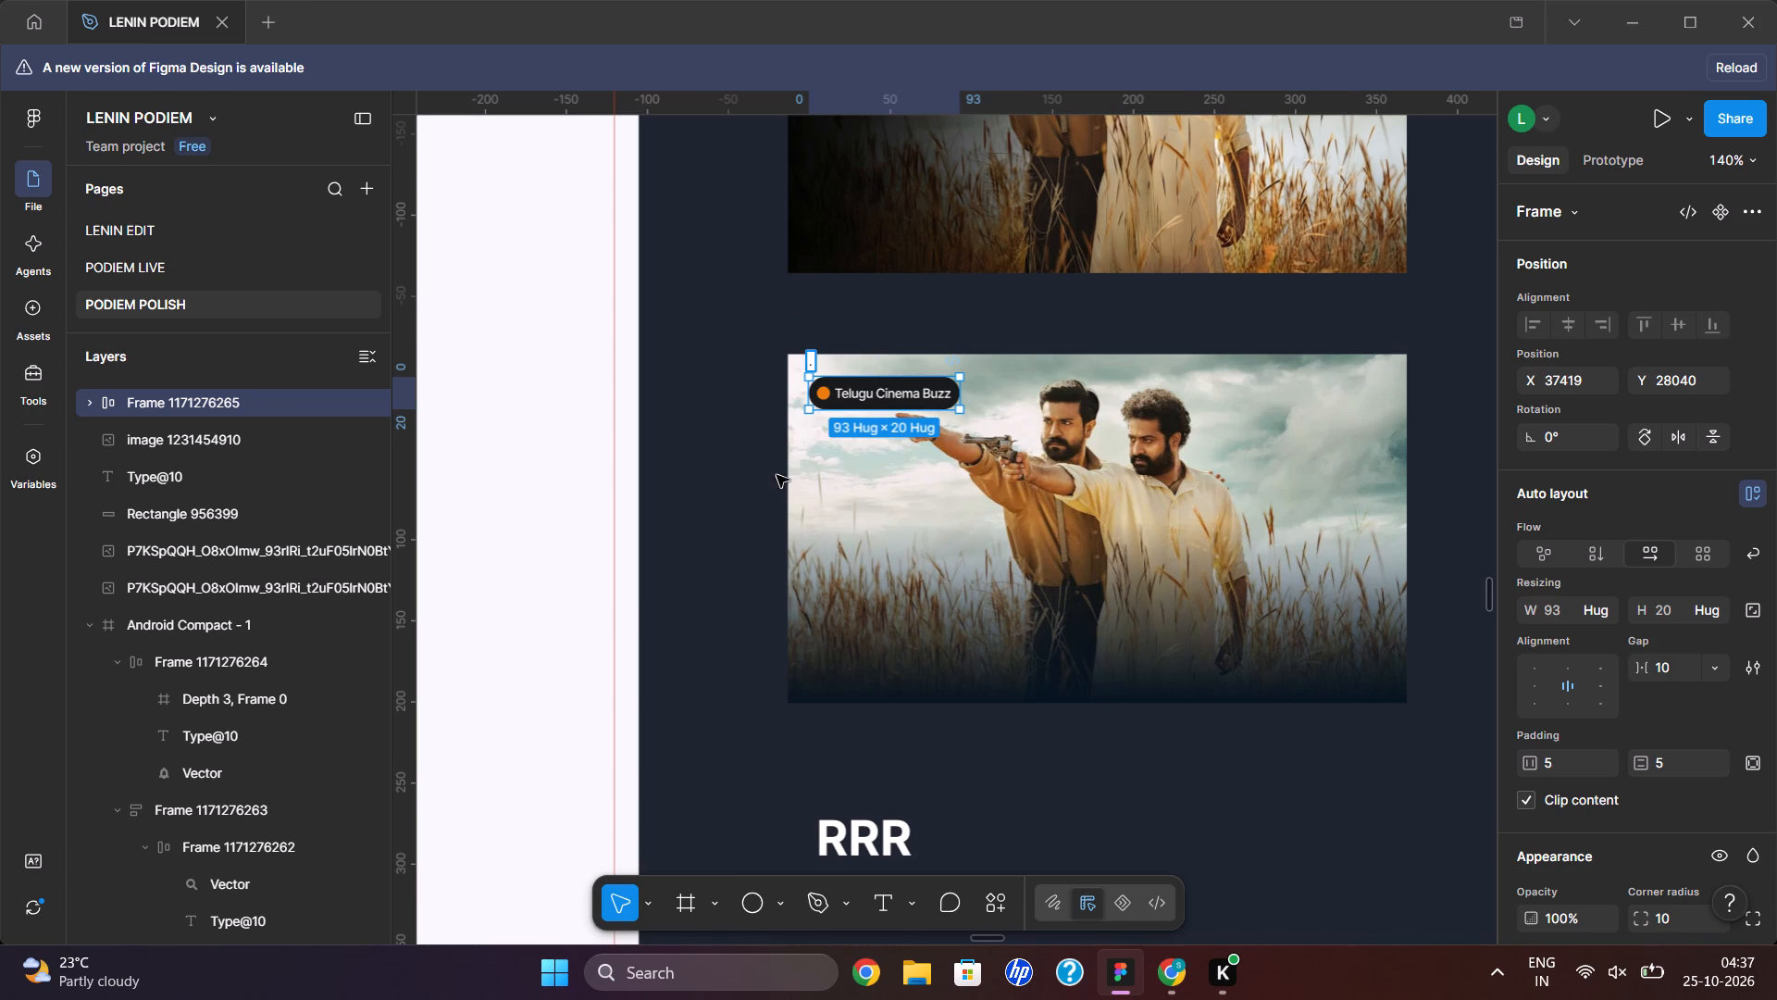
Reposition the badge higher inside the movie image's top-left corner, at about X 37417, Y 28034.
click(854, 386)
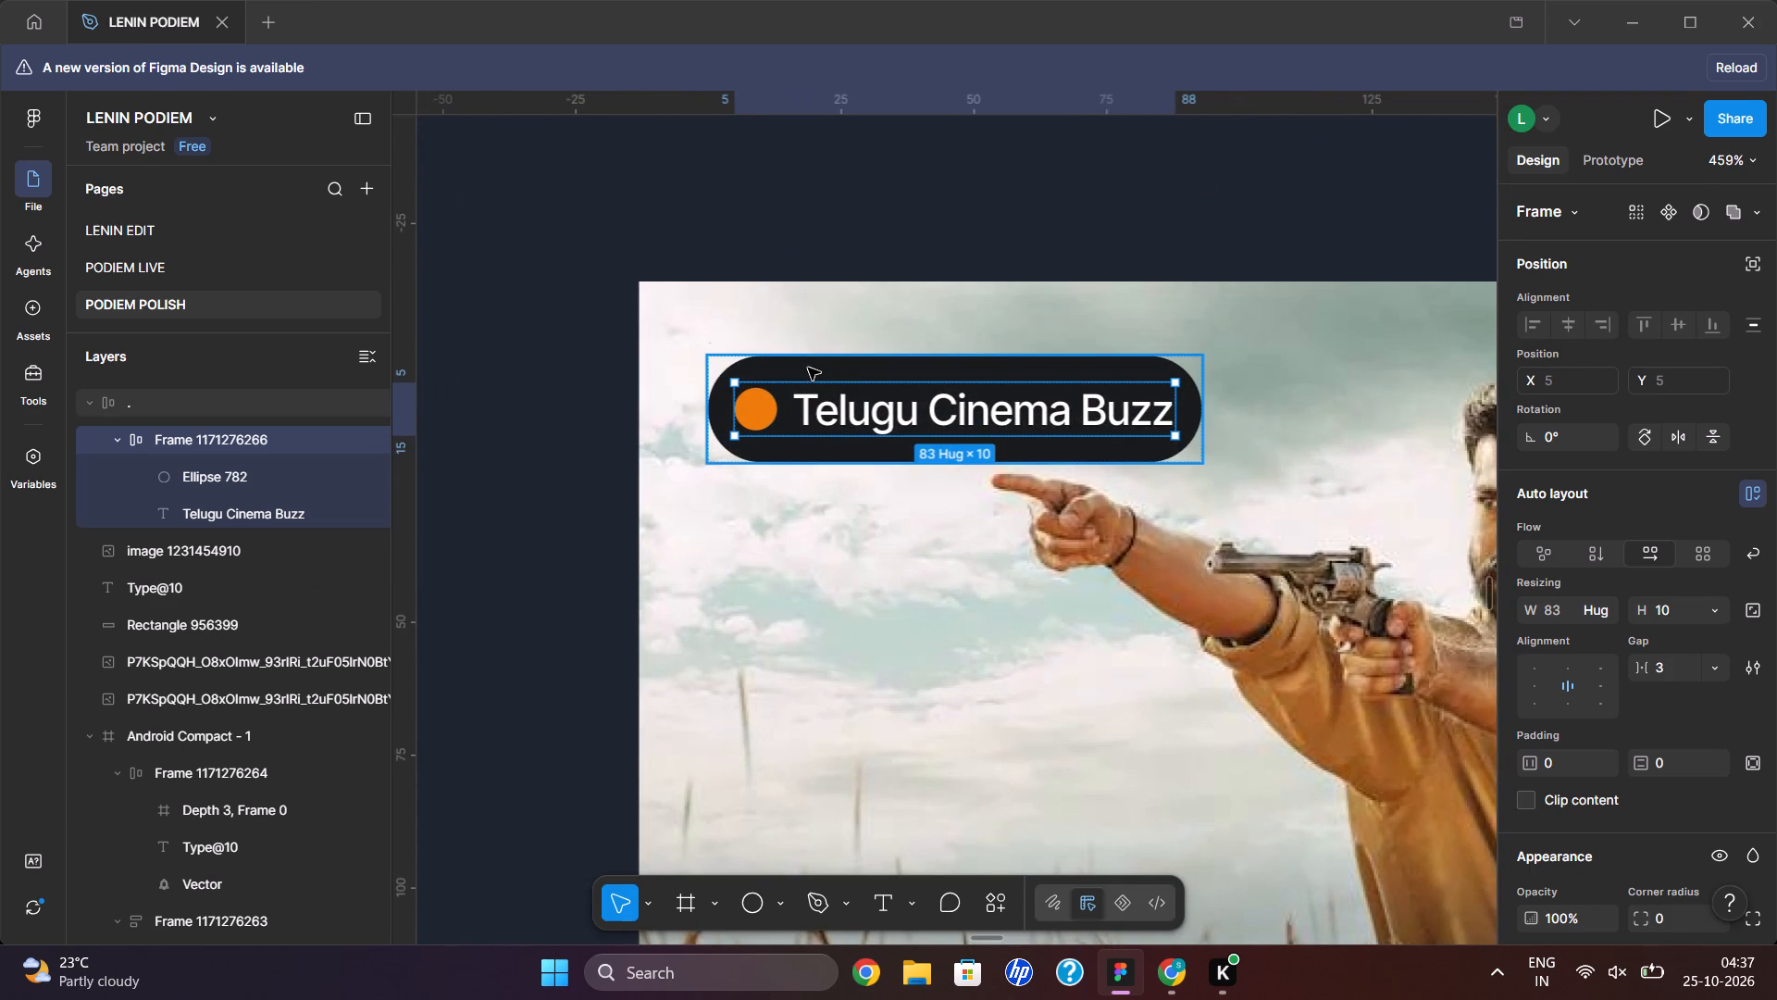
click(808, 368)
drag(808, 368, 802, 329)
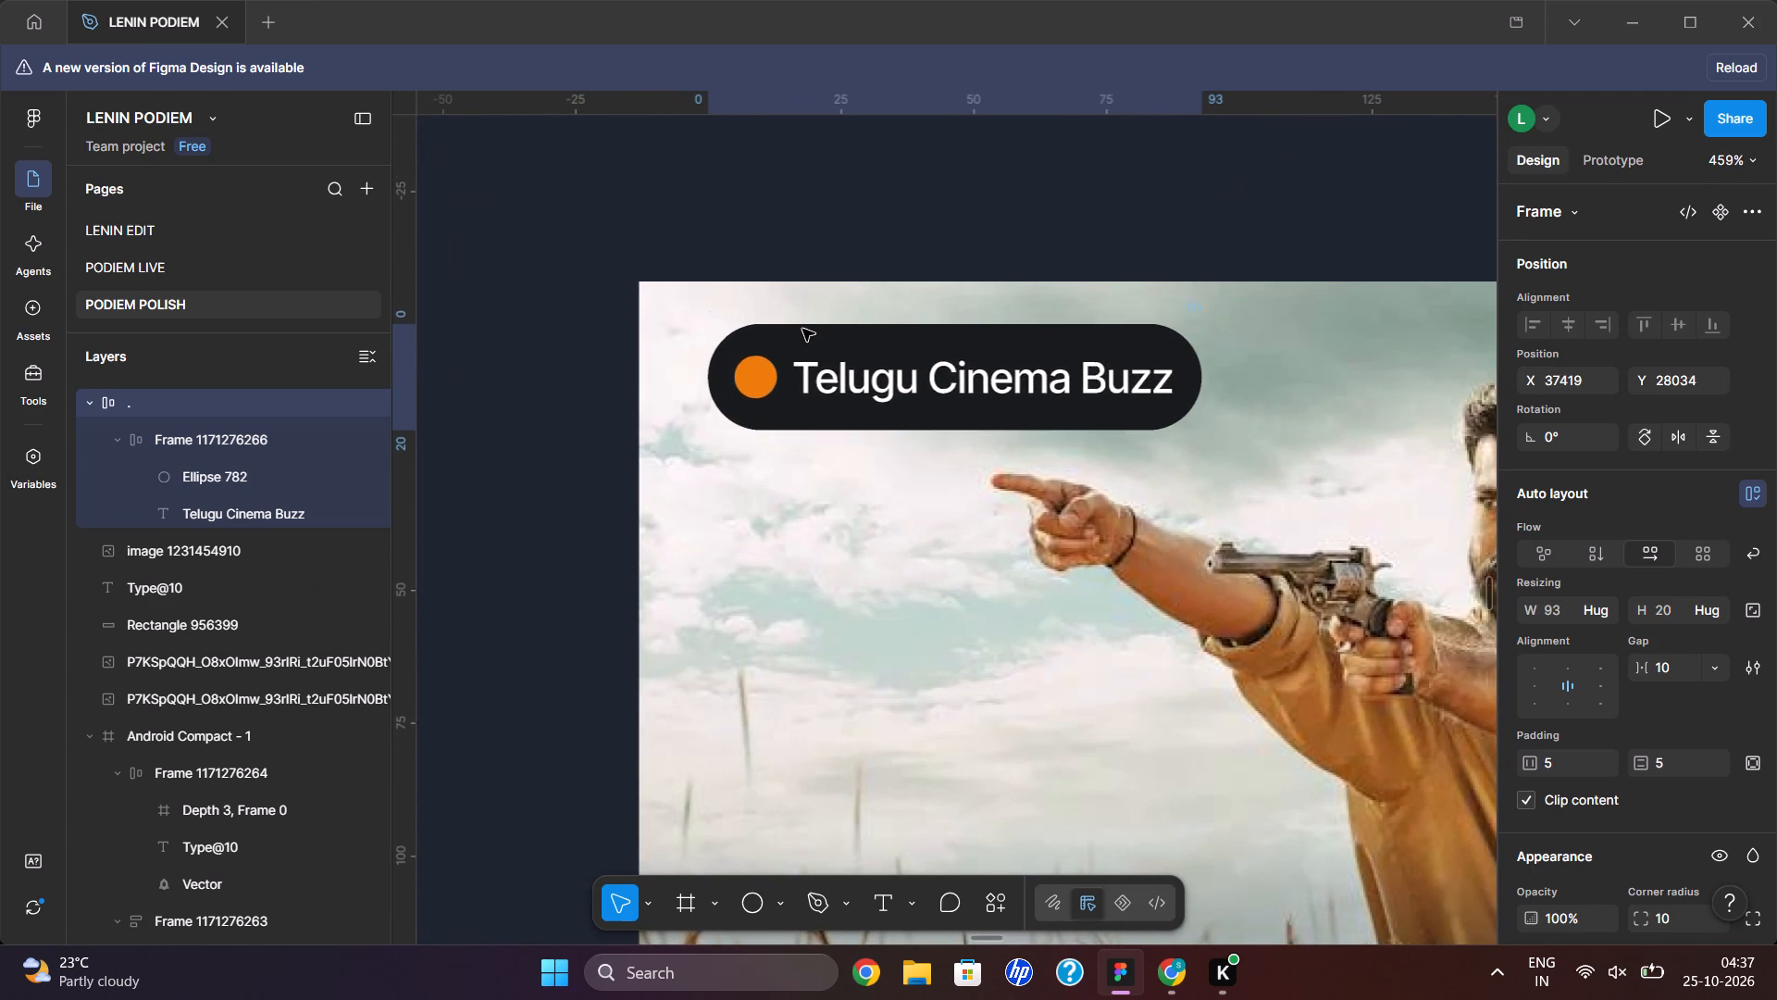
drag(802, 329, 801, 345)
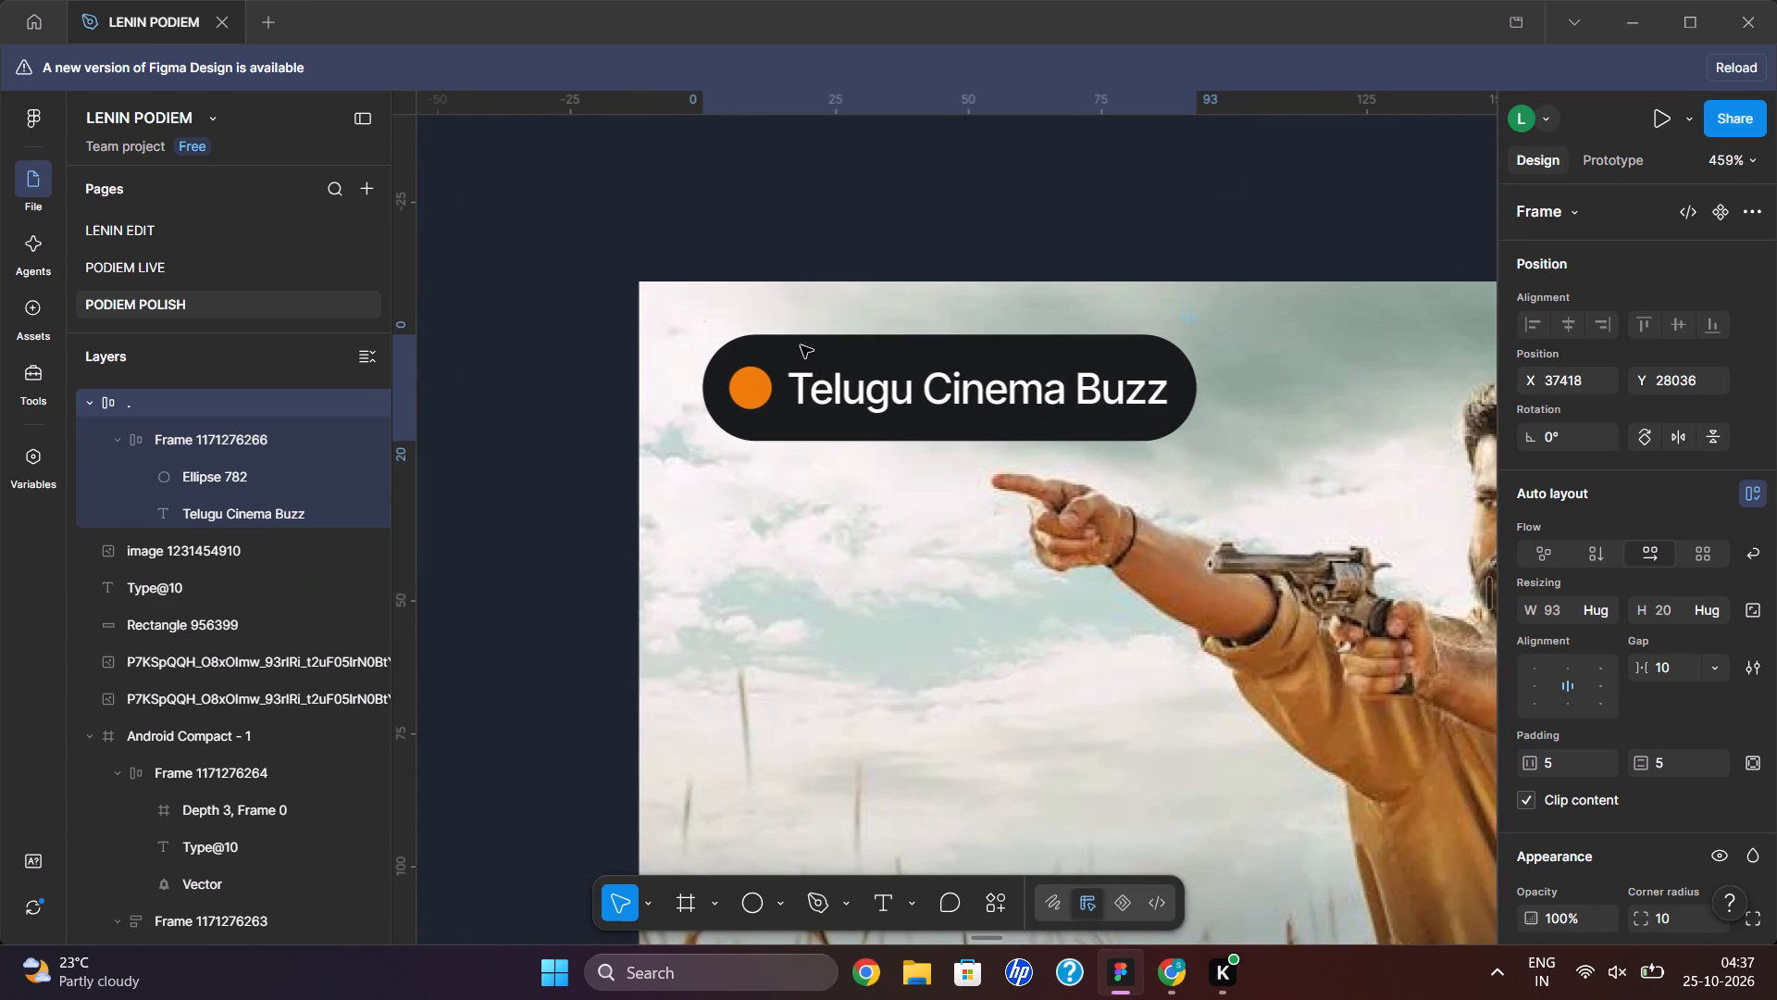
drag(801, 345, 849, 357)
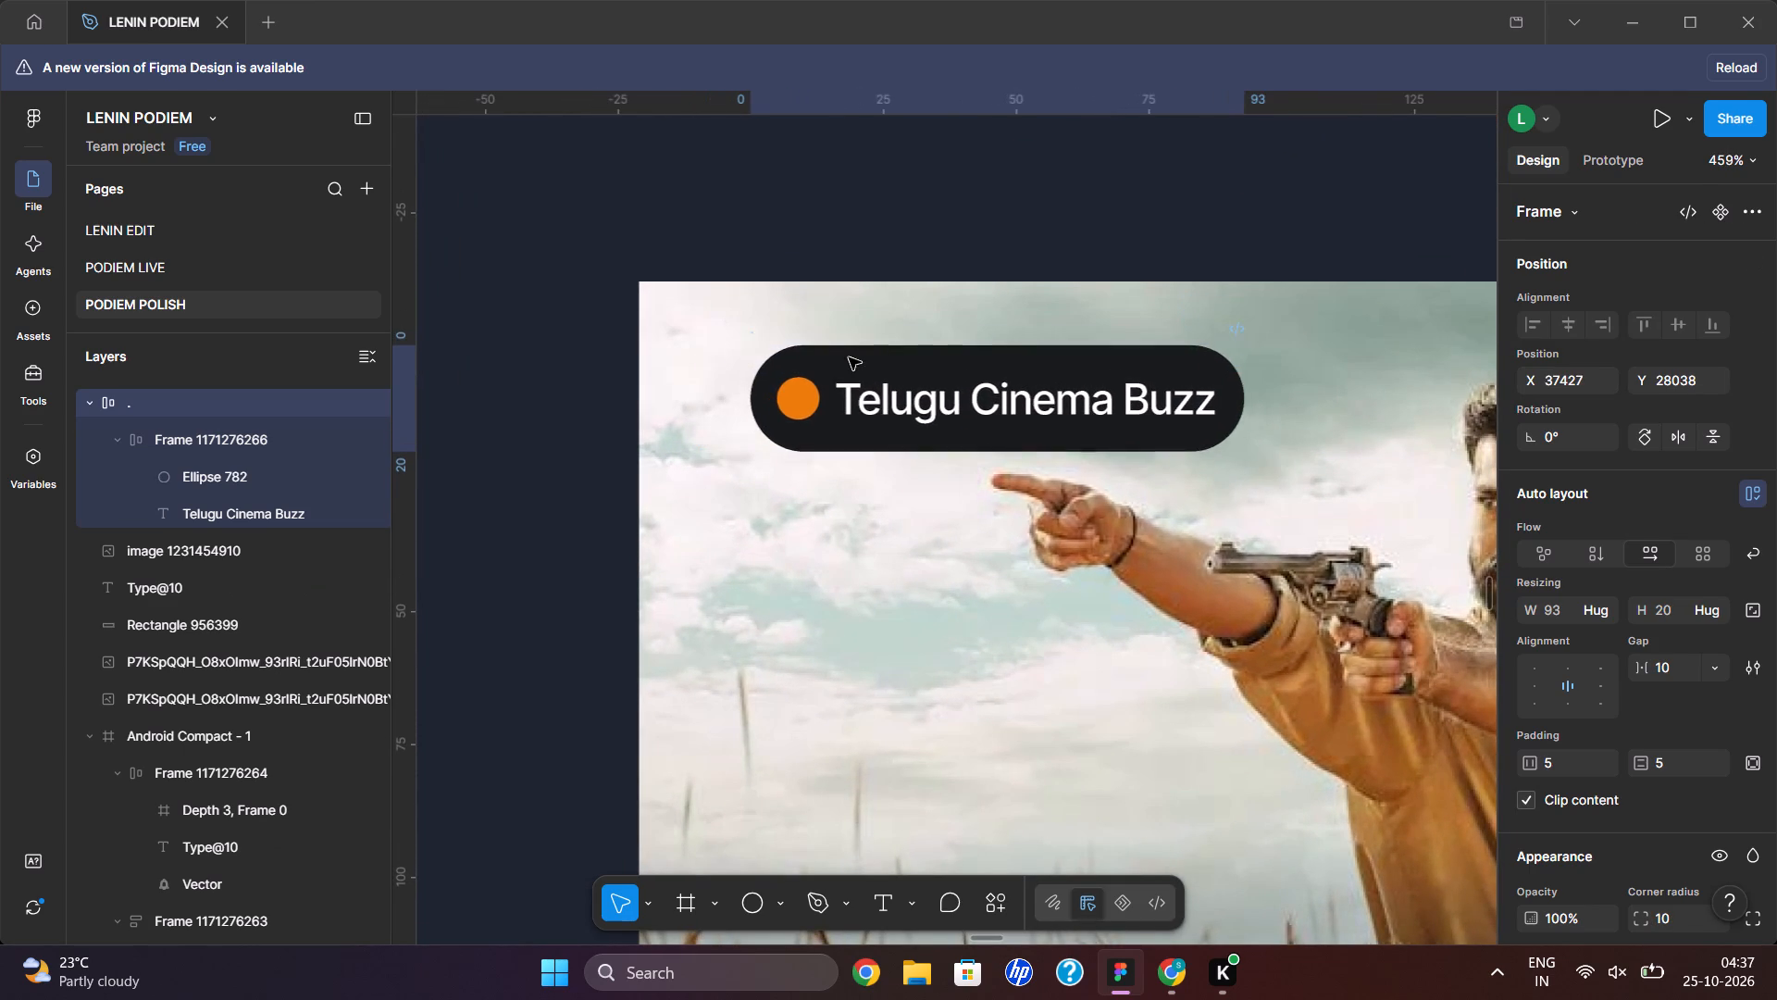
drag(849, 357, 797, 337)
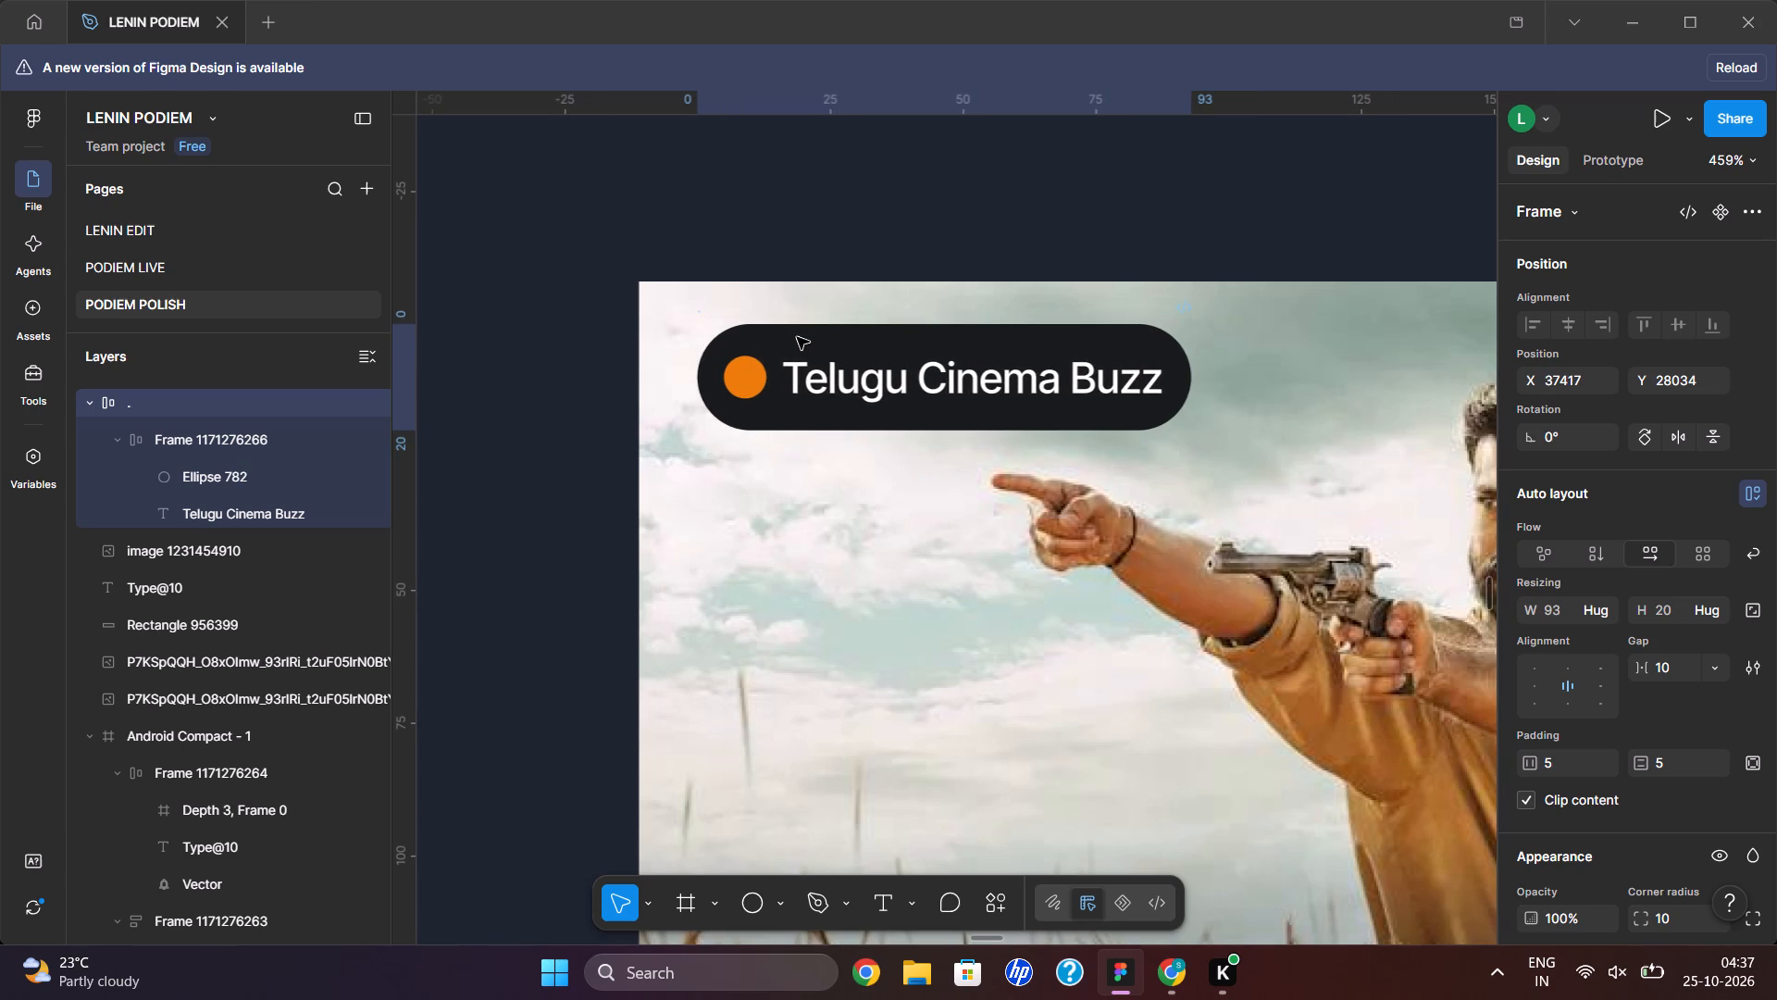
drag(797, 337, 796, 337)
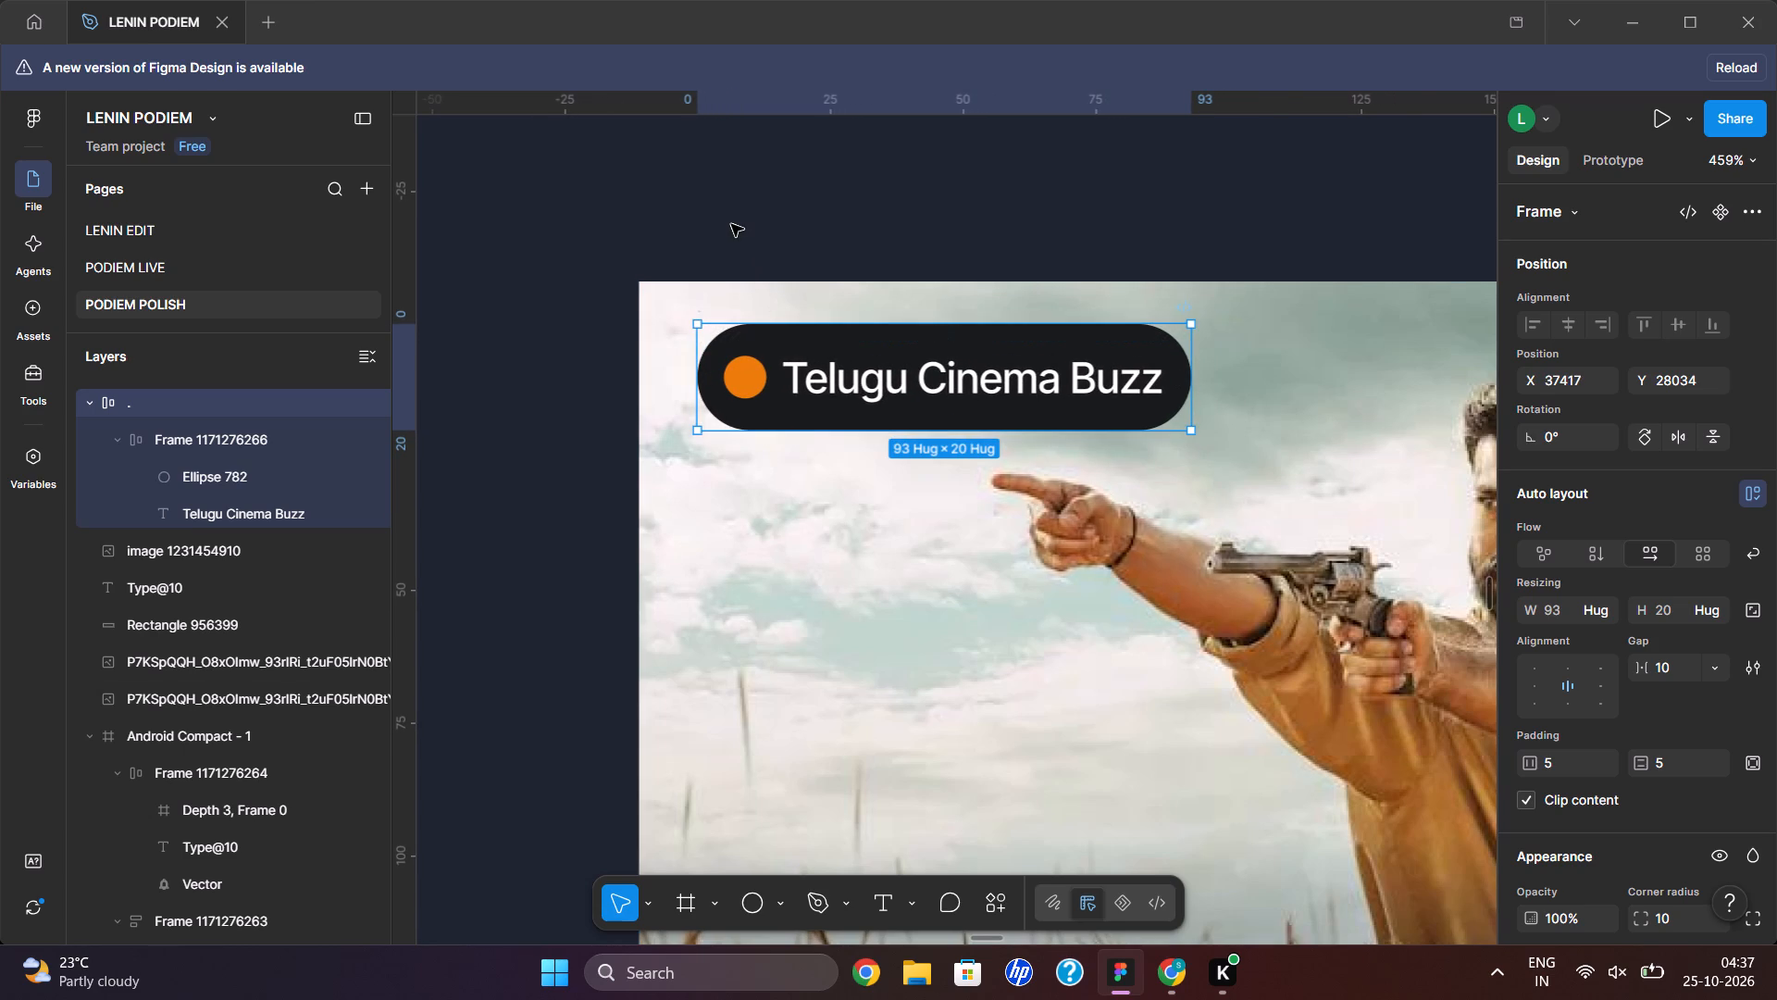
click(731, 224)
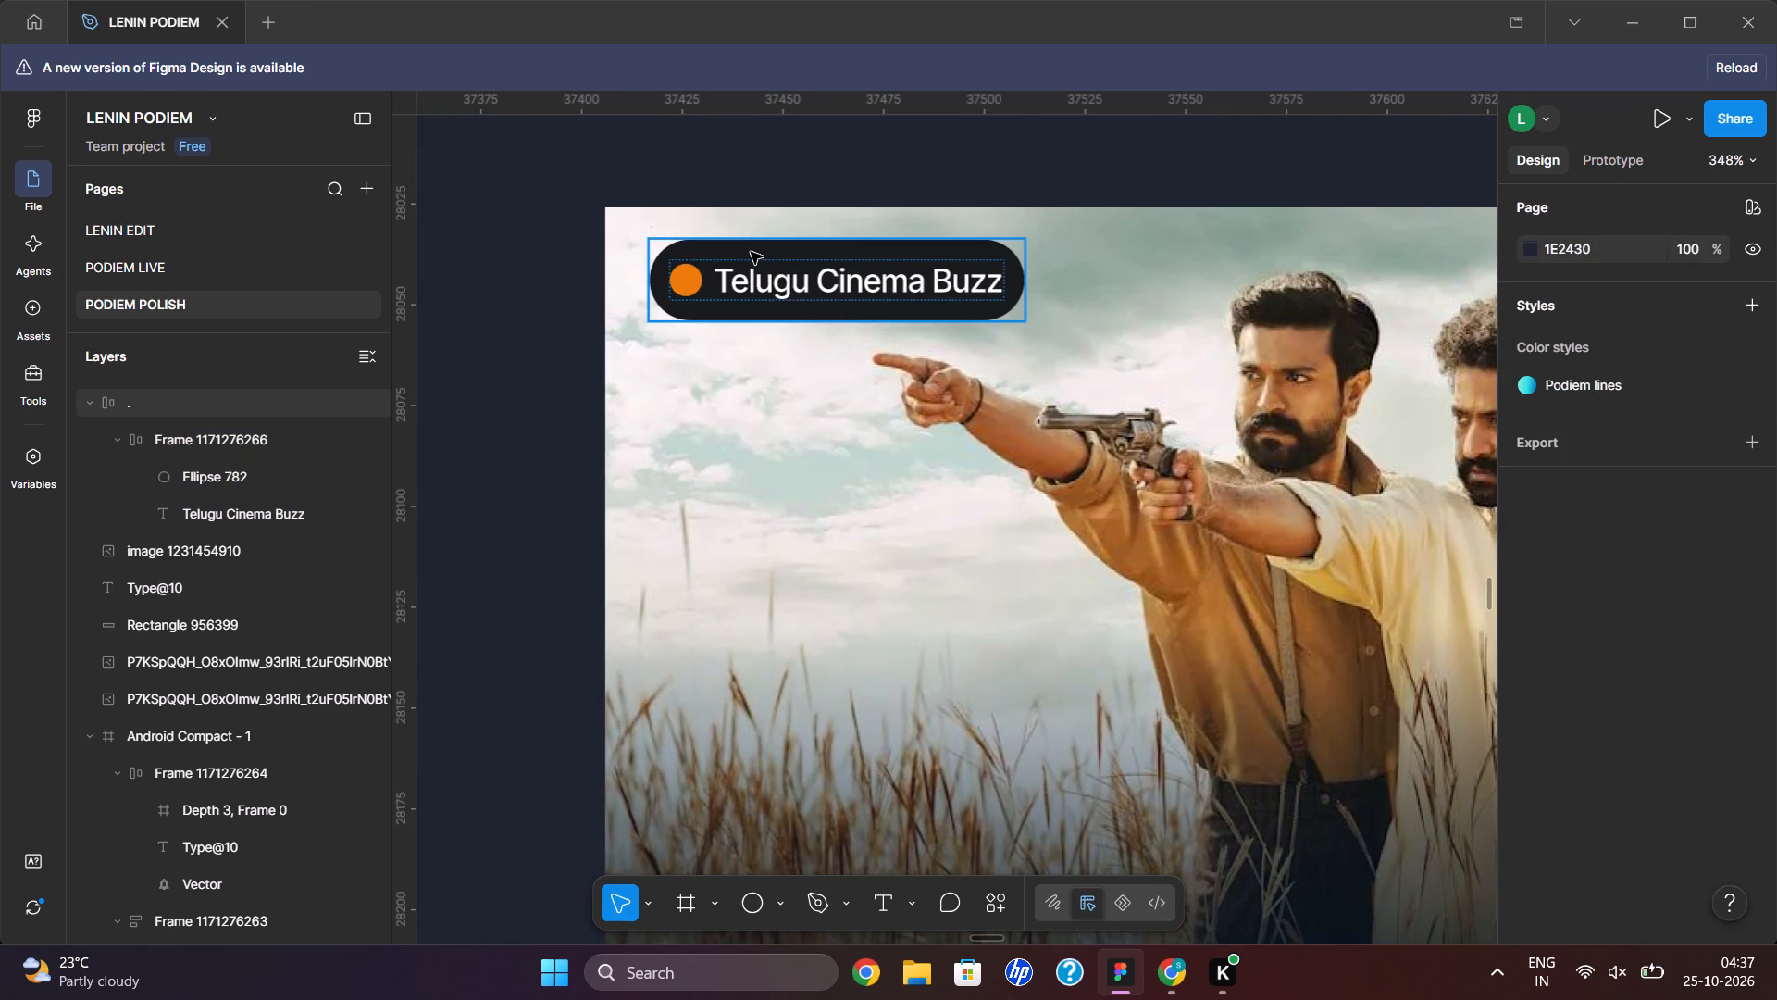
Nudge the badge slightly down and to the right within the movie image, to X 37419, Y 28038.
click(751, 252)
key(Down)
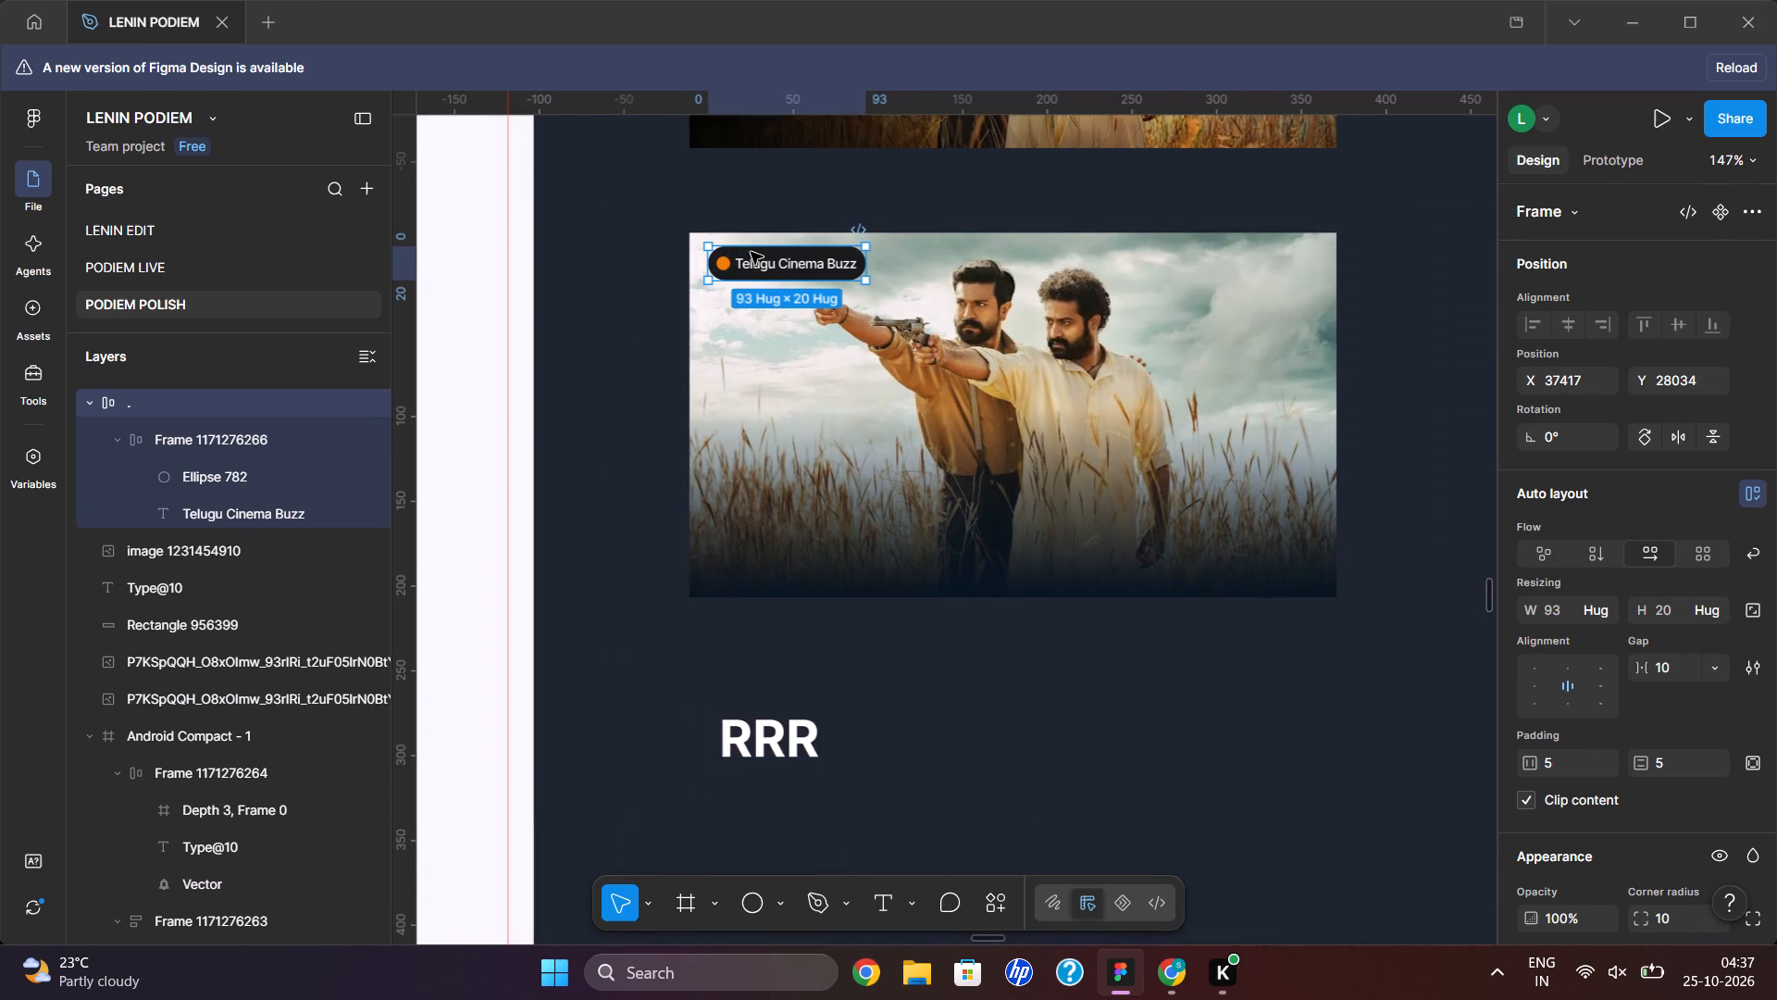
key(Down)
key(Down)
key(Down)
key(Down)
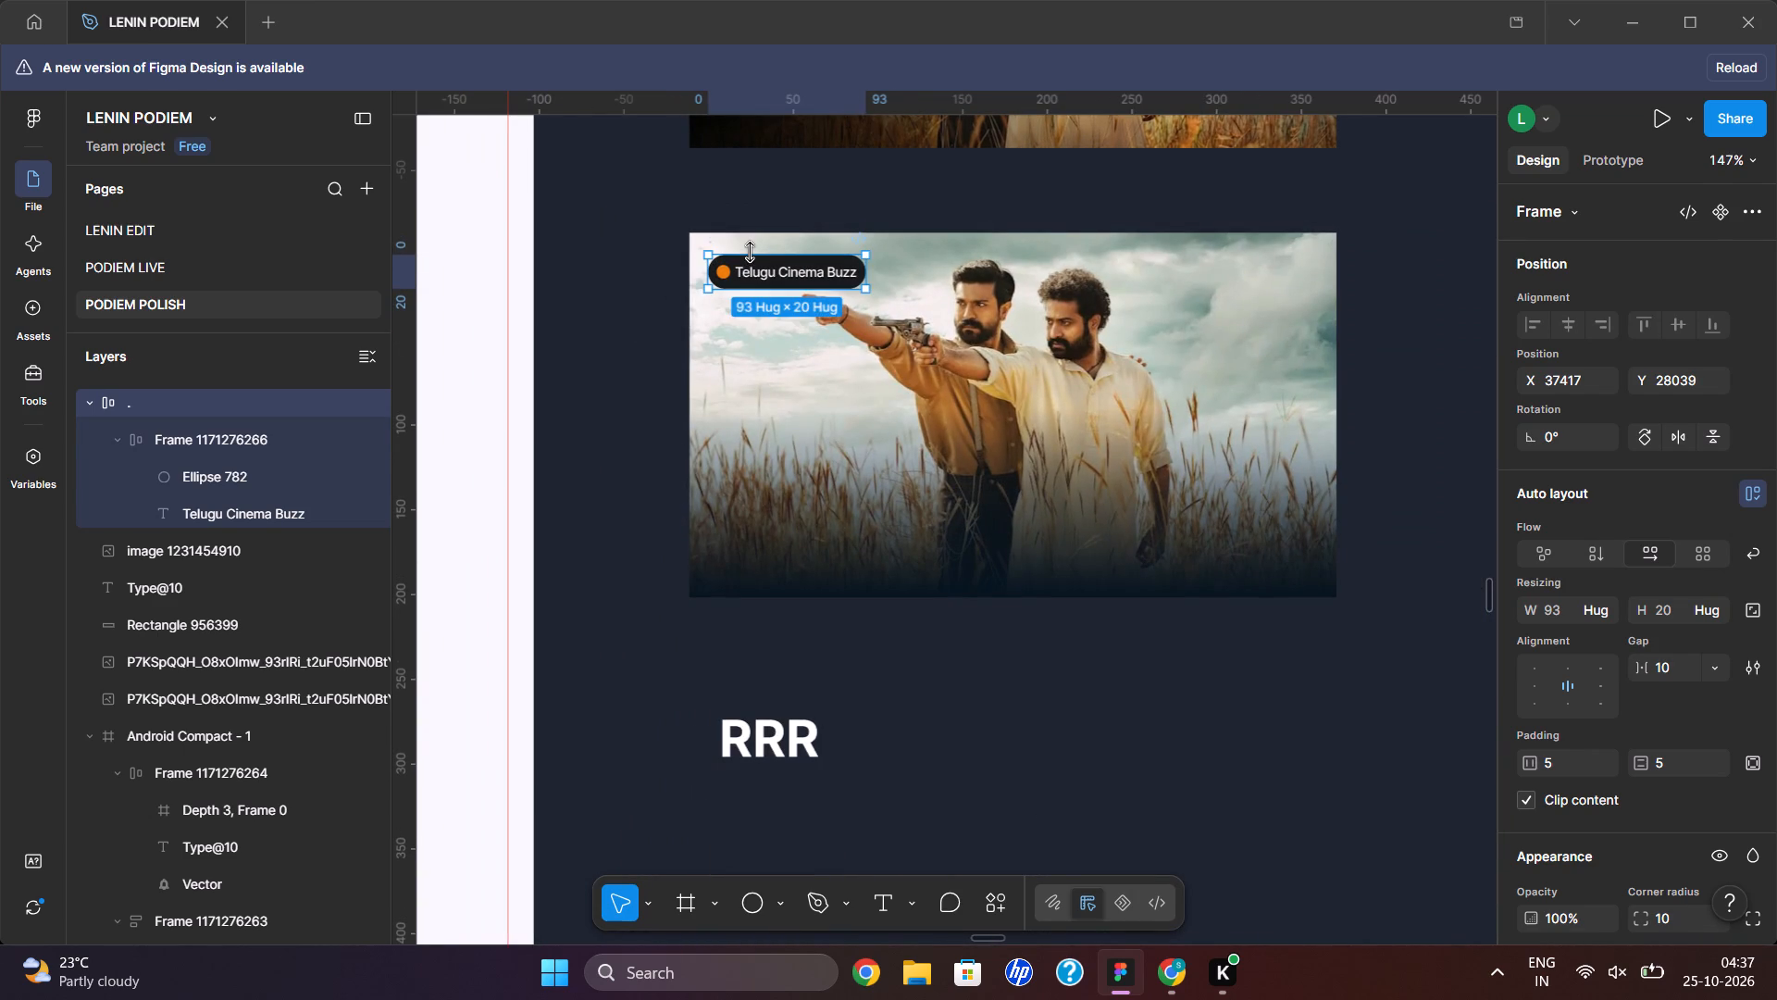
key(Right)
key(Right)
key(Right)
key(Right)
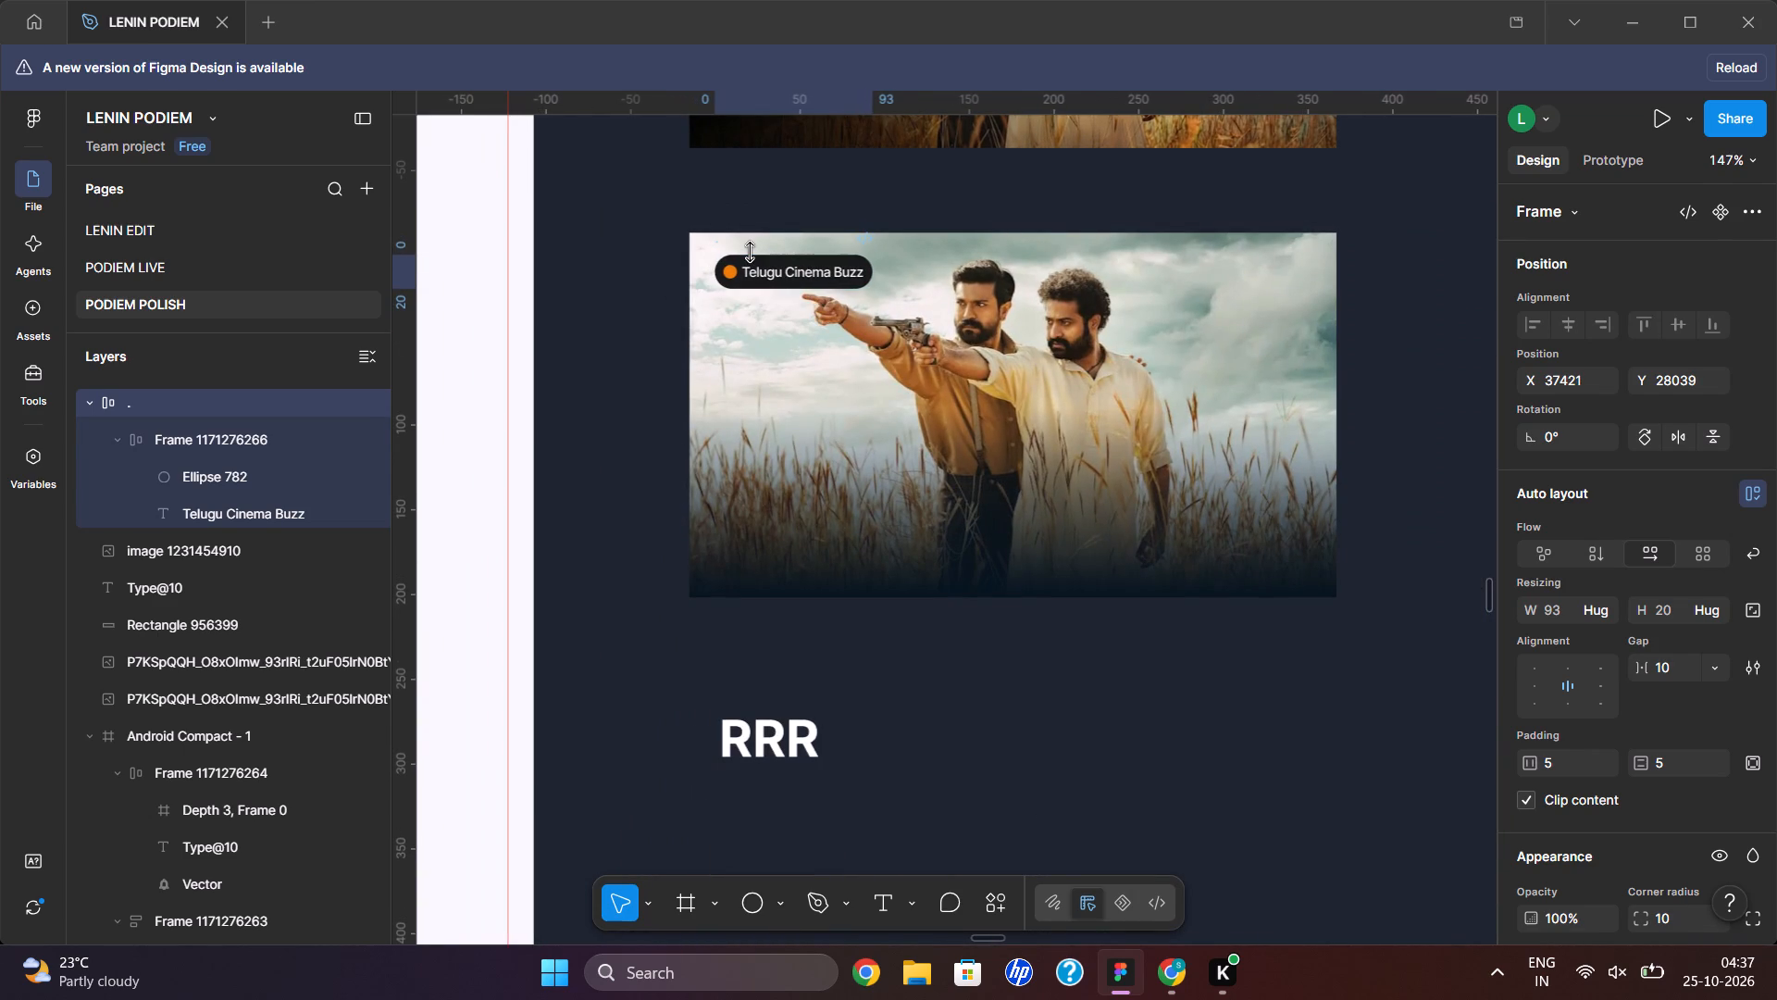
key(Left)
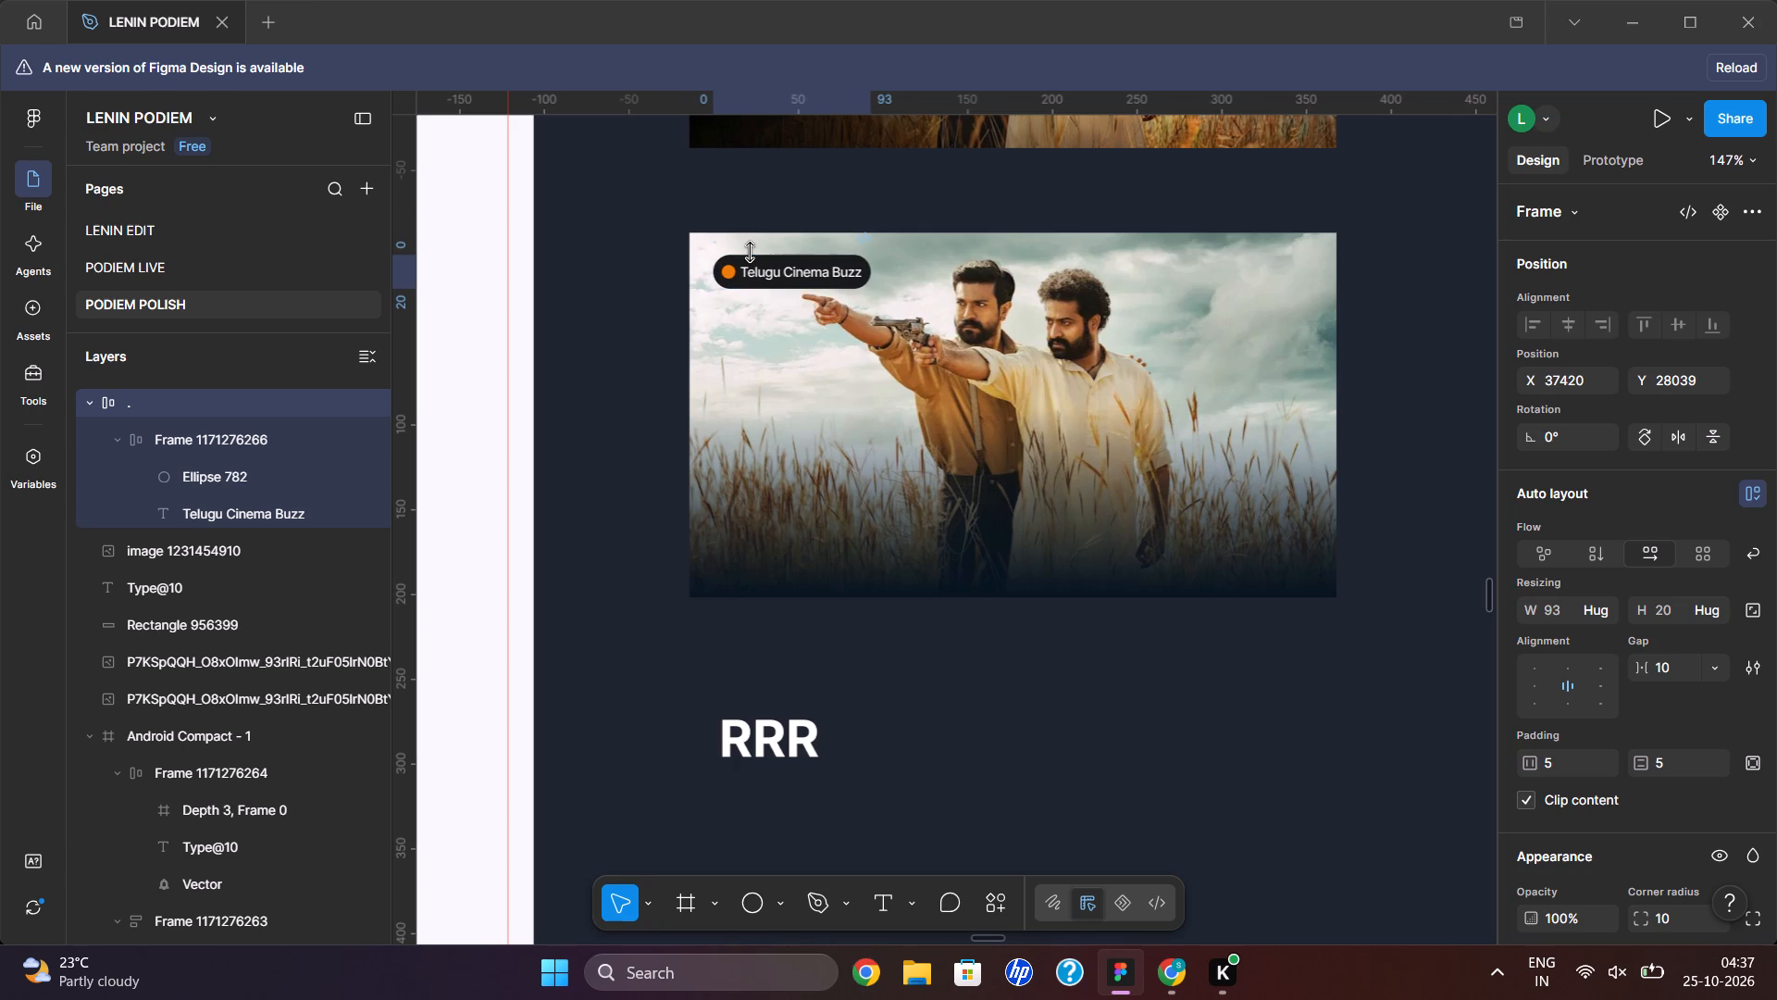
key(Left)
key(Up)
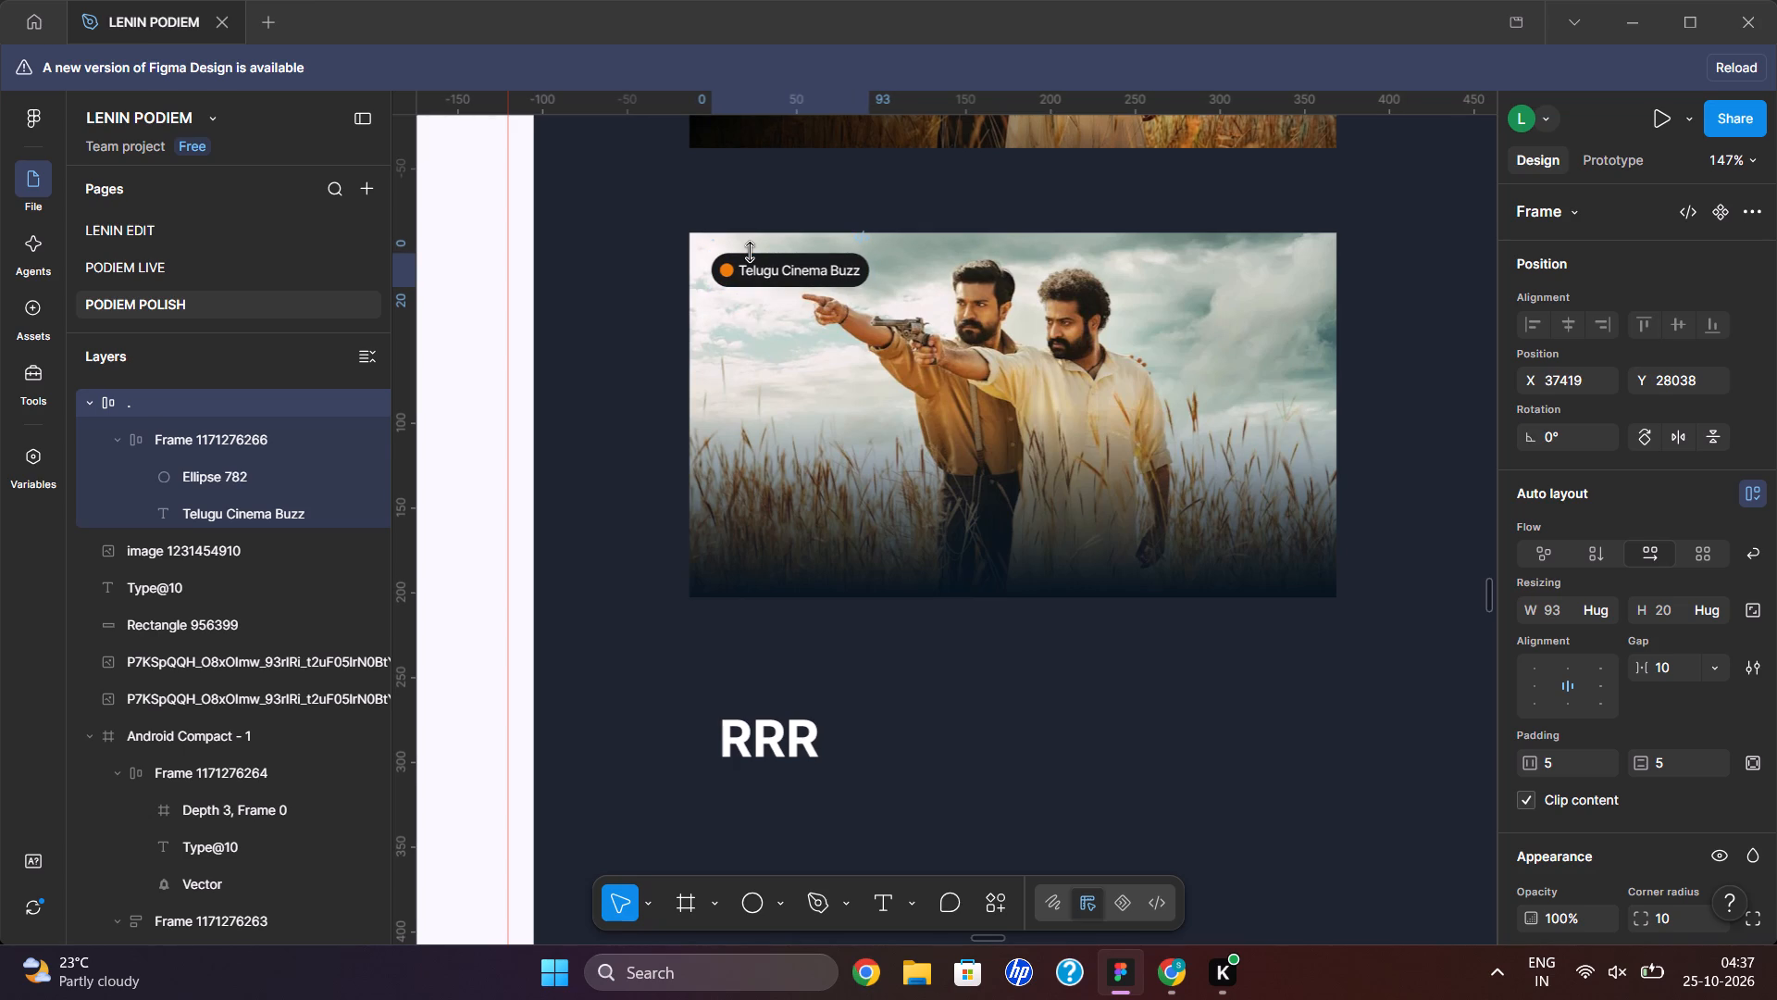
click(634, 158)
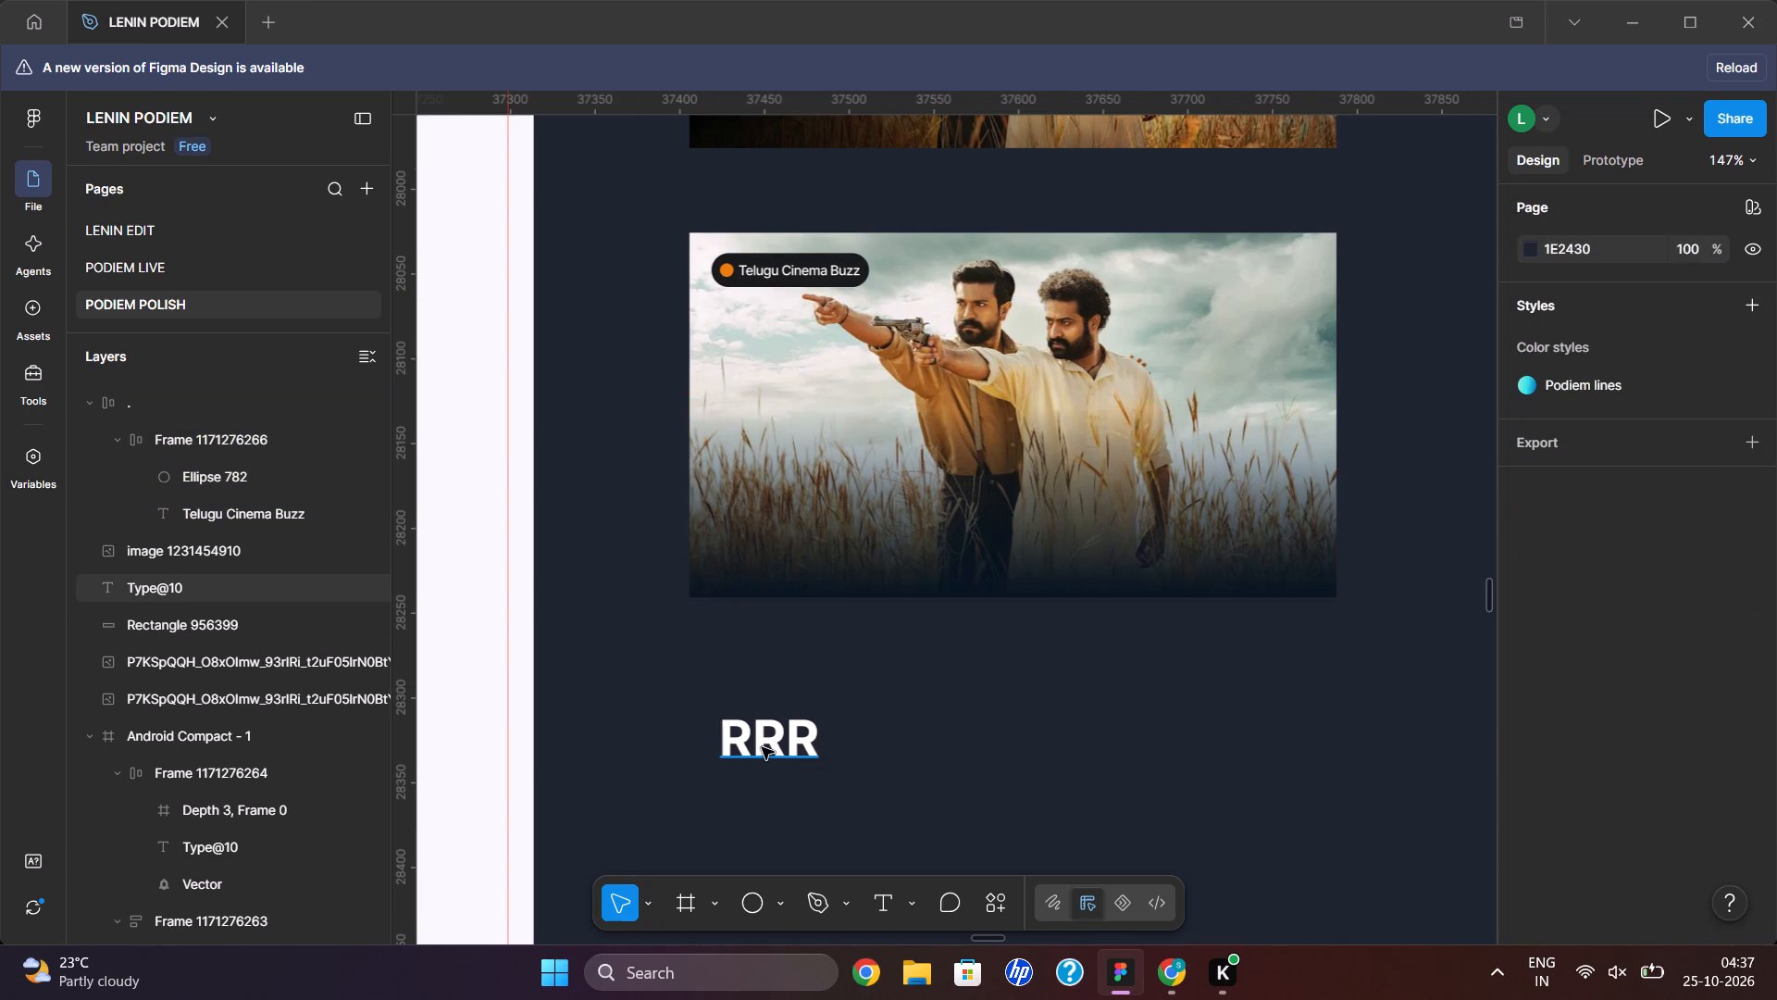
Move the RRR title onto the lower movie image, left-aligned with the badge, at X 37419, Y 28134.
click(762, 747)
drag(762, 747, 757, 426)
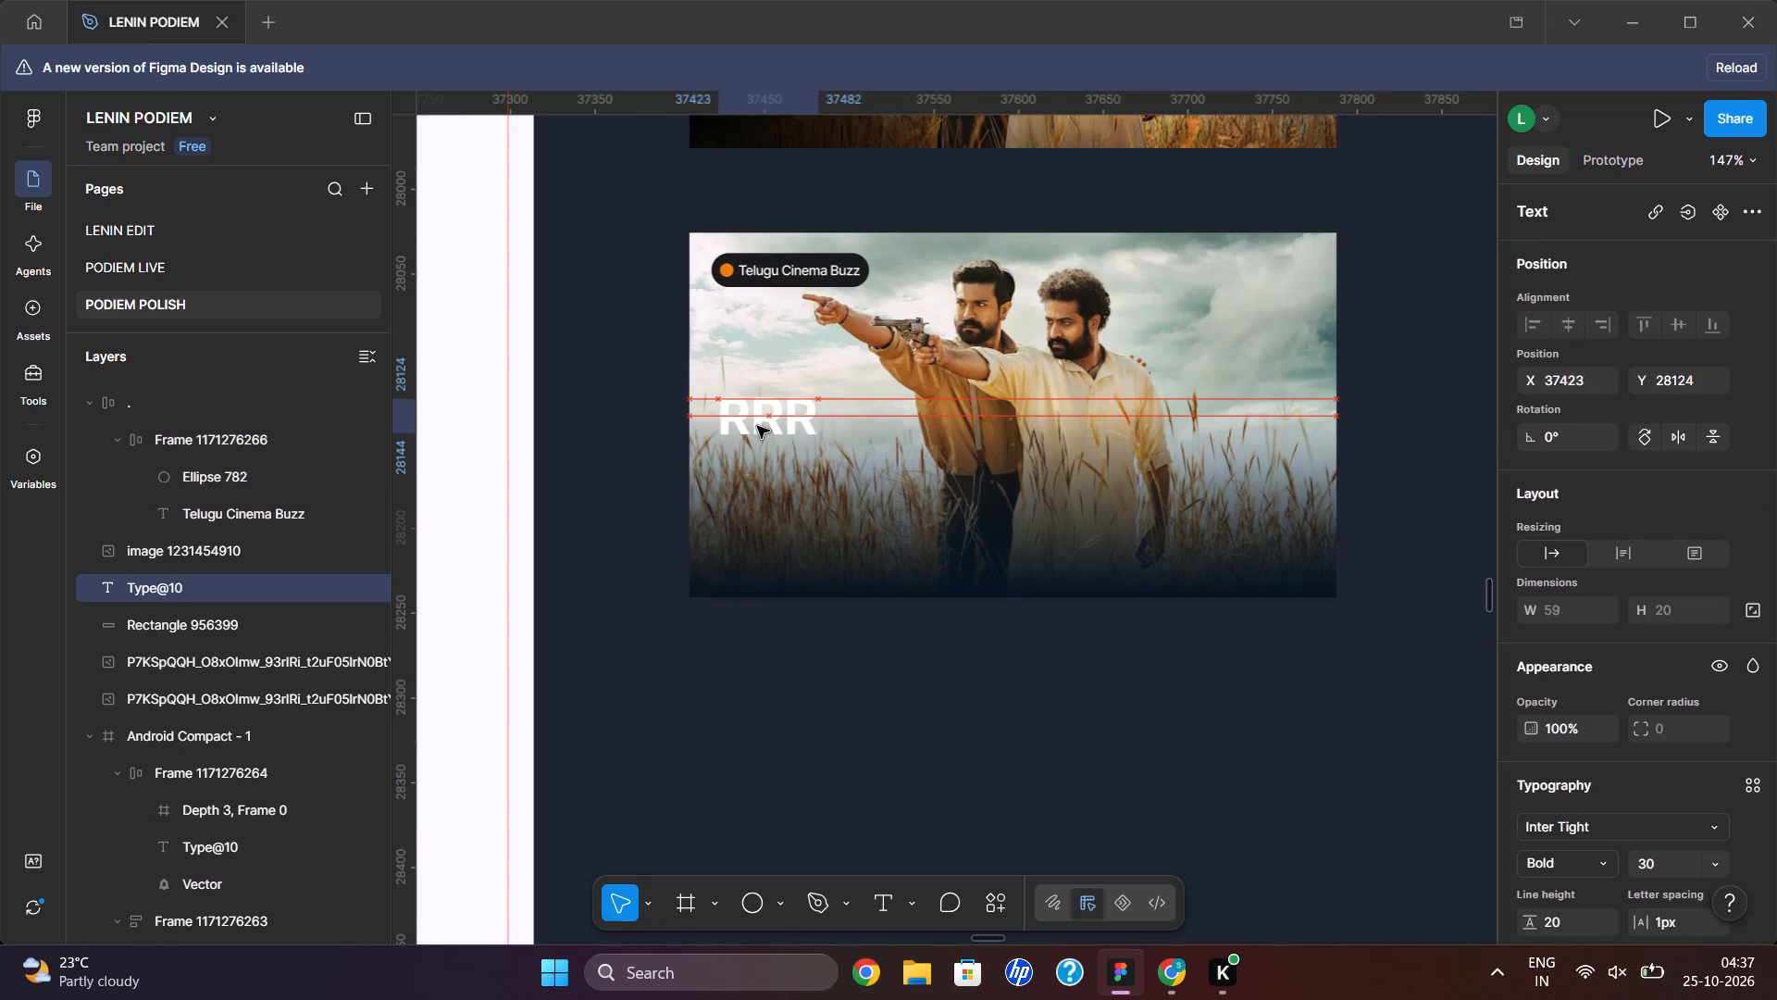
drag(757, 426, 764, 442)
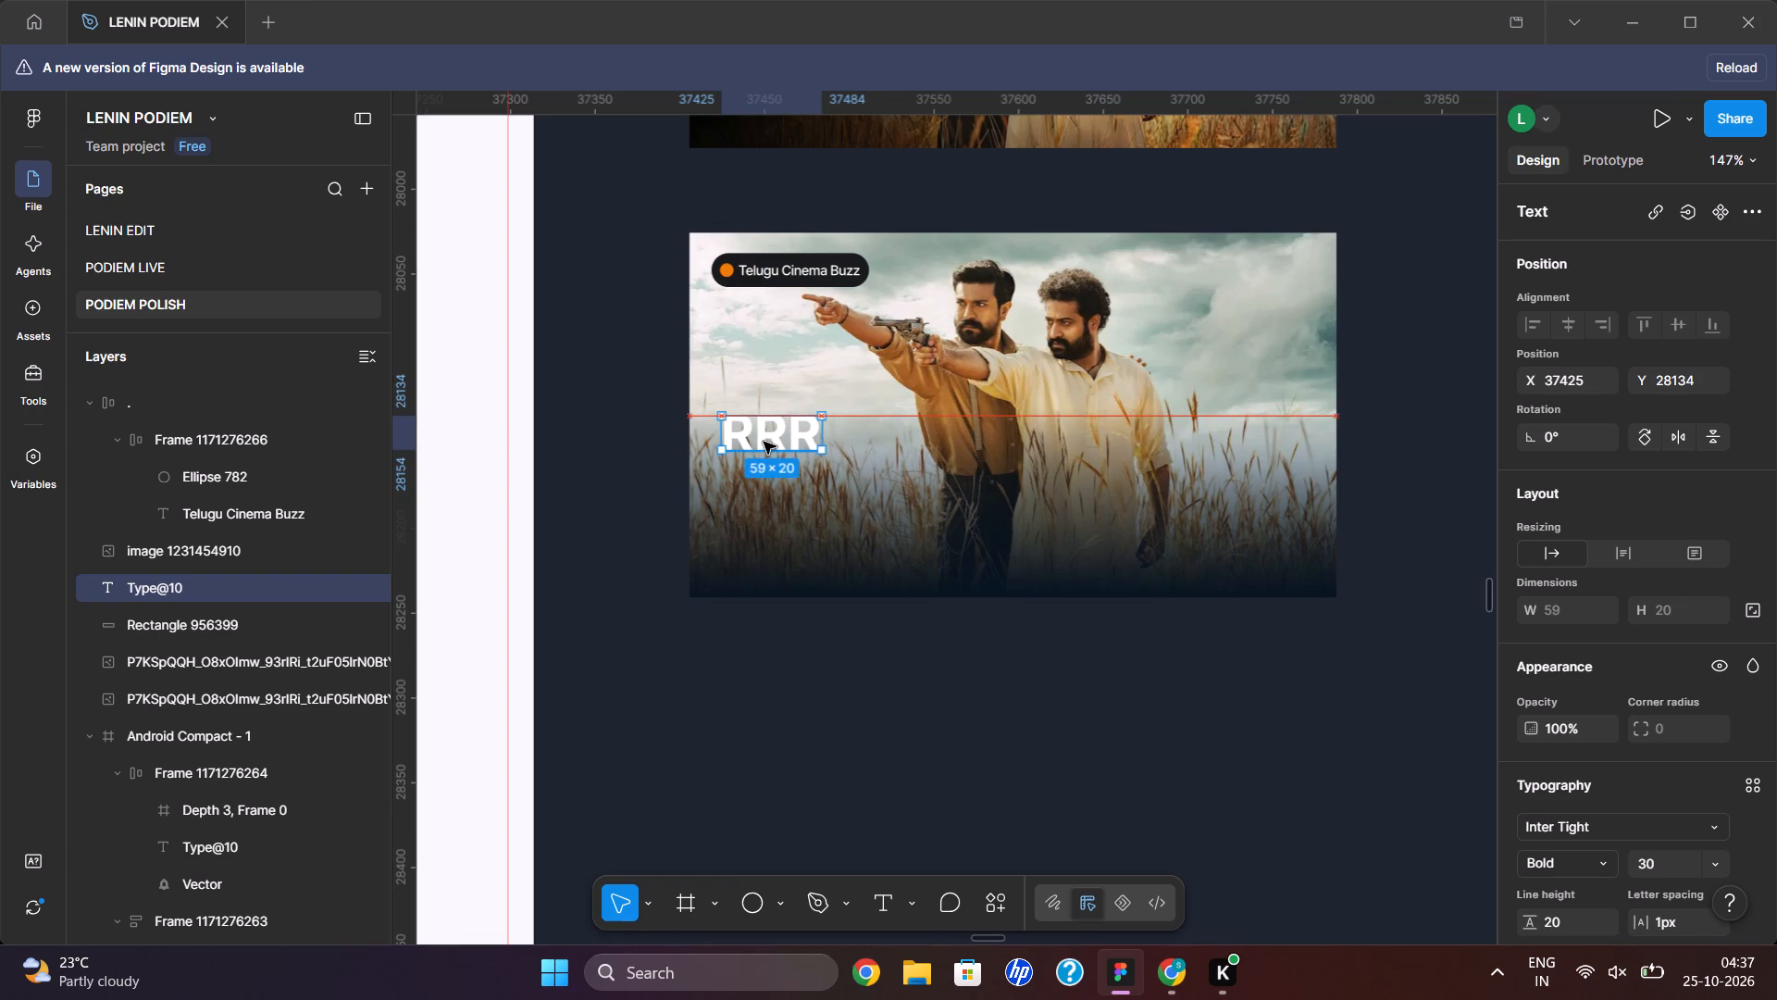
drag(764, 442, 754, 445)
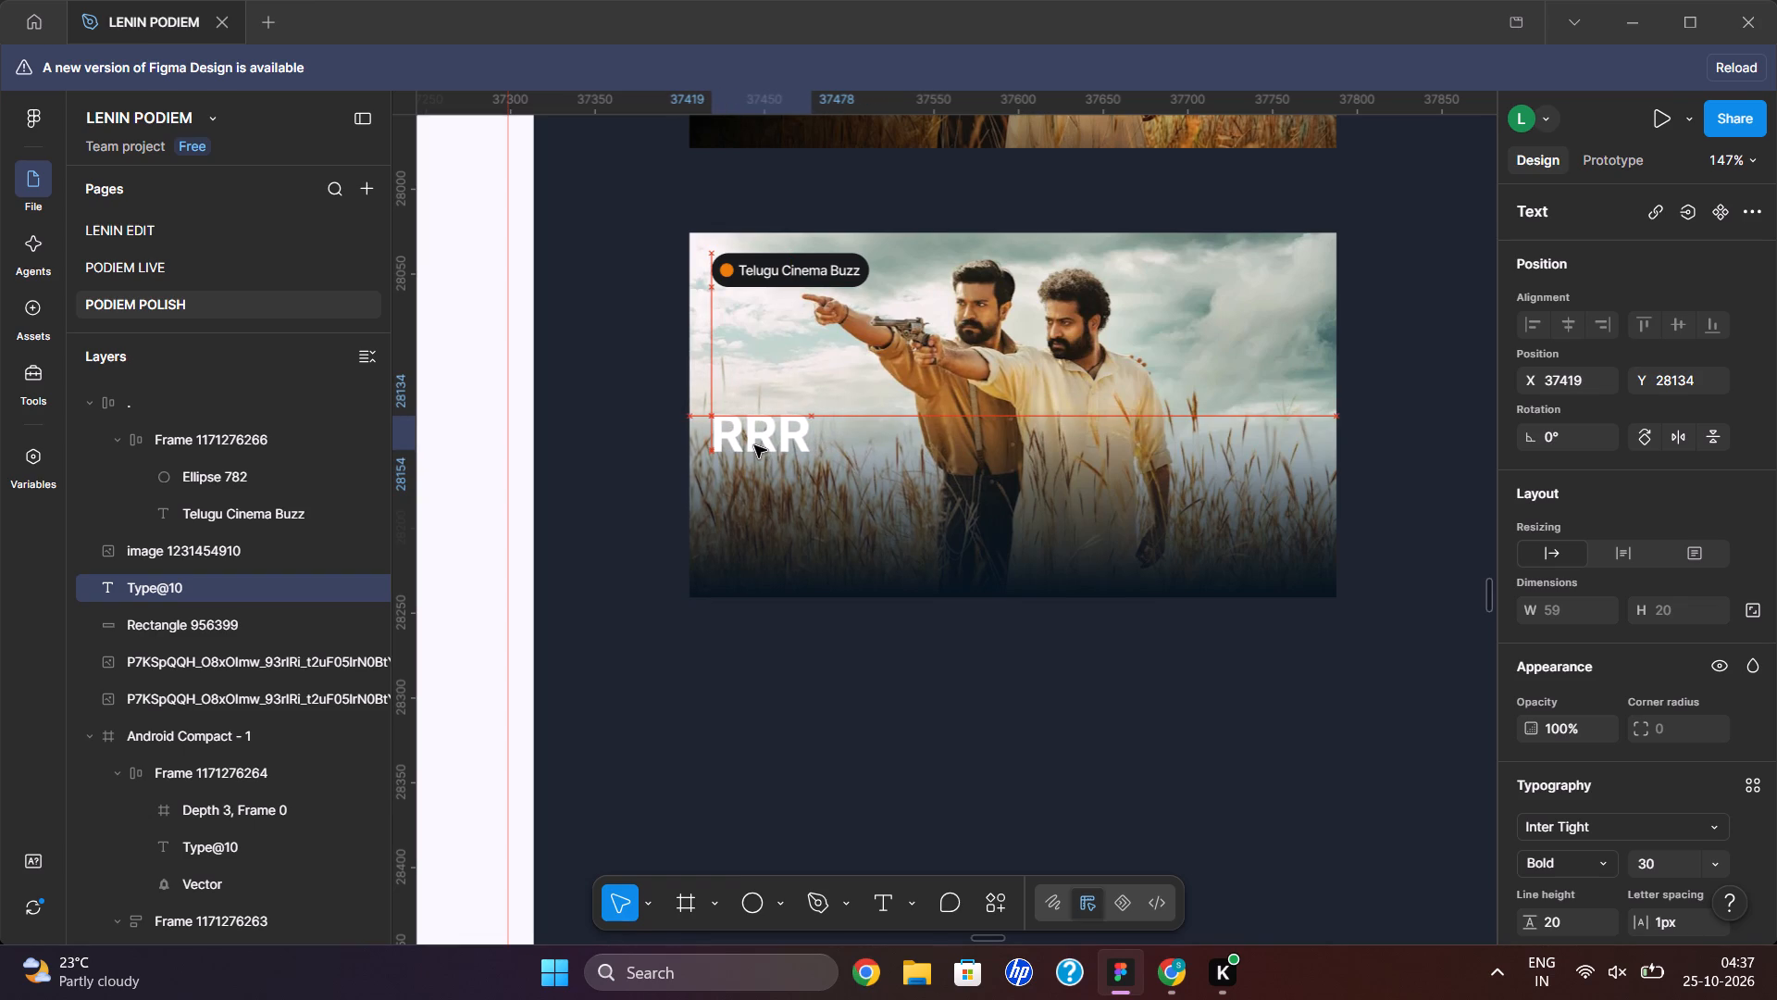
drag(754, 445, 753, 445)
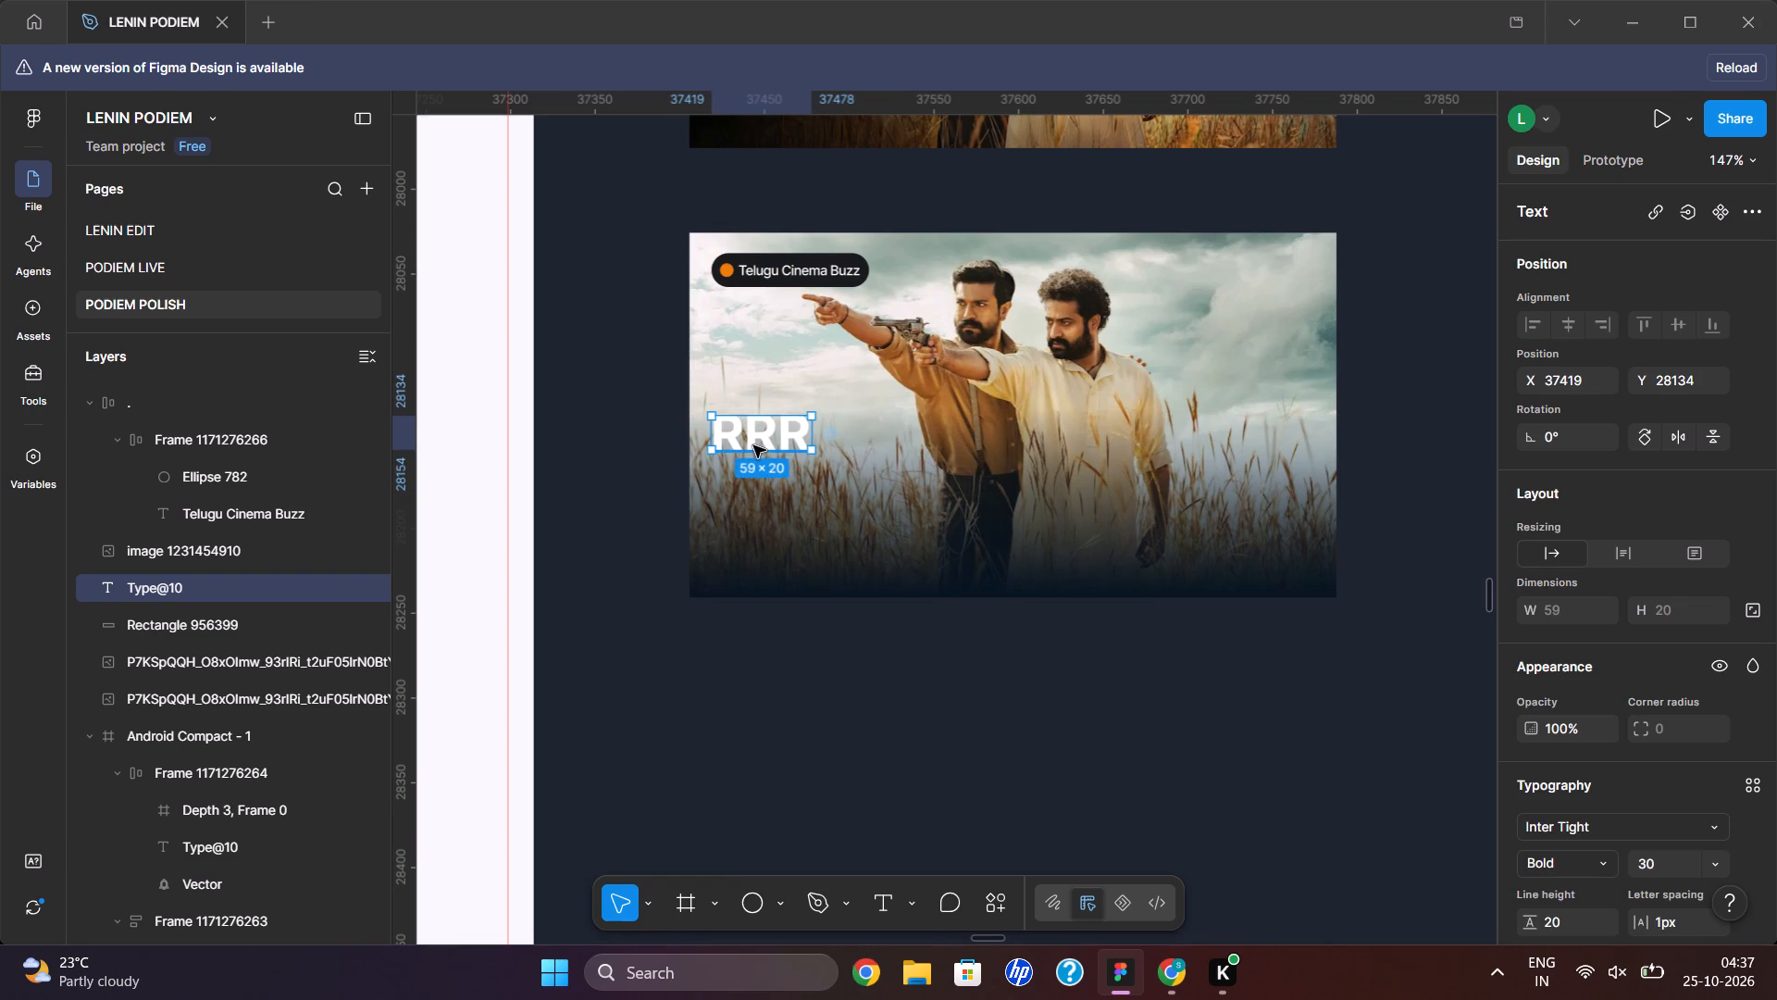
click(610, 323)
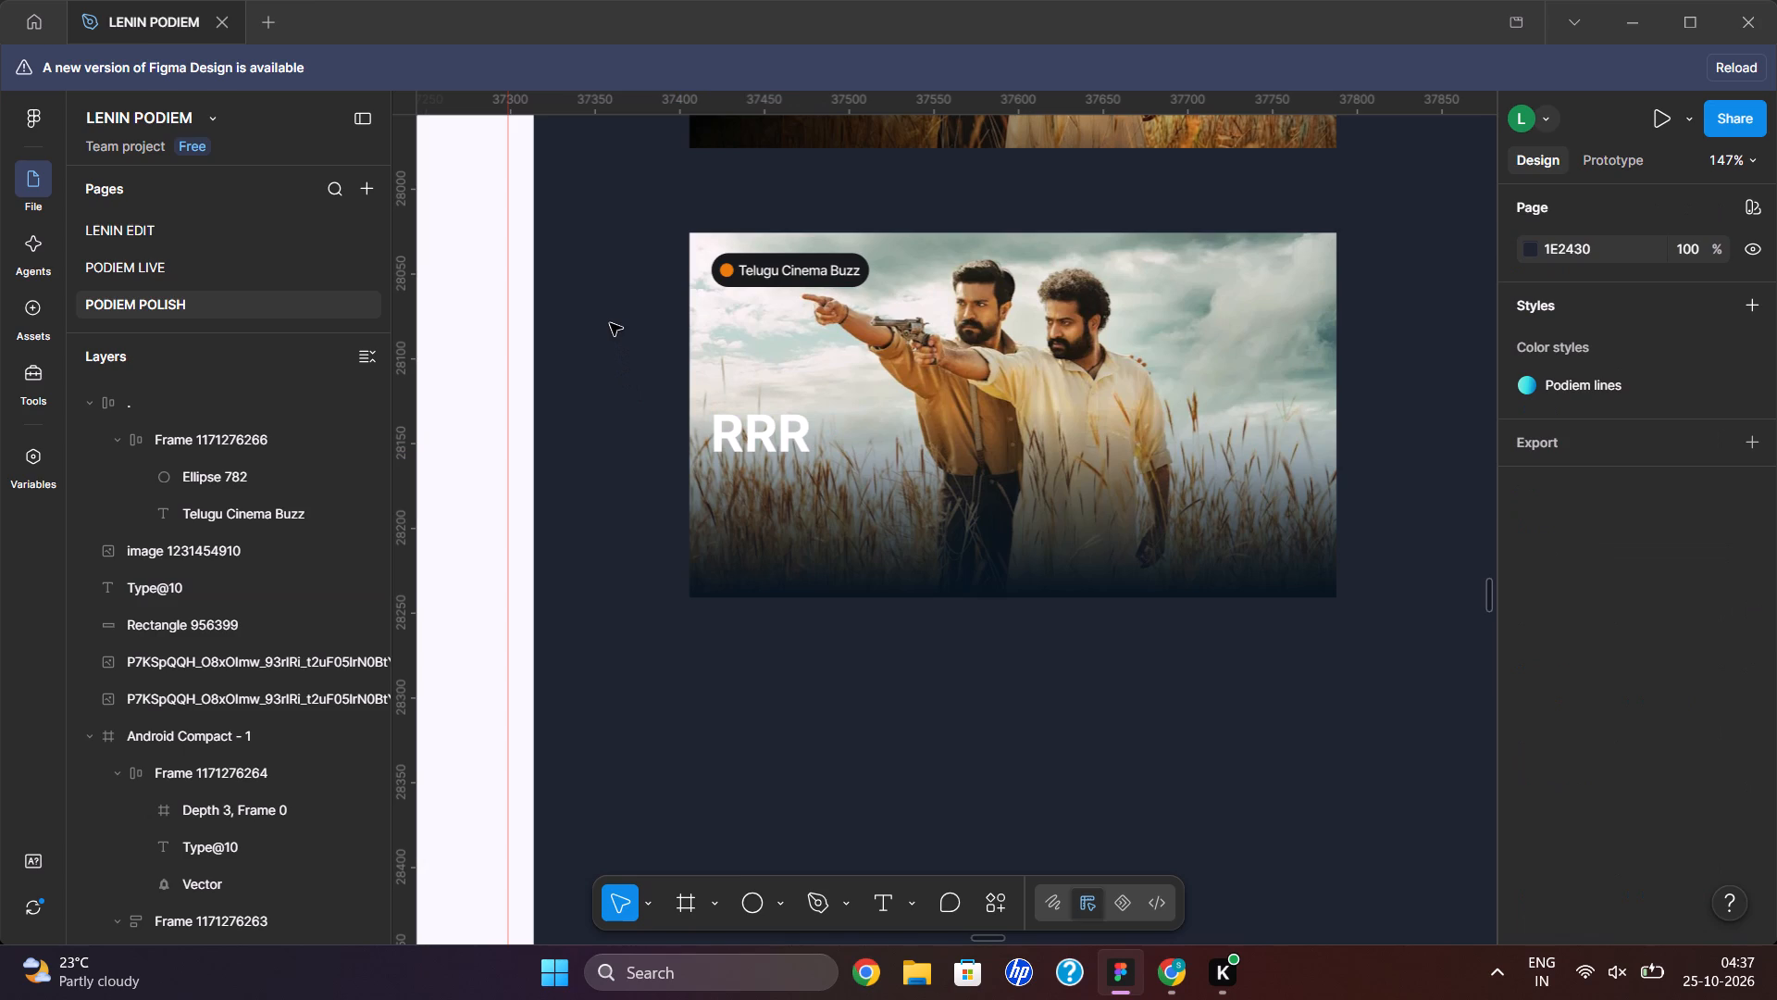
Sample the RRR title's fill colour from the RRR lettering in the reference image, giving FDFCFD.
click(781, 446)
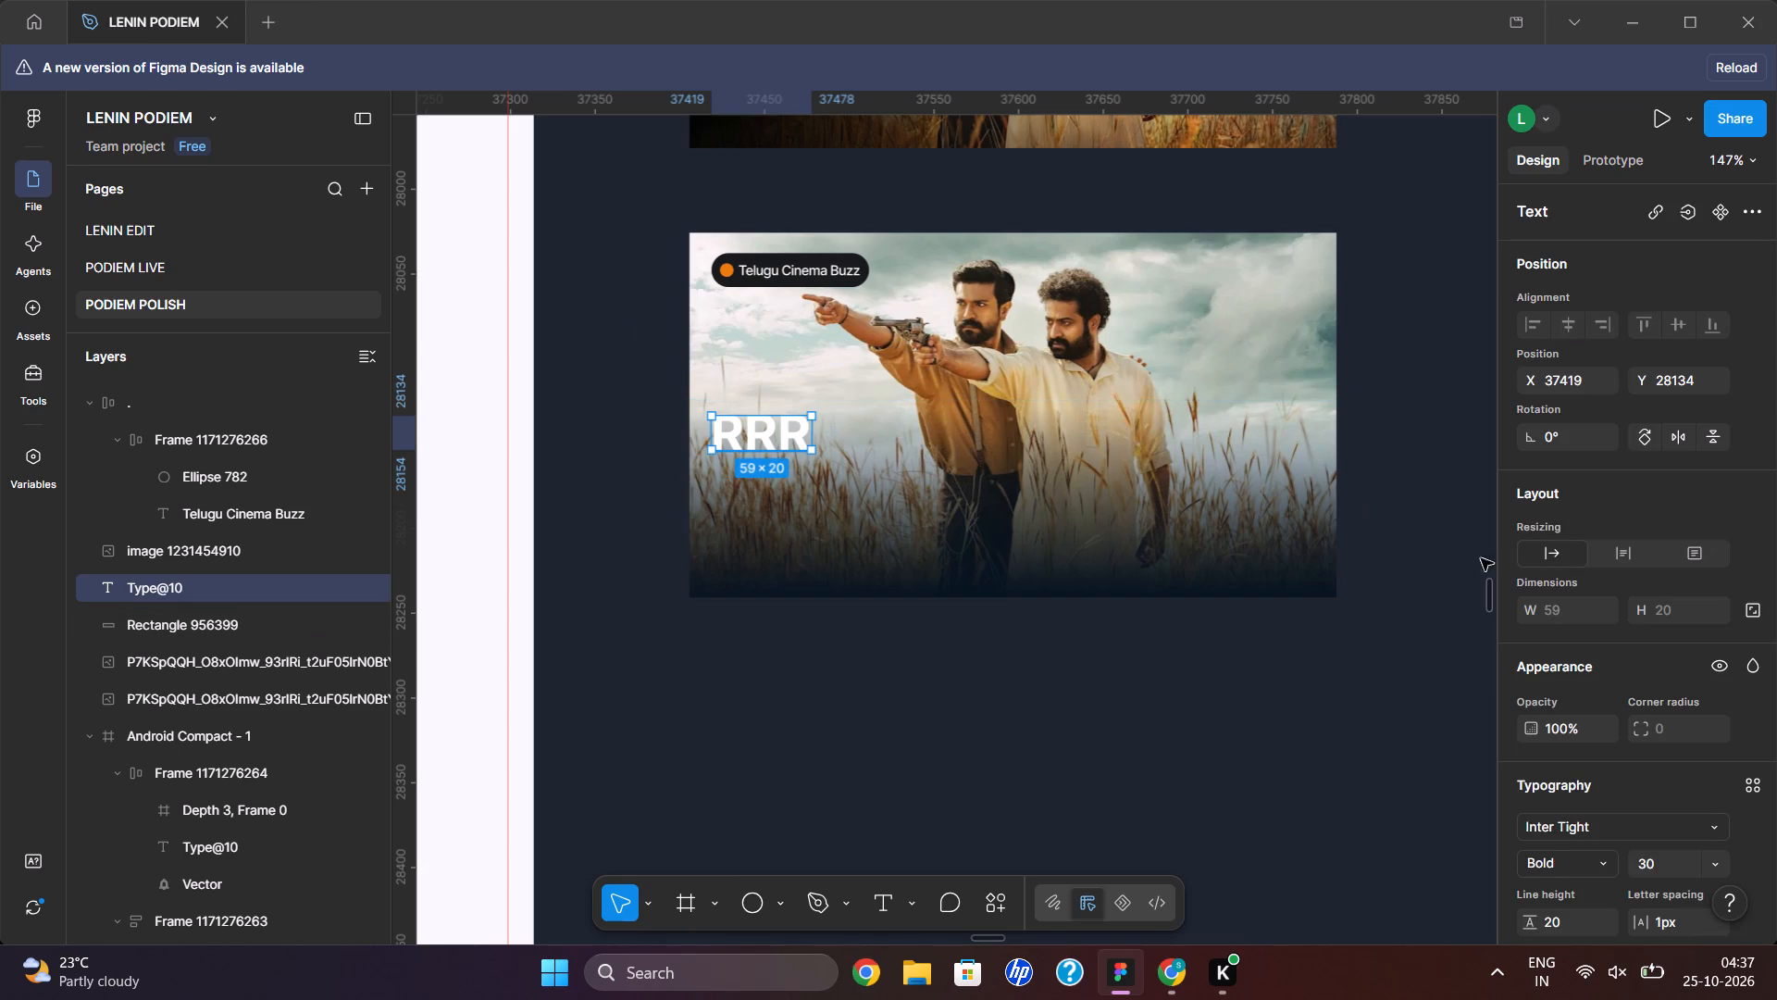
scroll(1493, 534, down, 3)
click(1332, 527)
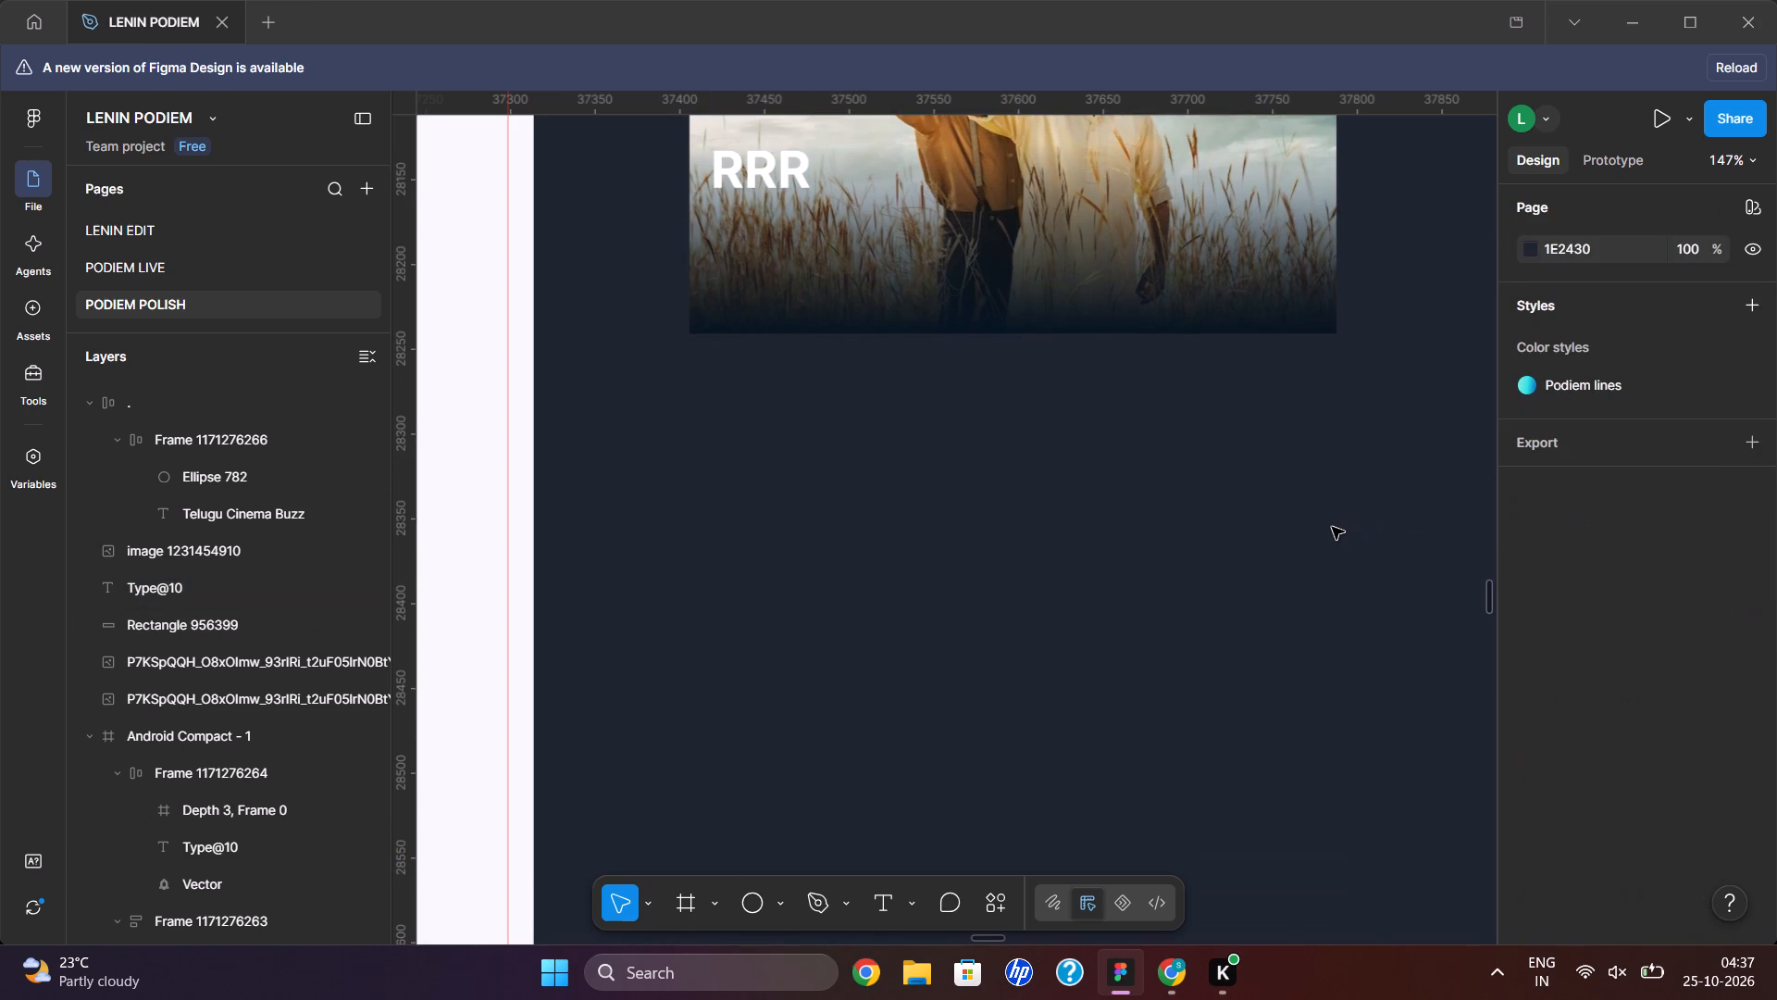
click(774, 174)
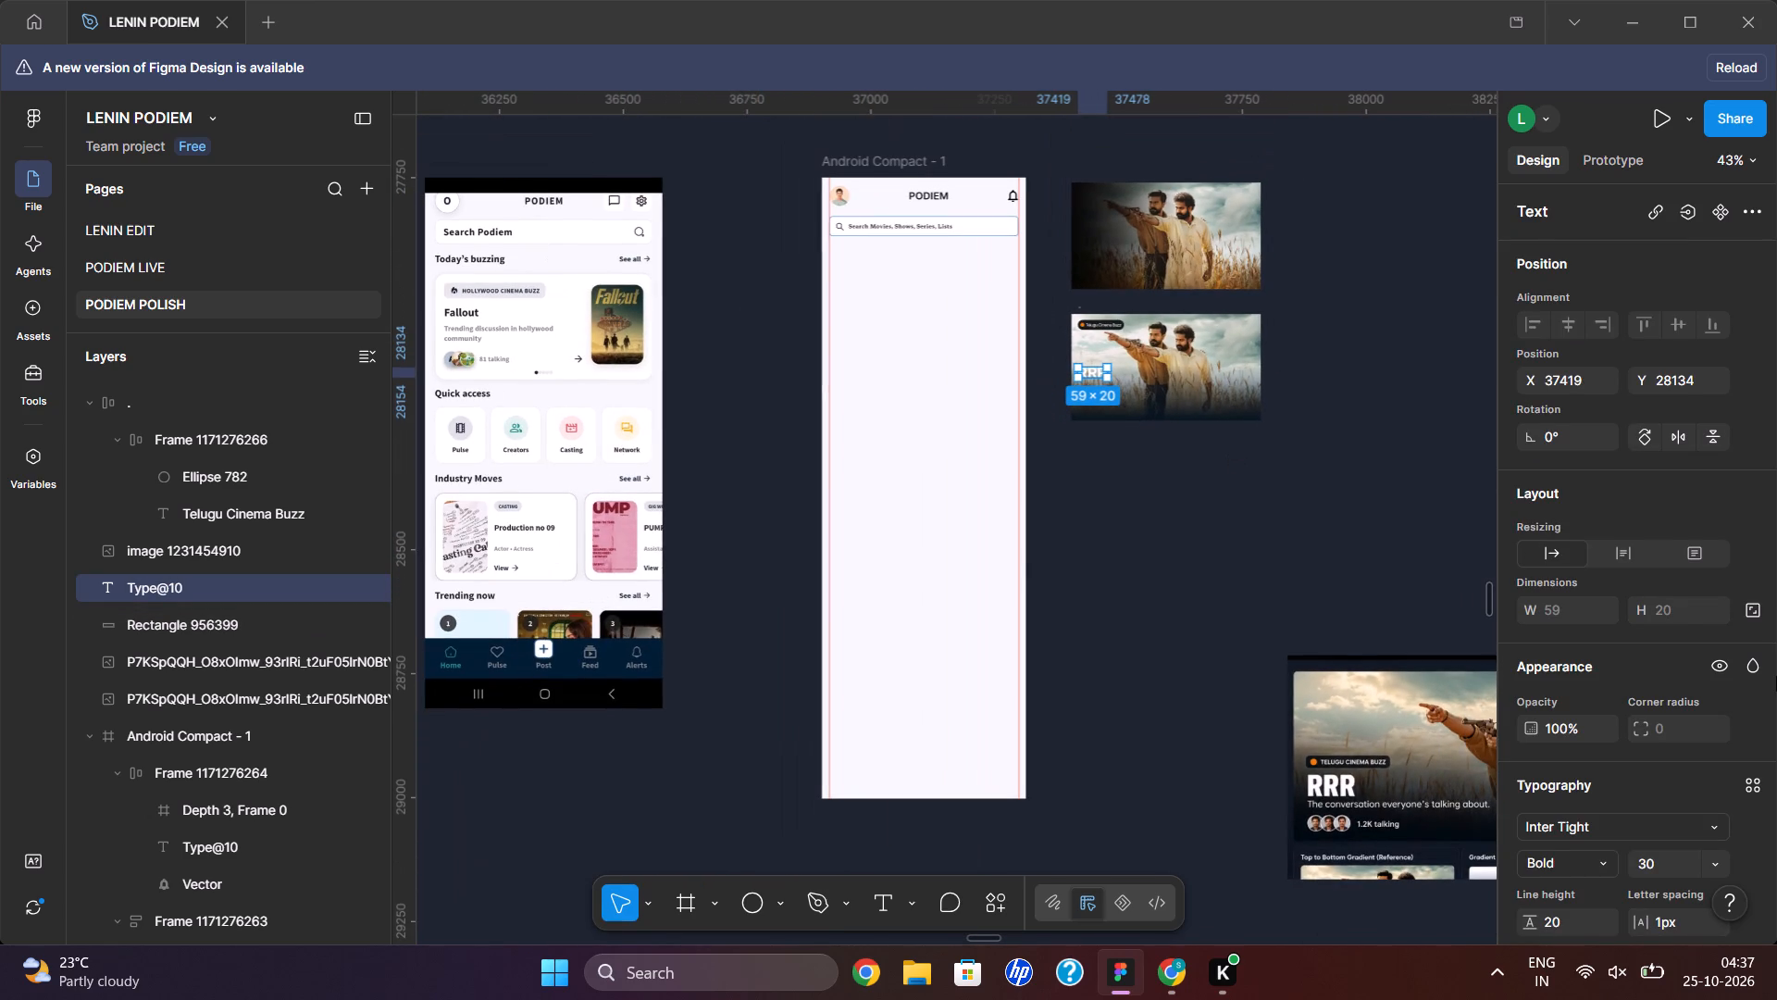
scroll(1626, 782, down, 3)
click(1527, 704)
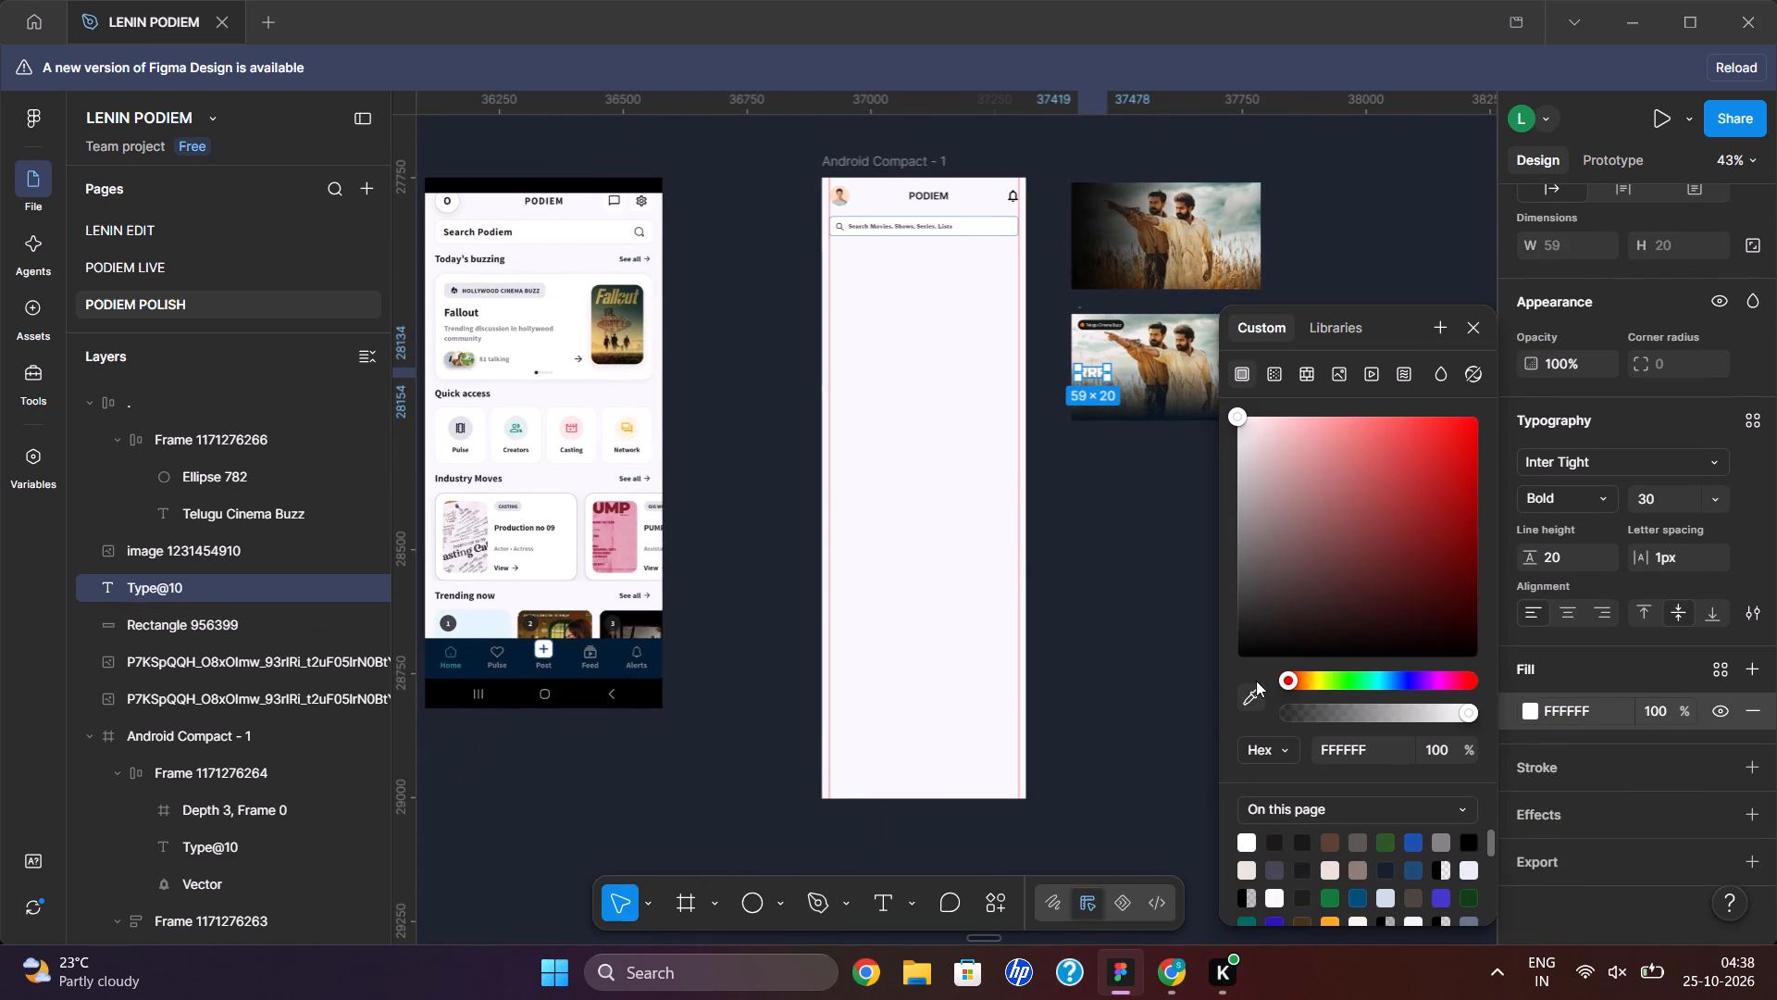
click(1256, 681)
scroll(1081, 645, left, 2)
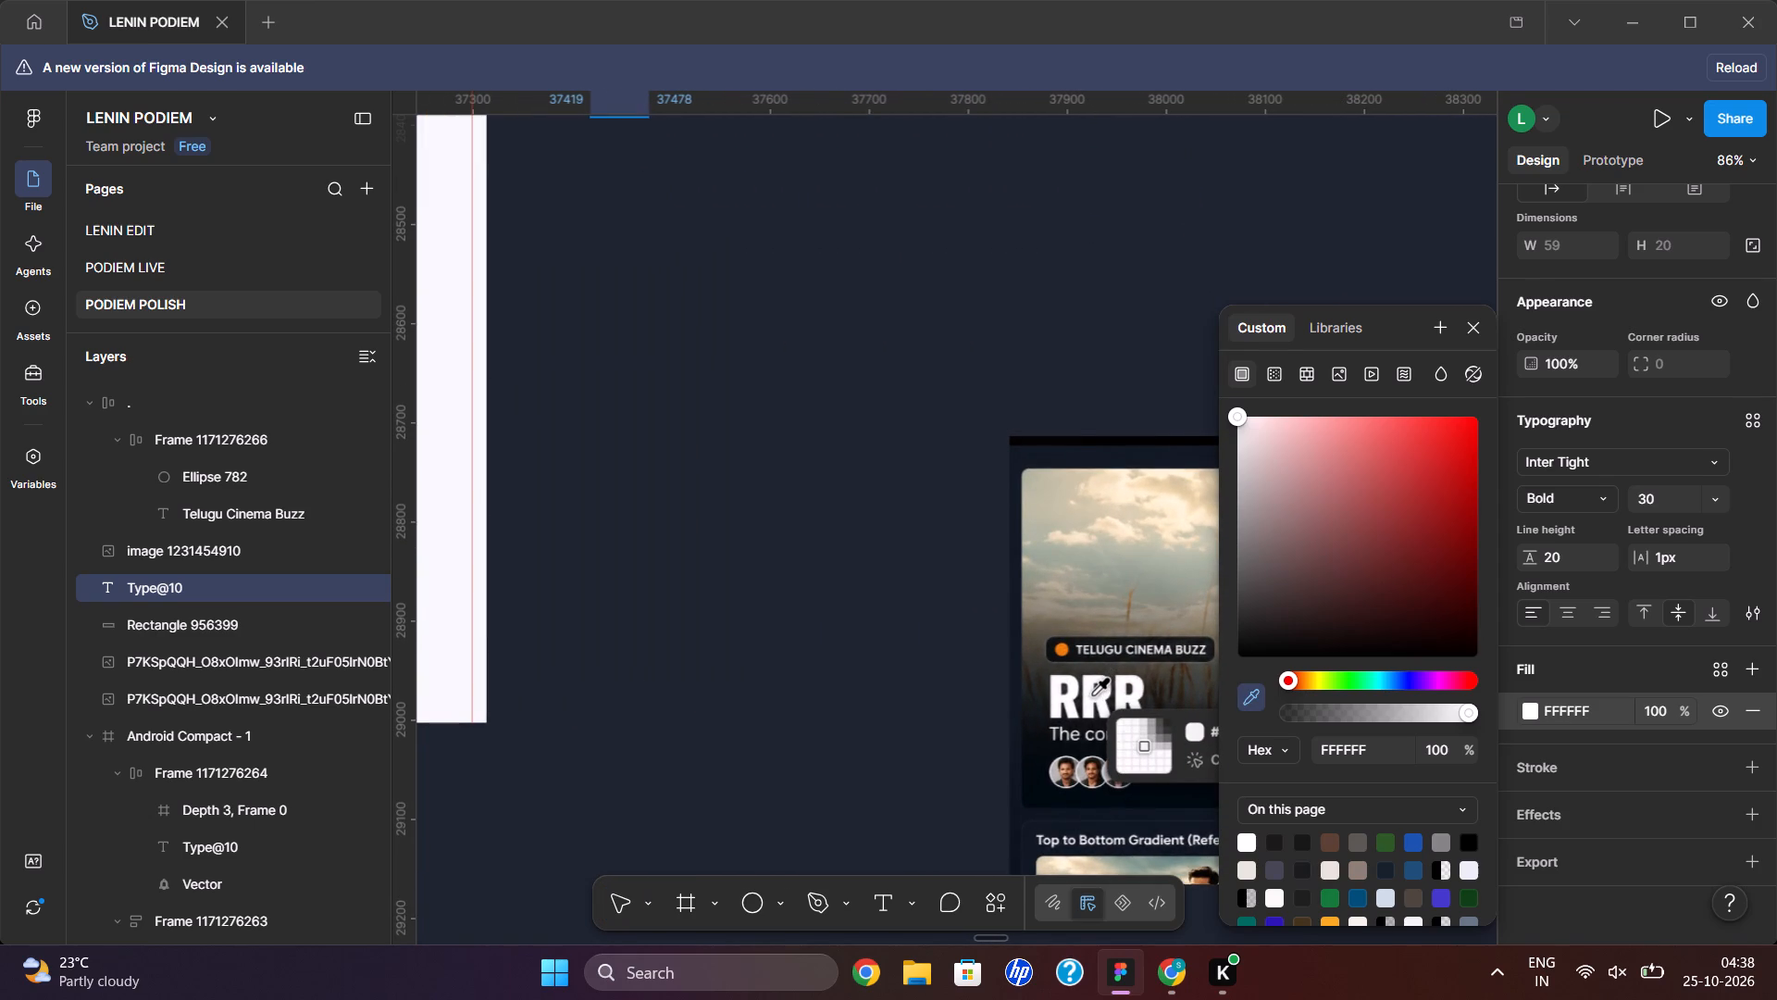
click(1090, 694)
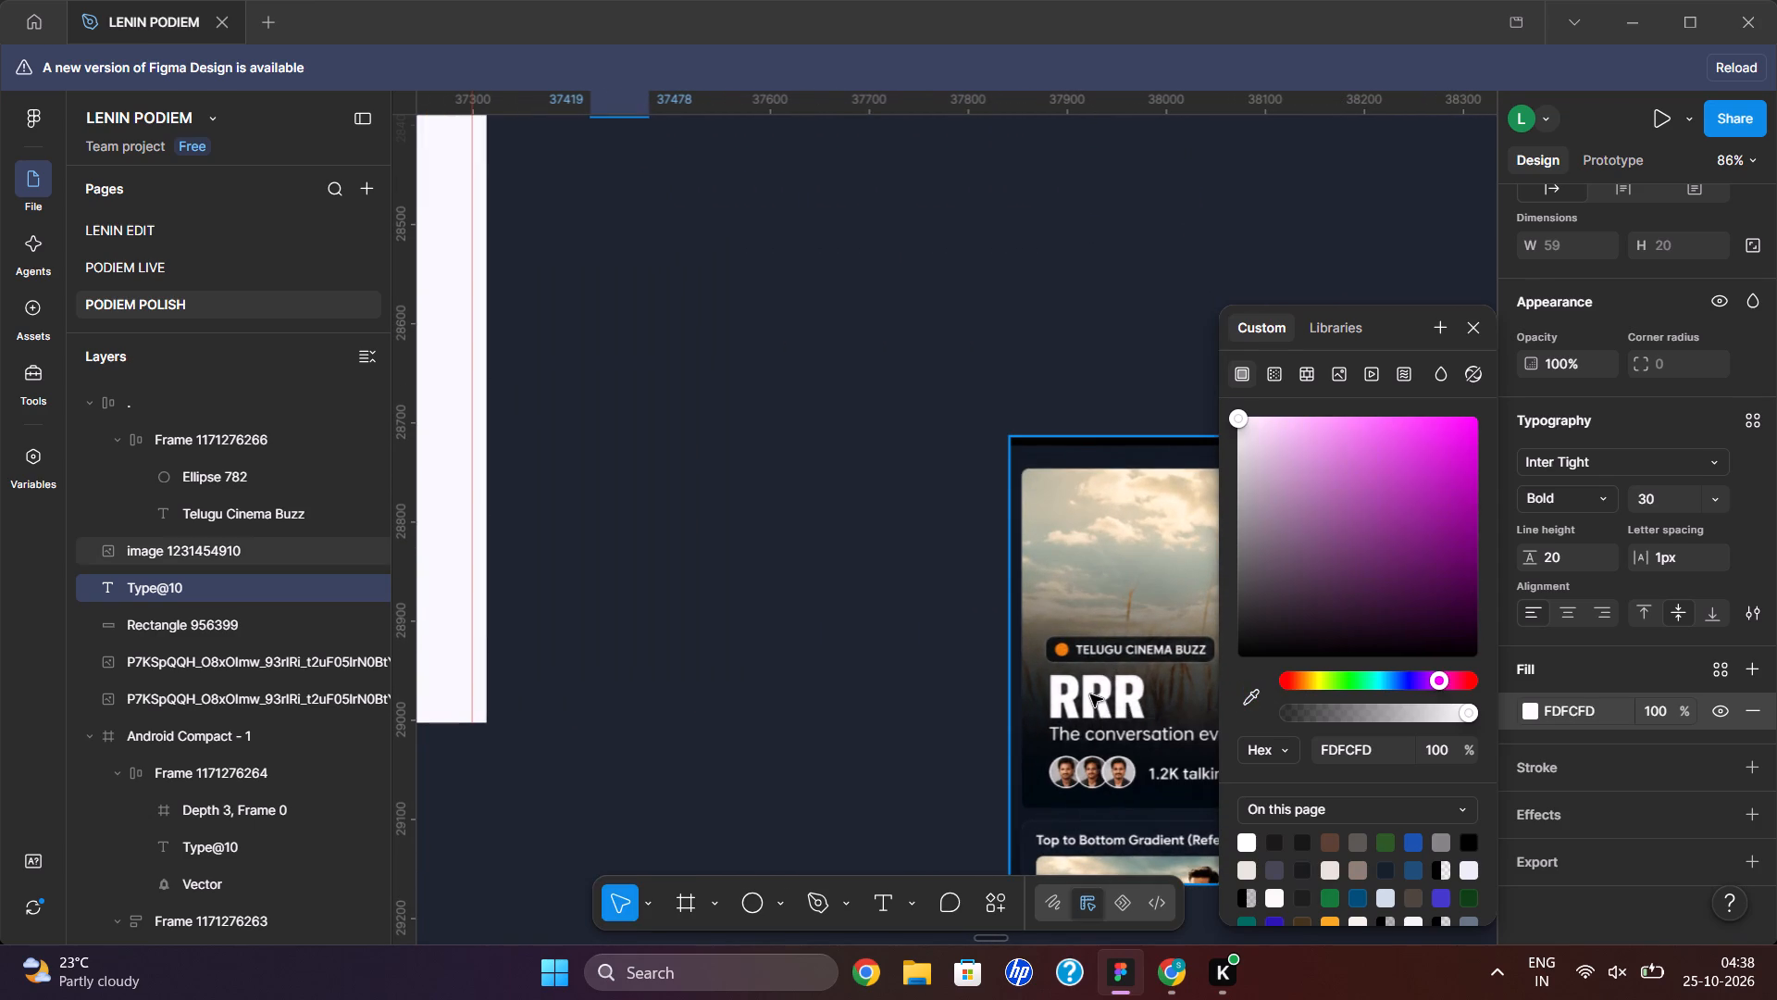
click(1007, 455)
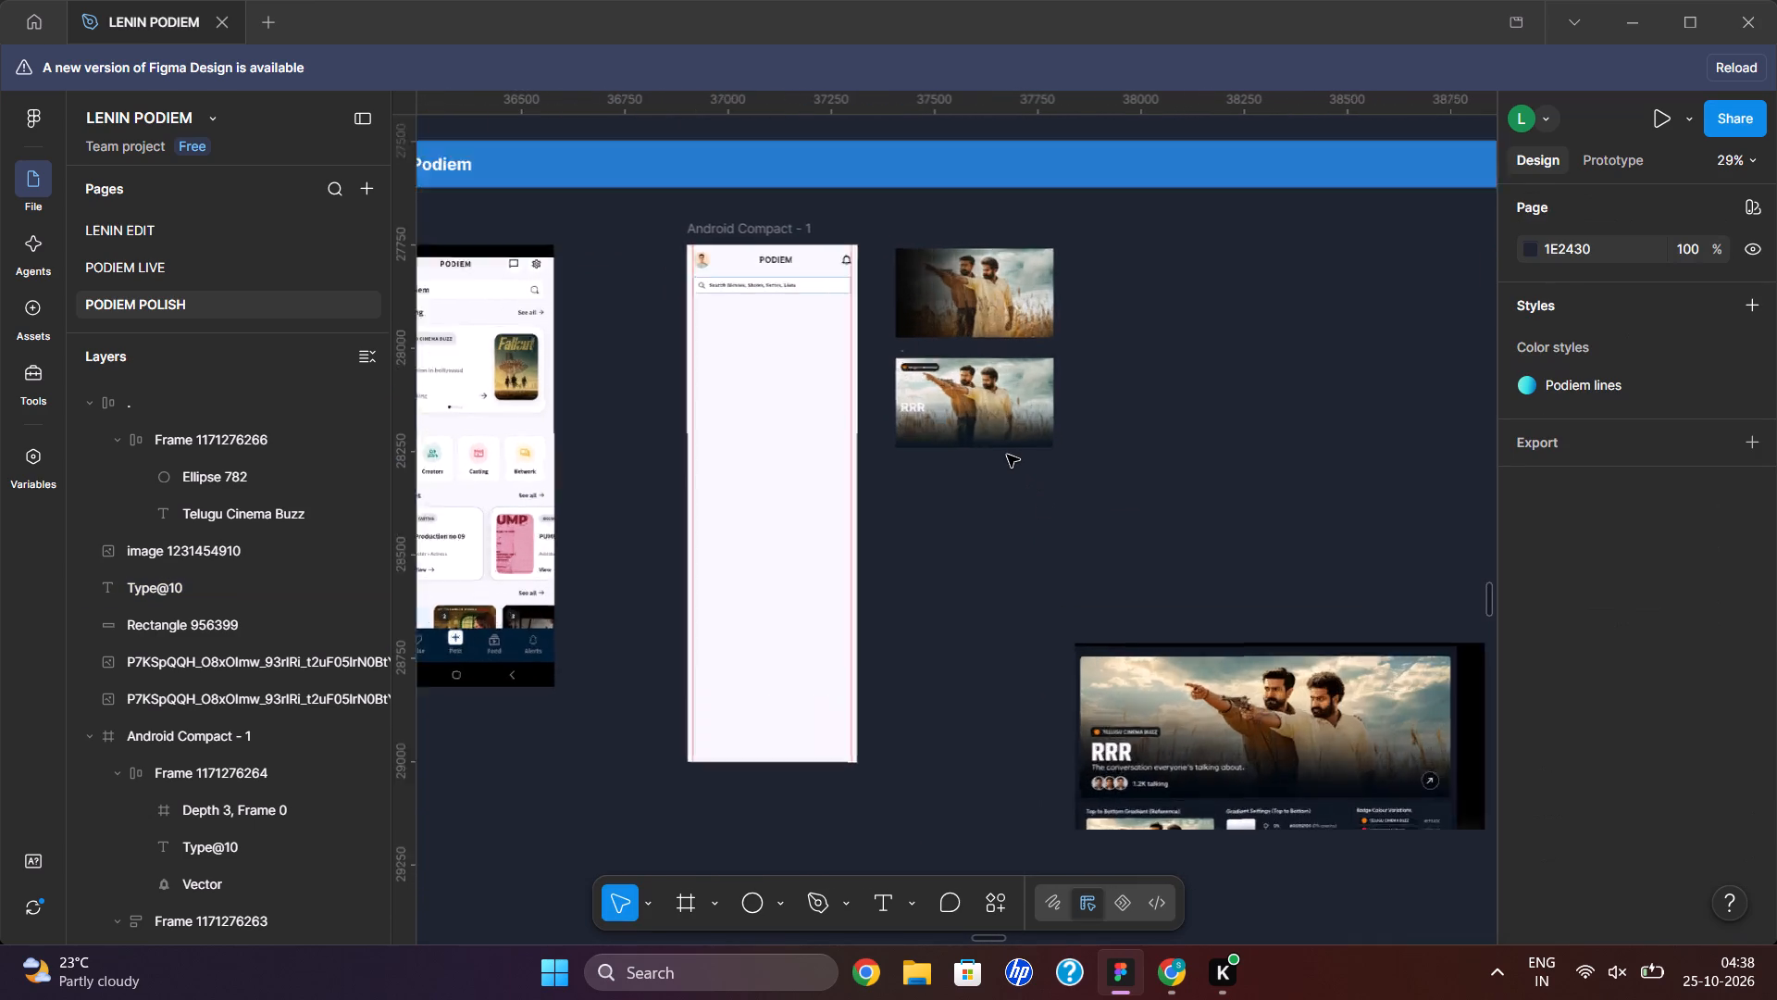
Set the RRR title's fill to the pure white page colour FFFFFF.
scroll(1007, 455, right, 1)
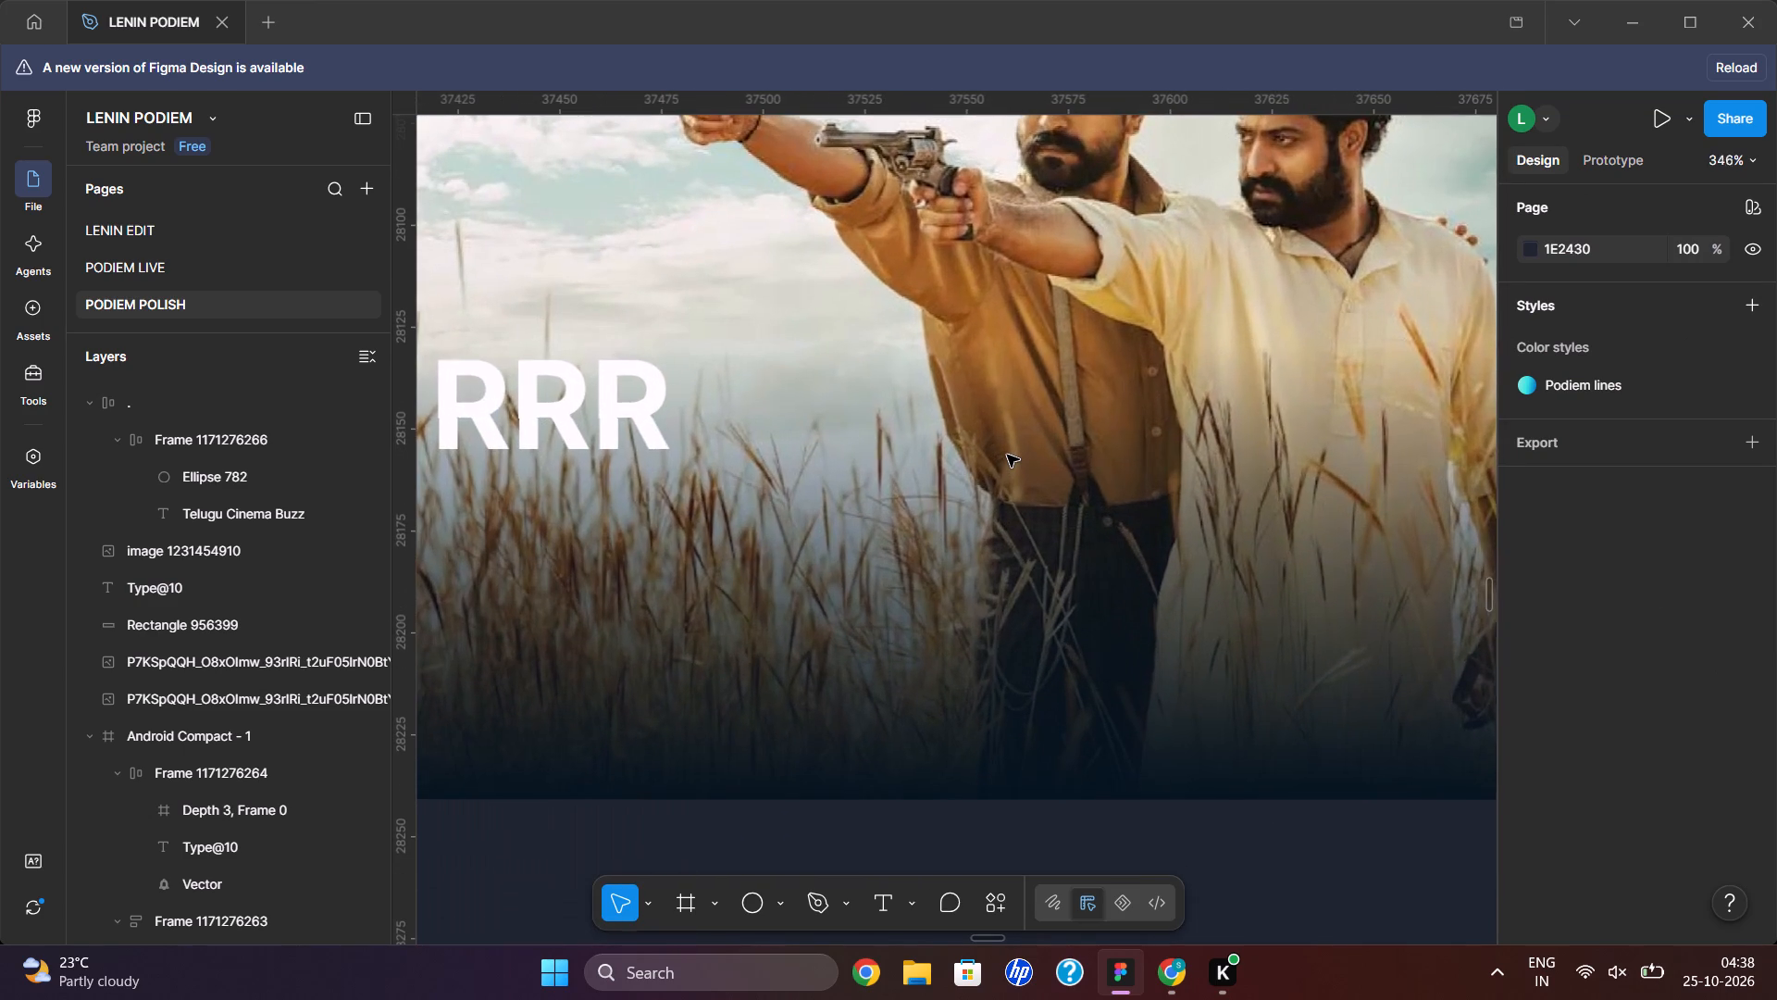
click(751, 497)
click(543, 419)
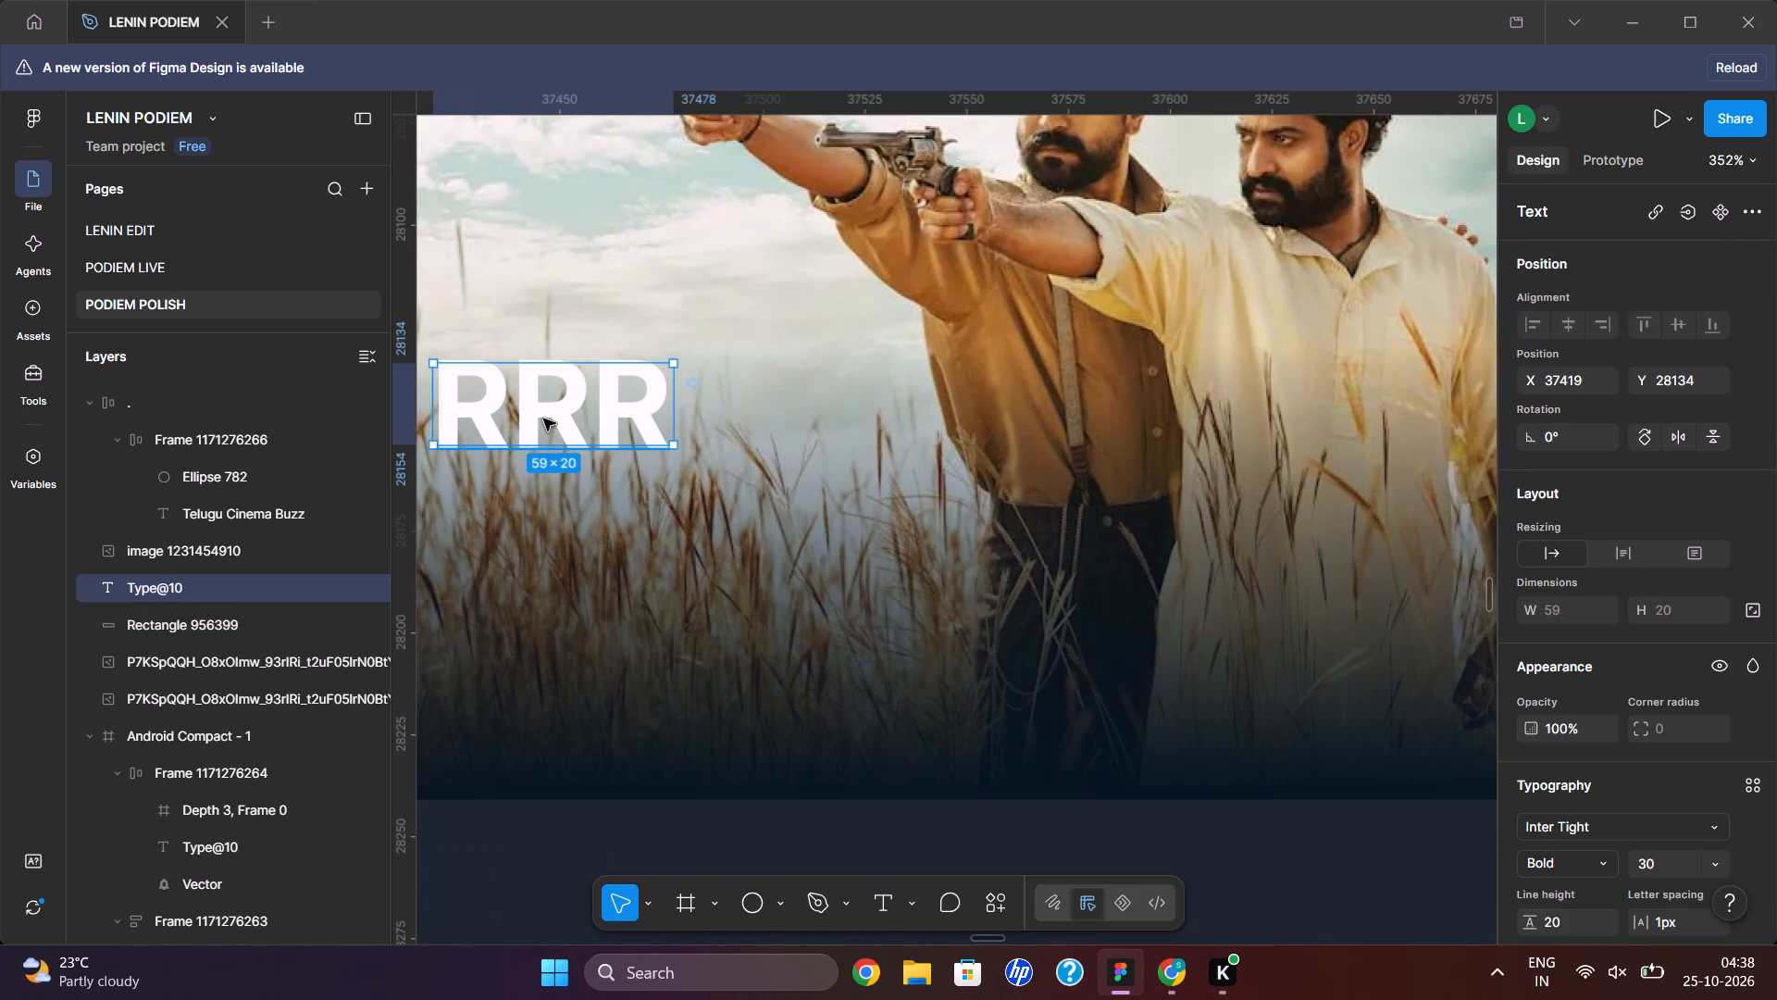
scroll(1602, 796, down, 3)
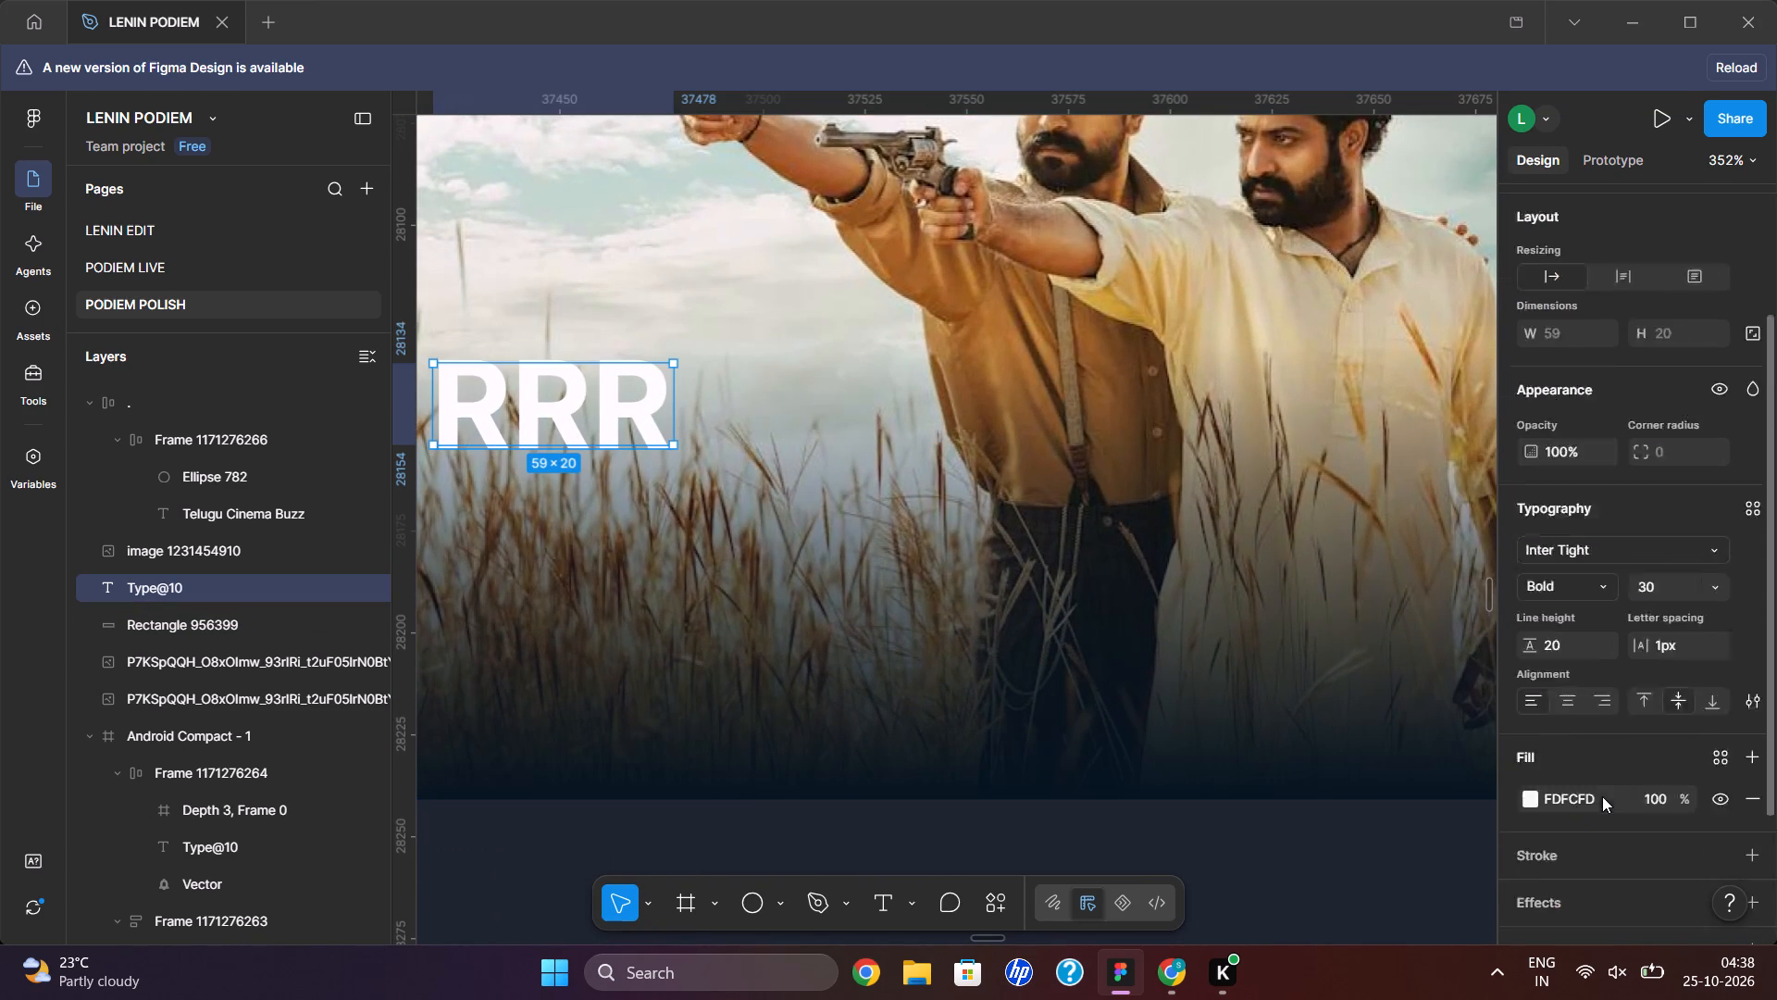
click(1529, 714)
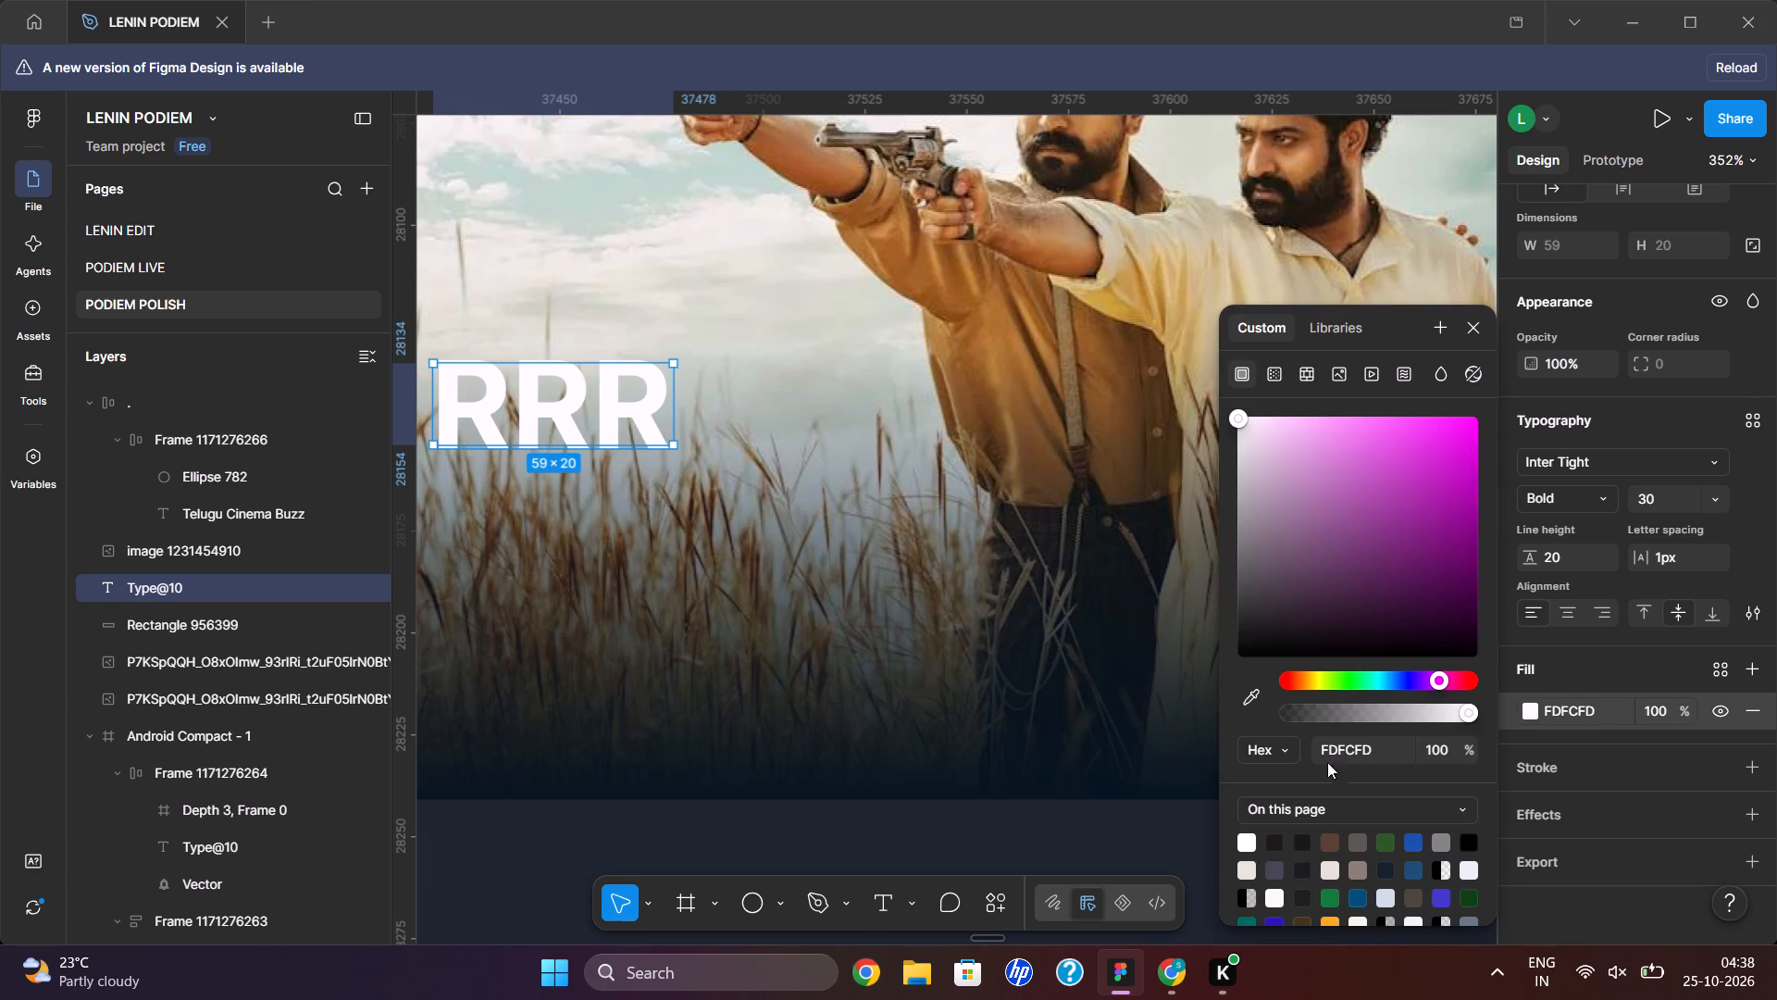
click(1241, 839)
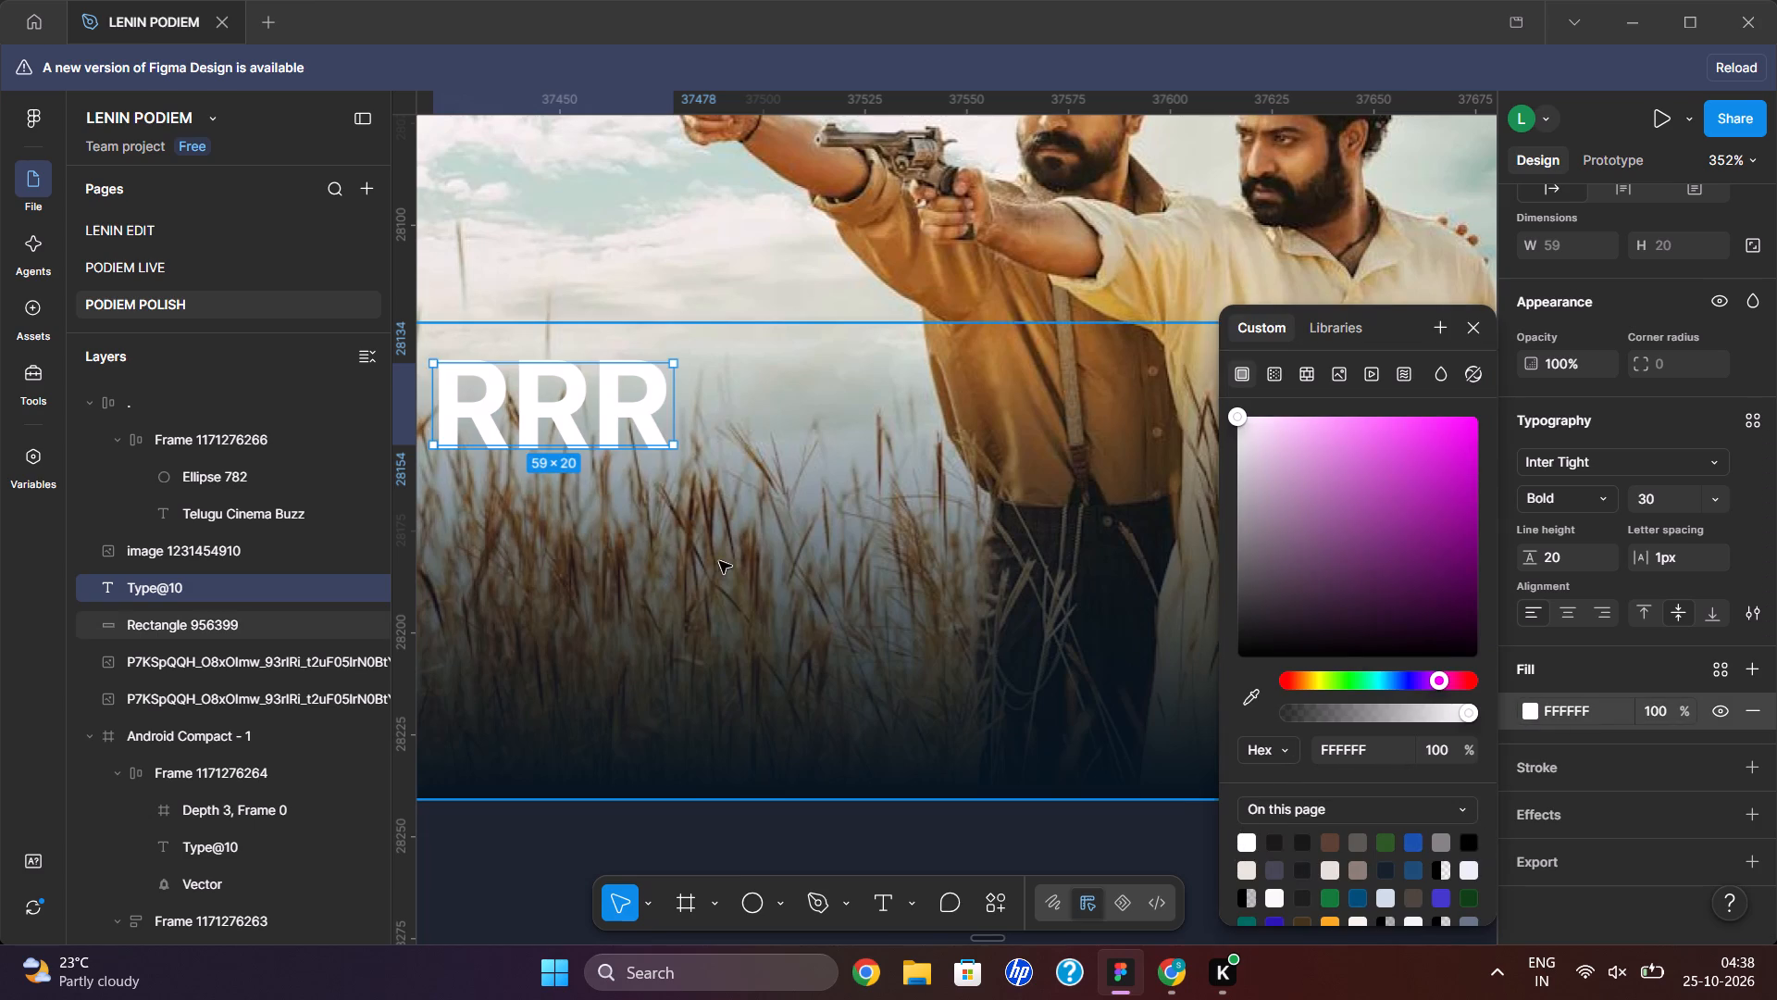
click(717, 557)
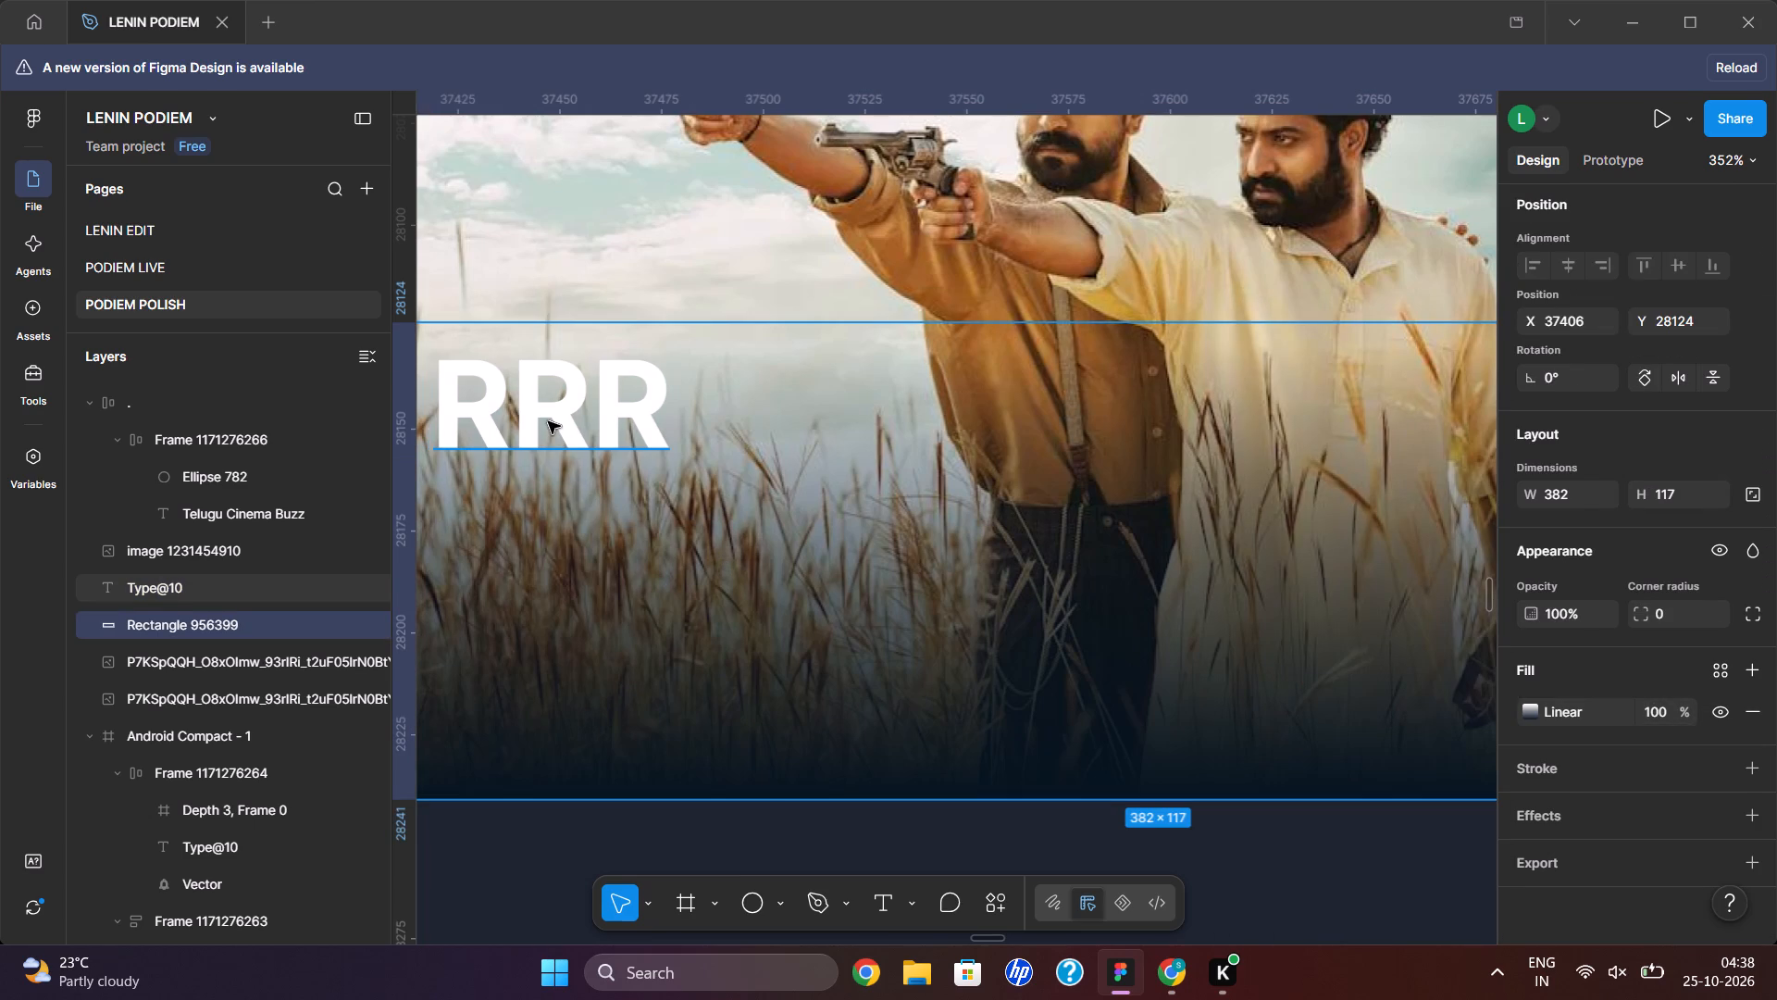
Set the opacity of the 5% stop in the dark gradient overlay behind the RRR title to 1%.
click(548, 421)
scroll(548, 421, right, 1)
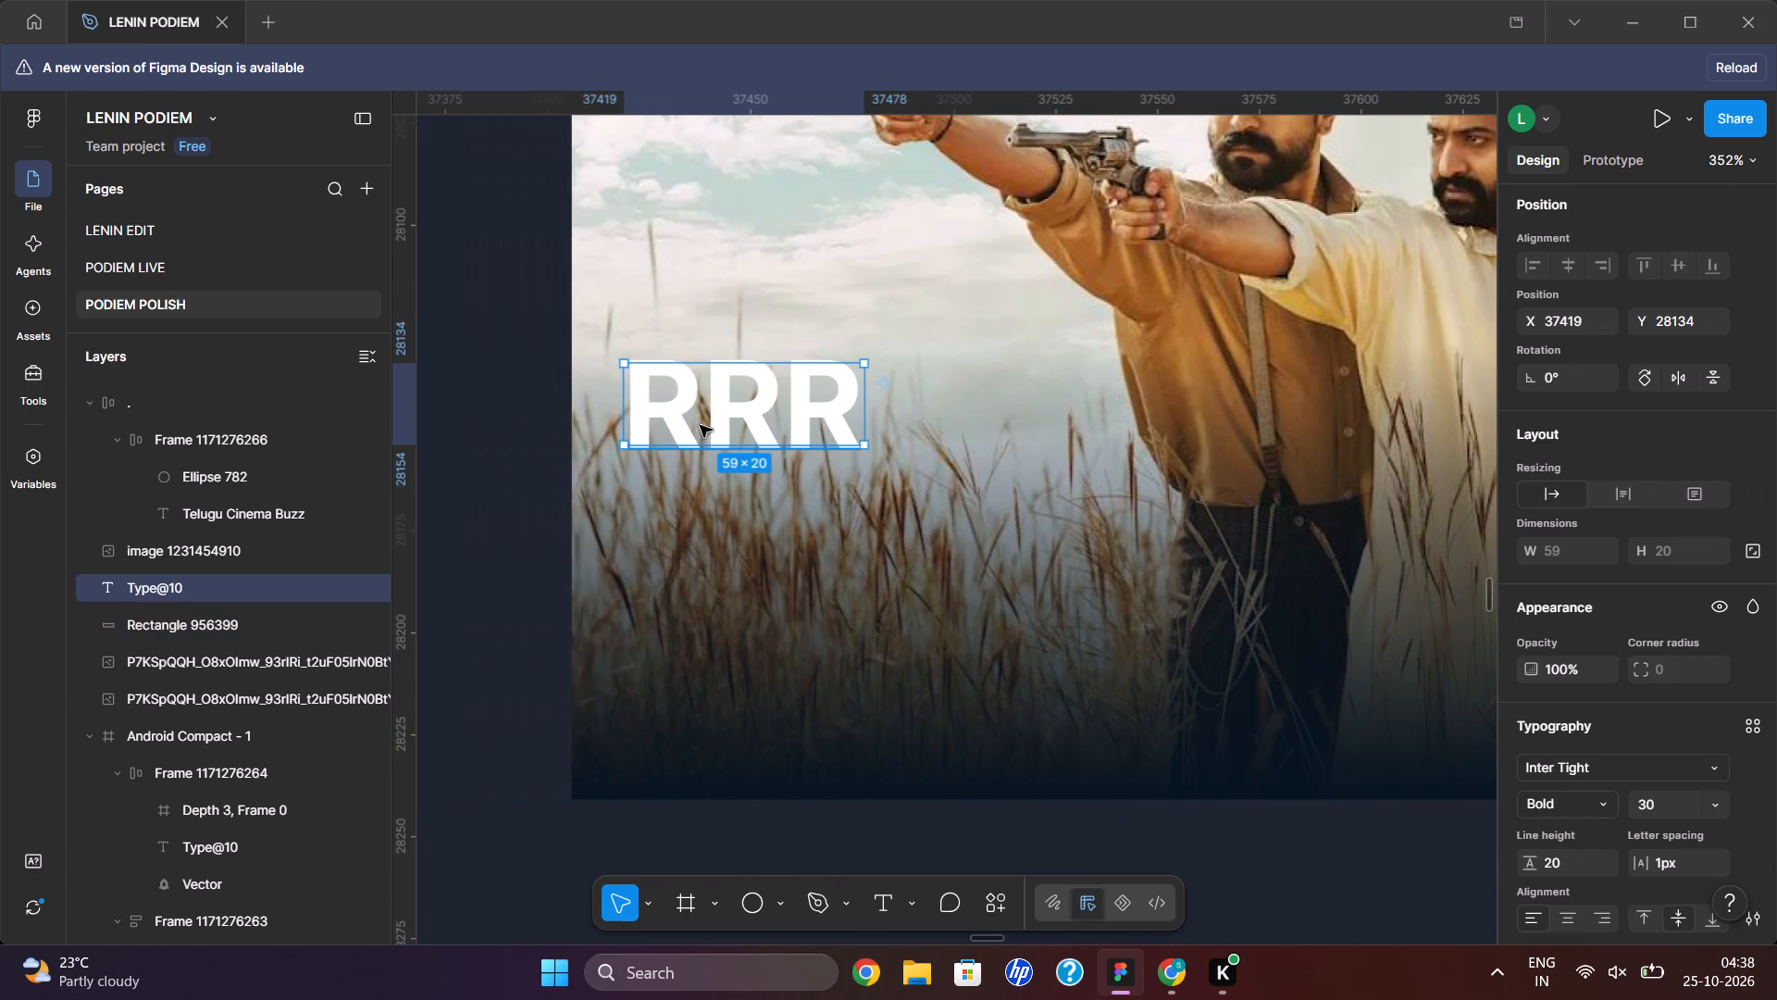
click(903, 455)
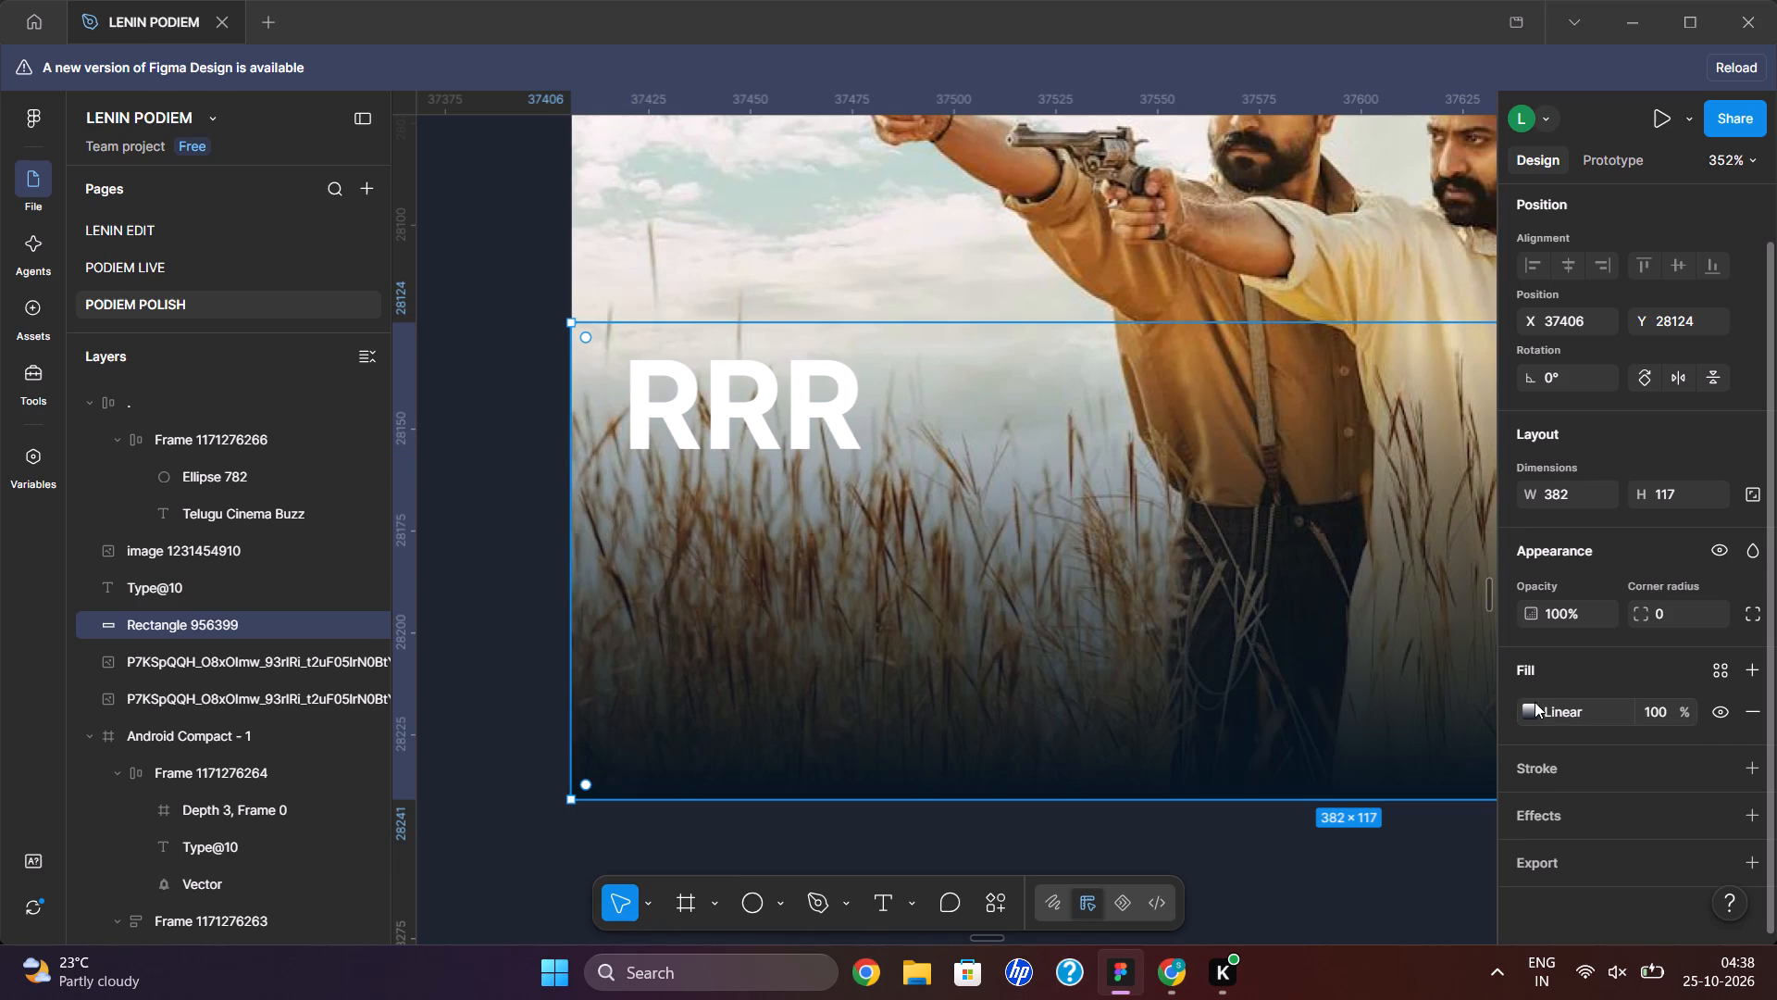
click(1535, 702)
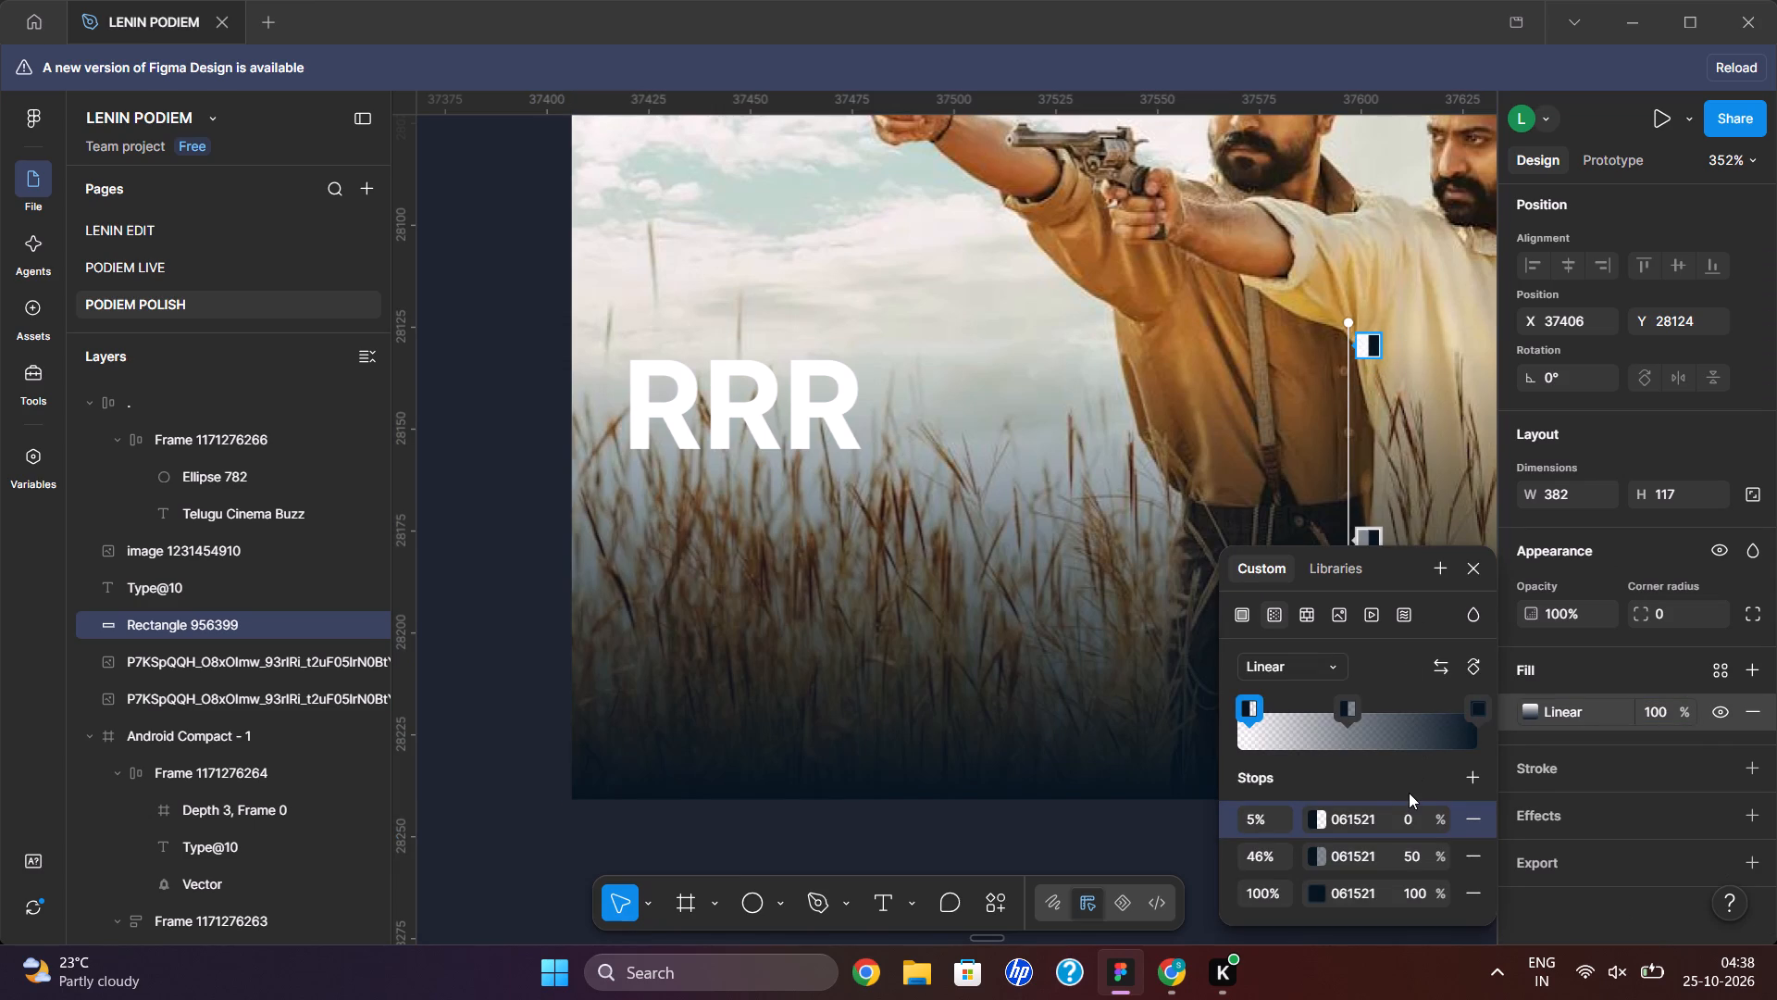
click(1420, 819)
key(Up)
key(Up)
key(Up)
key(Up)
key(Up)
key(Up)
key(Up)
key(Up)
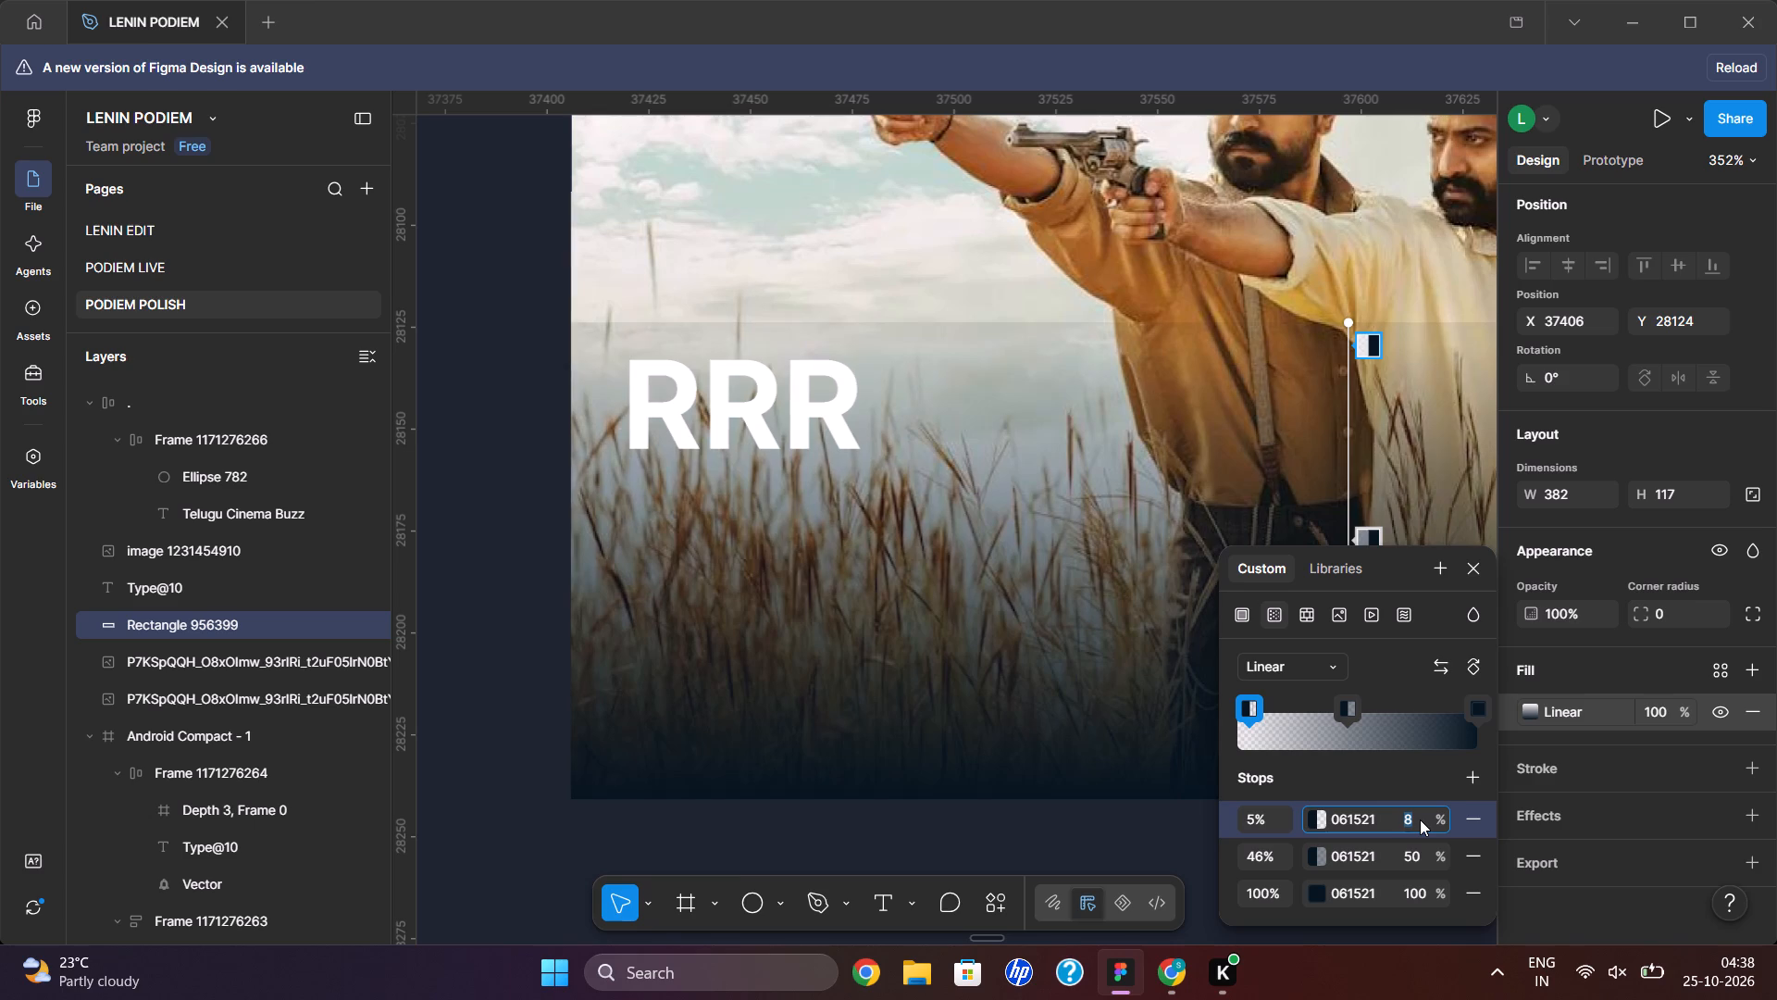
key(Up)
key(Down)
key(Down)
key(Down)
key(Down)
key(Down)
key(Down)
key(Down)
key(Down)
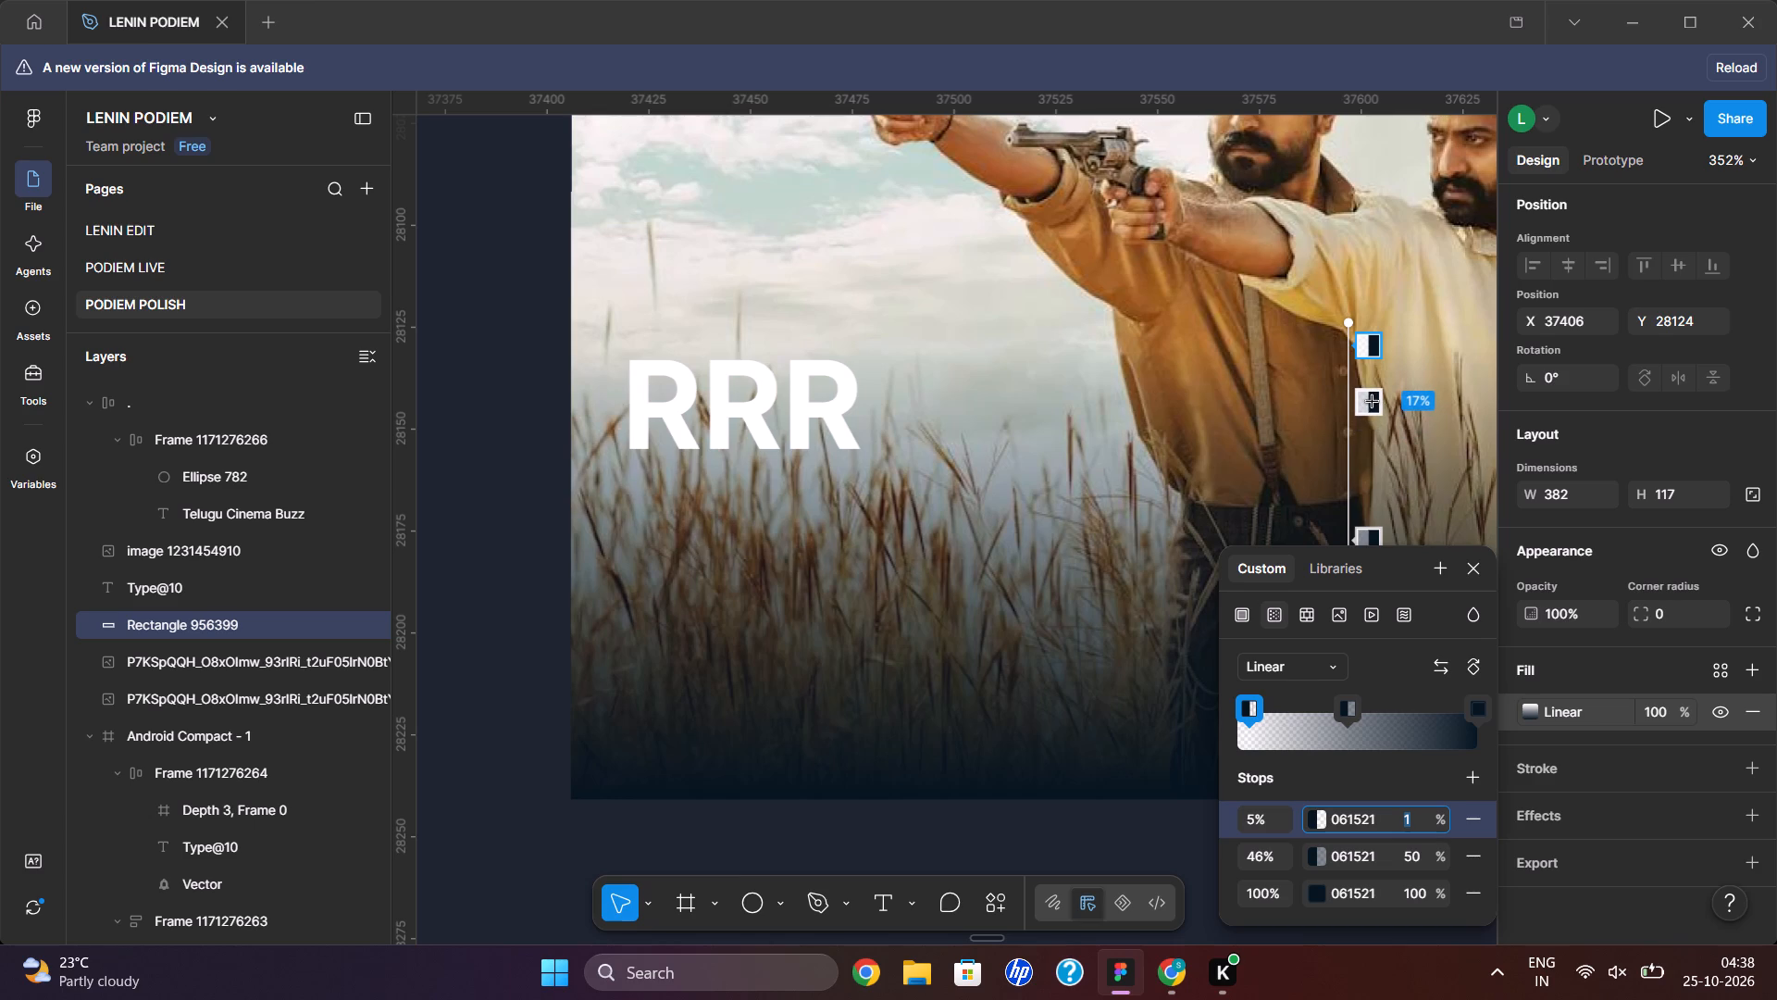
Add a gradient stop at 17% to the overlay's linear fill and set its opacity to 30%.
click(1373, 402)
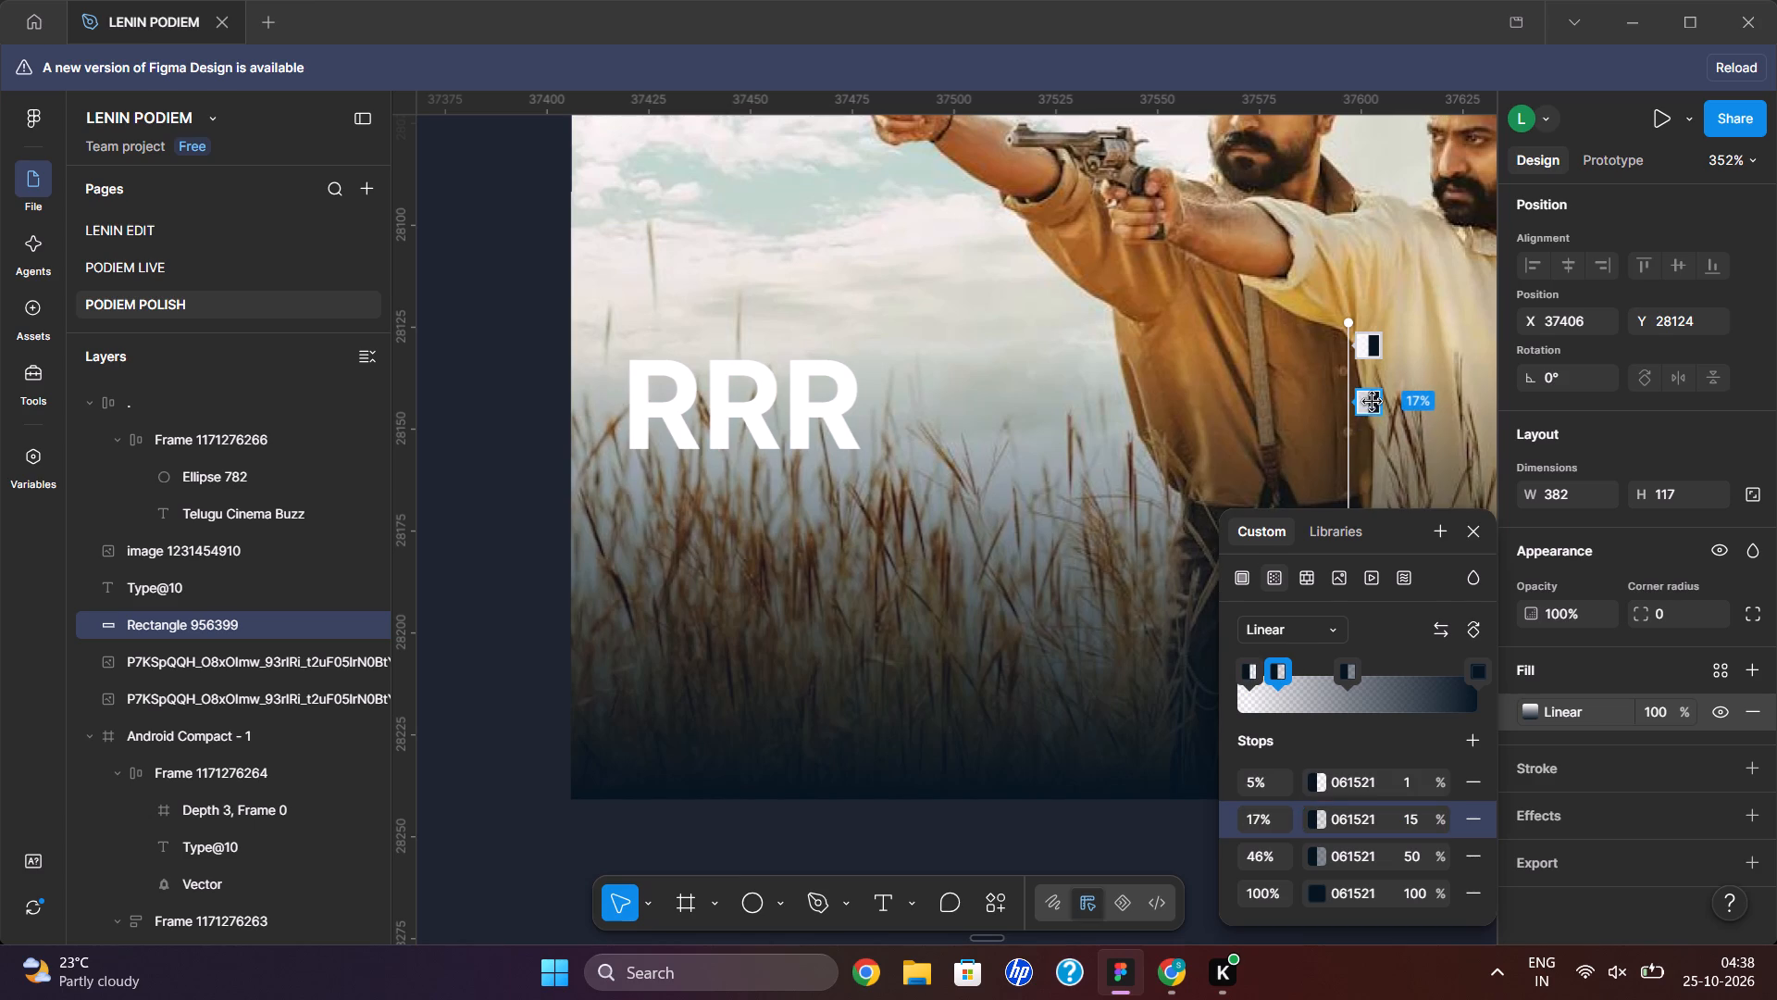
click(1409, 819)
text(30)
click(511, 288)
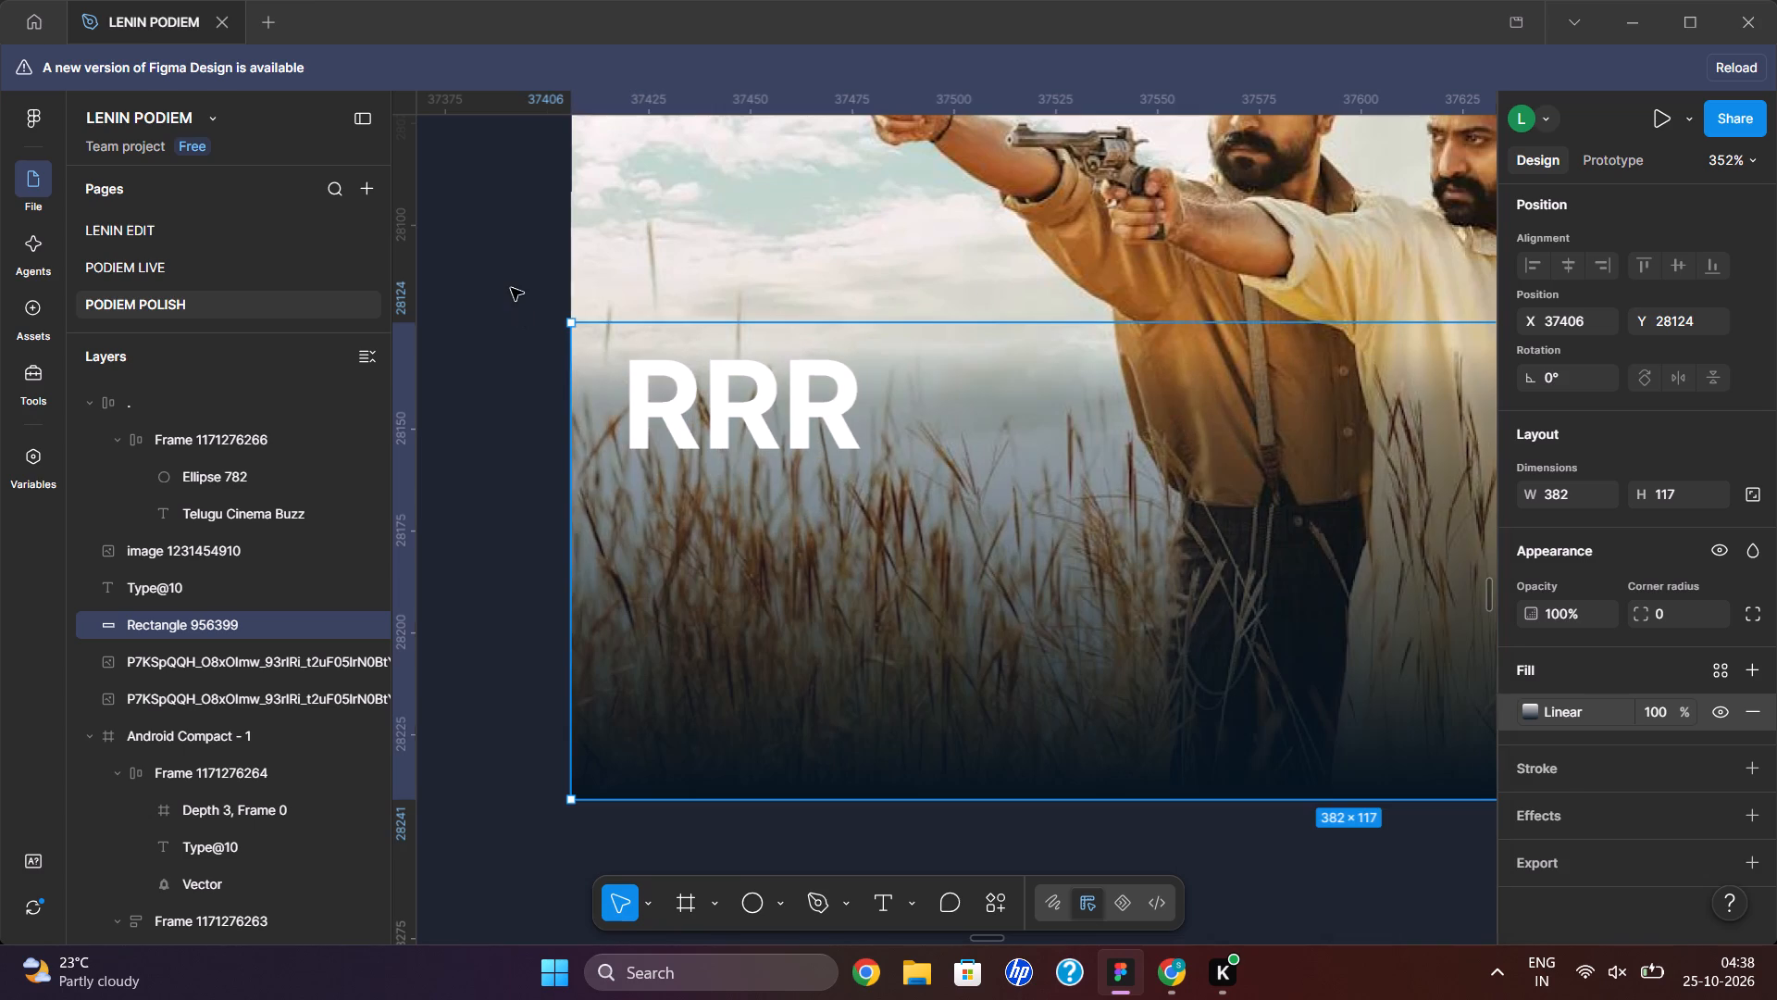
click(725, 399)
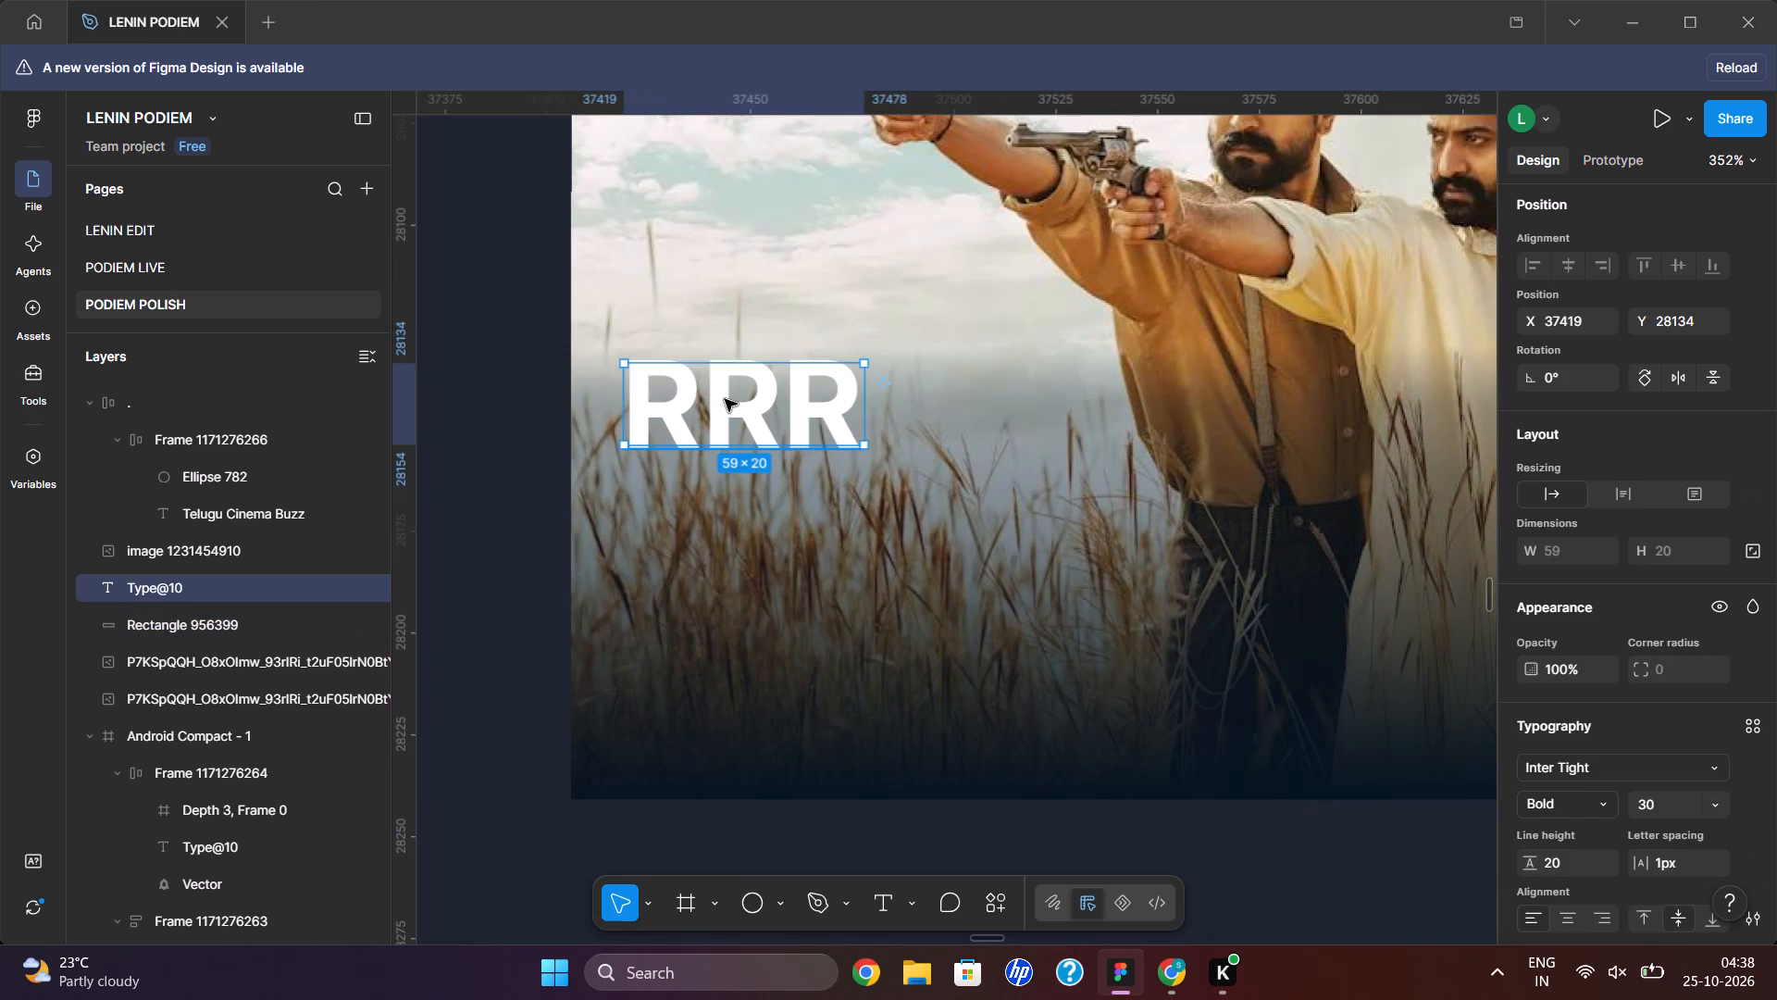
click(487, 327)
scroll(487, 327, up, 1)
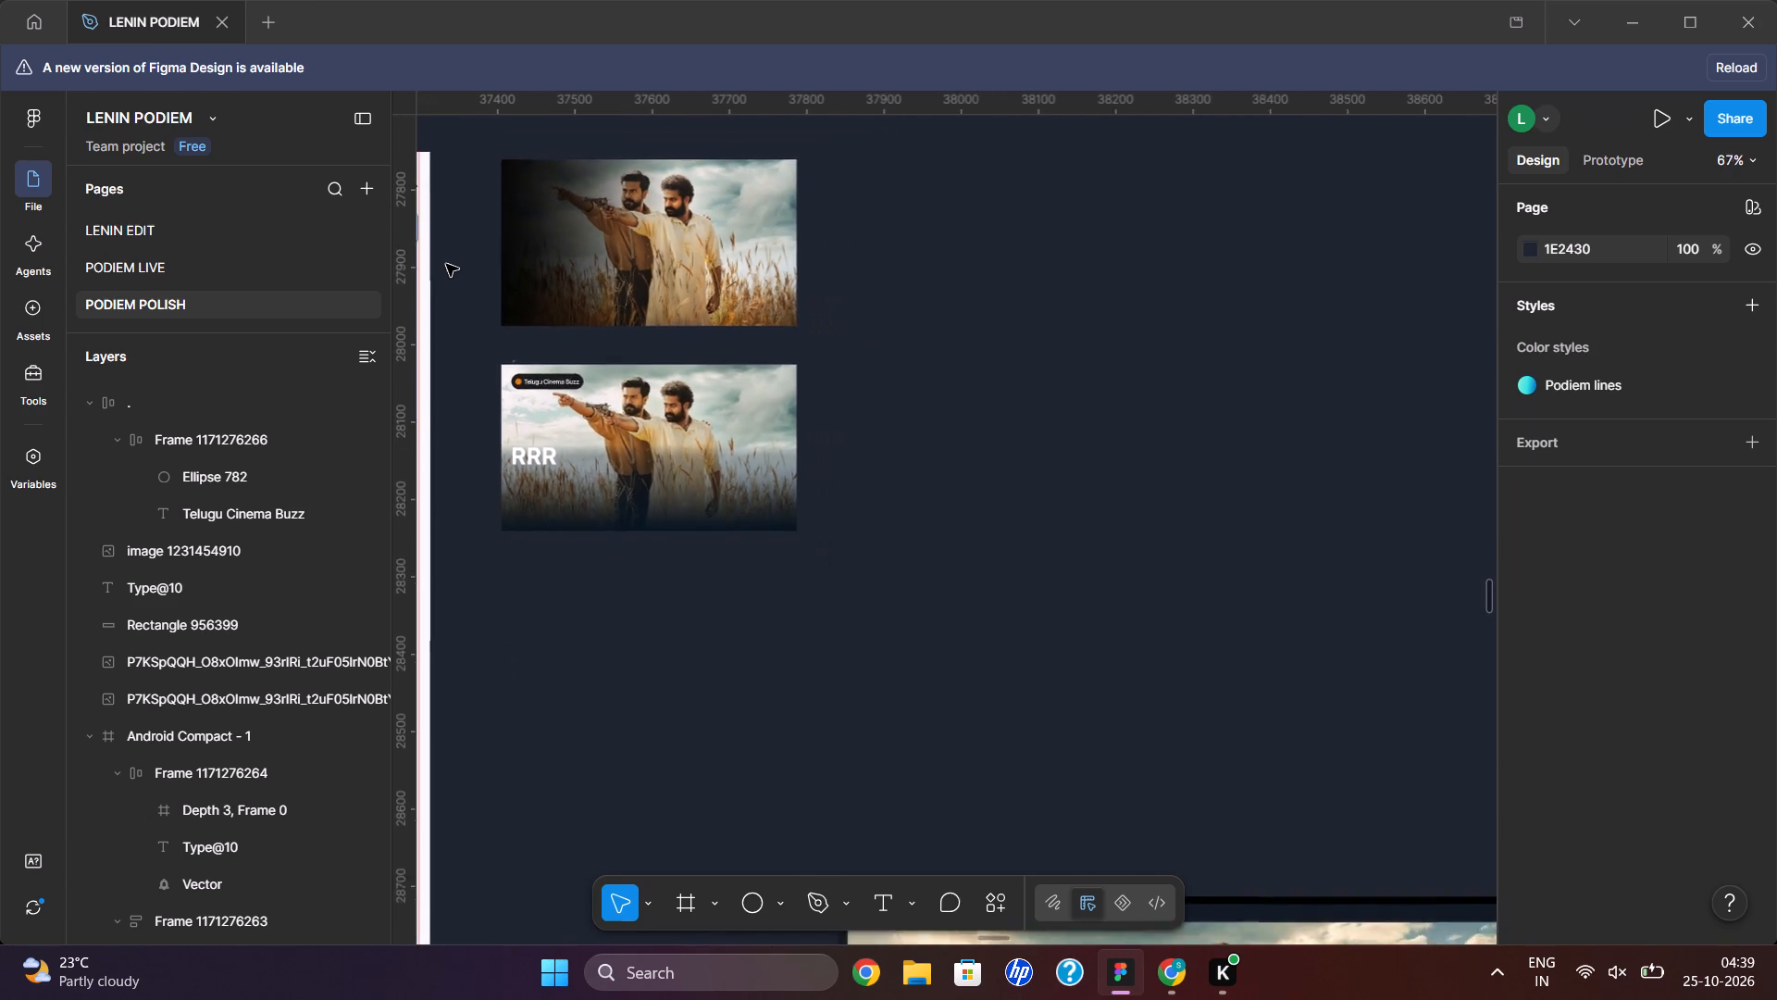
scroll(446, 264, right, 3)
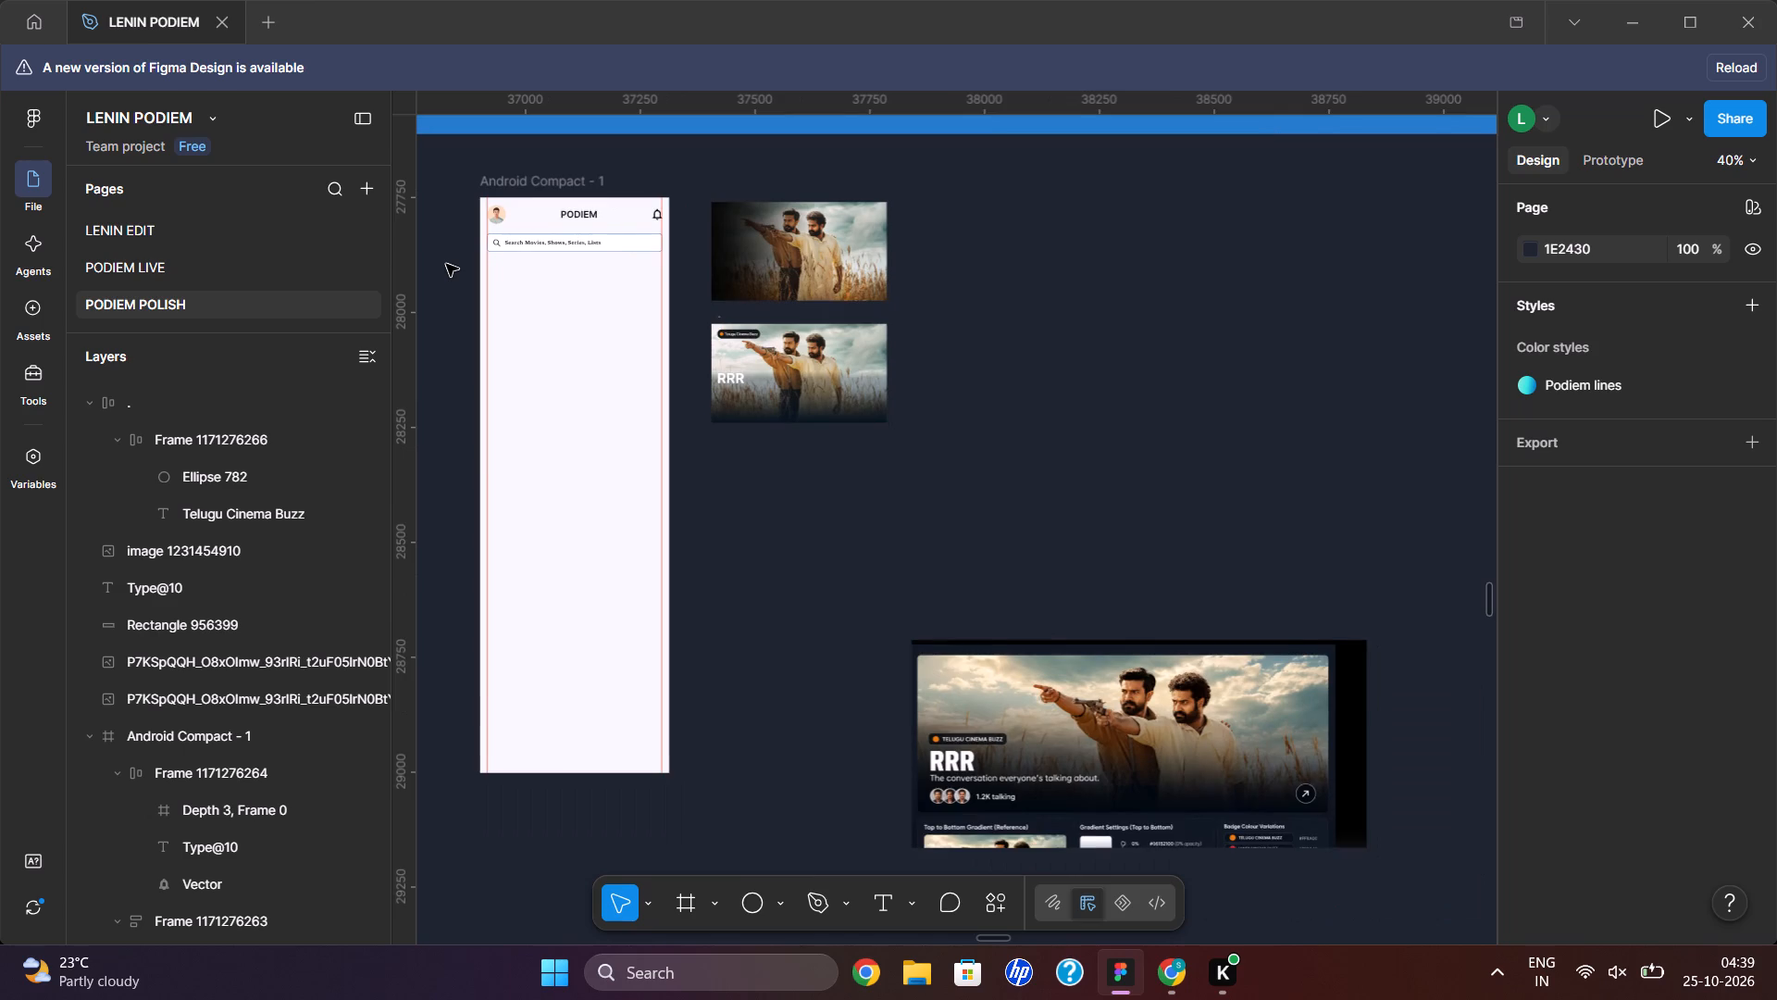